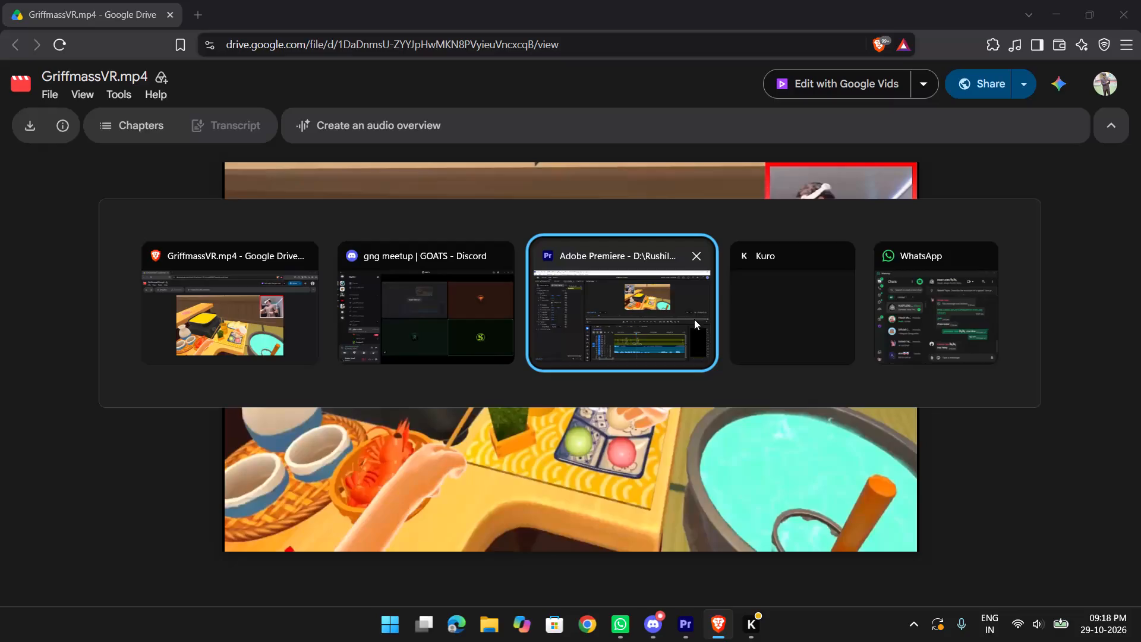
Switch to the Griffmass practice project in Adobe Premiere and move the Main sequence's playhead back to about 00:03:50.
left_click(622, 322)
left_click_drag(739, 404, 669, 401)
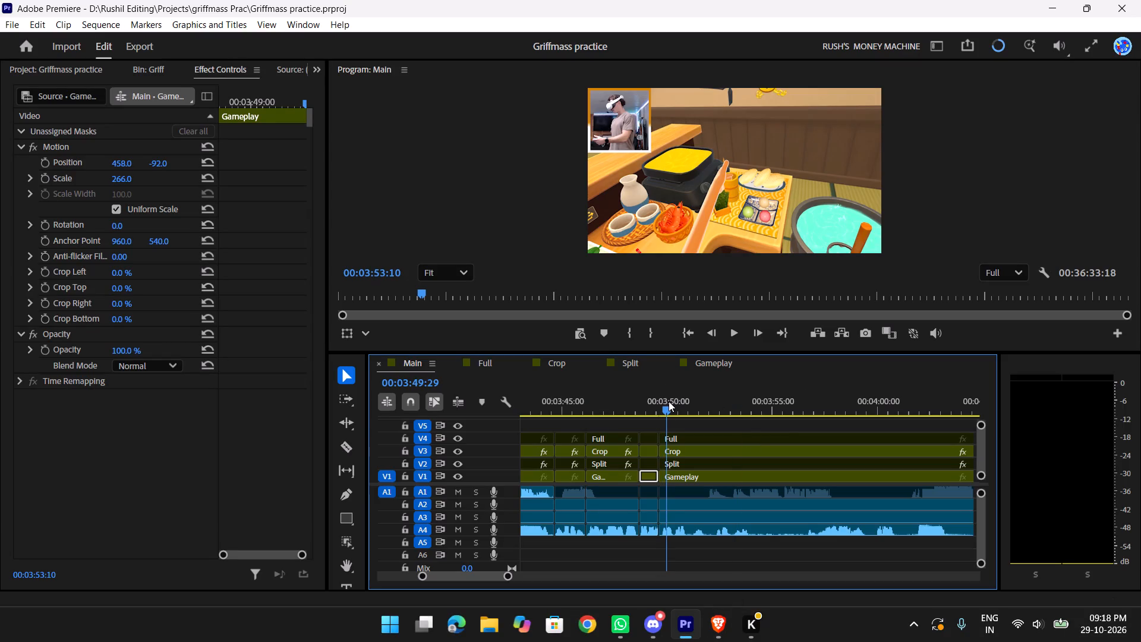
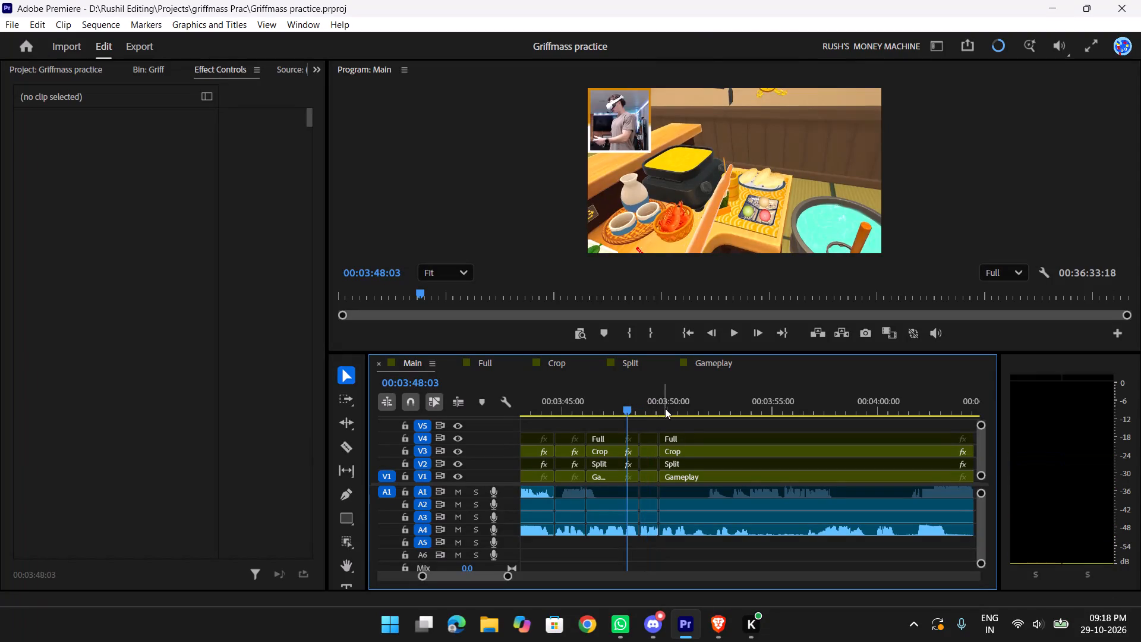
Play the Main sequence from 00:03:49:05 to about 00:03:57 to find where the disabled A1 audio is needed.
type("tt")
key("t")
left_click_drag(749, 404, 857, 403)
scroll(859, 404, "down", 3)
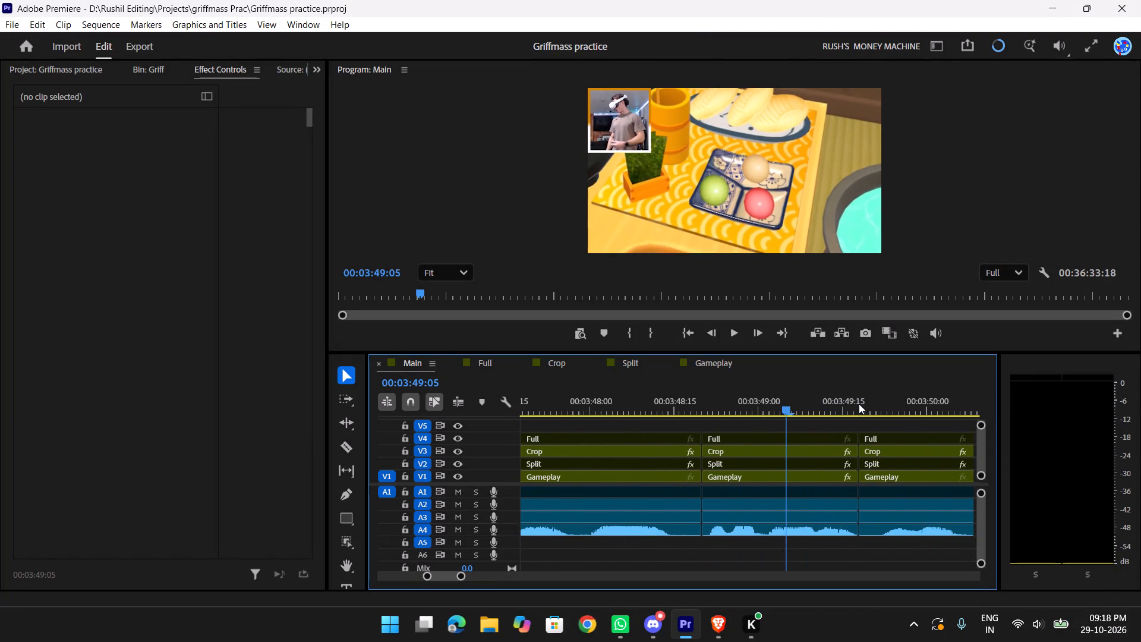
scroll(859, 404, "down", 5)
key("y")
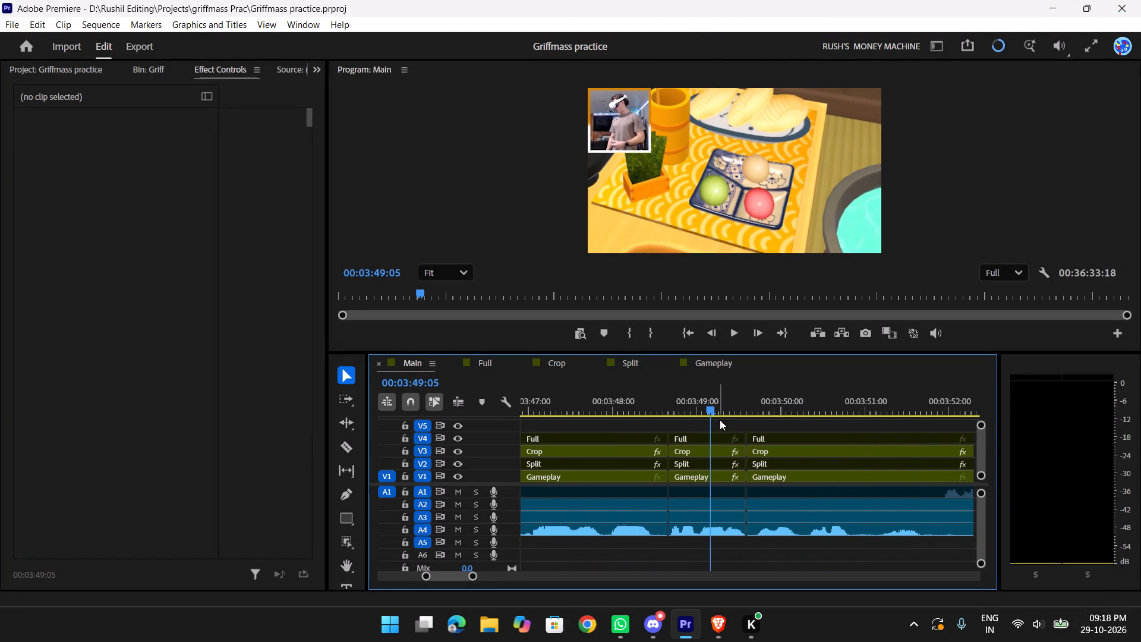
key("space")
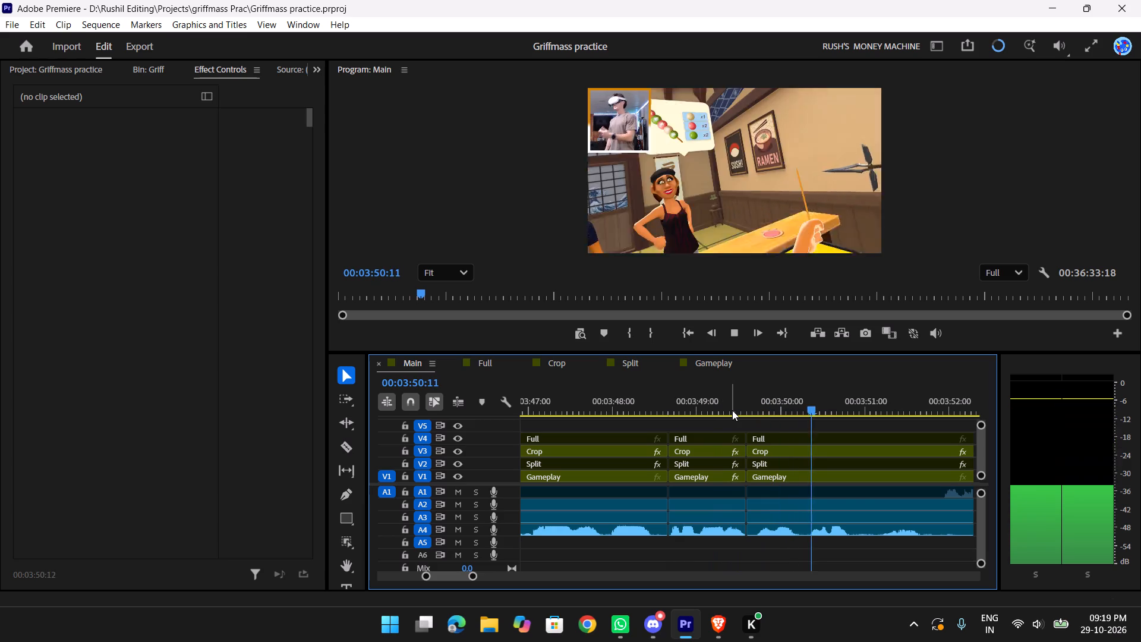
key("space")
scroll(755, 417, "down", 9)
key("space")
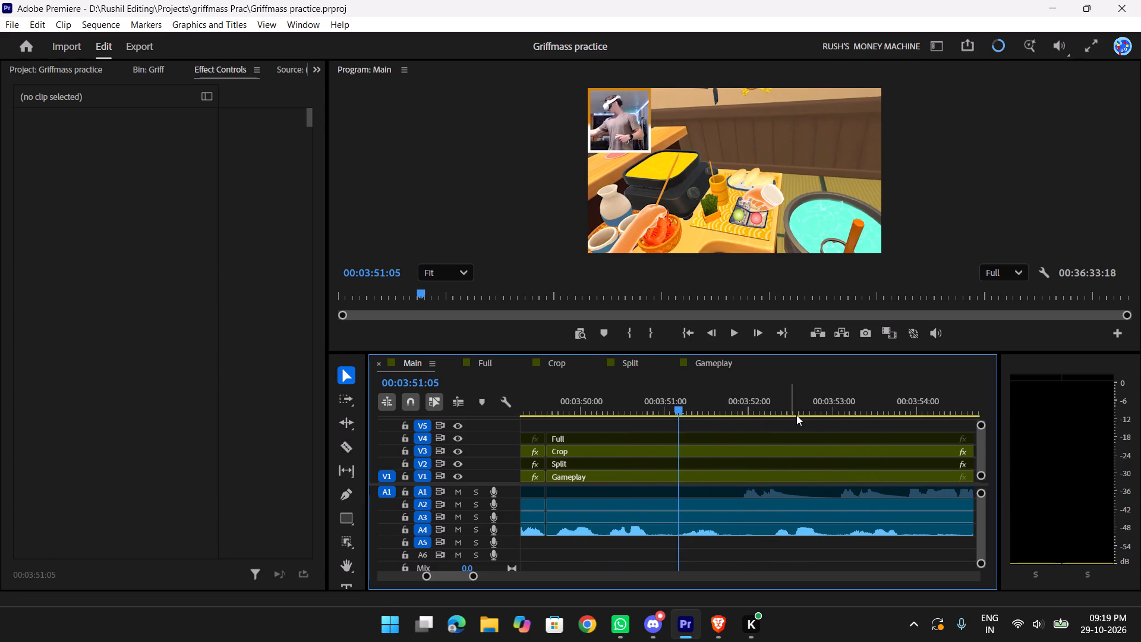
scroll(796, 415, "down", 4)
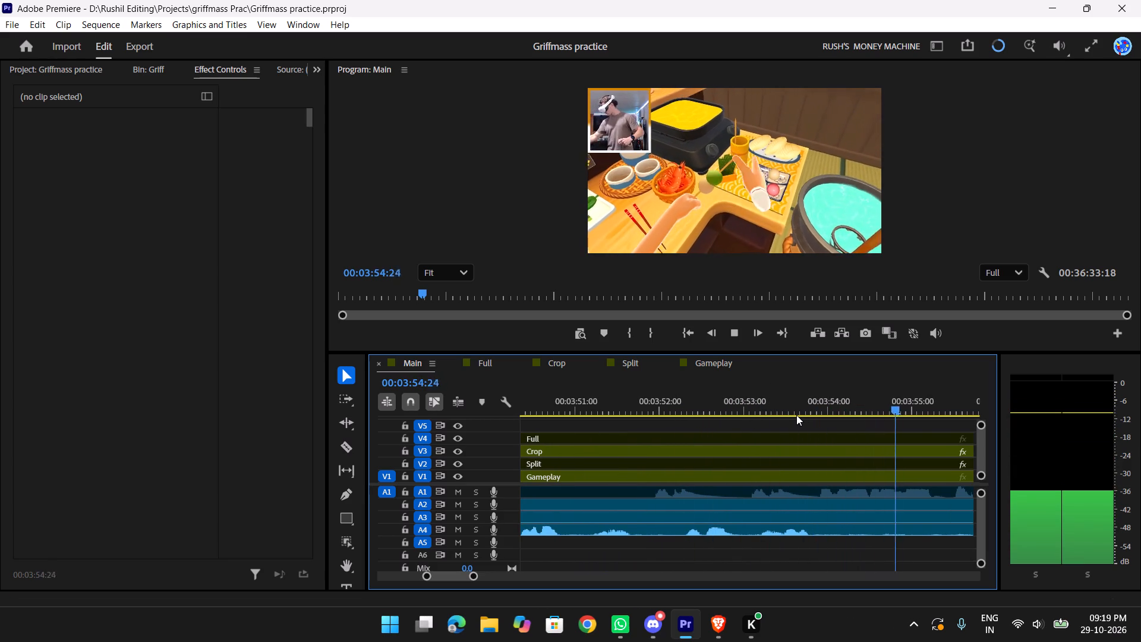
key("space")
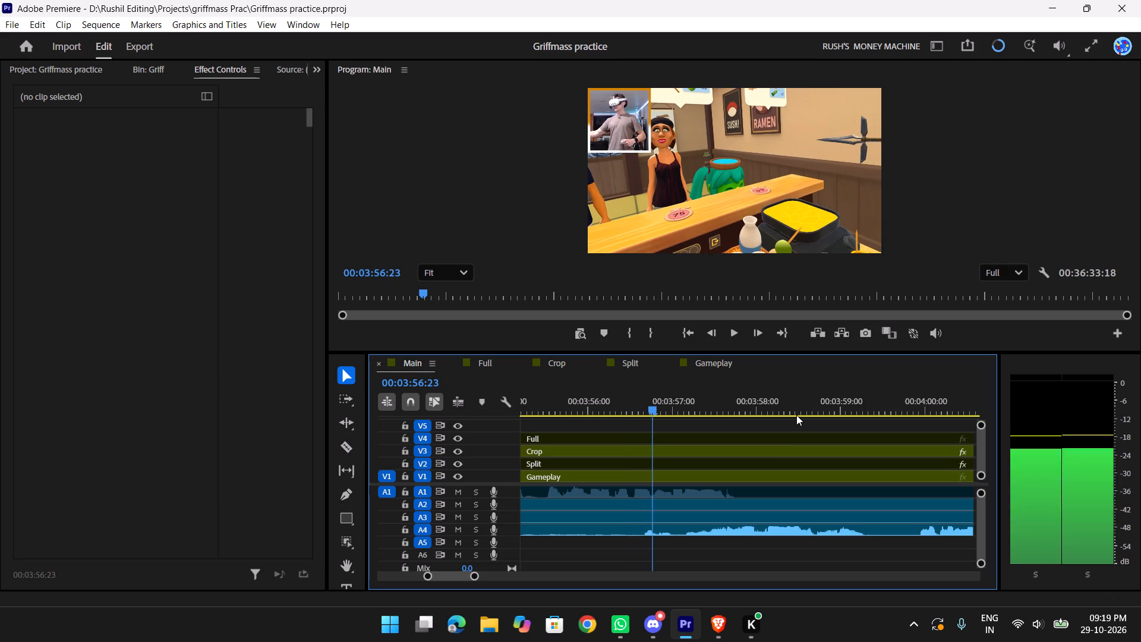
Move the Main sequence's playhead back to 00:03:53:27.
scroll(783, 433, "up", 9)
left_click_drag(837, 405, 587, 419)
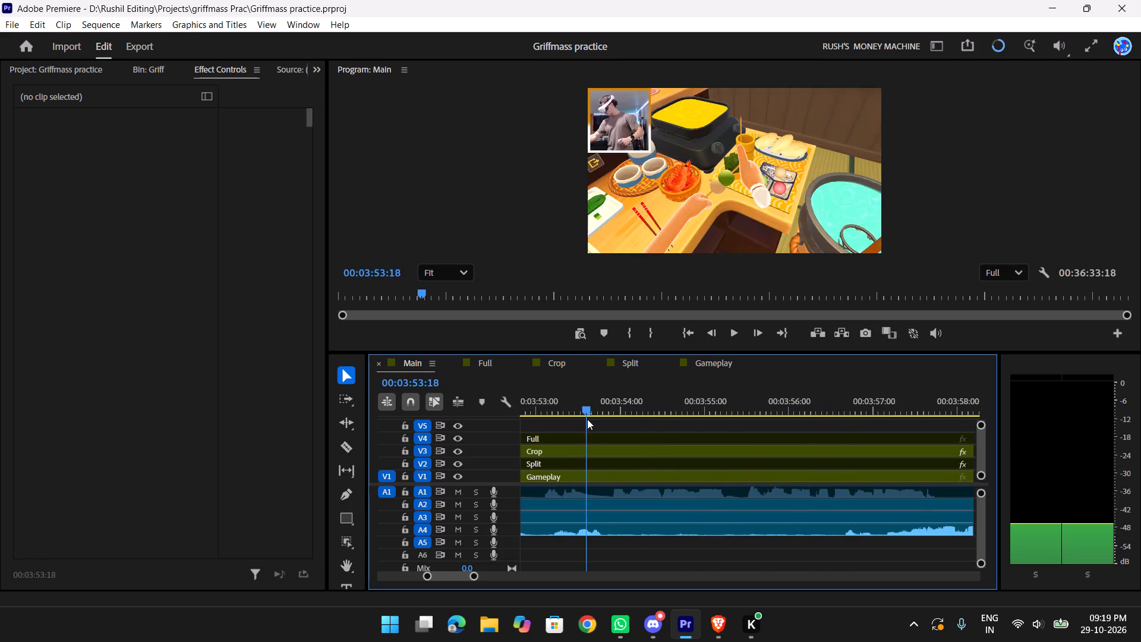
left_click_drag(587, 419, 611, 416)
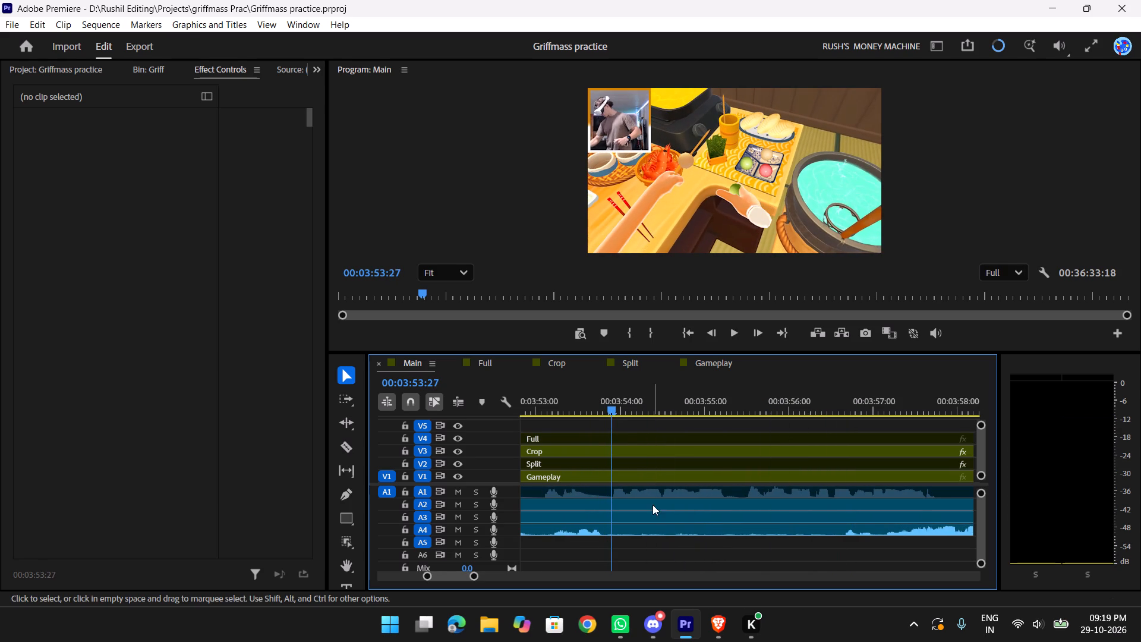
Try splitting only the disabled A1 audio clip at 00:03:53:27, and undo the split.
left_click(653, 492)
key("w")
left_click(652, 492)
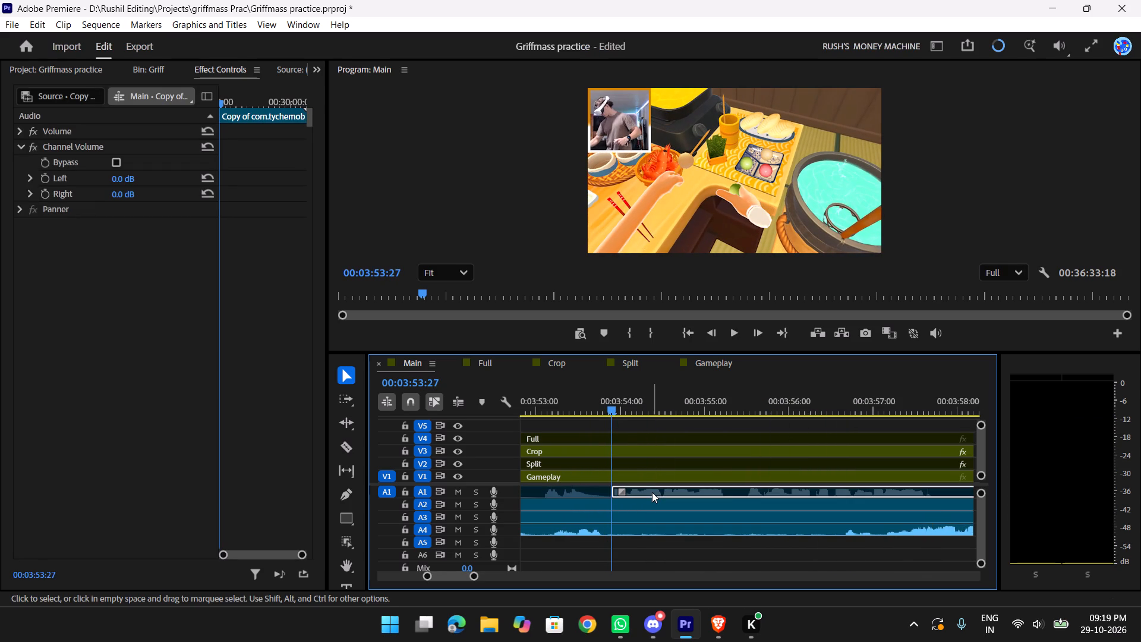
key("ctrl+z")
Split the clips on all tracks at 00:03:53:27 and enable the A1 audio clip after the cut.
left_click(661, 420)
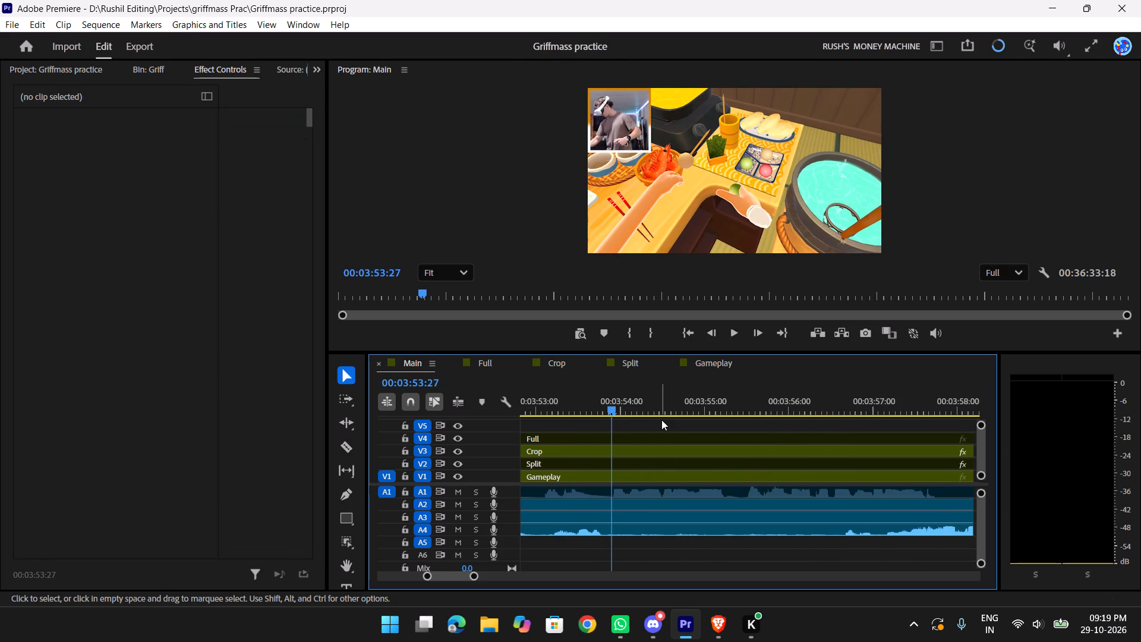
key("w")
left_click(641, 490)
key("r")
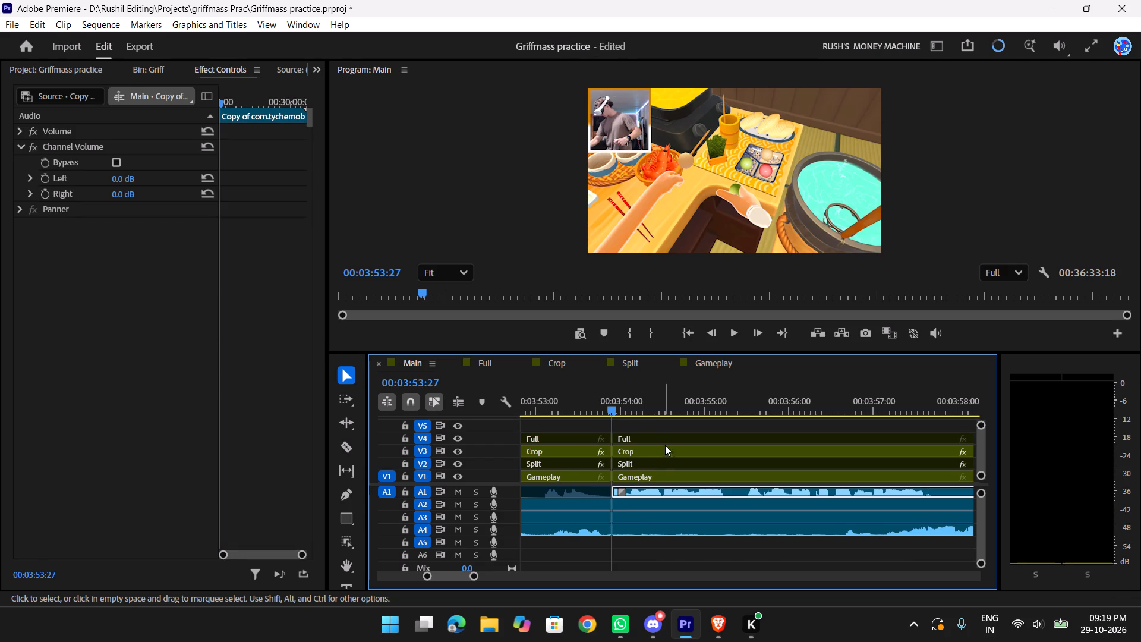
Play the sequence from about 00:03:53 to 00:03:57 to check the enabled A1 audio after the cut.
left_click_drag(606, 405, 550, 405)
key("space")
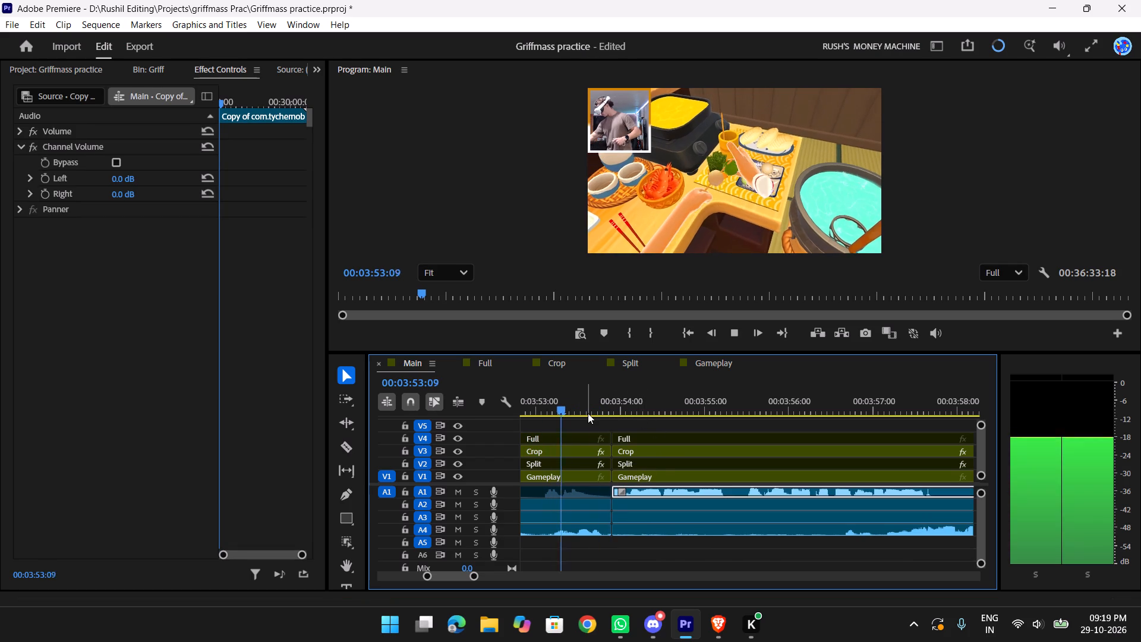
scroll(588, 413, "down", 3)
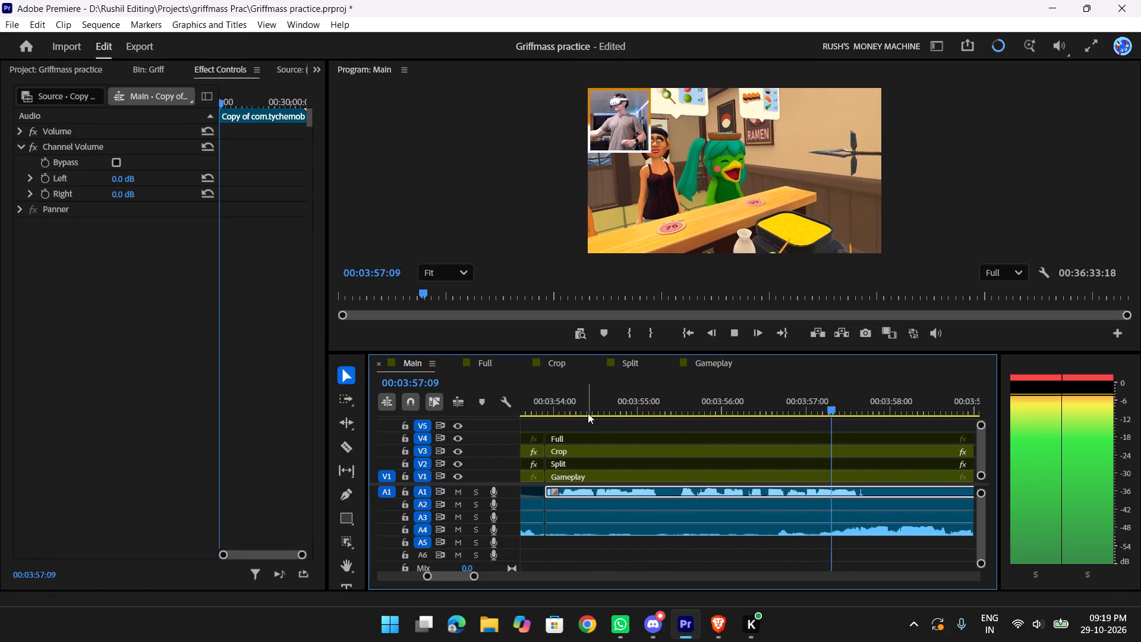
key("space")
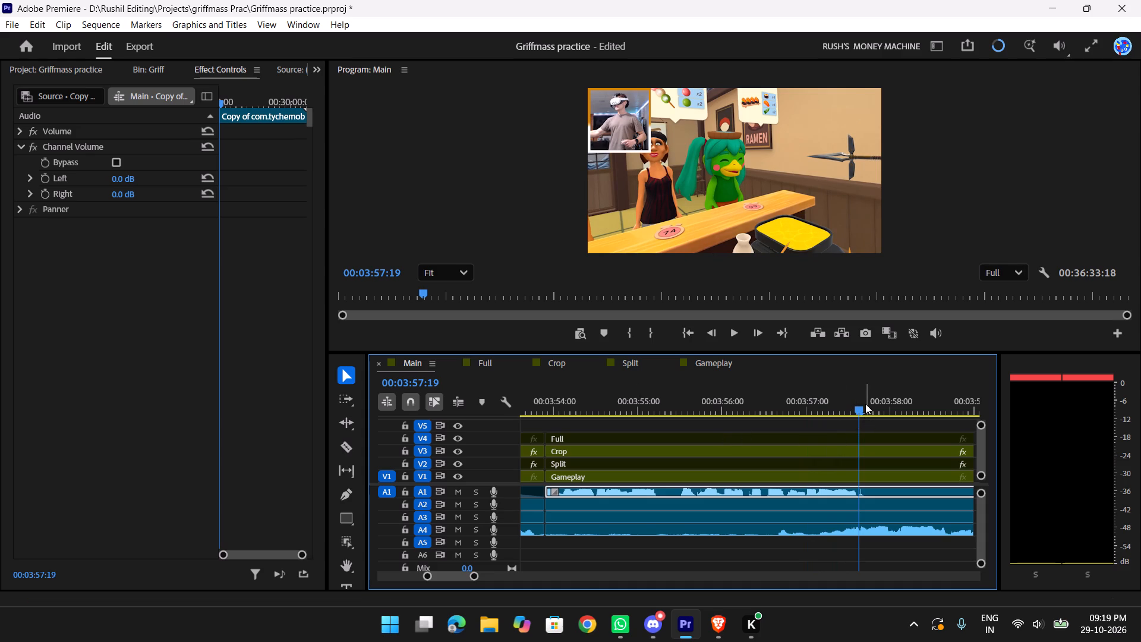
Move the playhead back to 00:03:57:05, near the end of the speech in the enabled A1 clip.
left_click_drag(865, 404, 823, 402)
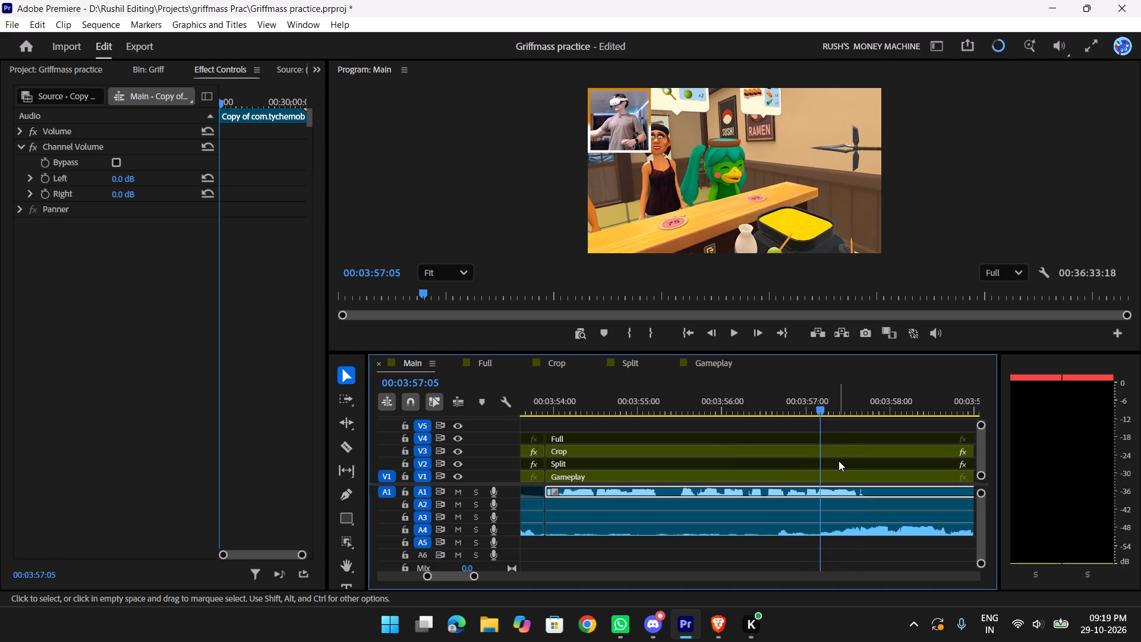
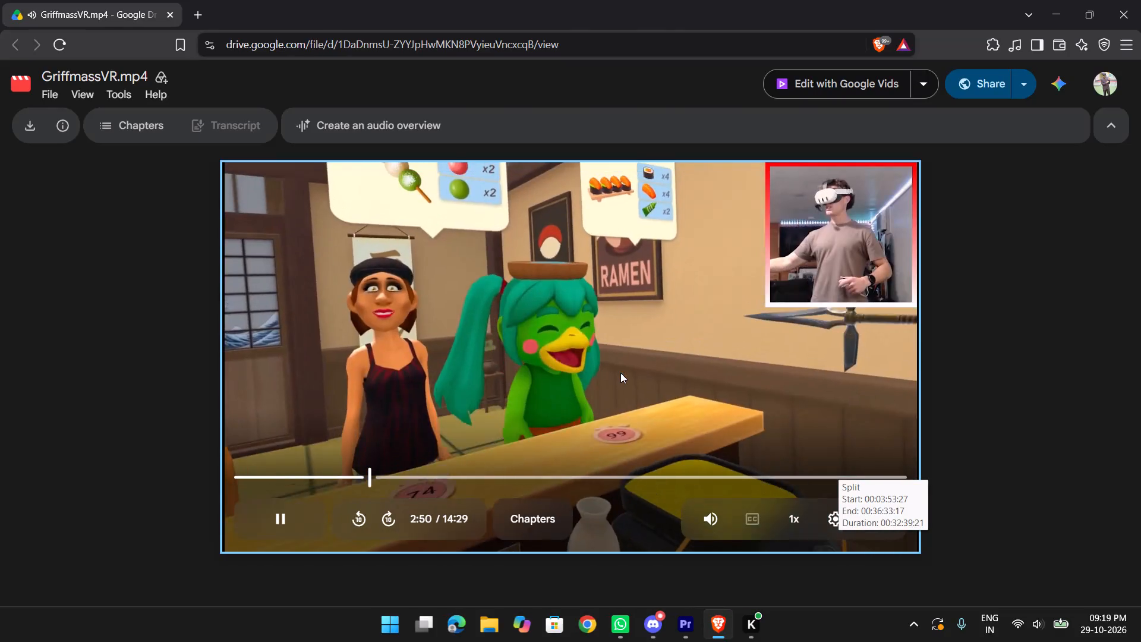
Replay a few seconds of GriffmassVR.mp4 in Google Drive, pause it at about 2:51 and show it full screen.
key("Left")
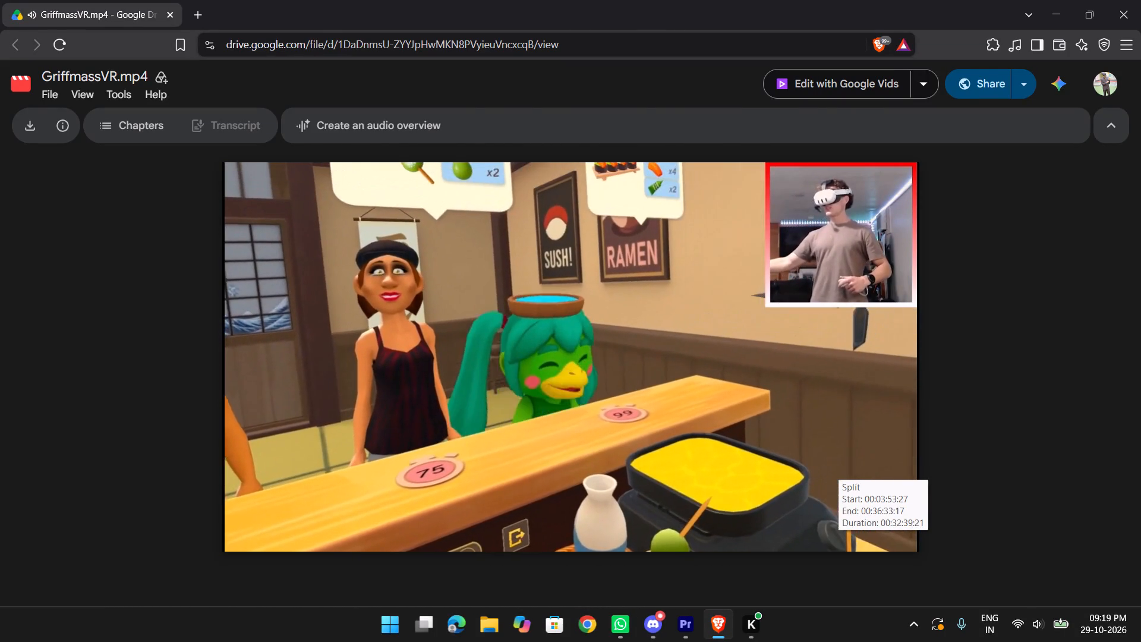
key("space")
type("f")
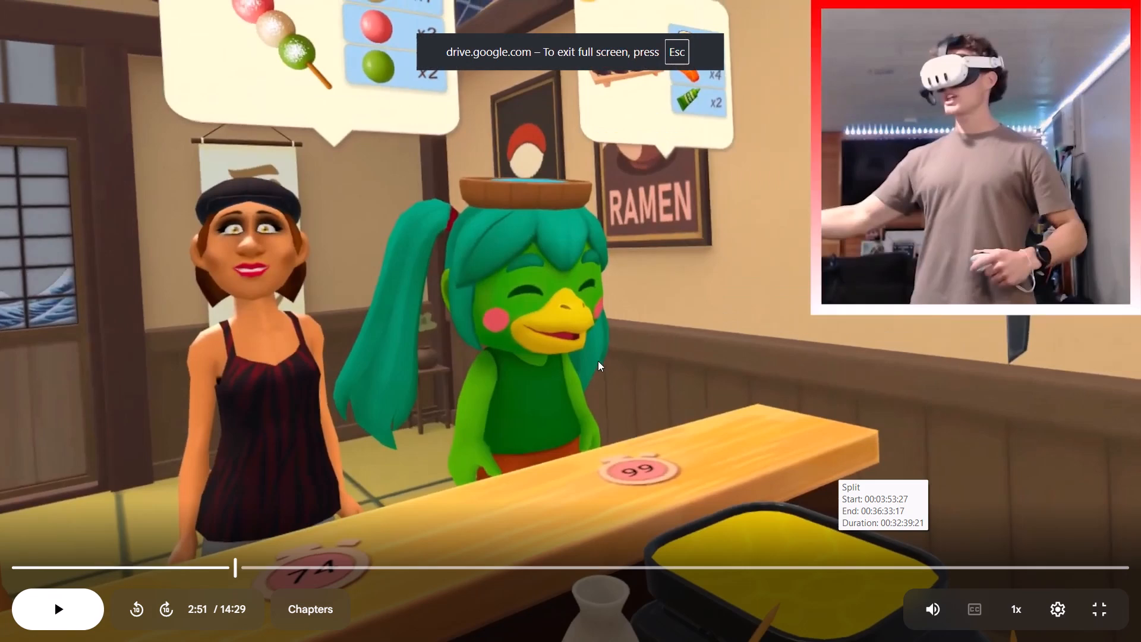
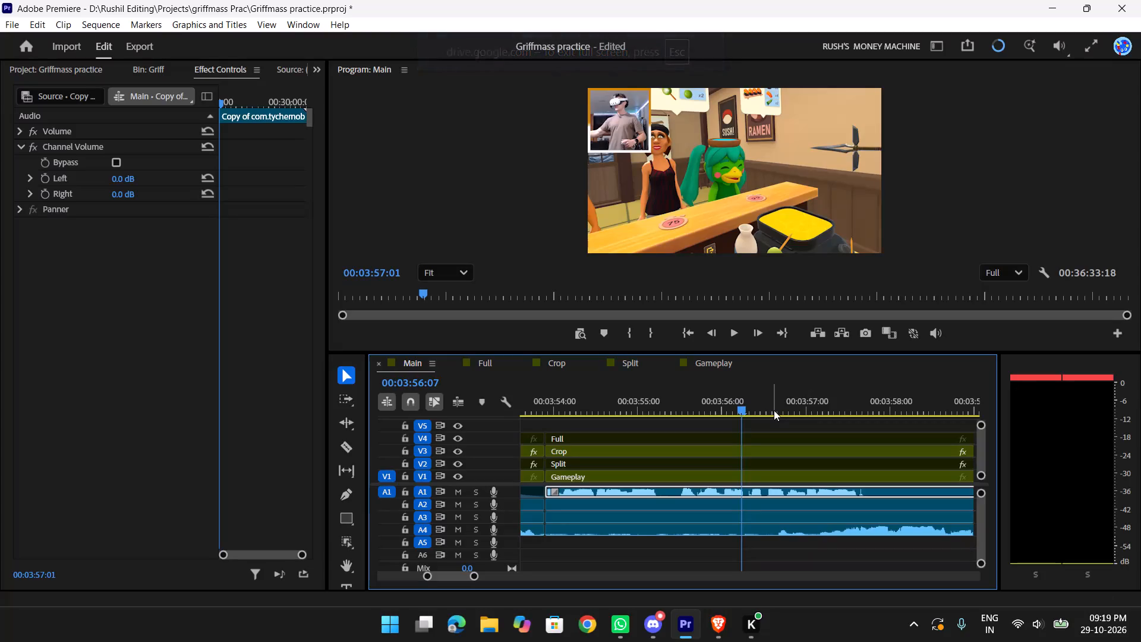
Play the Main sequence full screen from 00:03:56:07 for a couple of seconds and return to the normal view.
type("f")
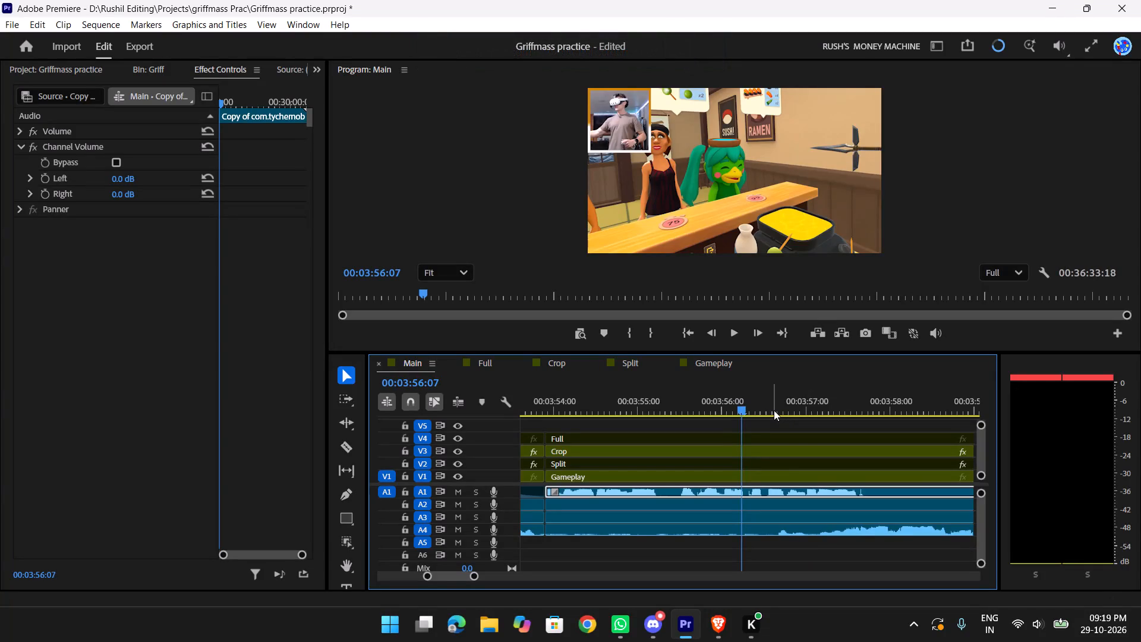
key("space")
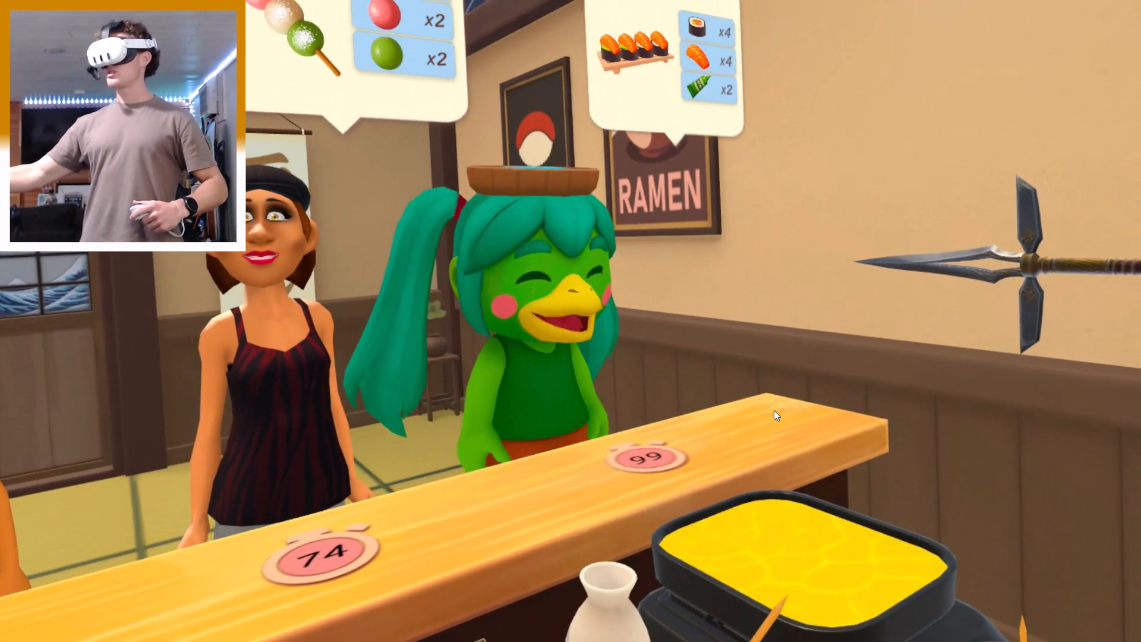
key("space")
type("f")
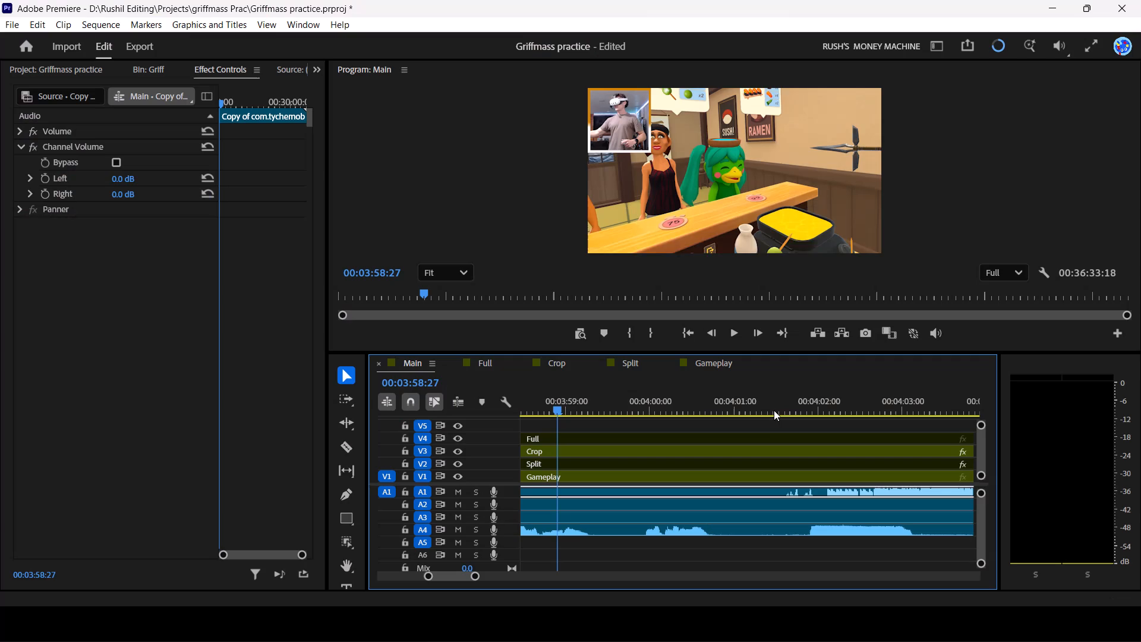
Replay the Main sequence in short bursts from 00:03:56:13 to examine the A1 audio up to about 00:03:58.
scroll(732, 421, "up", 13)
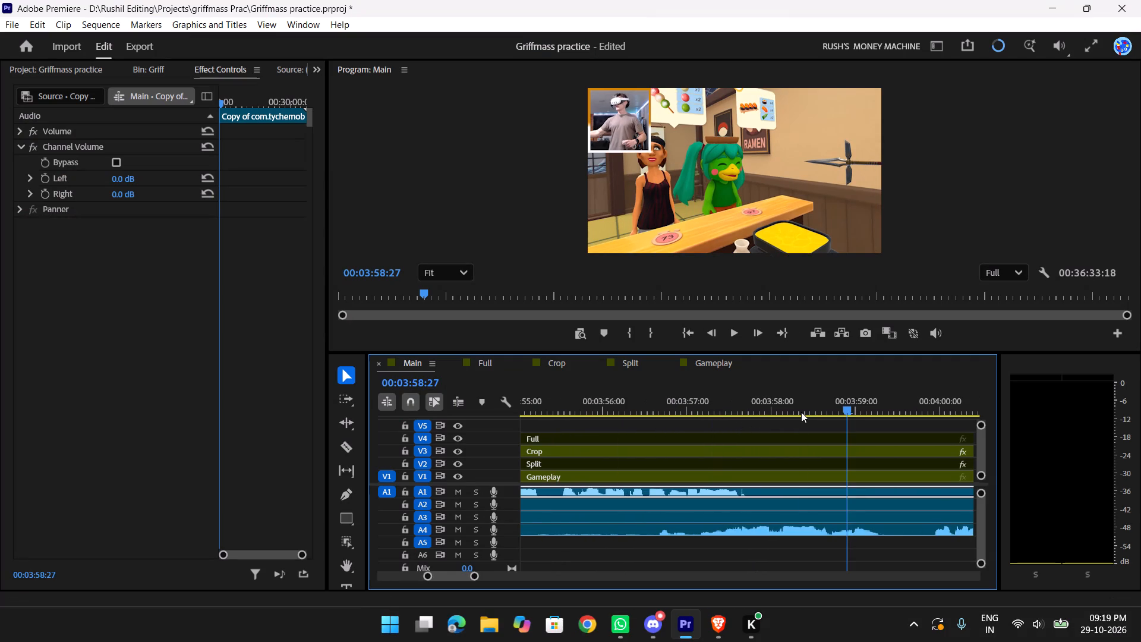
key("y")
left_click_drag(781, 405, 695, 405)
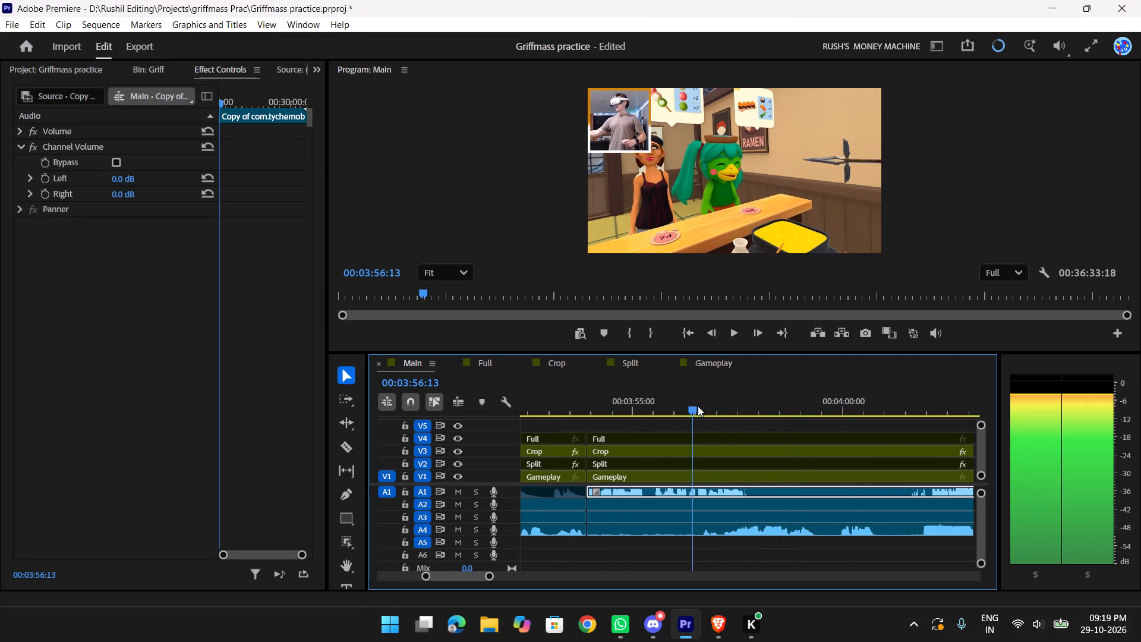
type("tt")
key("space")
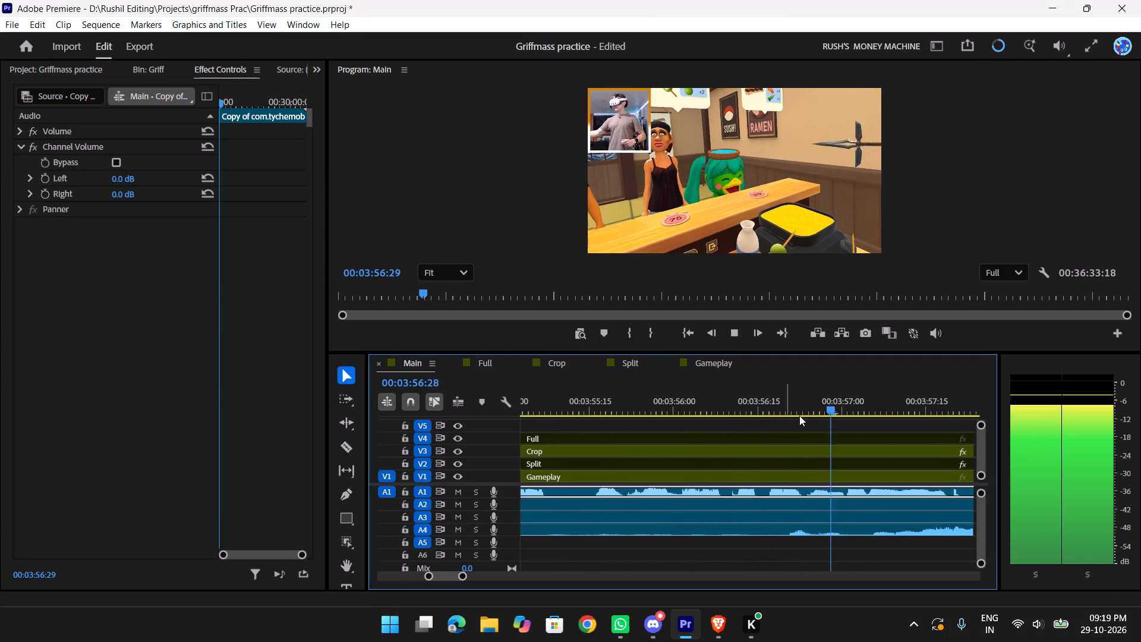
key("space")
key("space")
key("space")
key("space")
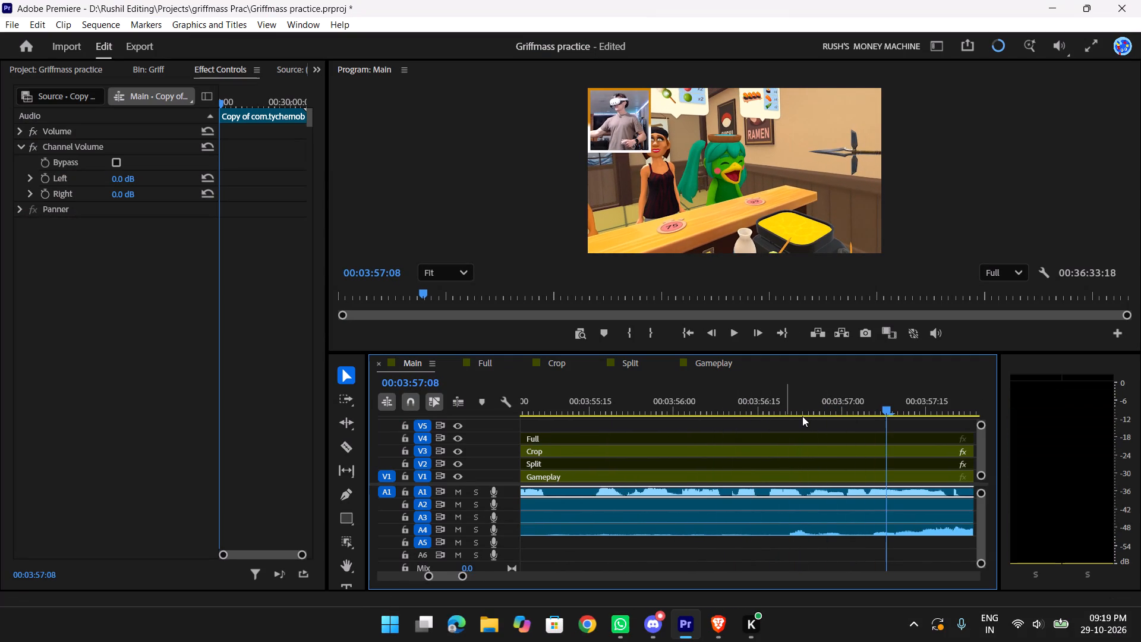
key("space")
scroll(902, 424, "down", 9)
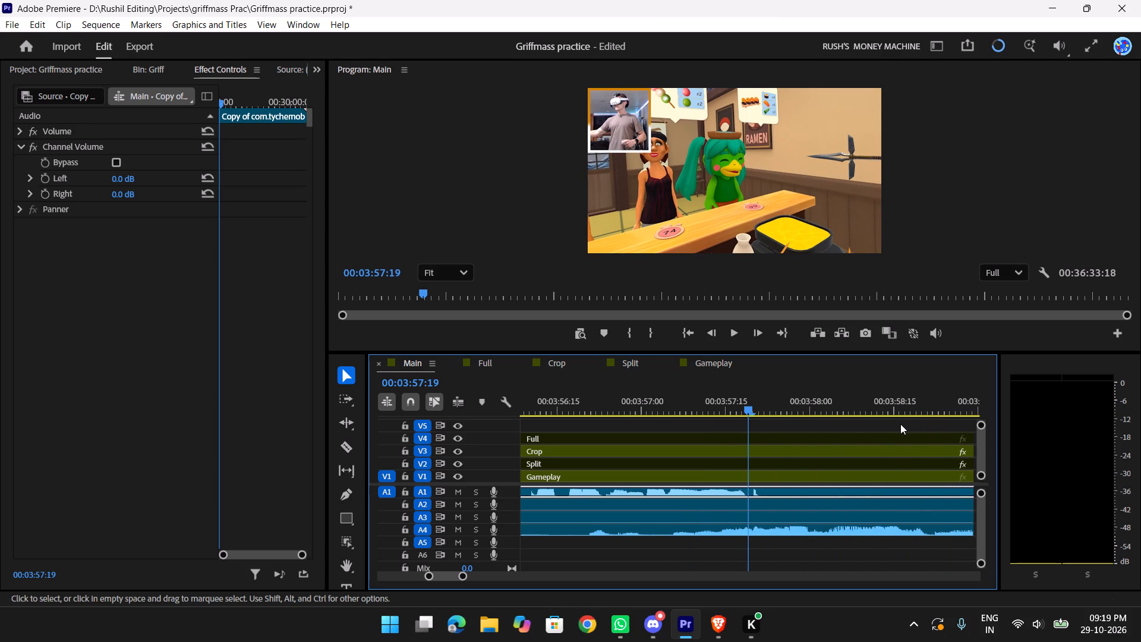
key("space")
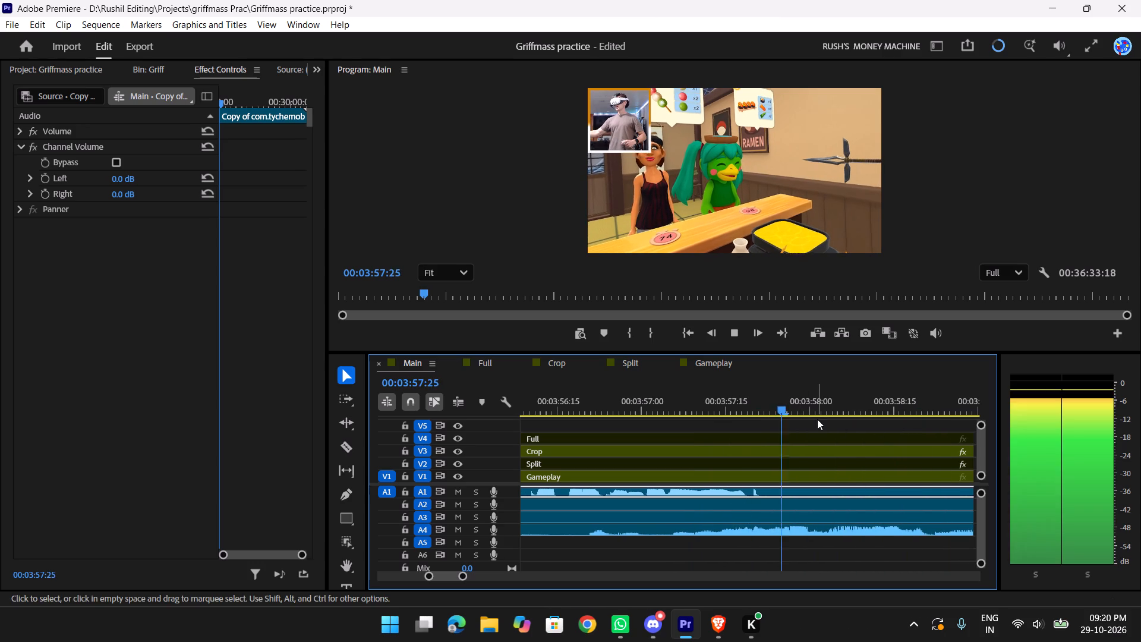
key("space")
Replay the passage between about 00:03:57 and 00:03:58 repeatedly to examine where the A1 speech ends.
left_click_drag(836, 405, 716, 409)
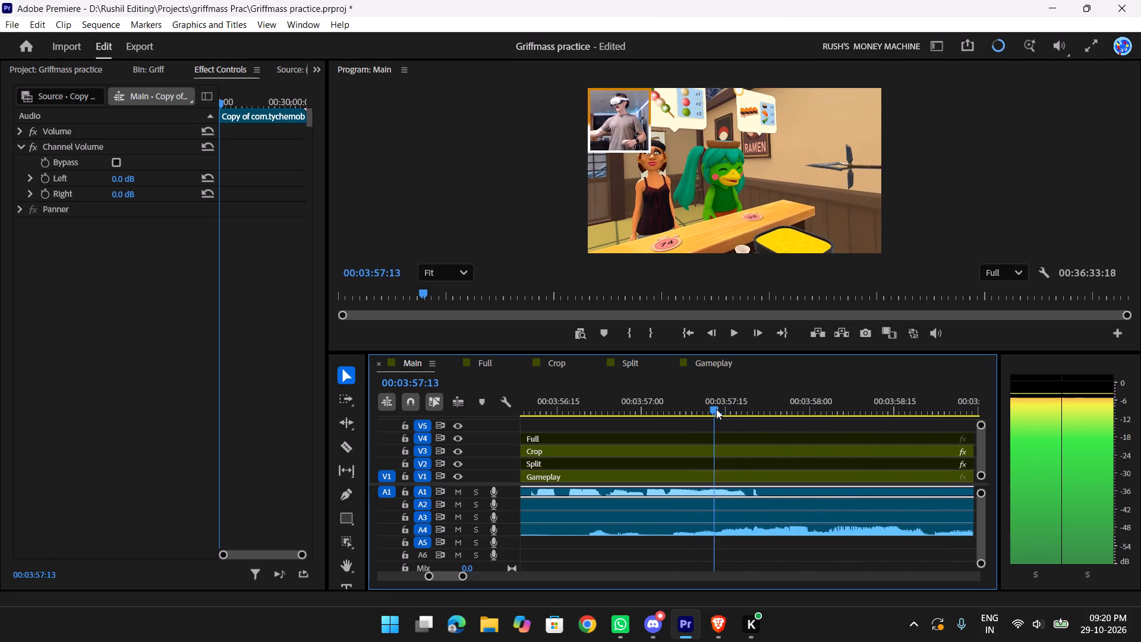
left_click_drag(716, 409, 687, 409)
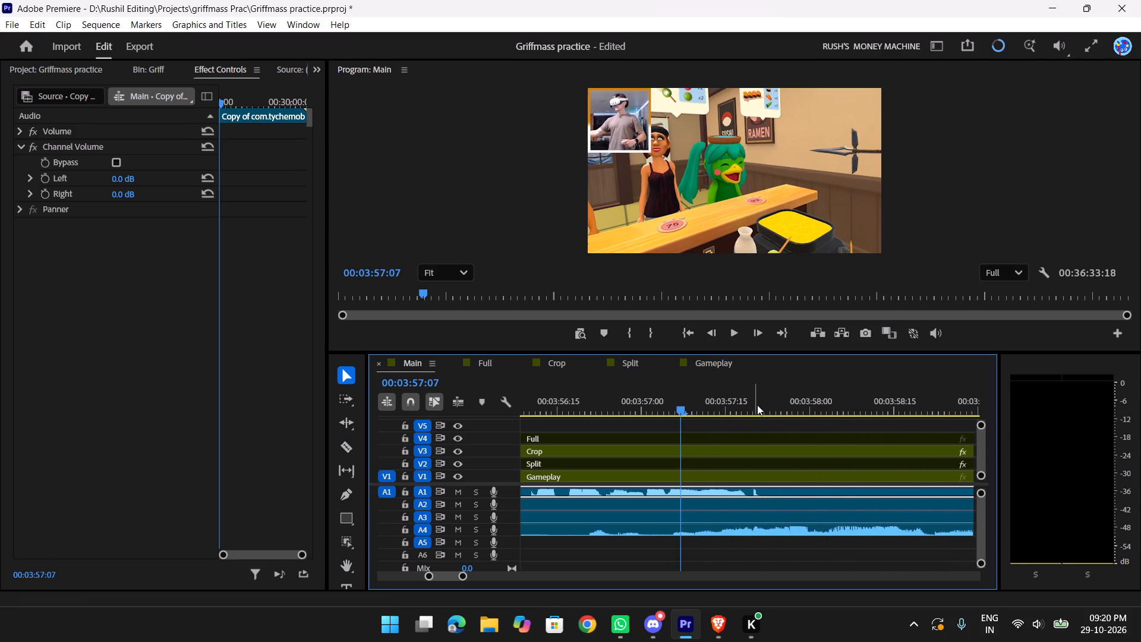
key("space")
key("space")
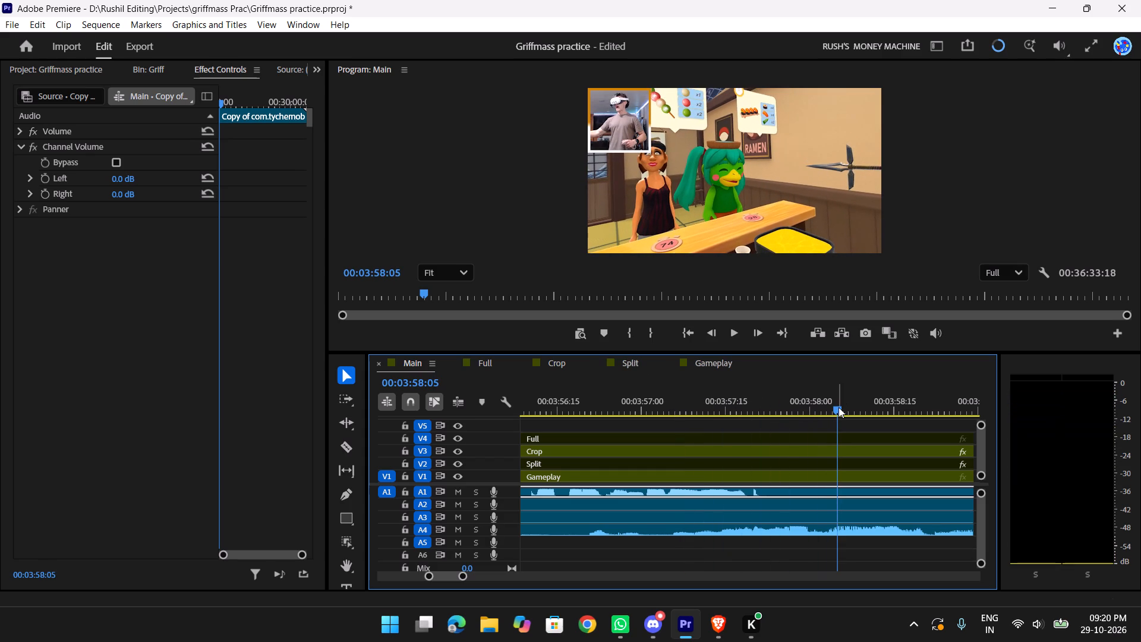
left_click_drag(817, 409, 639, 413)
key("space")
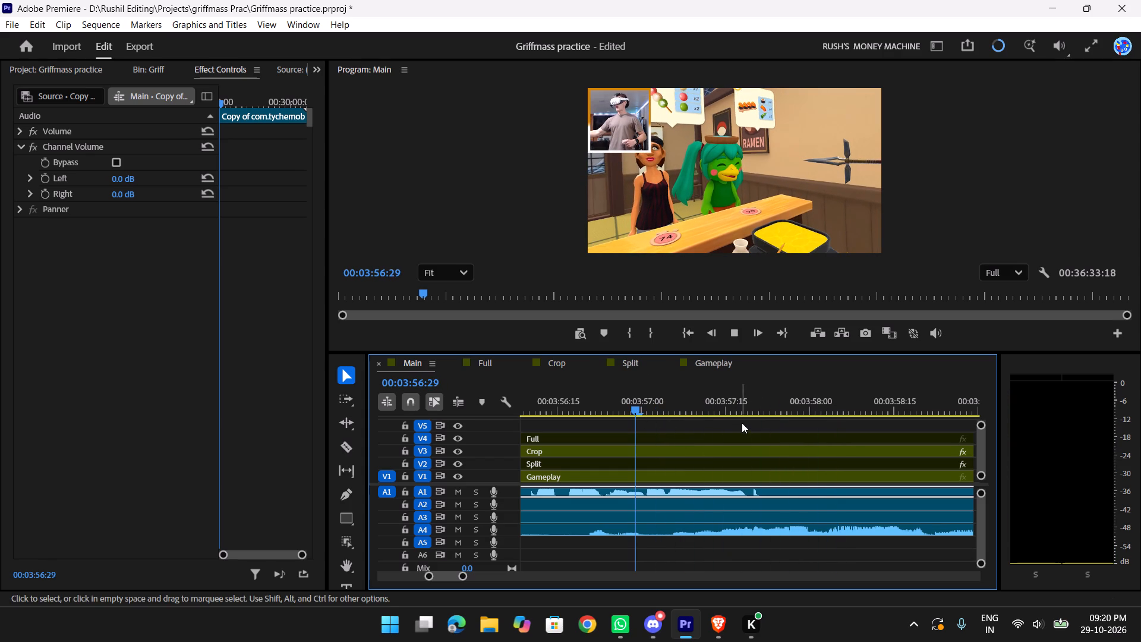
key("space")
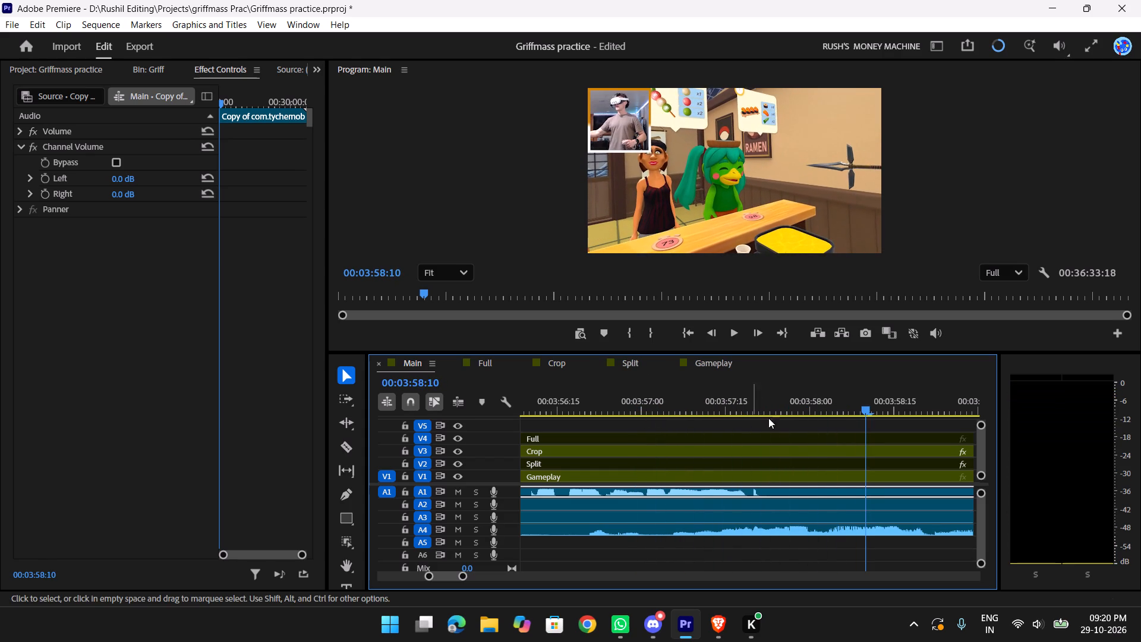
Play and replay the stretch from about 00:03:58 to 00:04:01 to examine the gap before the next A1 speech.
key("y")
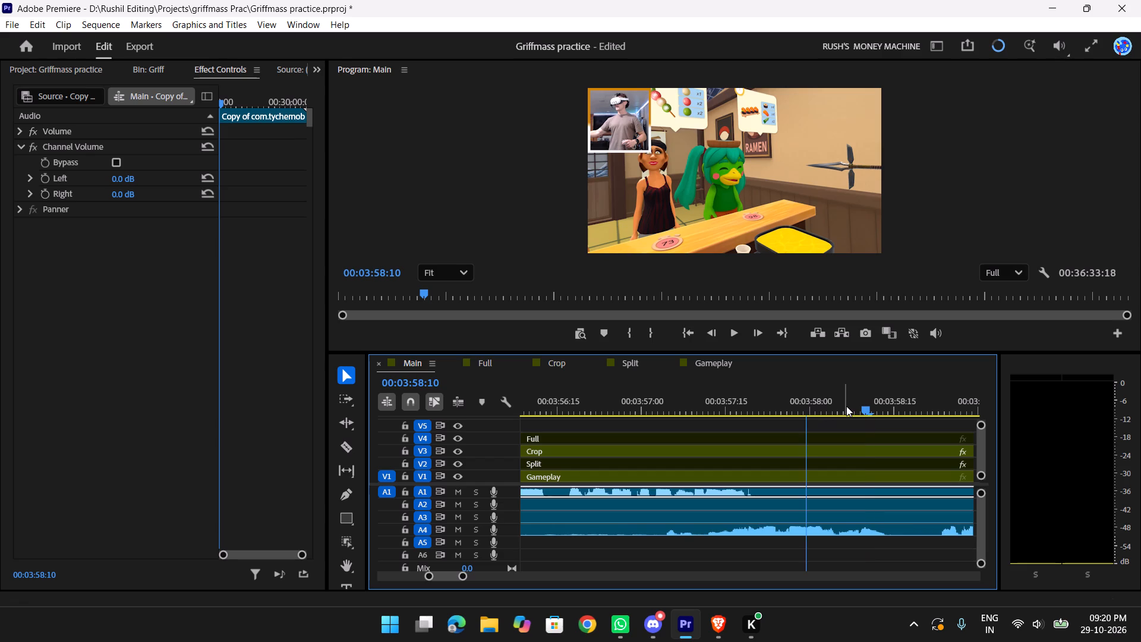
key("space")
scroll(846, 406, "down", 5)
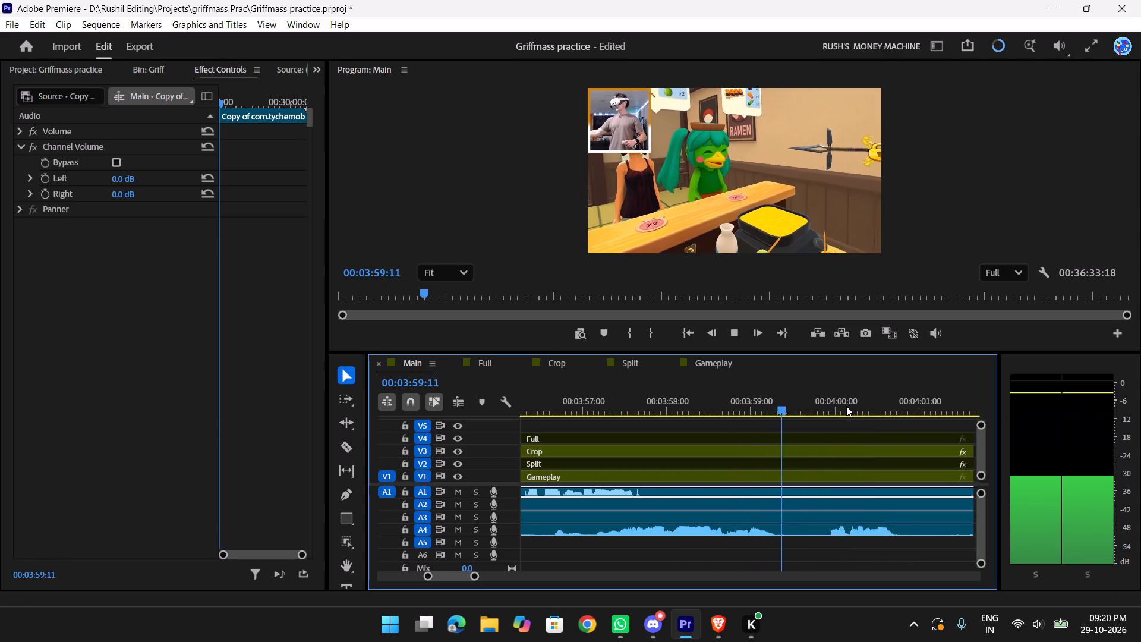
key("space")
scroll(846, 406, "down", 4)
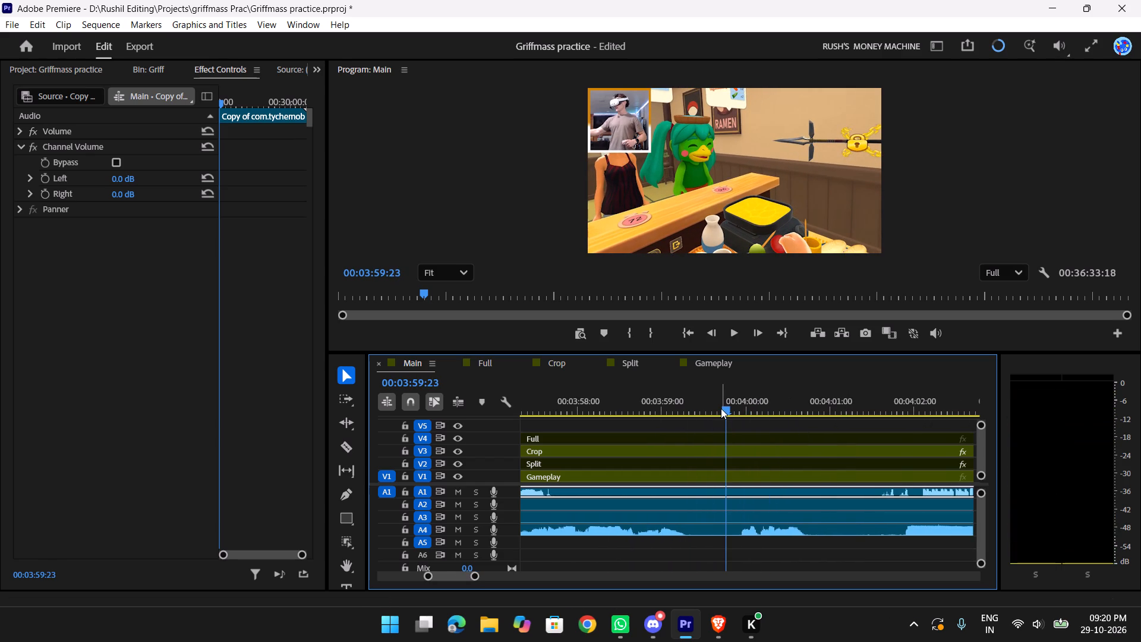
left_click_drag(713, 407, 690, 407)
key("space")
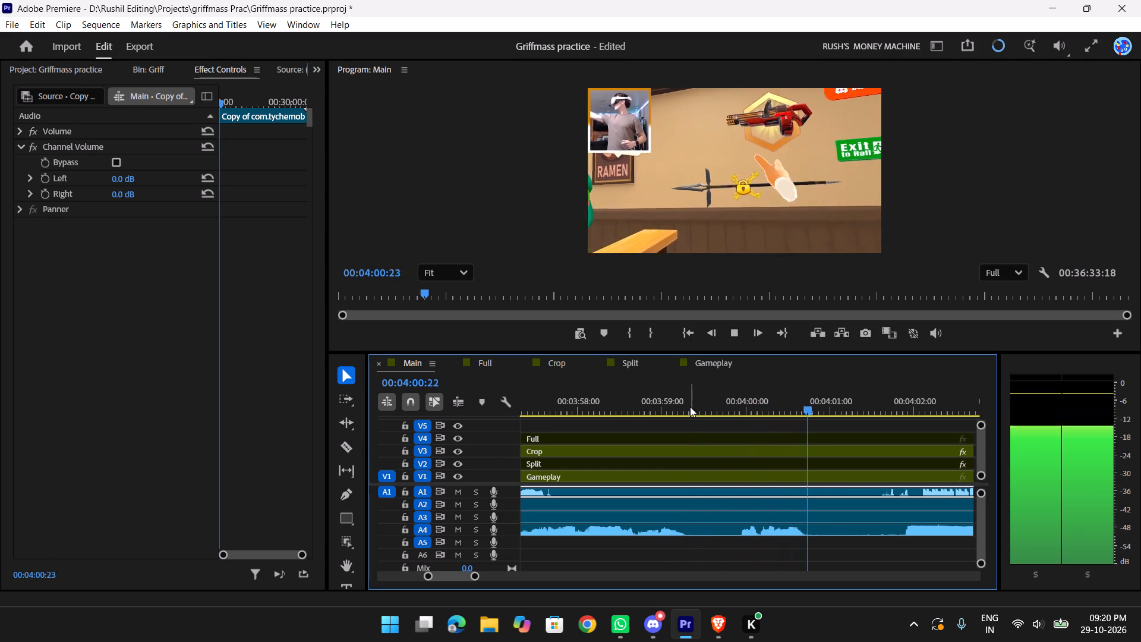
key("space")
left_click_drag(817, 399, 558, 403)
key("space")
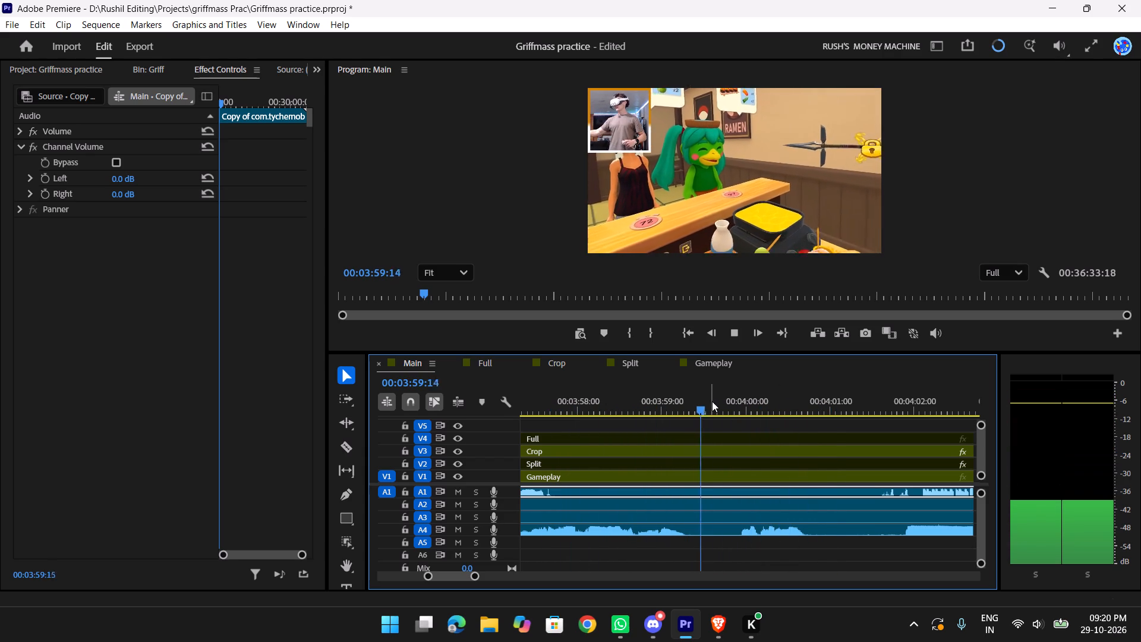
key("space")
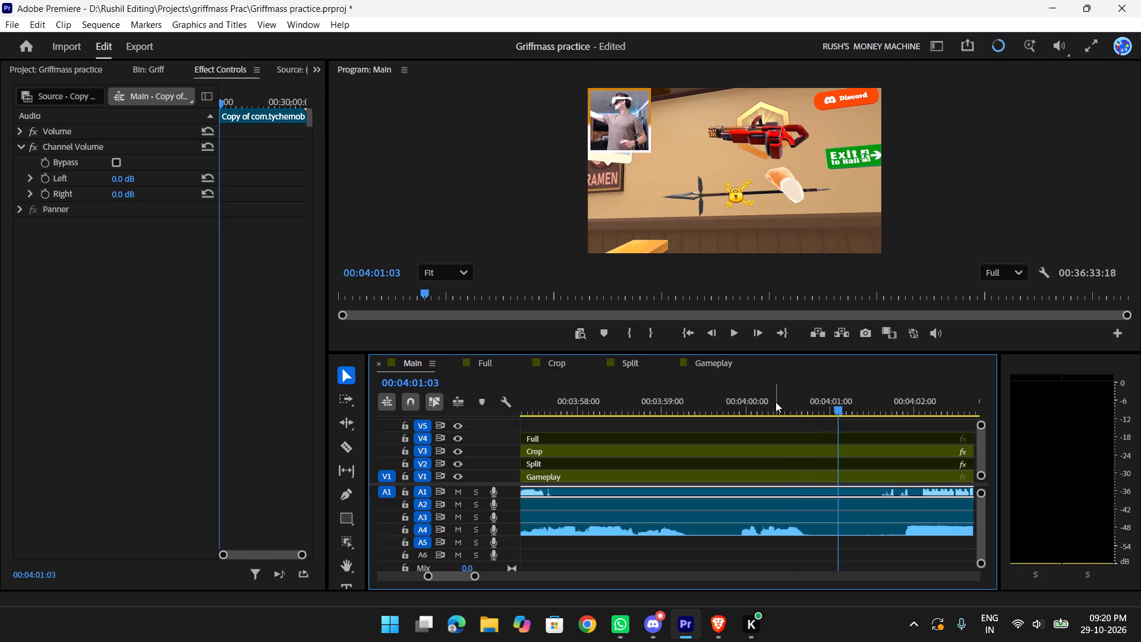
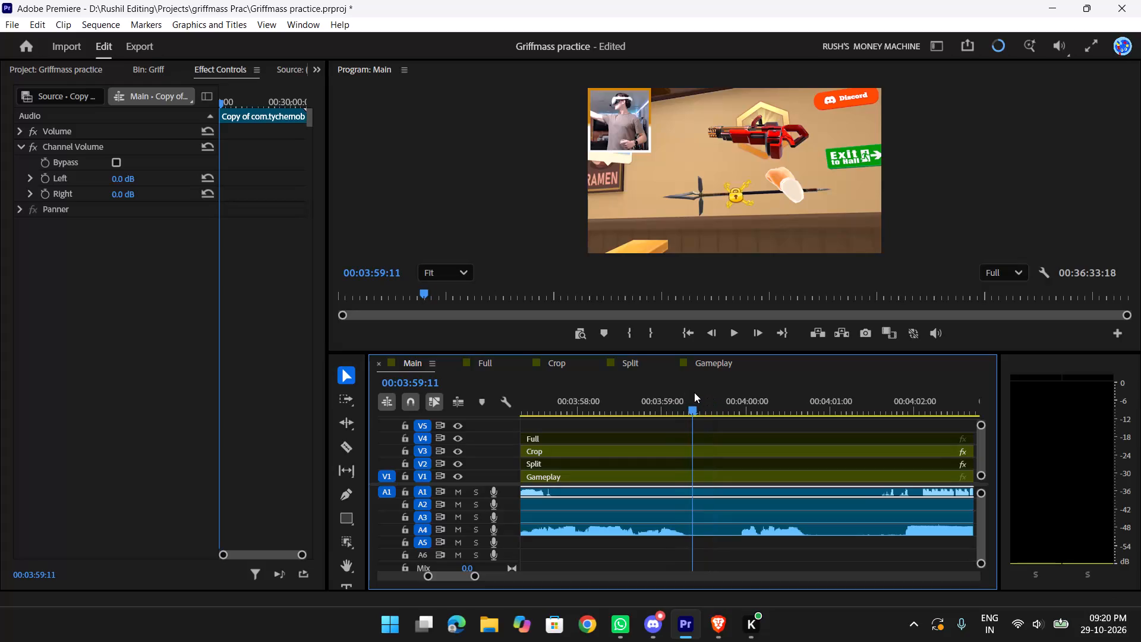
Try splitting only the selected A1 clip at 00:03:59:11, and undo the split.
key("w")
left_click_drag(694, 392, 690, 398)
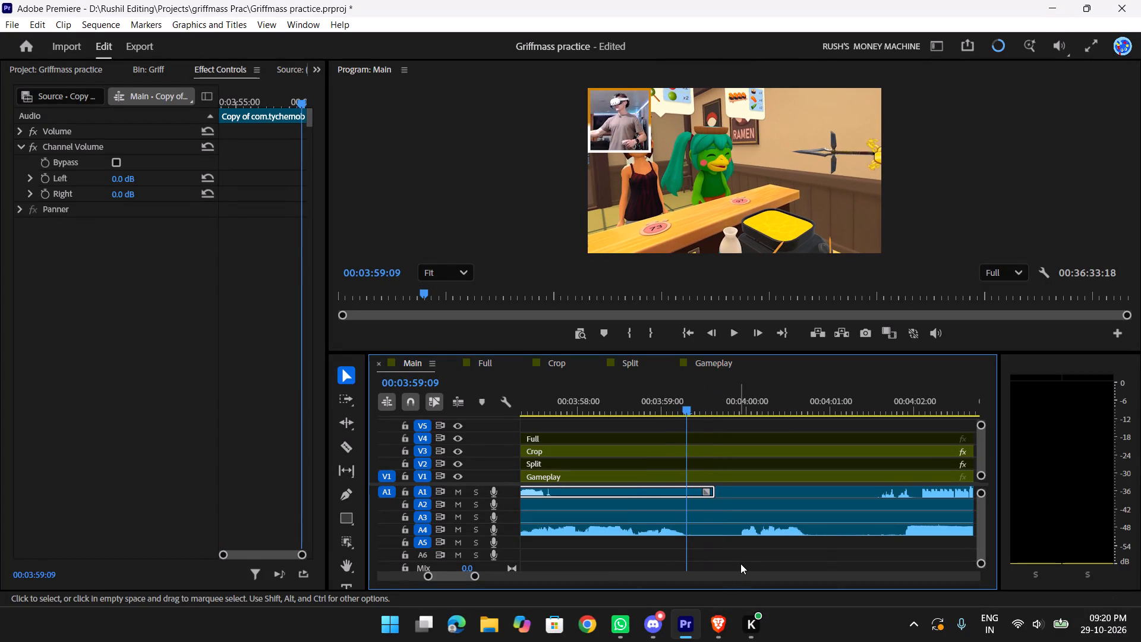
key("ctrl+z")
Clear the clip selection and split the Main sequence across all tracks at 00:03:59:12.
left_click(739, 562)
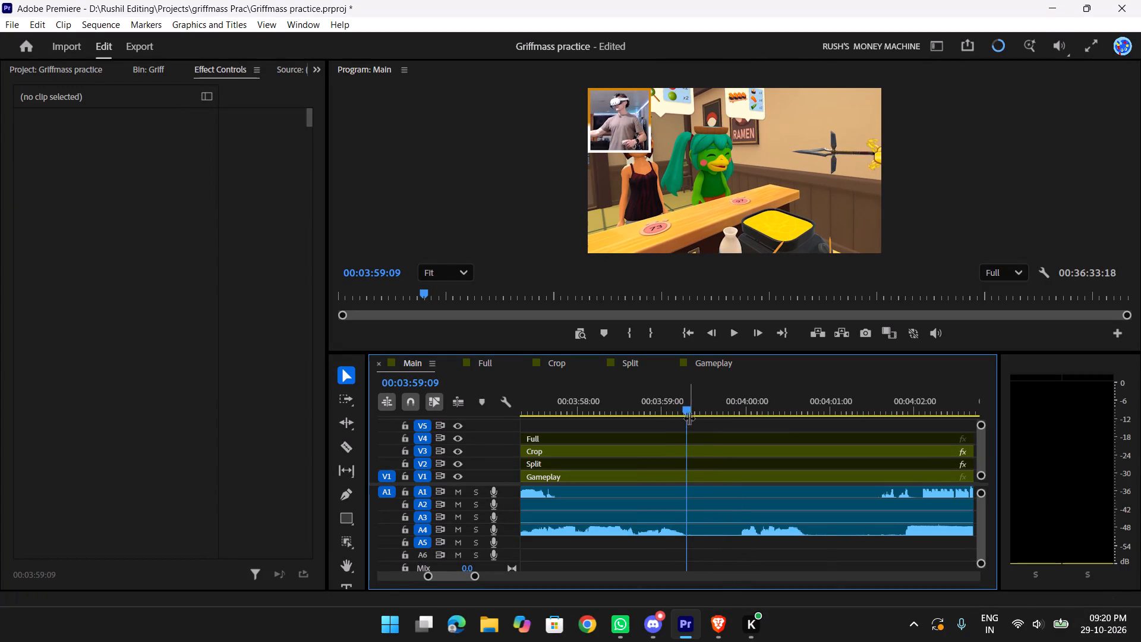
left_click_drag(689, 417, 698, 414)
key("w")
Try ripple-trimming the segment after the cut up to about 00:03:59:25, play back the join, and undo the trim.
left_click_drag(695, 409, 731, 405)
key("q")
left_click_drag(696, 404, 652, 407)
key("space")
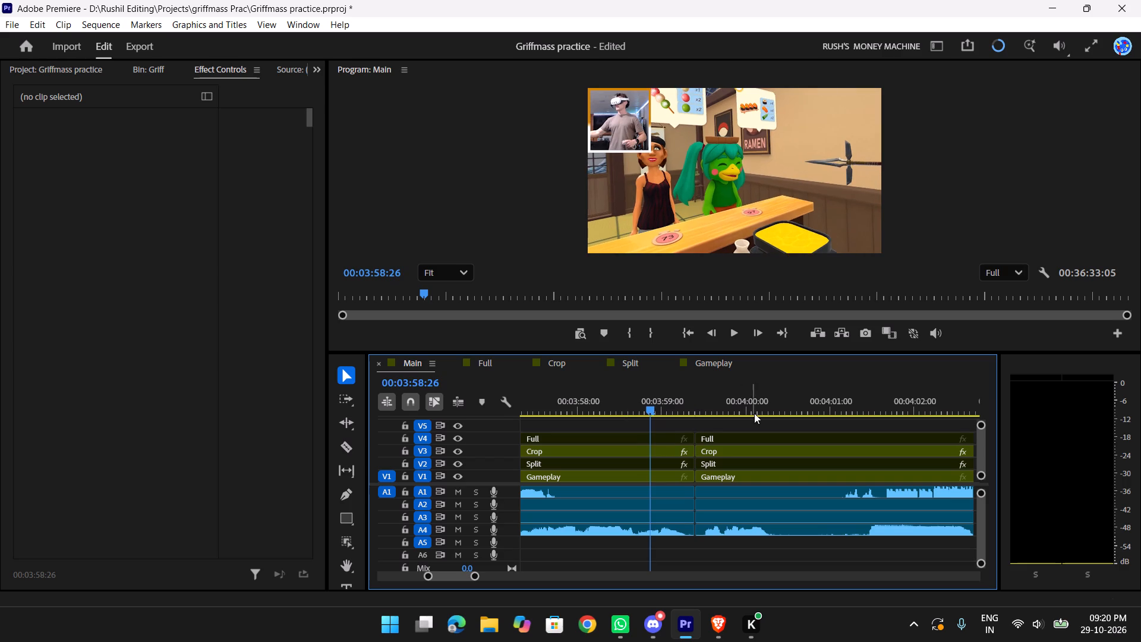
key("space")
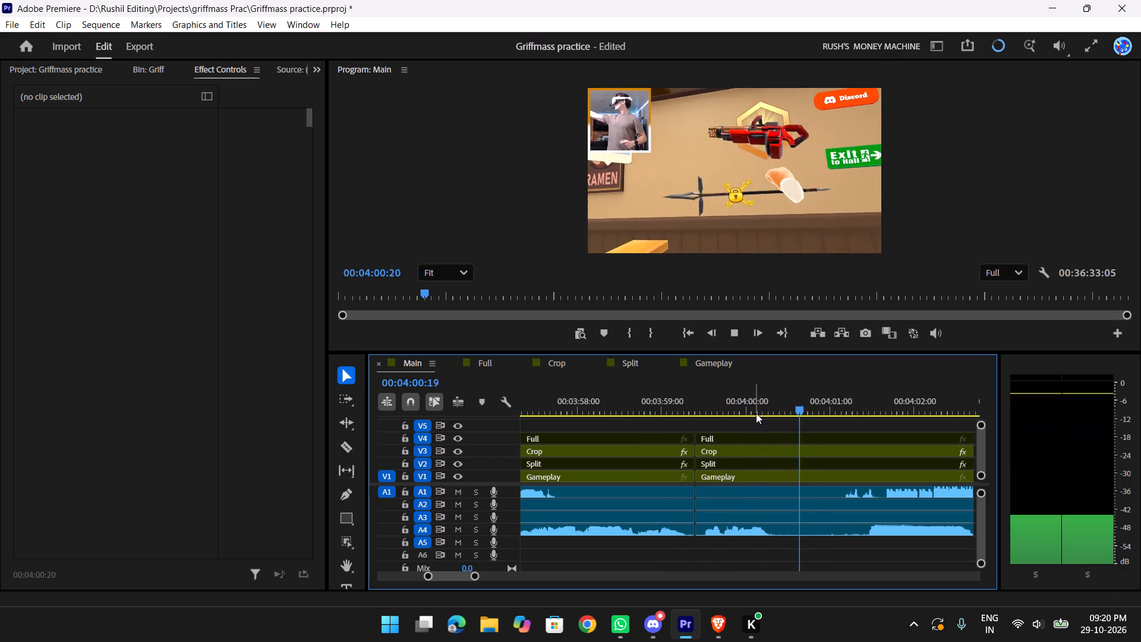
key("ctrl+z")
Ripple-trim the start of the segment after the 00:03:59:12 cut by 5 frames, and again by 2 more frames.
left_click_drag(811, 408, 712, 402)
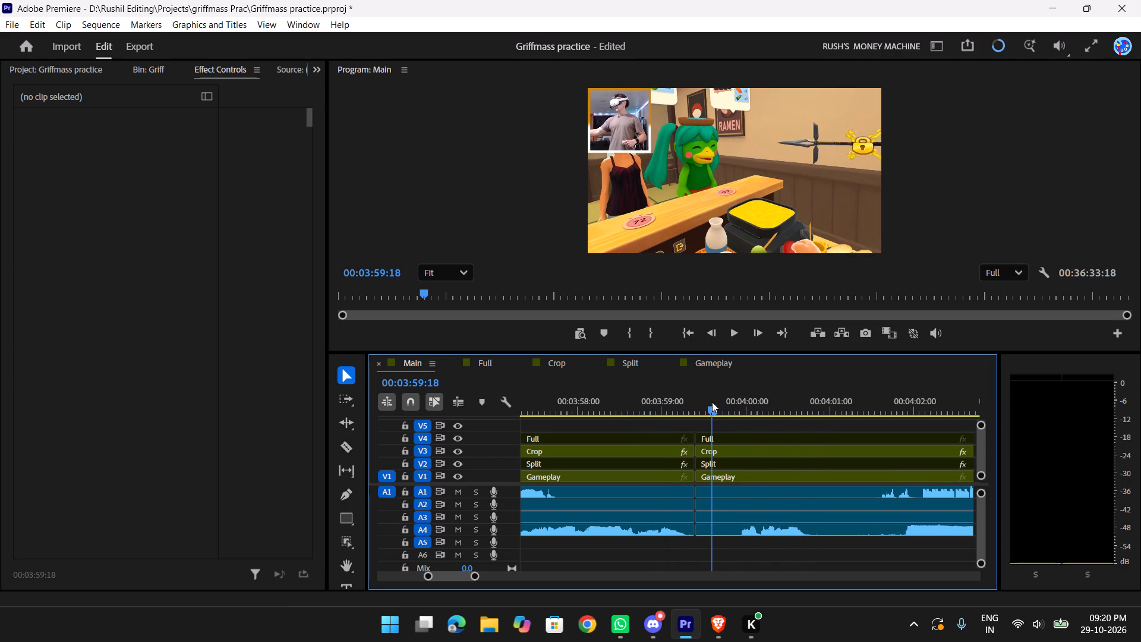
left_click_drag(712, 402, 709, 401)
key("q")
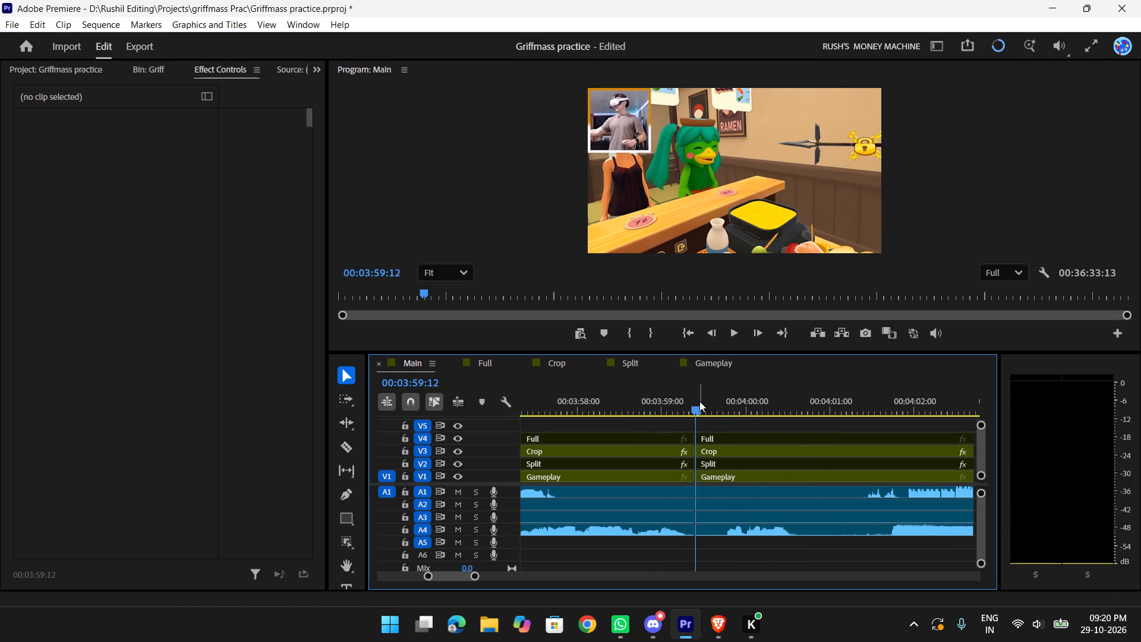
left_click(699, 402)
key("q")
Play the passage from about 00:03:59 to 00:04:02 to examine the join and where the A1 speech resumes.
left_click_drag(693, 402, 662, 404)
key("space")
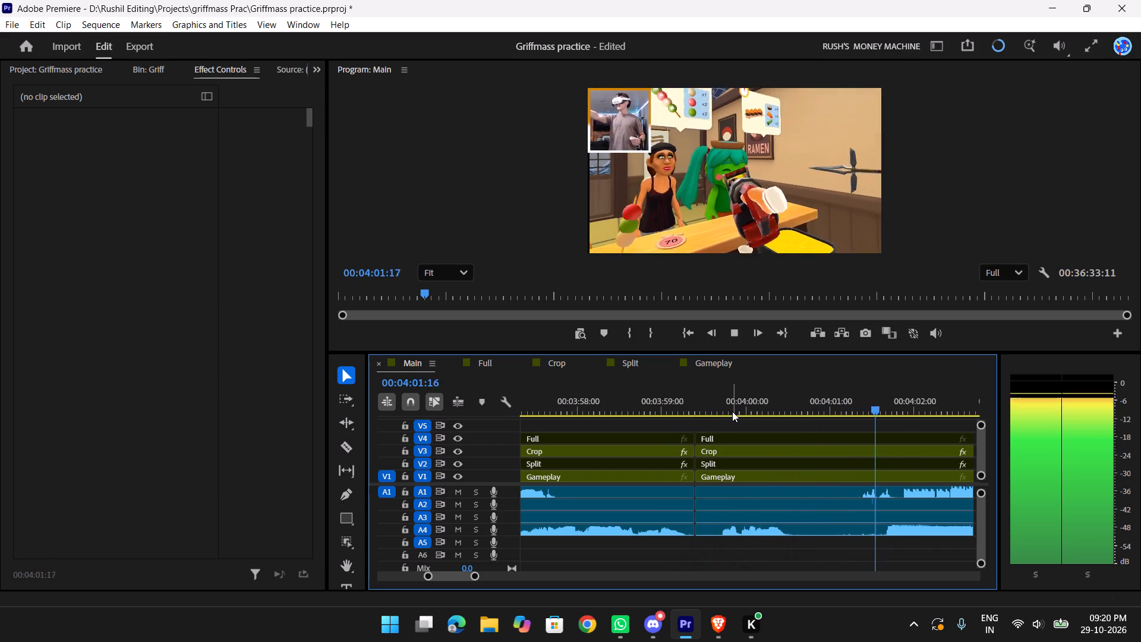
key("space")
scroll(732, 411, "down", 10)
scroll(733, 423, "up", 4)
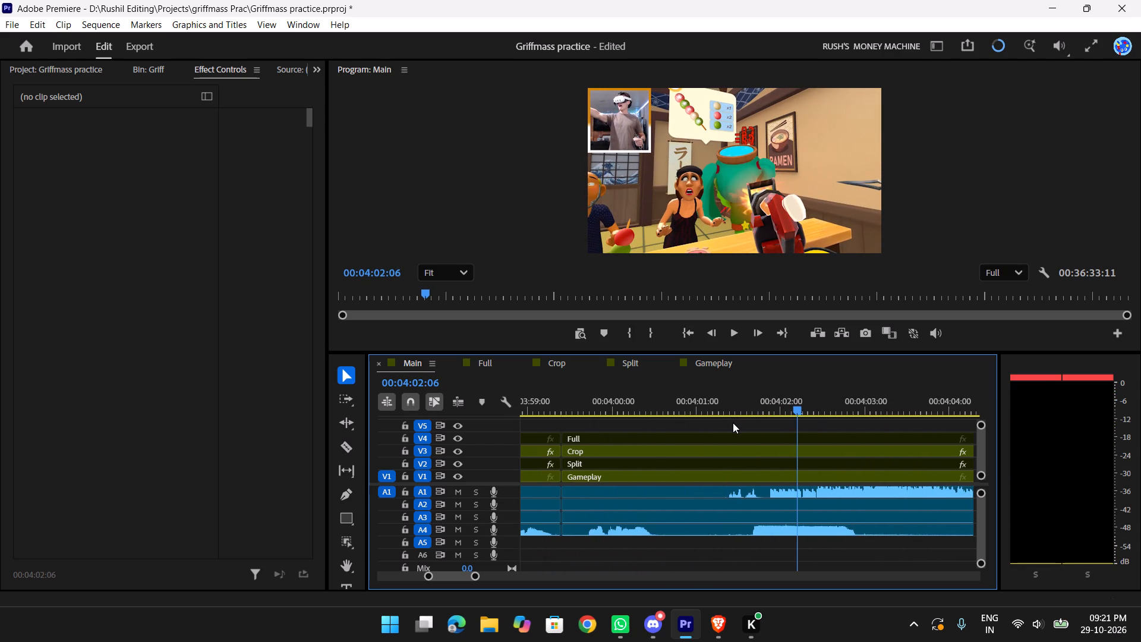
left_click_drag(772, 395, 666, 401)
key("space")
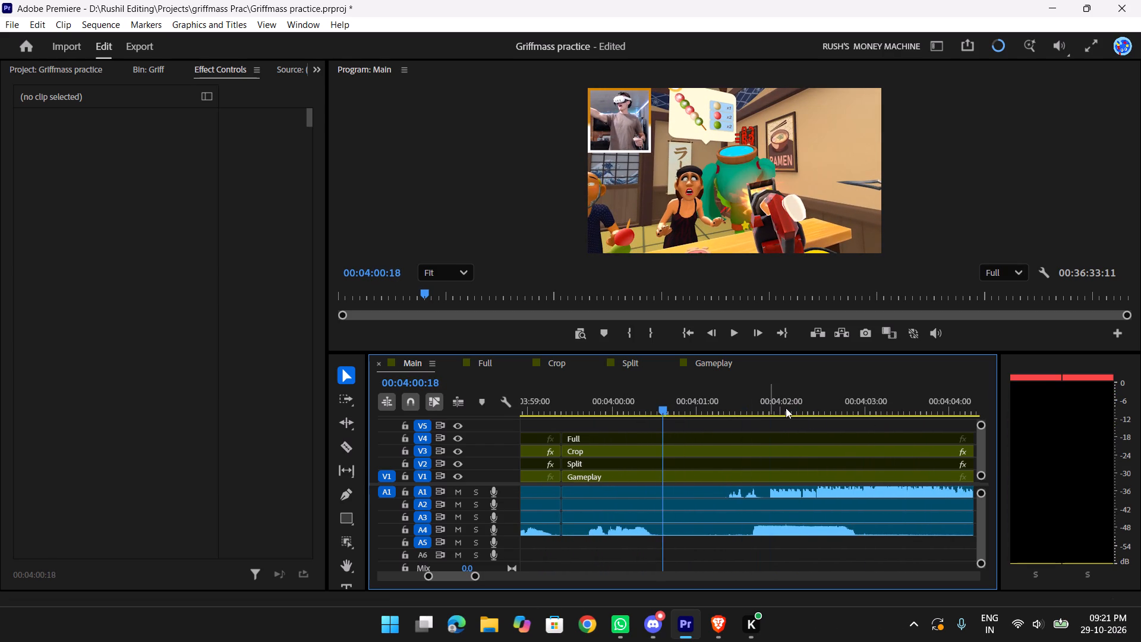
key("space")
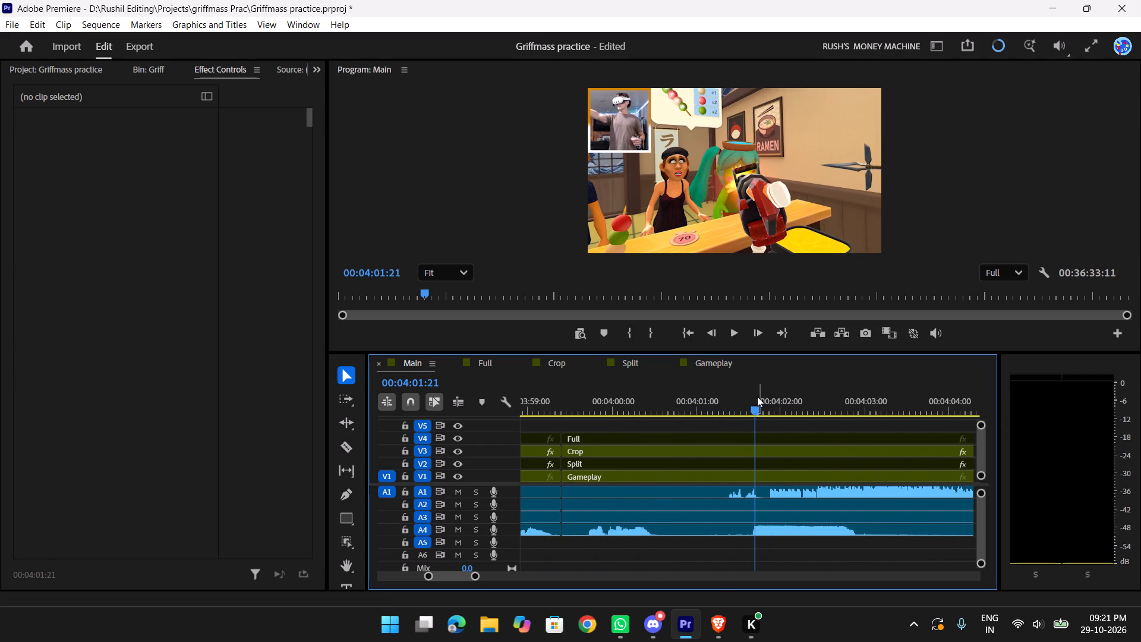
Ripple-trim the start of the segment after the 00:03:59:12 cut up to about 00:04:00:24, and play across the join.
left_click_drag(757, 396, 714, 398)
left_click_drag(705, 405, 675, 402)
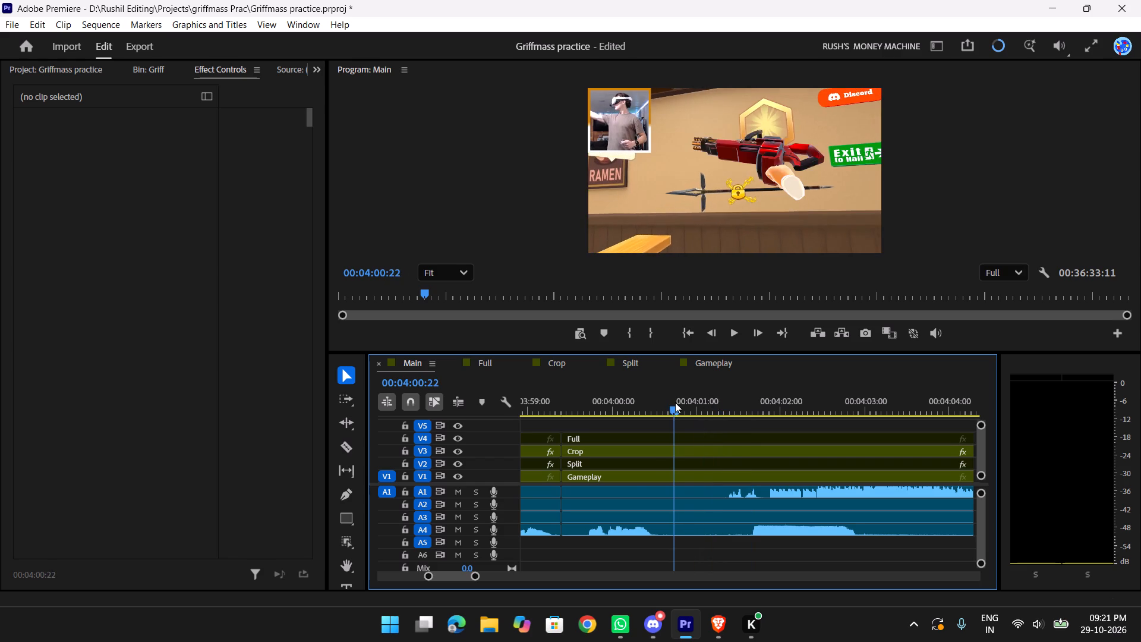
left_click_drag(675, 402, 682, 402)
key("q")
scroll(689, 417, "up", 7)
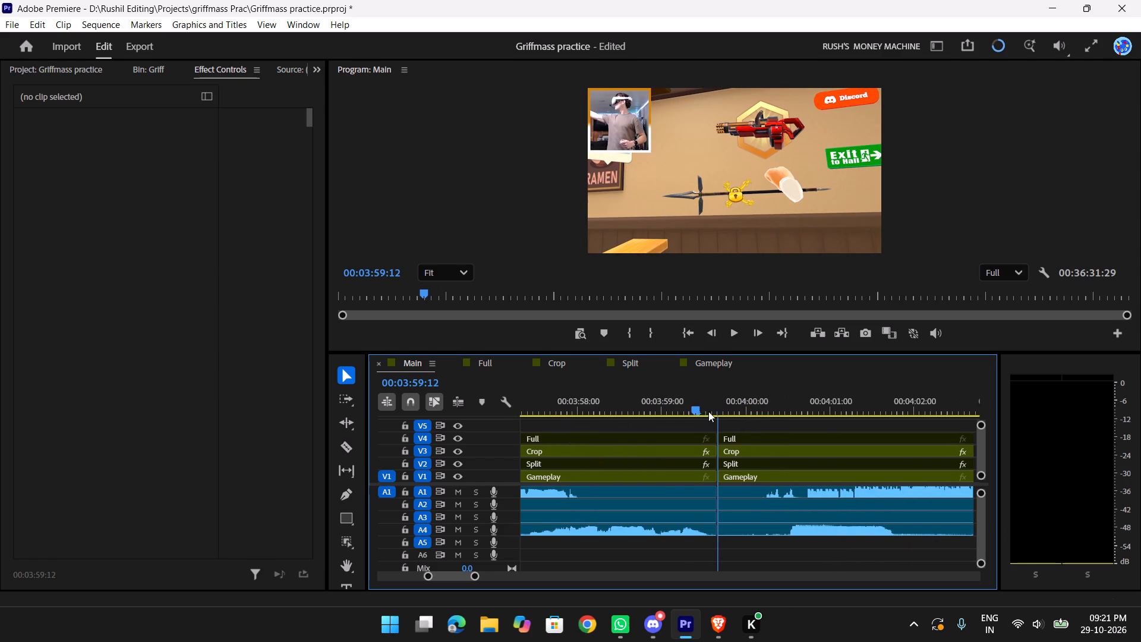
left_click_drag(716, 405, 633, 410)
key("space")
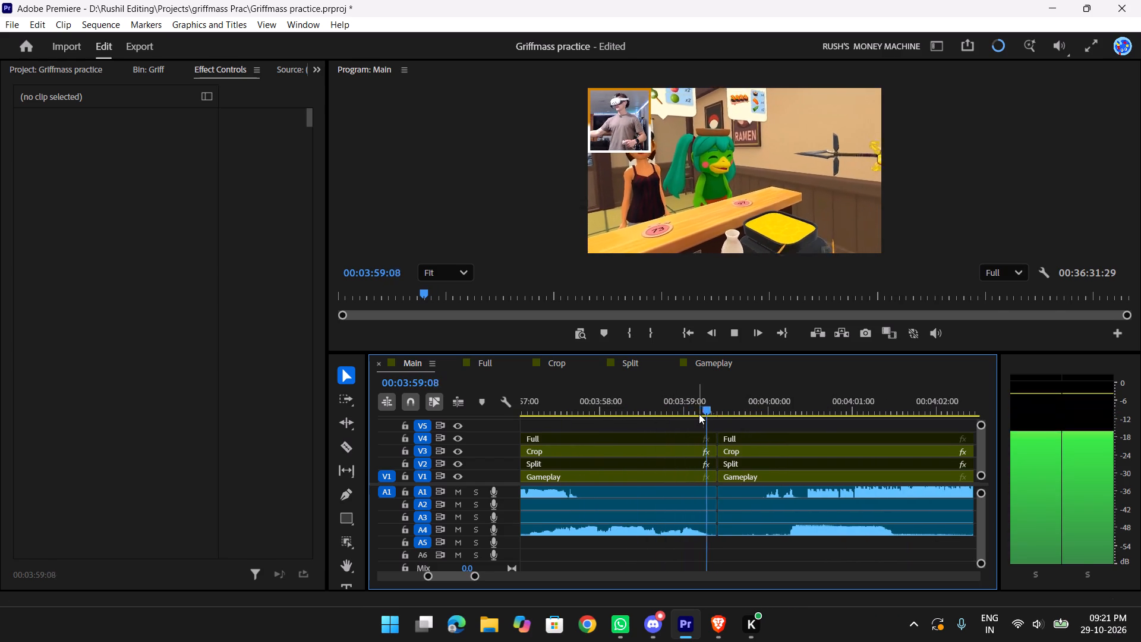
key("space")
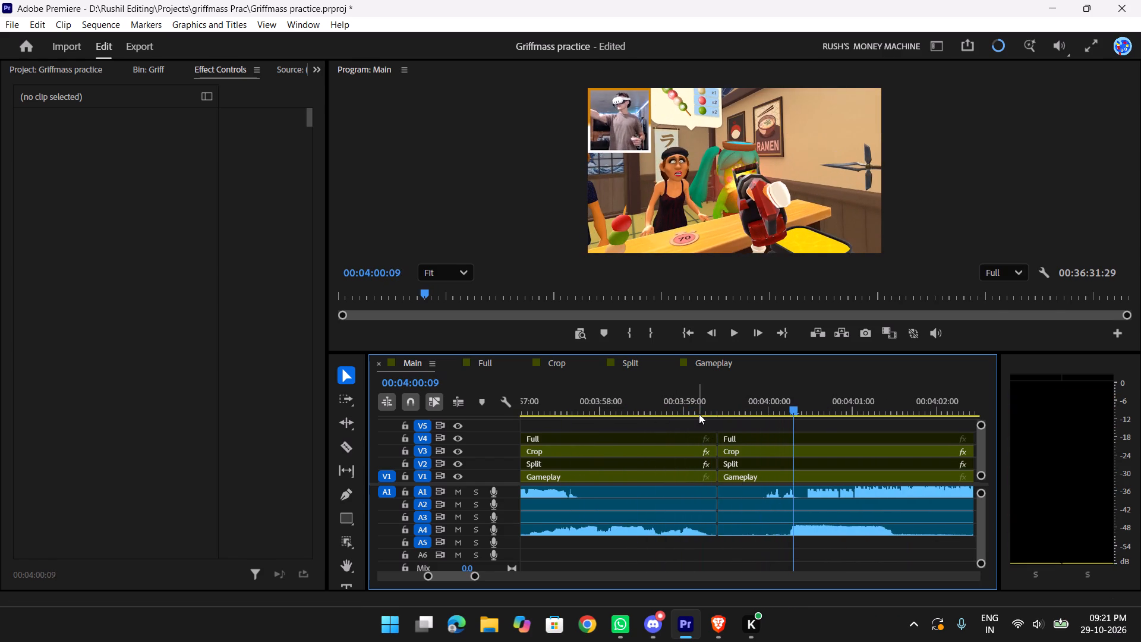
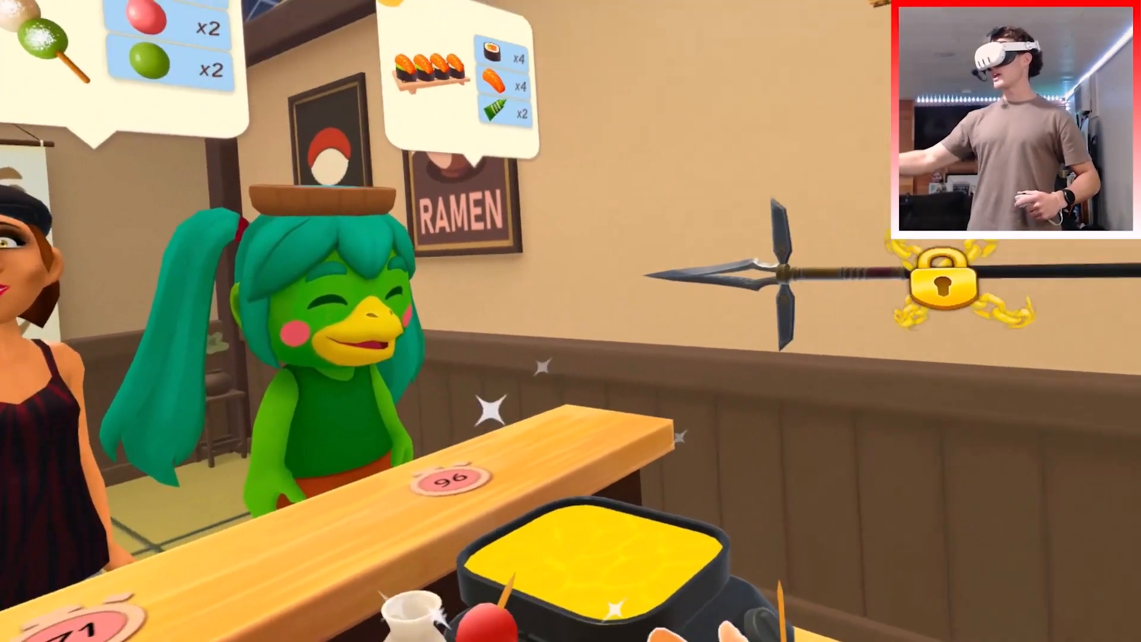
In the Brave browser, pause the full-screen VR gameplay video at about 2:54.
key("space")
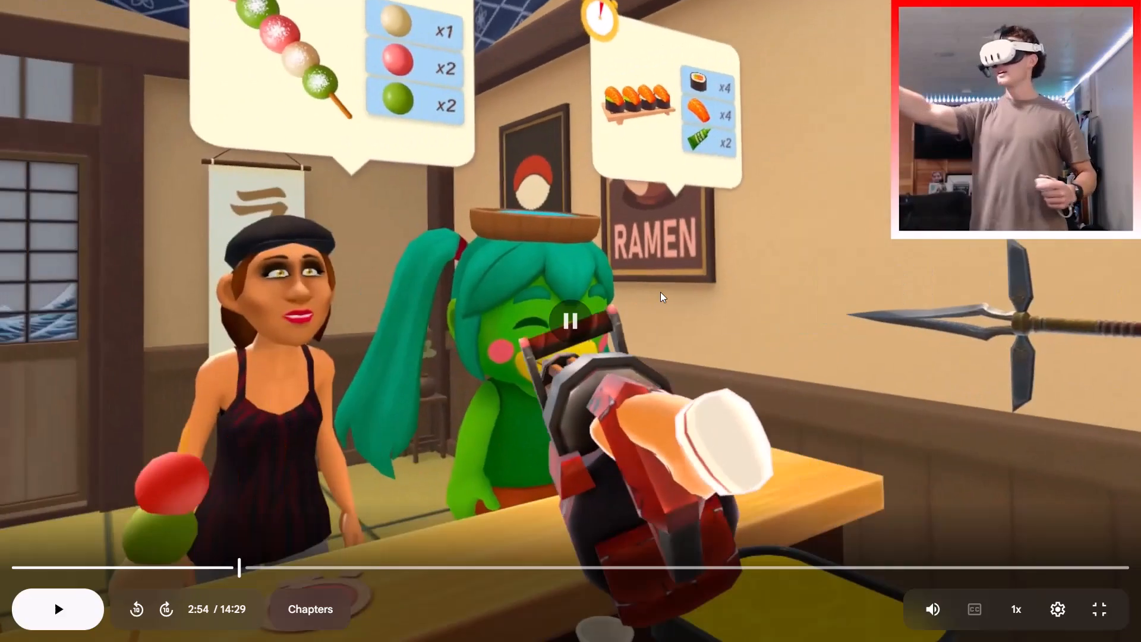
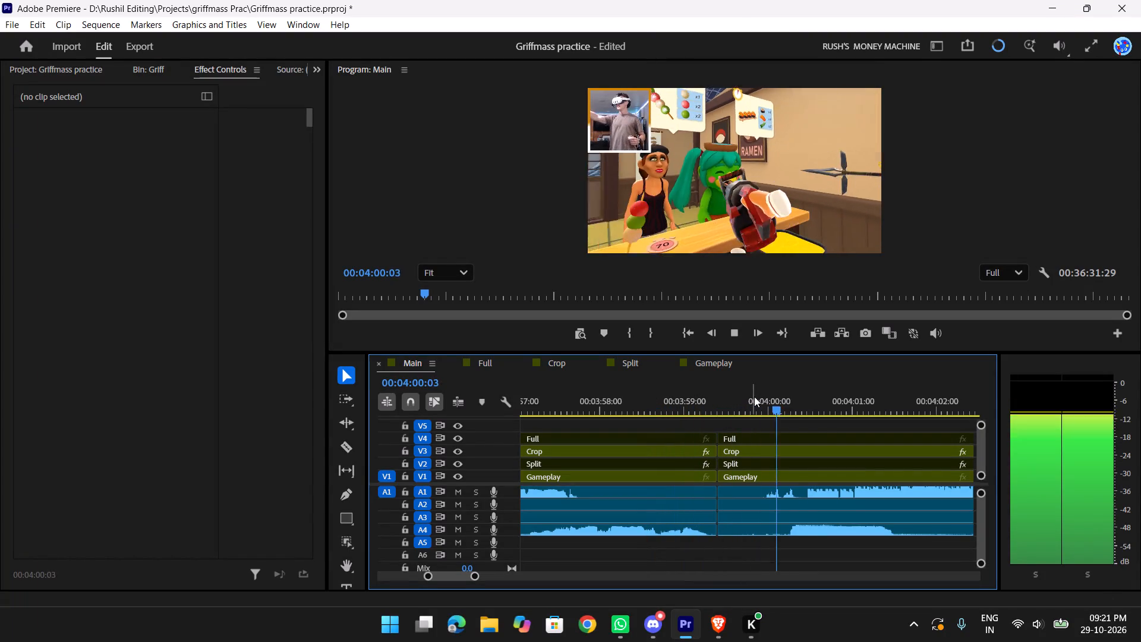
Stop playback, split the A1 audio clip at 00:04:03:23 where its loud section ends, and select the piece after the cut.
scroll(754, 396, "down", 10)
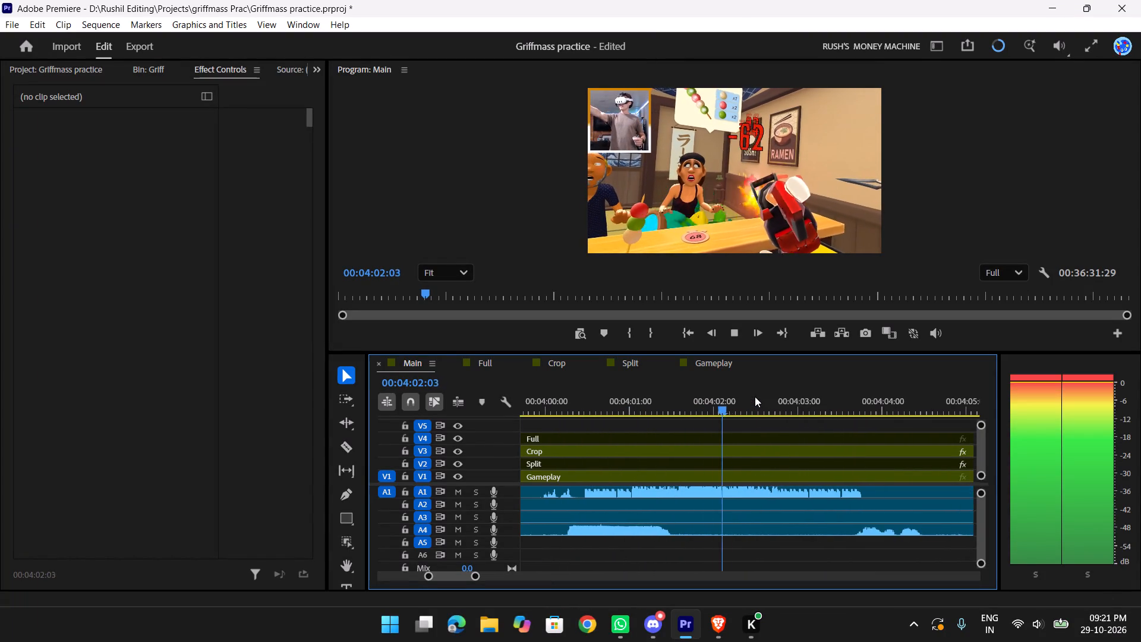
key("space")
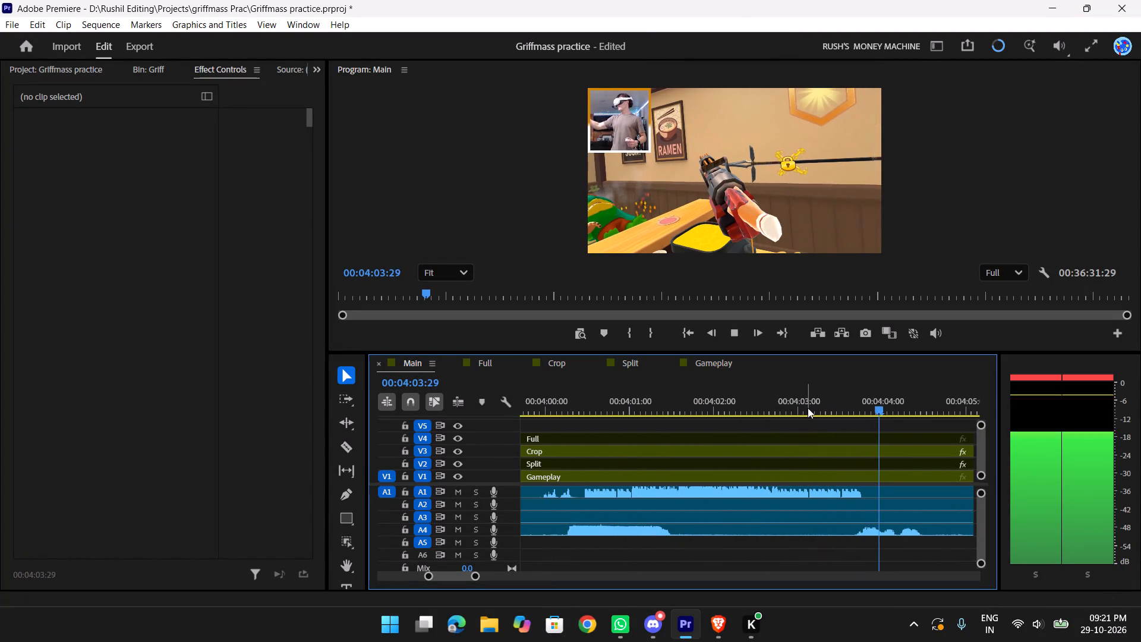
left_click_drag(882, 410, 843, 388)
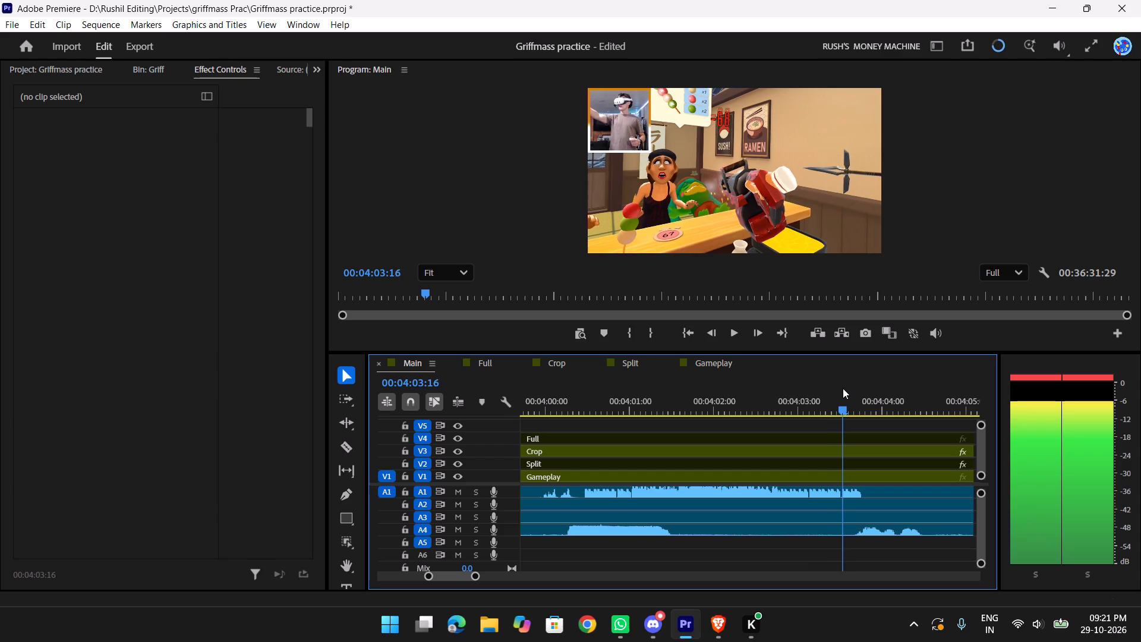
left_click_drag(843, 388, 861, 385)
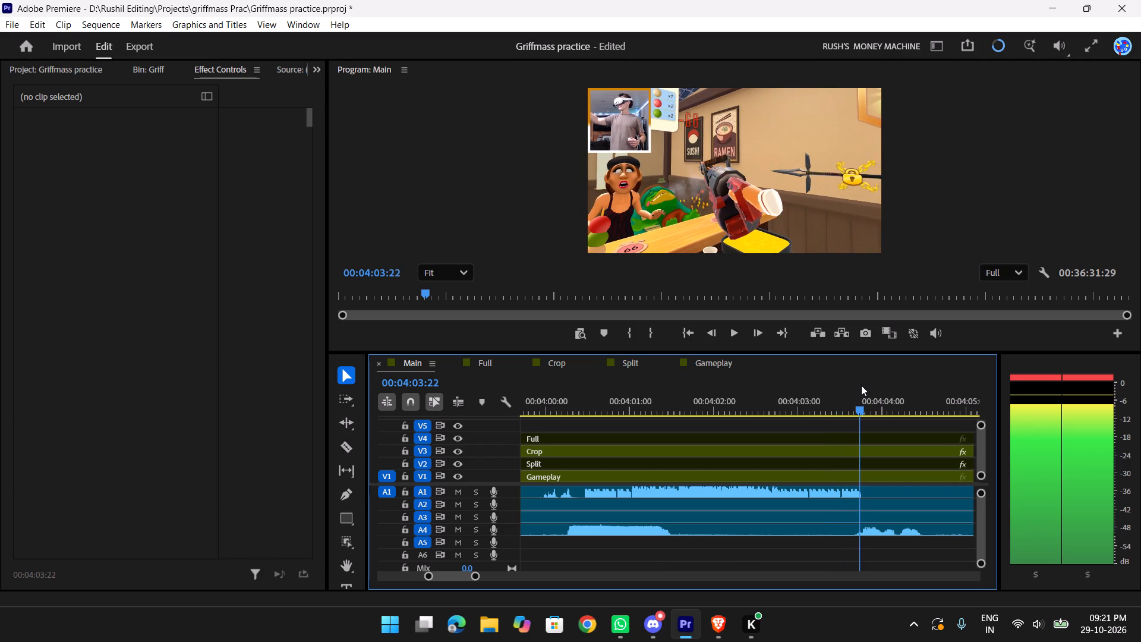
left_click_drag(861, 385, 862, 380)
left_click(875, 487)
key("w")
left_click(875, 487)
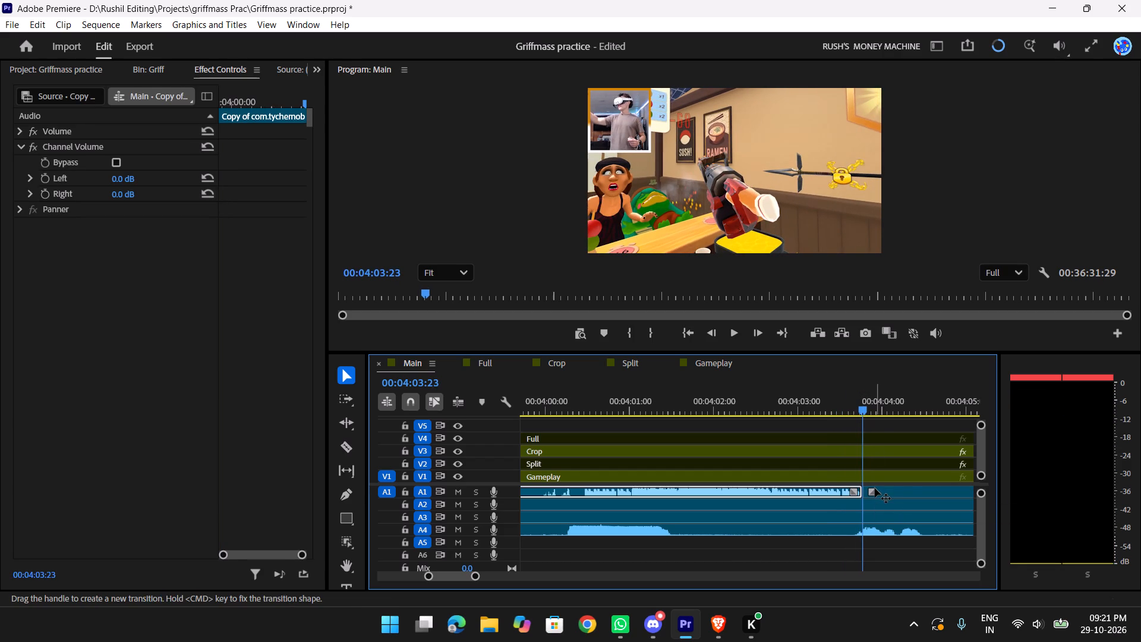
left_click(906, 486)
key("r")
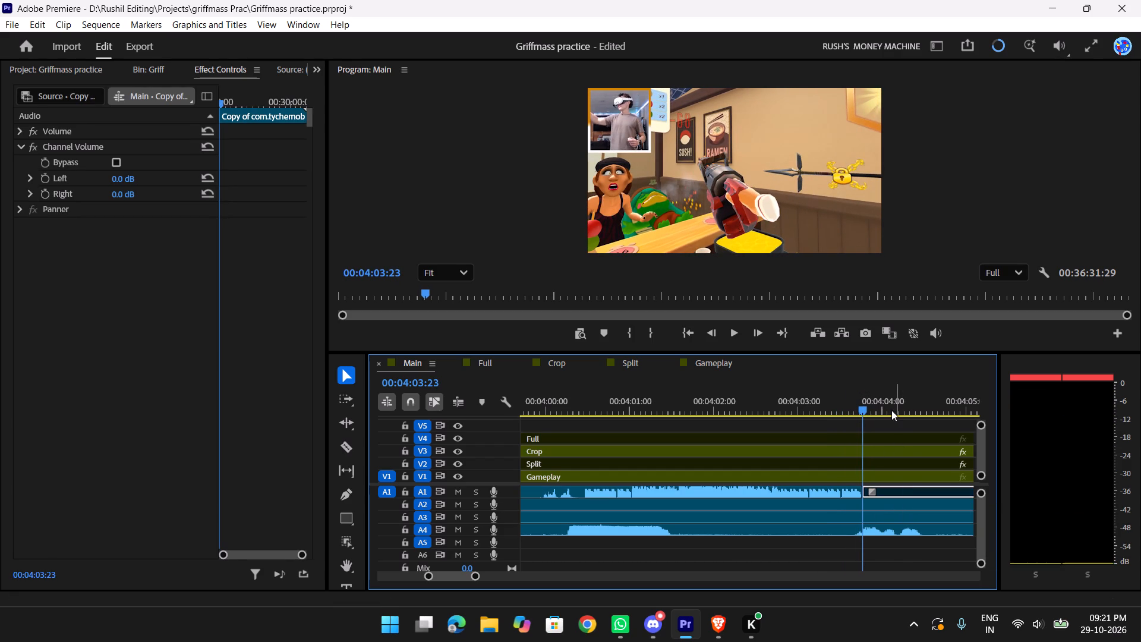
Return the playhead to 00:04:00:29 in the Main sequence to review the section before the audio cut.
left_click_drag(863, 406, 627, 400)
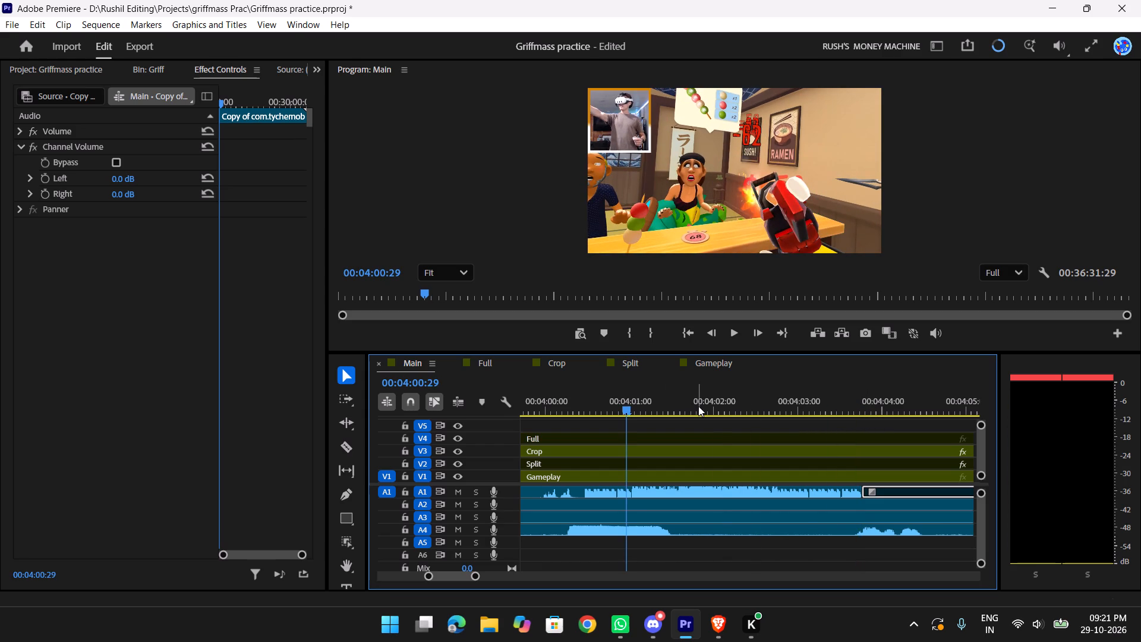
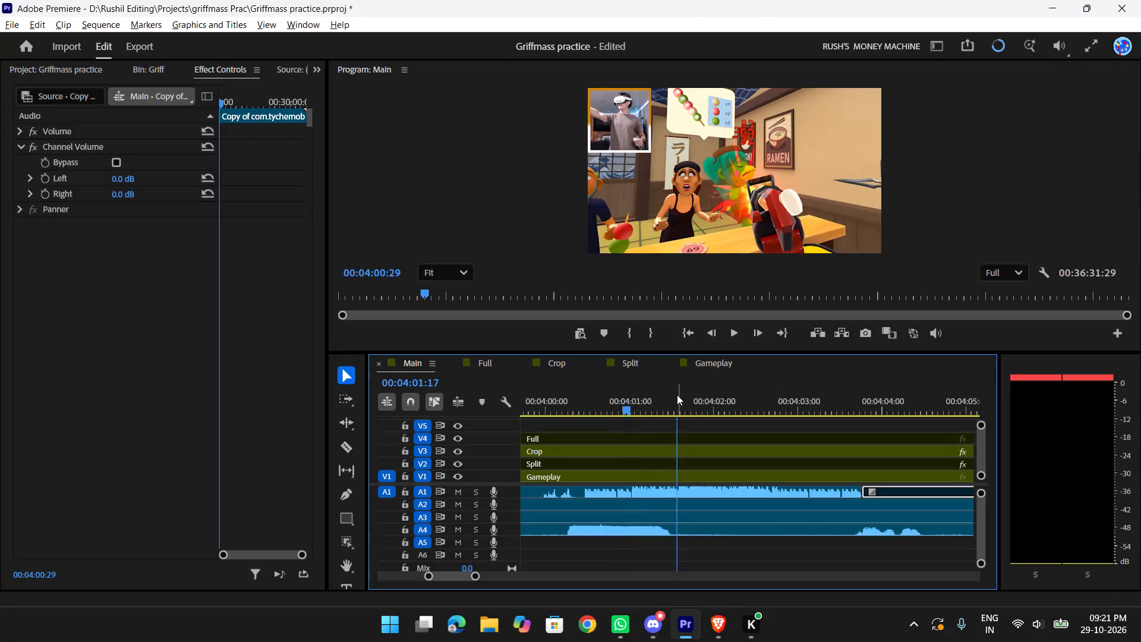
Play the Main sequence from about 00:04:01 past the A1 audio cut to 00:04:06:22, checking the sound around the cut.
left_click_drag(677, 395, 644, 402)
key("space")
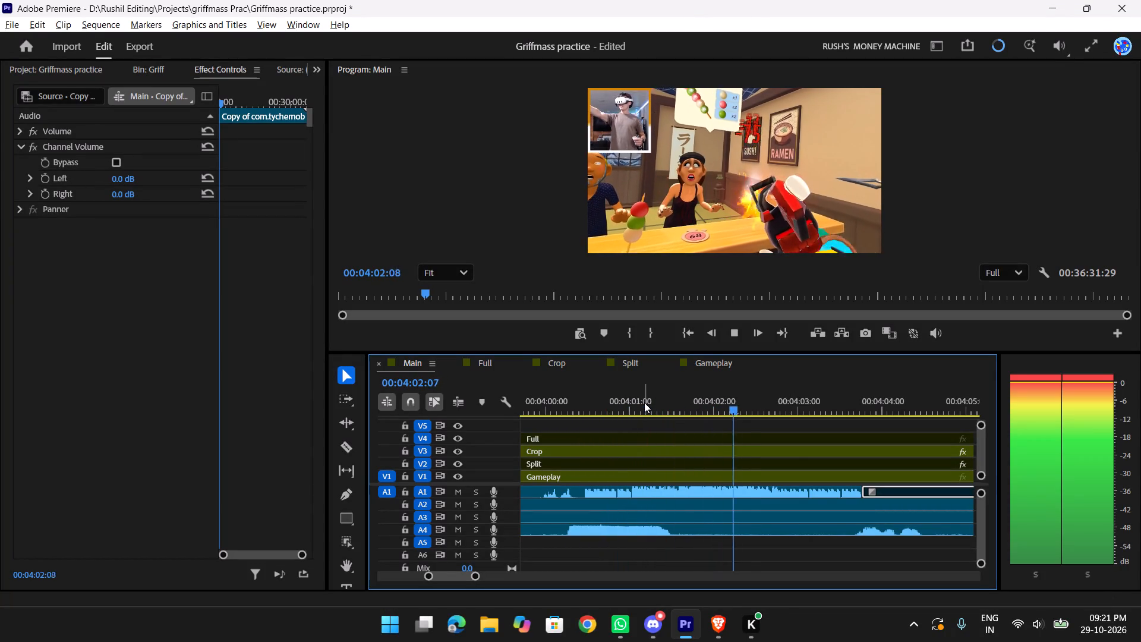
key("space")
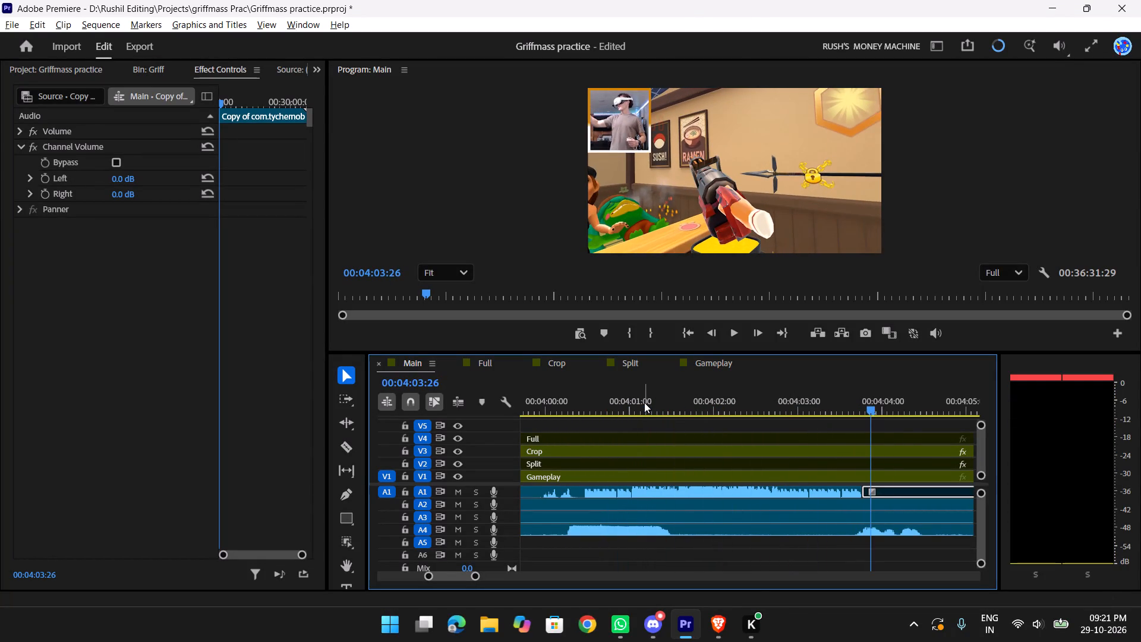
key("space")
key("space")
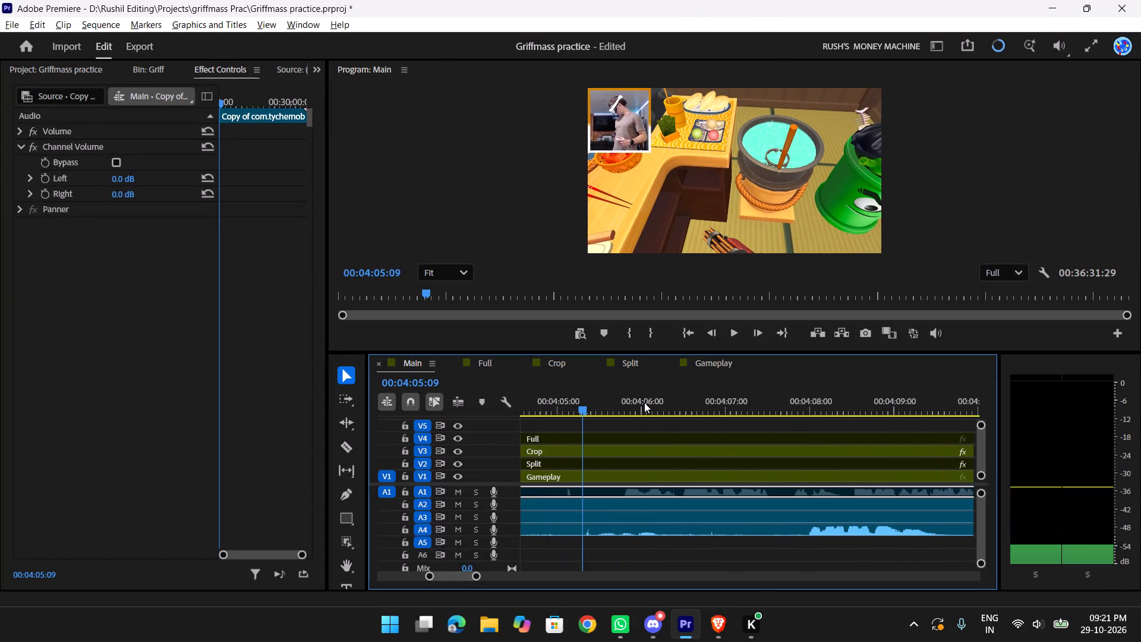
type("yy")
key("space")
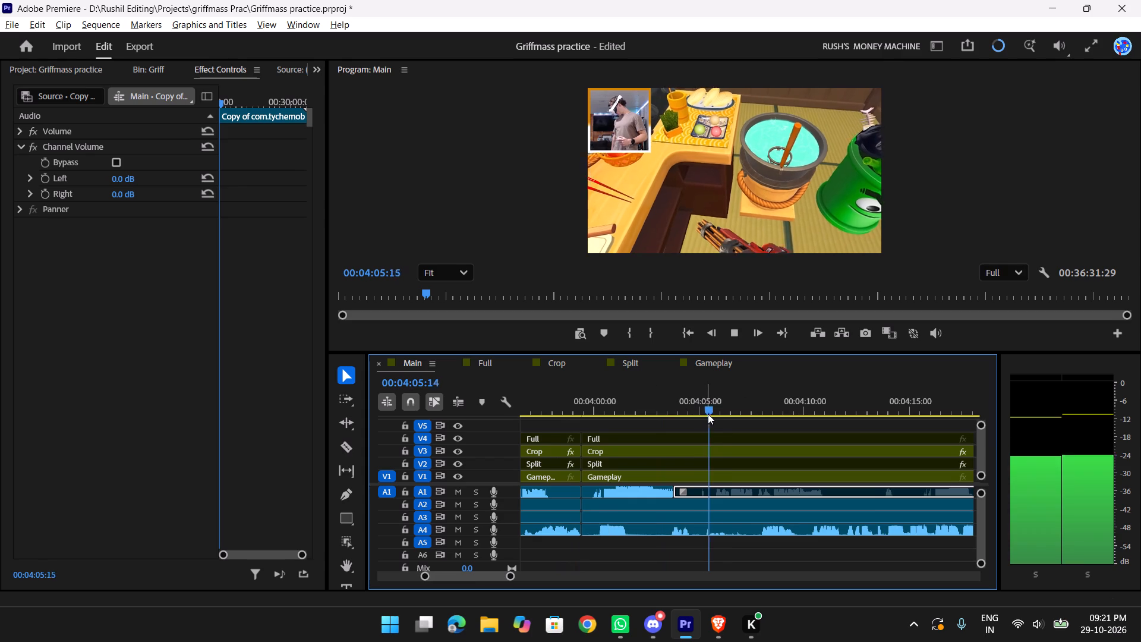
key("space")
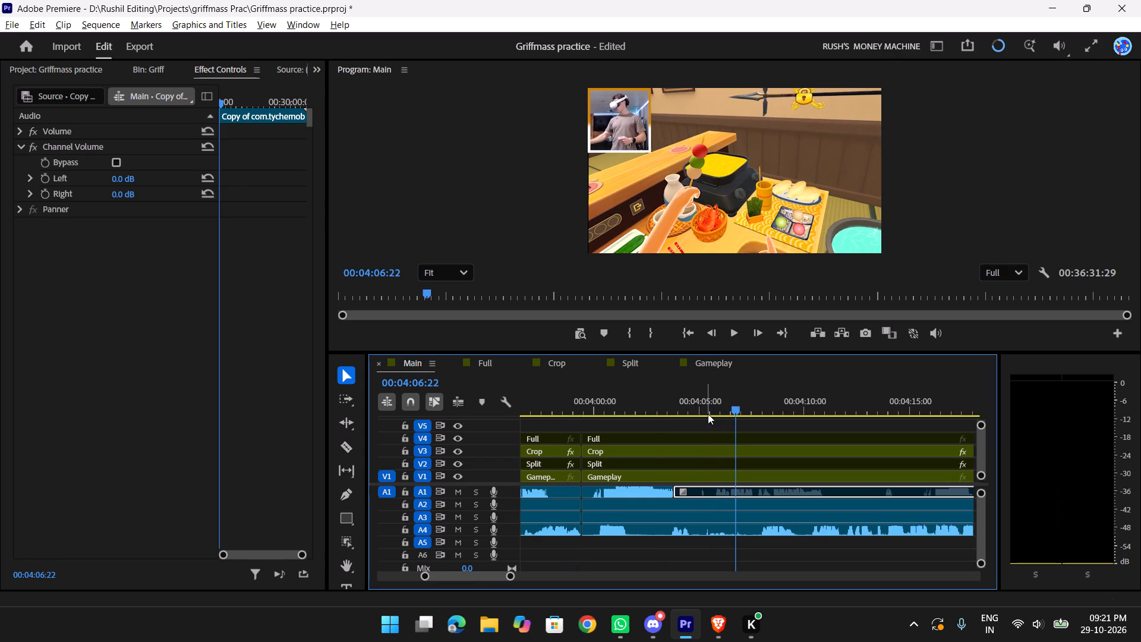
Replay the Main sequence from just before the A1 cut, about 00:04:03, to 00:04:08:10 to review the selected audio piece.
type("ttt")
scroll(805, 424, "up", 12)
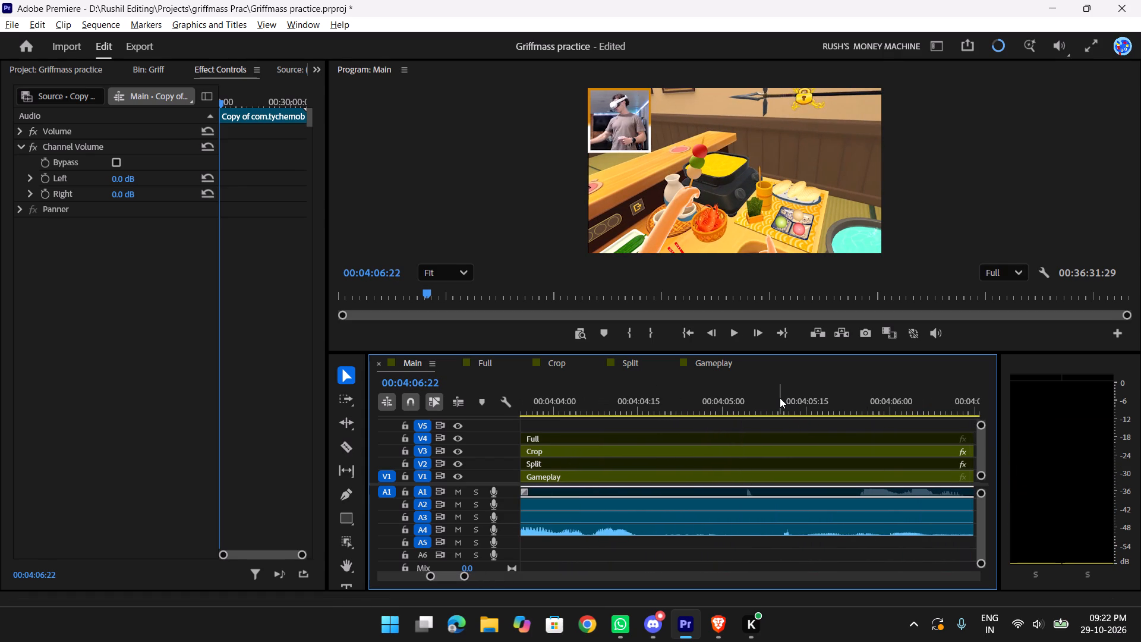
key("y")
left_click_drag(711, 406, 600, 405)
key("space")
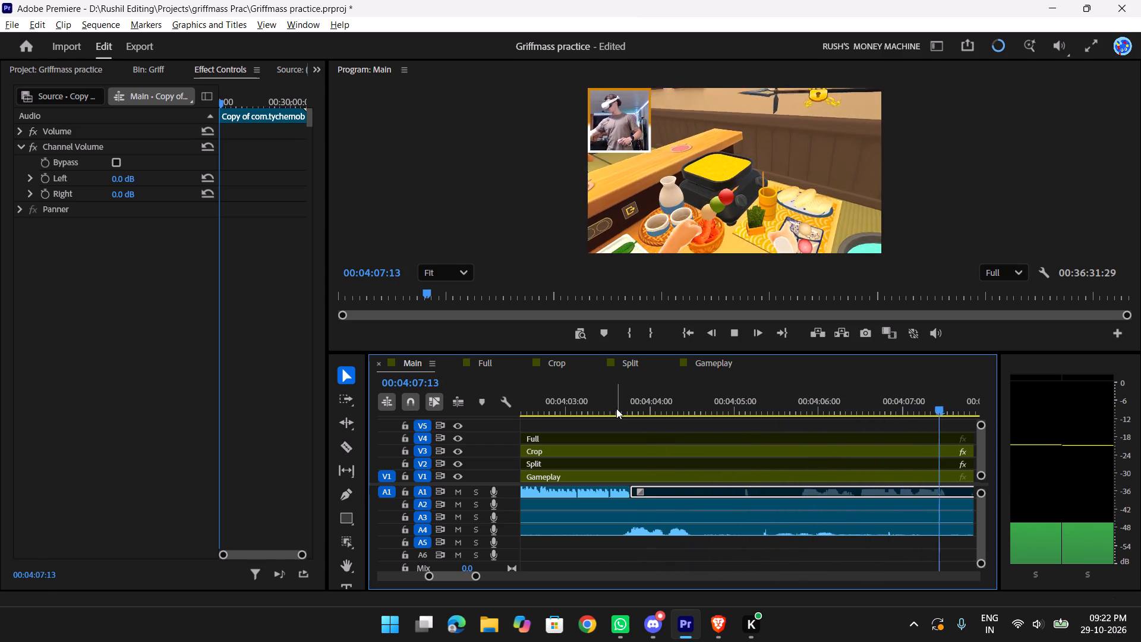
key("space")
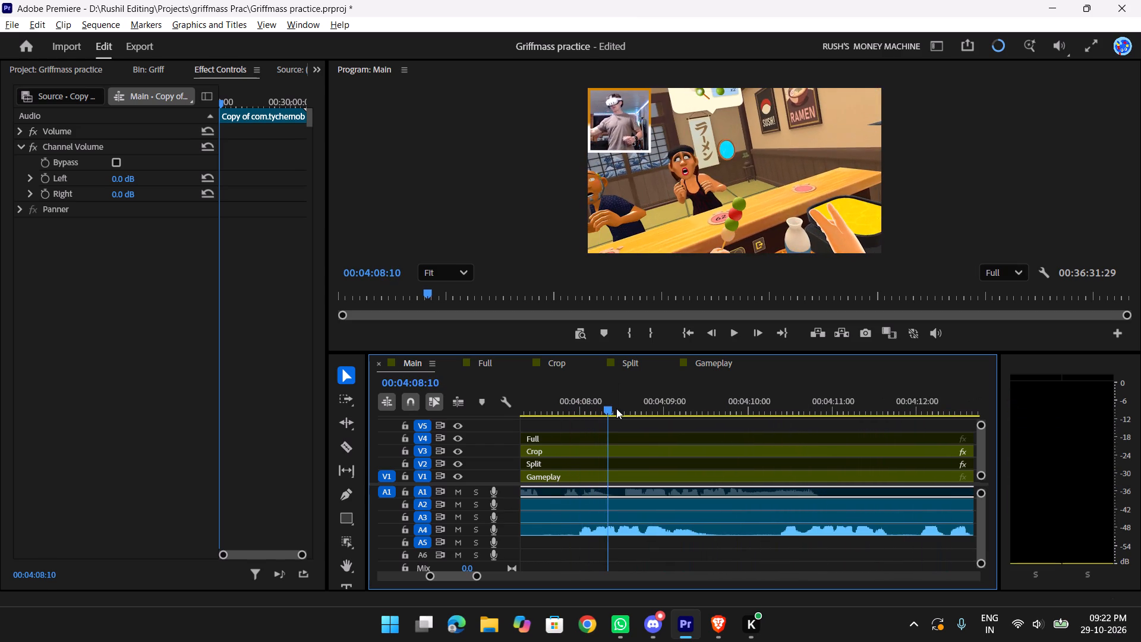
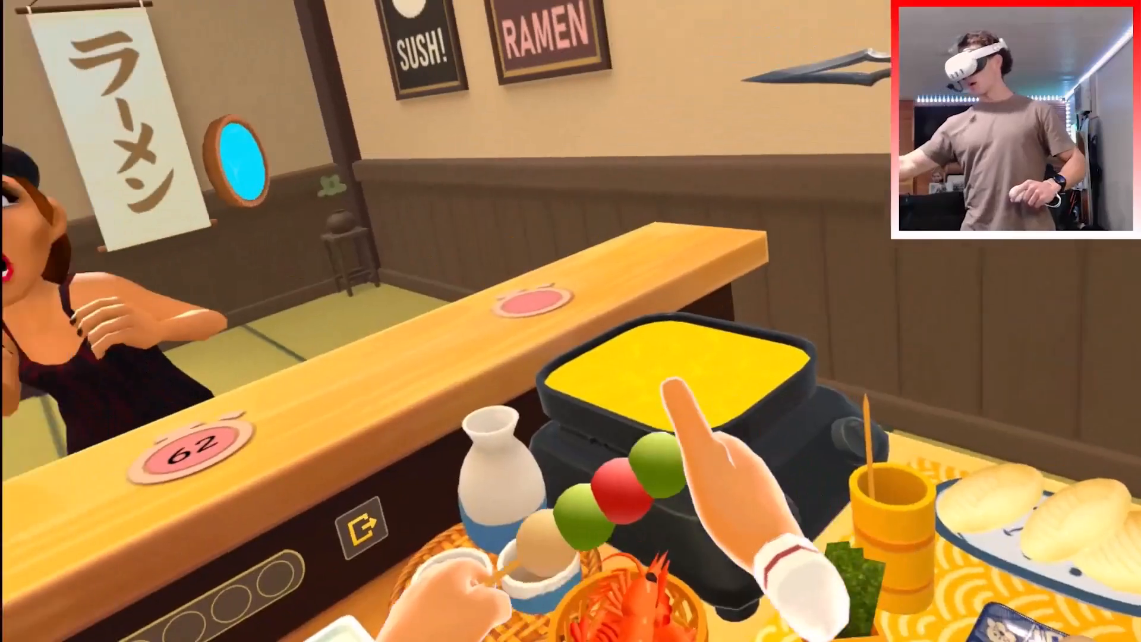
Pause the full-screen VR sushi gameplay video in the Brave browser at about 2:59.
key("space")
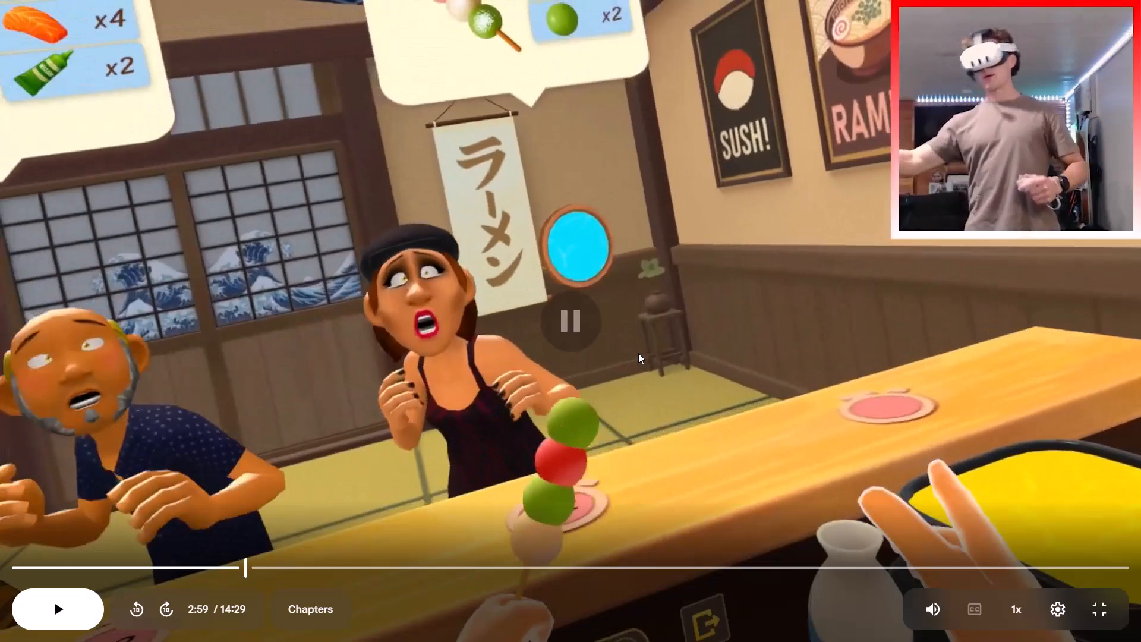
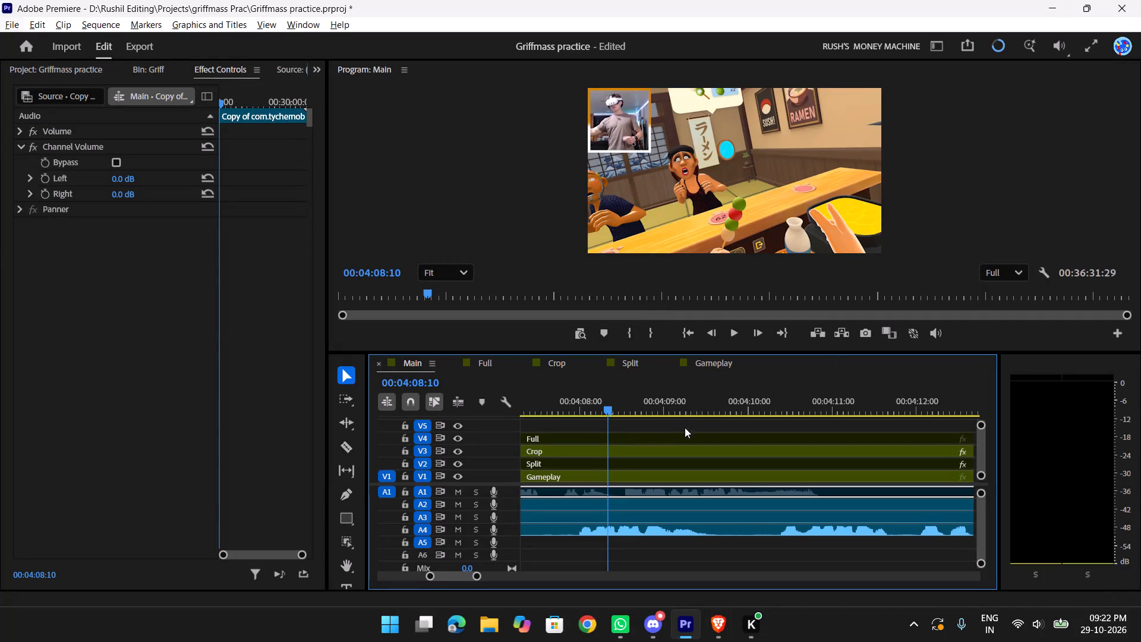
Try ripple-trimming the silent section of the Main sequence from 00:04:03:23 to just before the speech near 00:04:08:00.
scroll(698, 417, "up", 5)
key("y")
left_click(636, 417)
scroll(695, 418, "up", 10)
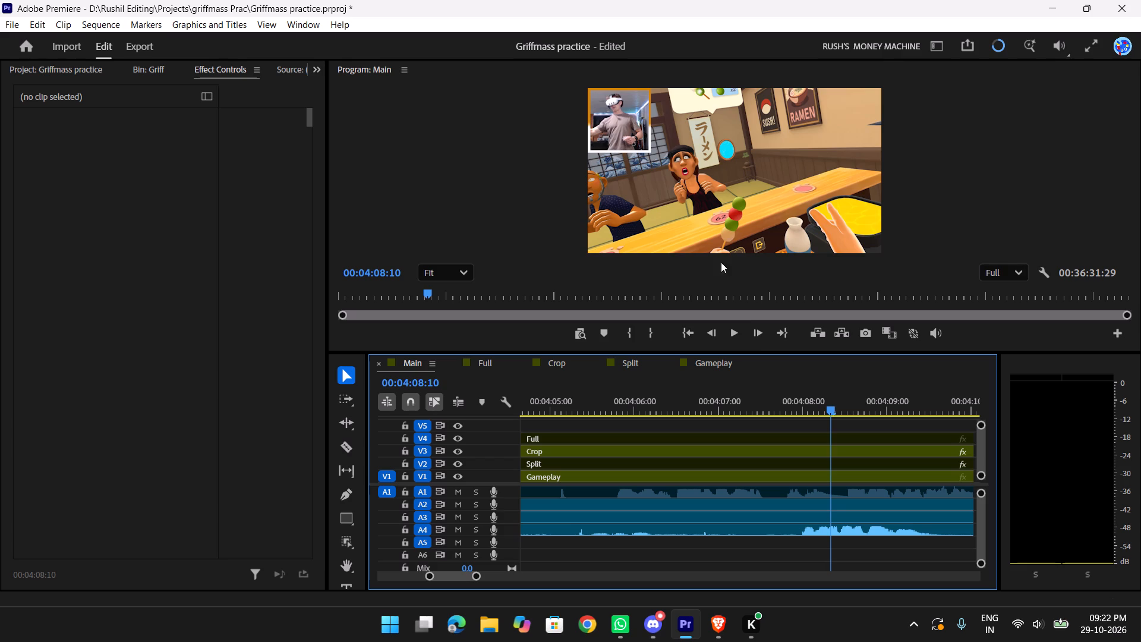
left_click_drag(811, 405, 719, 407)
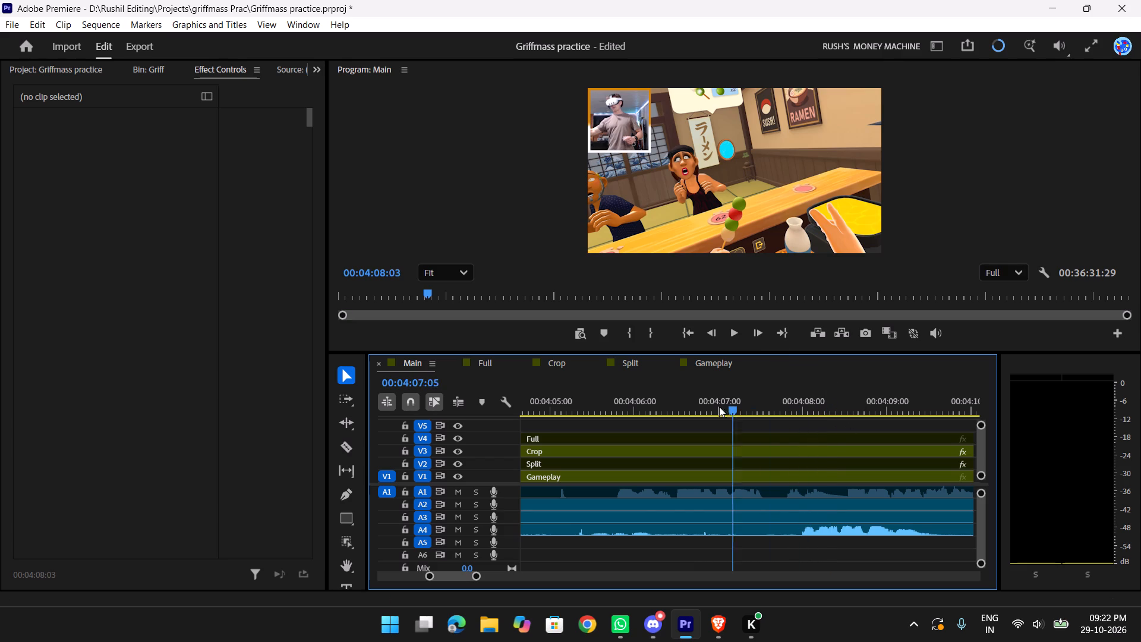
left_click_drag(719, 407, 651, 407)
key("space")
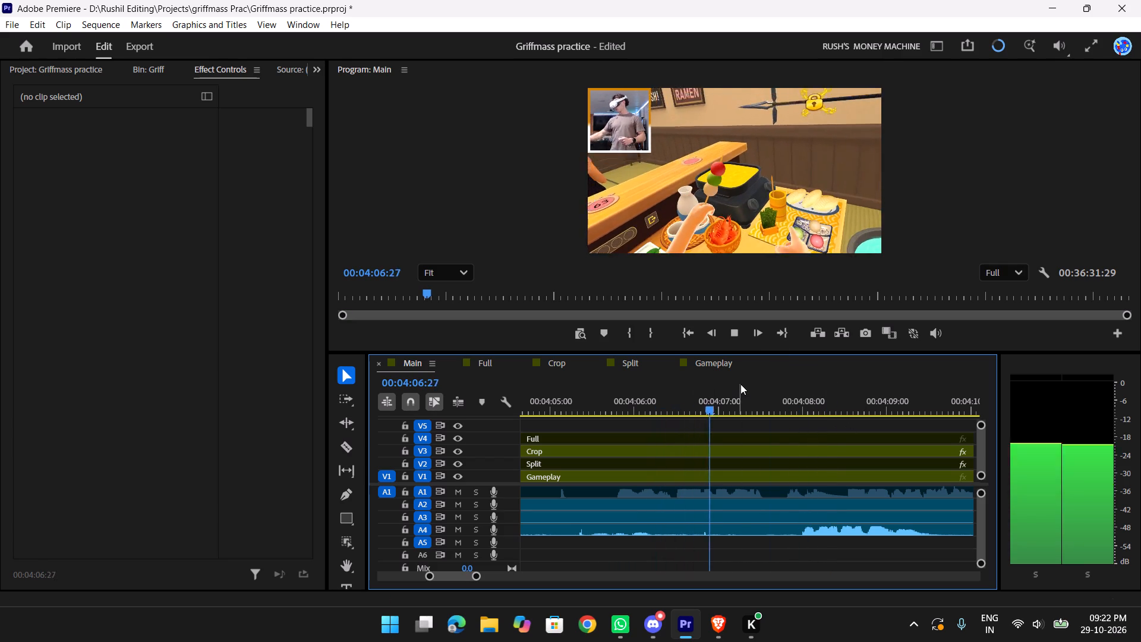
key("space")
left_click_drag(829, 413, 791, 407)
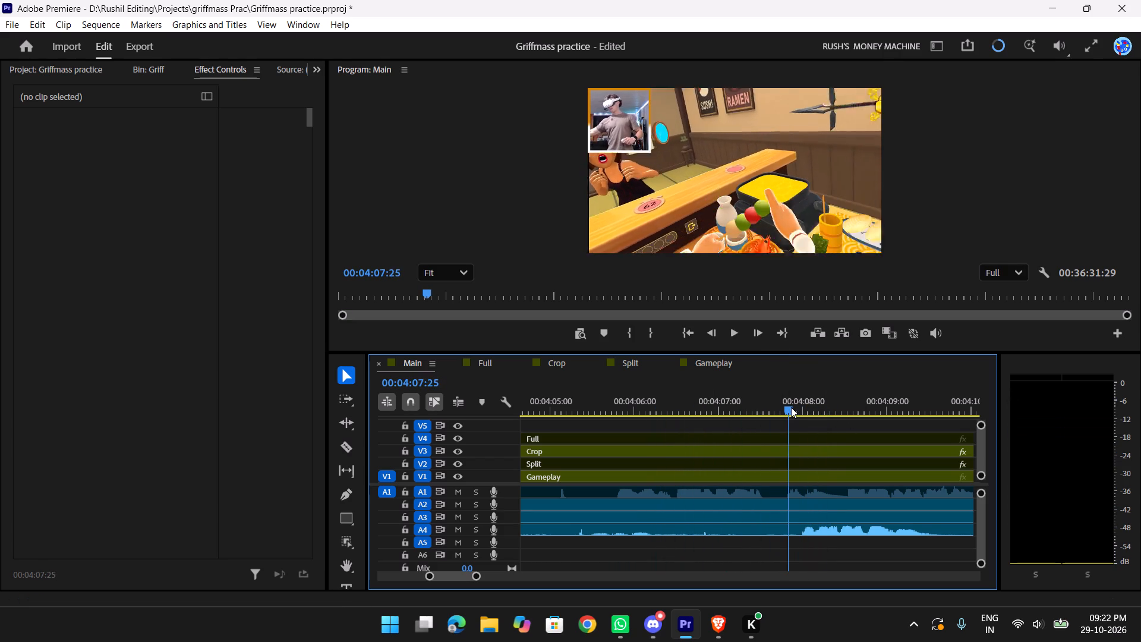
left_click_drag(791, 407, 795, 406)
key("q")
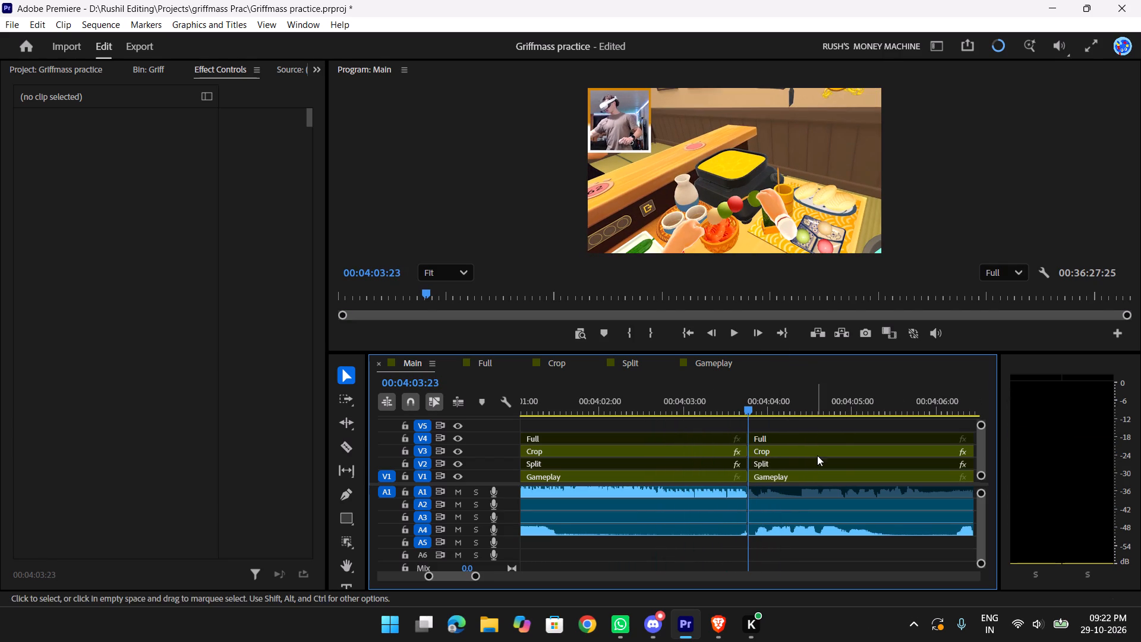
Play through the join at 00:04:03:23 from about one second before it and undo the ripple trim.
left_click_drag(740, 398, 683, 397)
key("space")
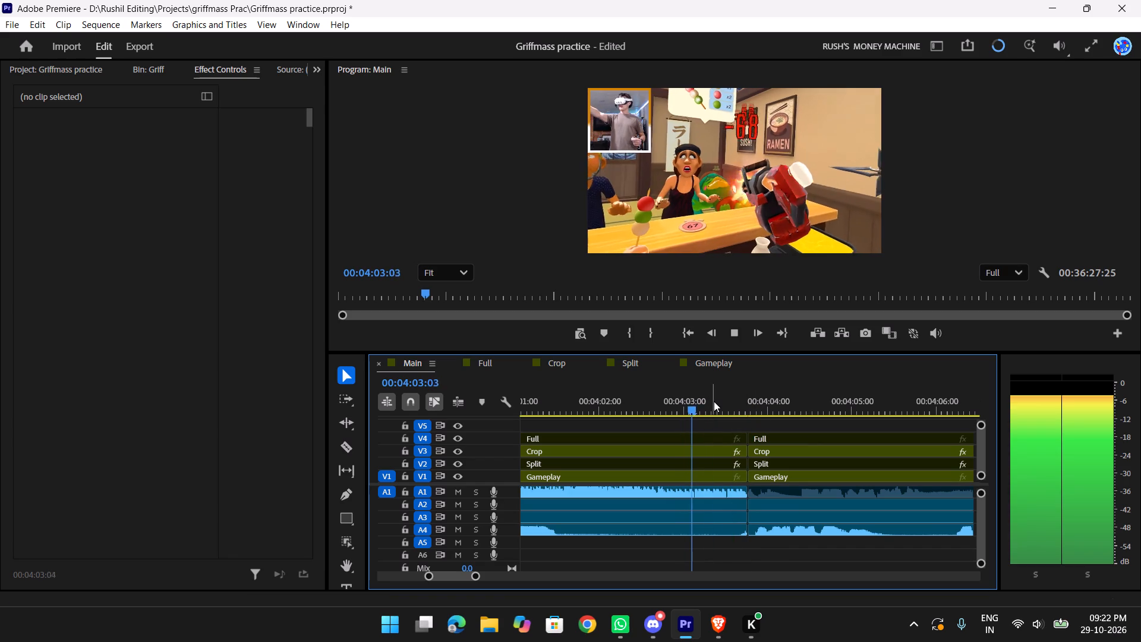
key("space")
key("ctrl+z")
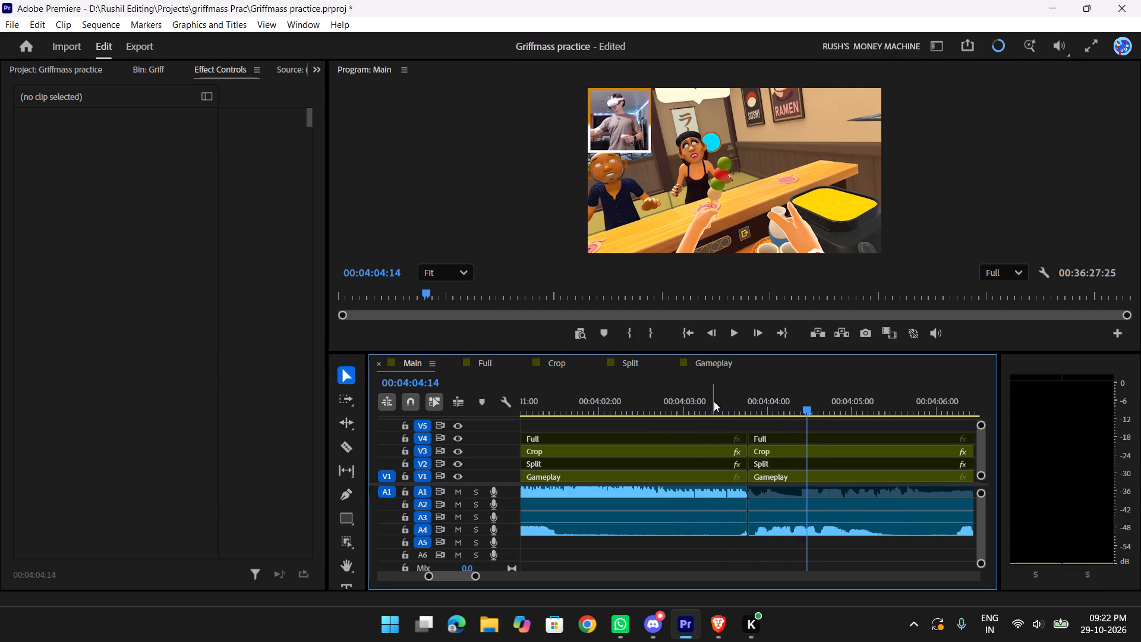
Find a cut point near 00:04:07:00 and ripple-trim all tracks of the Main sequence back to 00:04:03:23.
left_click_drag(812, 408, 834, 407)
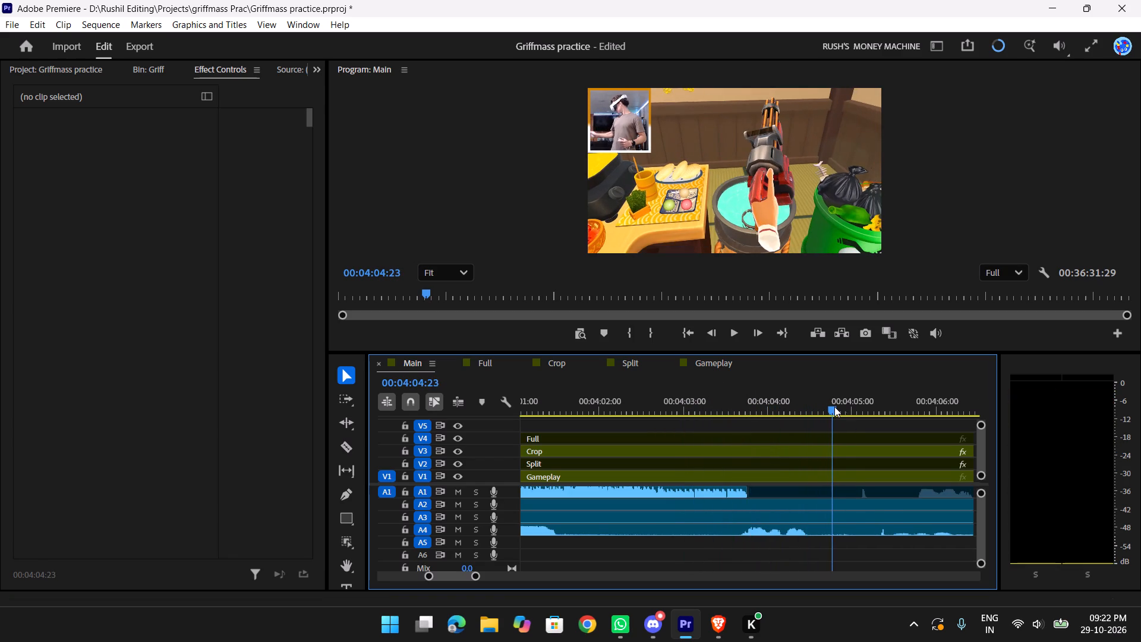
left_click_drag(834, 407, 903, 383)
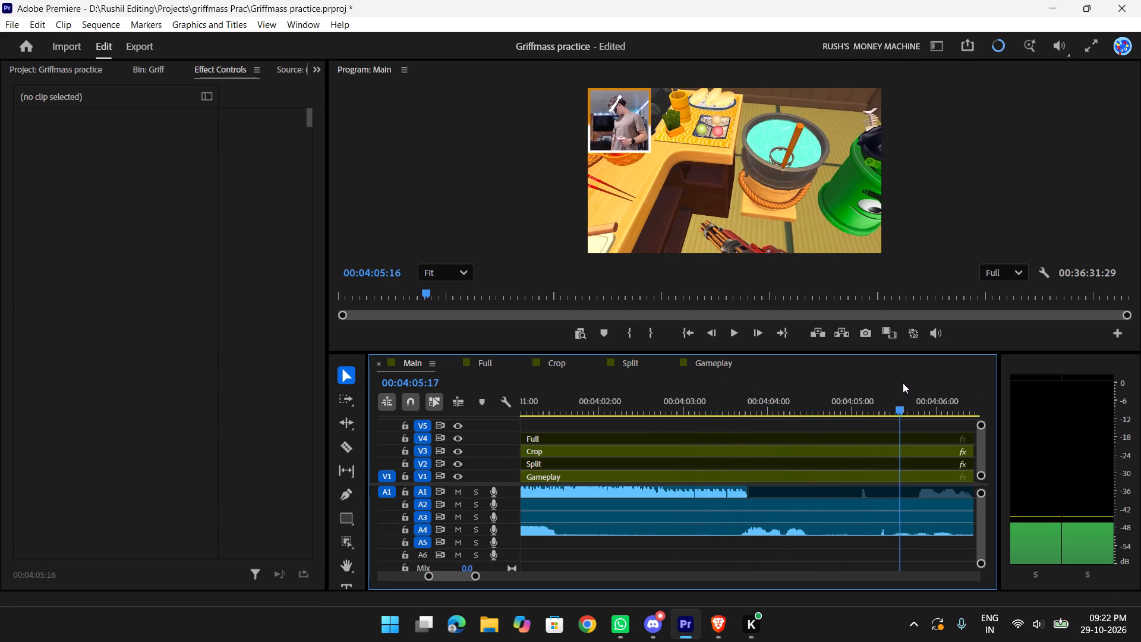
left_click_drag(903, 383, 923, 376)
scroll(903, 478, "down", 4)
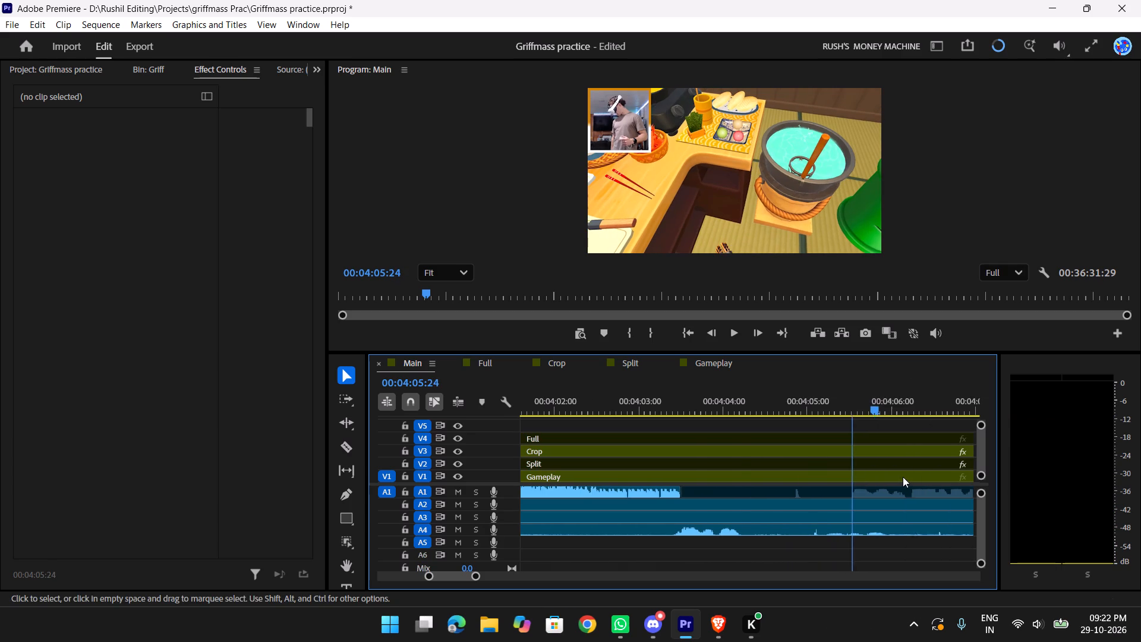
scroll(903, 477, "down", 9)
key("y")
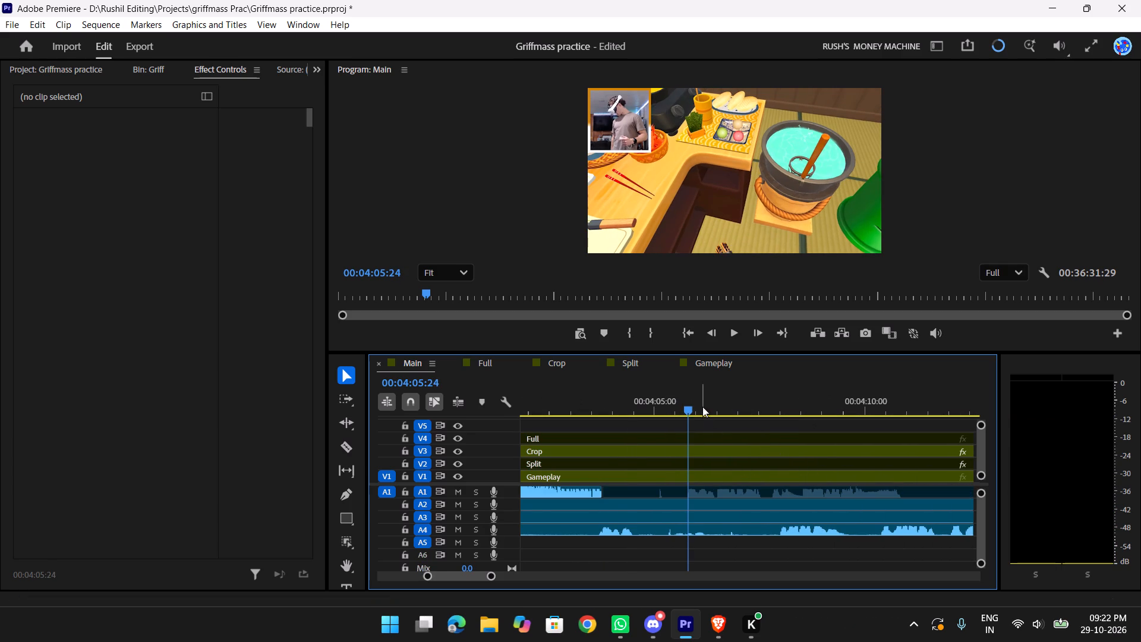
left_click_drag(692, 401, 738, 404)
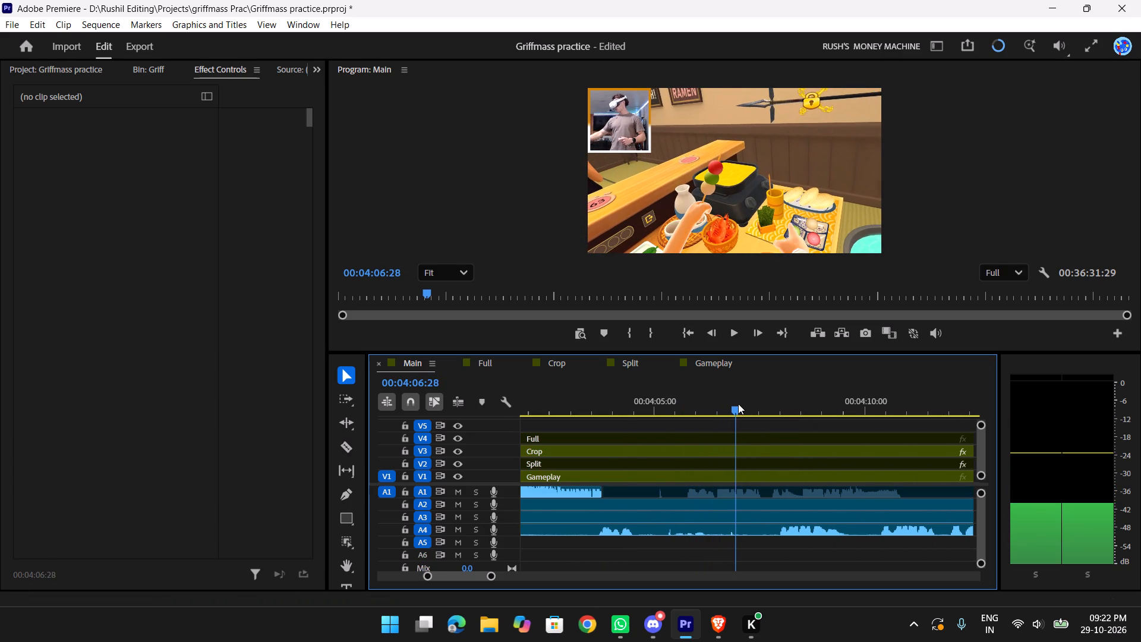
left_click_drag(738, 404, 770, 402)
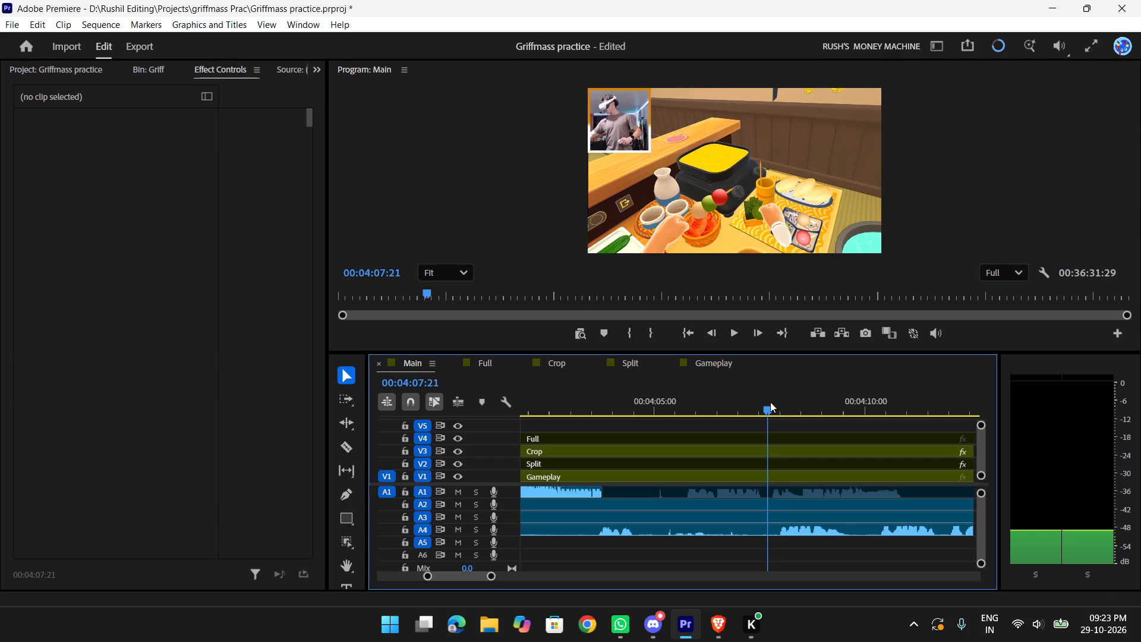
left_click_drag(770, 402, 742, 404)
key("q")
Play back the Main sequence across the new join at 00:04:03:23 in full screen and pause it.
scroll(702, 429, "up", 2)
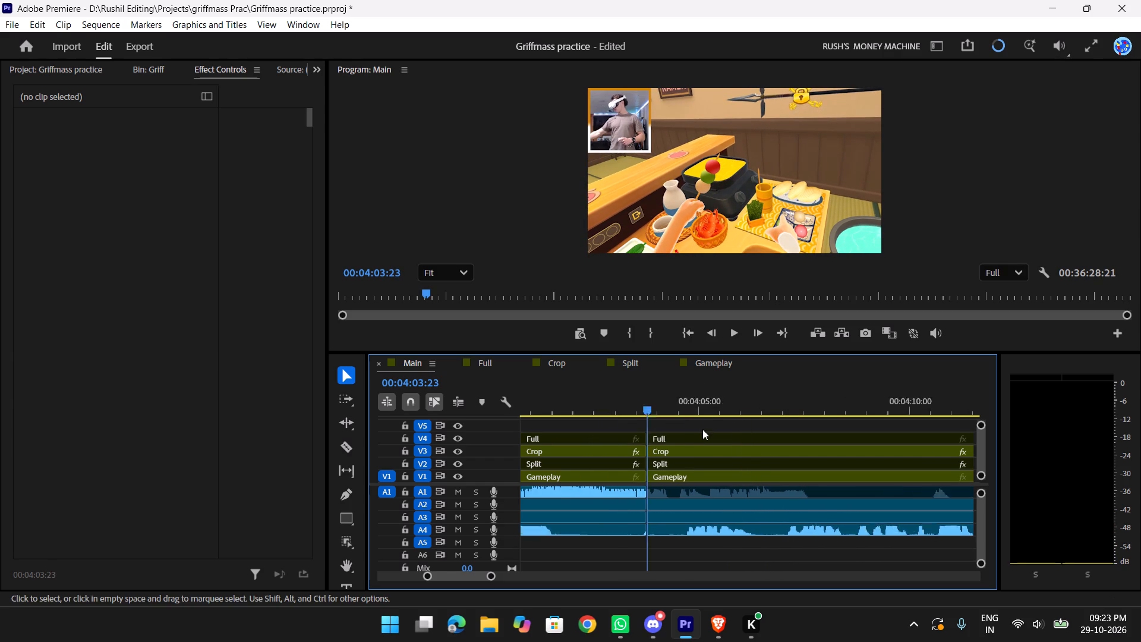
scroll(702, 429, "up", 3)
left_click_drag(716, 407, 691, 414)
type("f")
key("space")
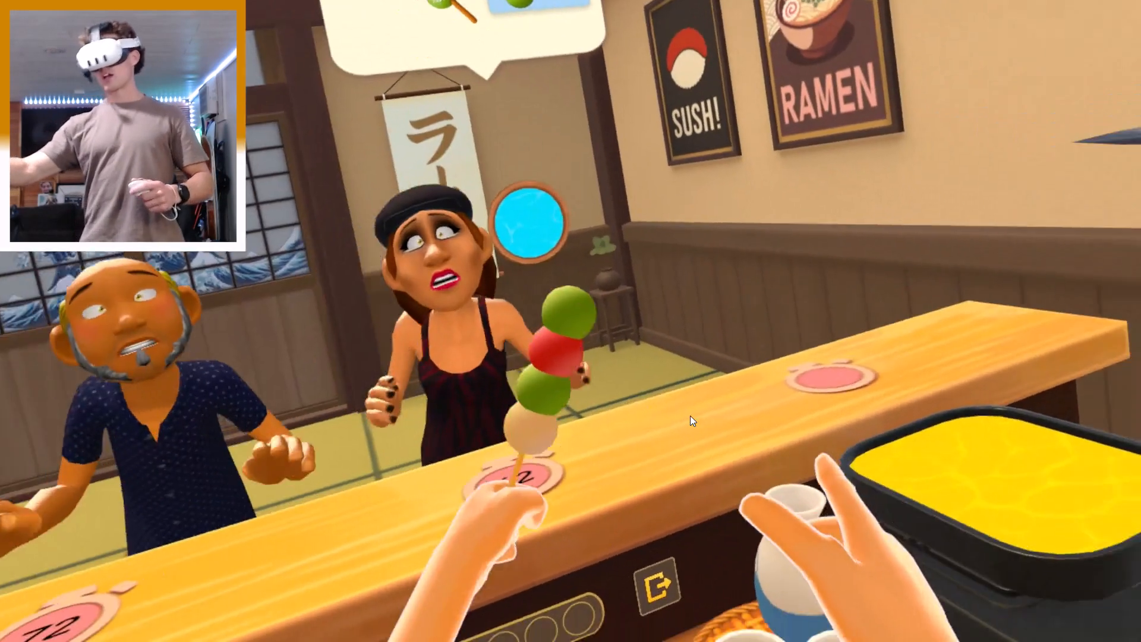
key("space")
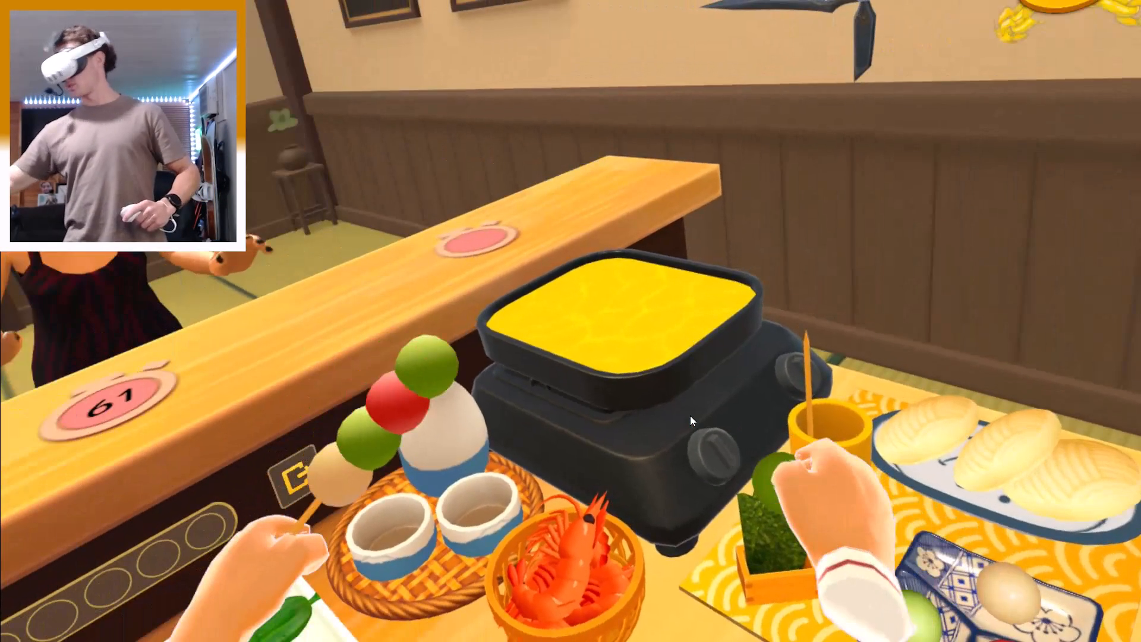
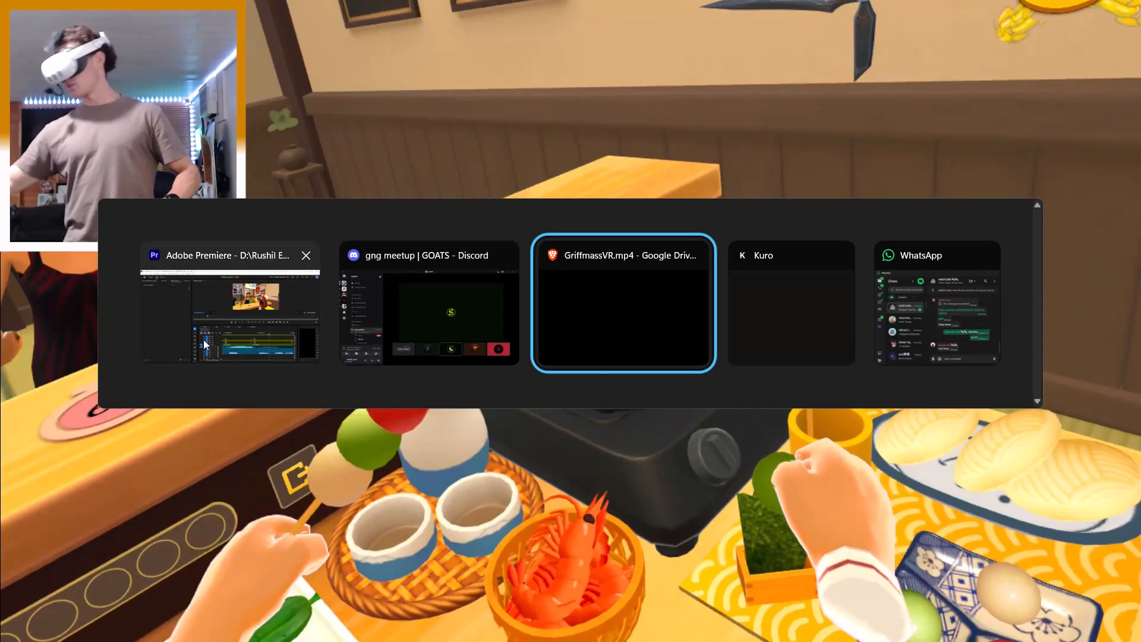
Switch back to Premiere and ripple-trim all tracks of the Main sequence from the join at 00:04:03:23 to 00:04:04:10.
left_click(202, 339)
key("f")
left_click_drag(809, 405, 743, 404)
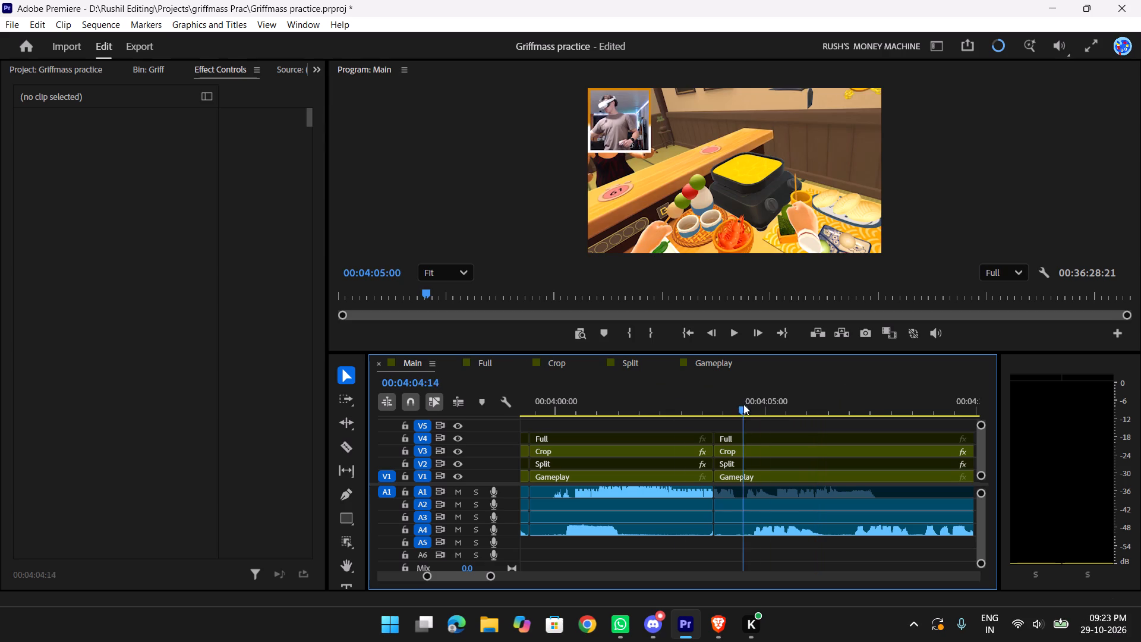
left_click_drag(743, 404, 658, 404)
key("space")
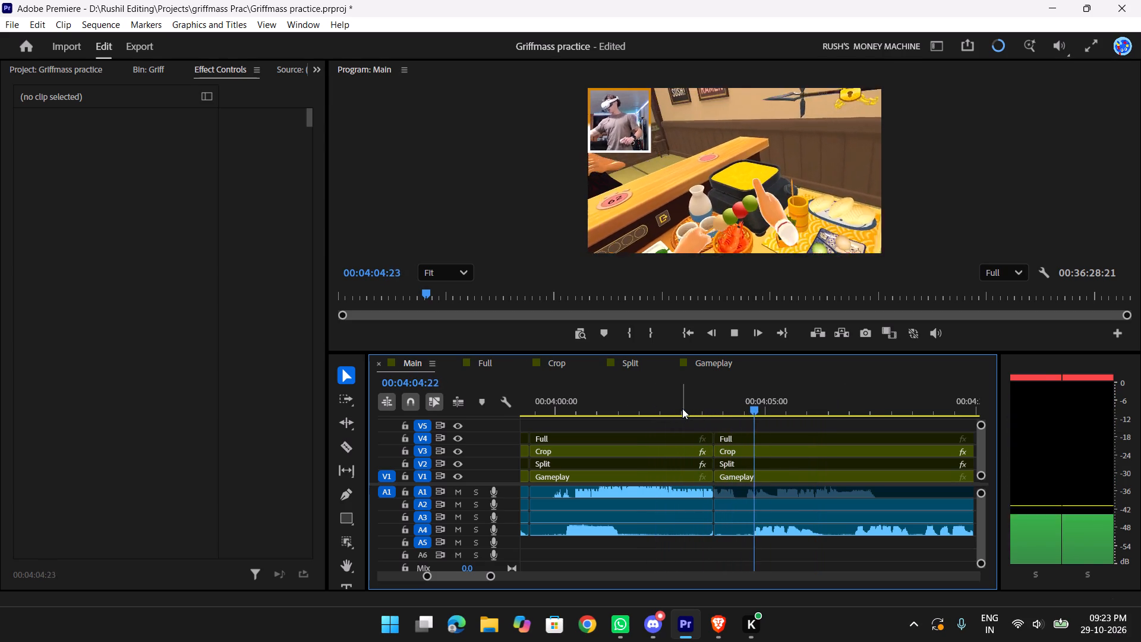
key("space")
left_click_drag(773, 405, 740, 401)
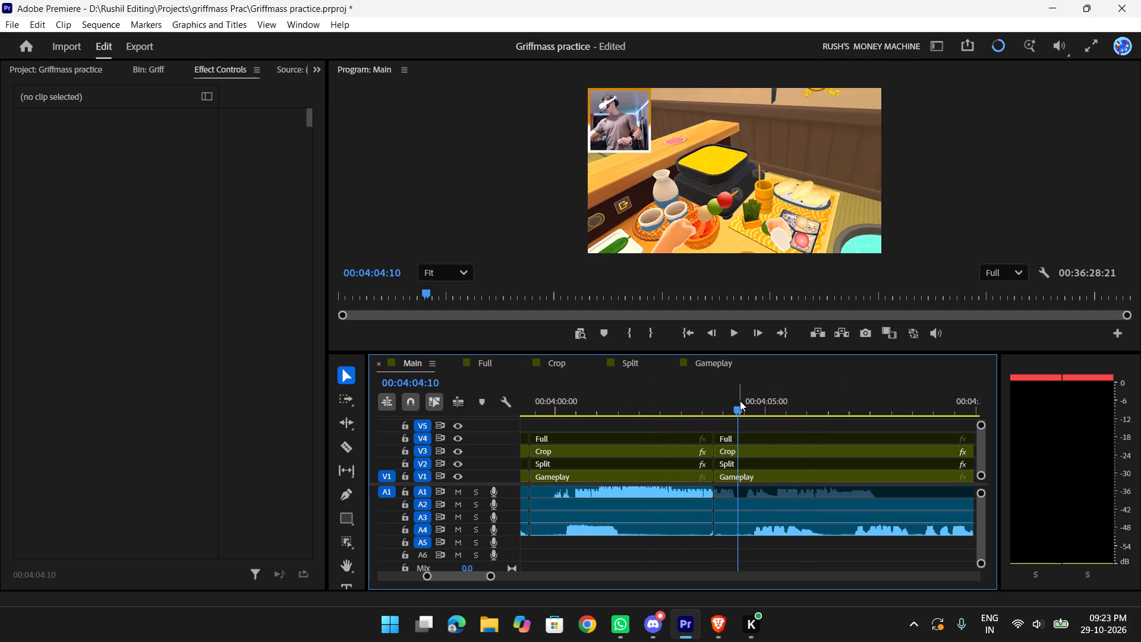
key("q")
Shift all clips after the 00:04:03:23 join about 9 frames later and extend the preceding clips on all tracks to fill the gap.
left_click_drag(725, 402, 661, 405)
key("space")
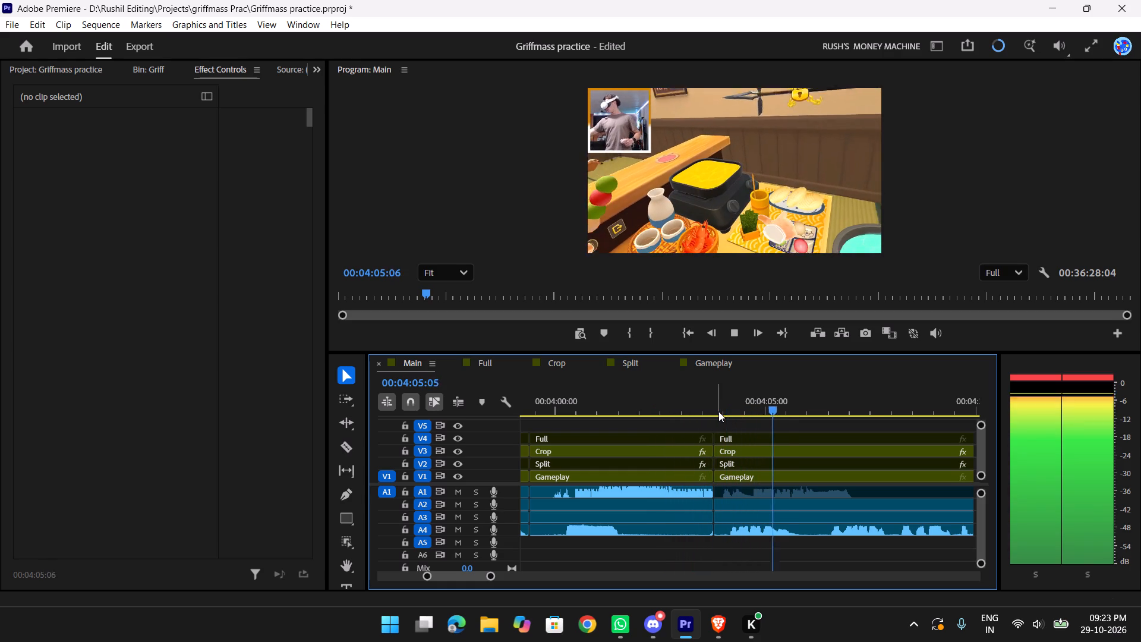
key("space")
key("a")
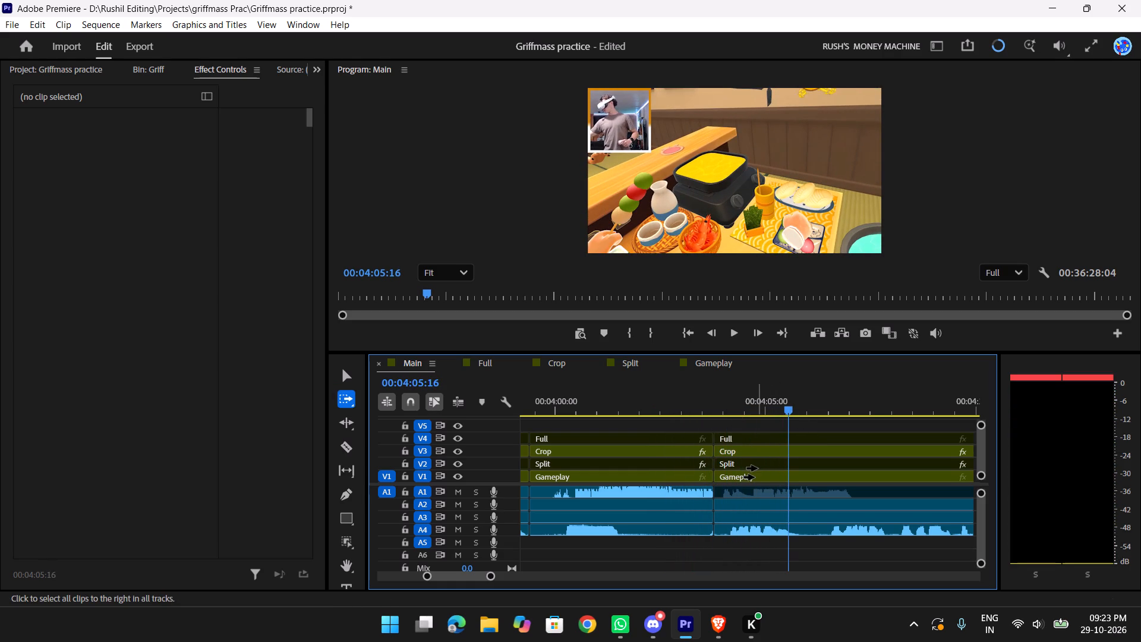
left_click_drag(757, 468, 770, 470)
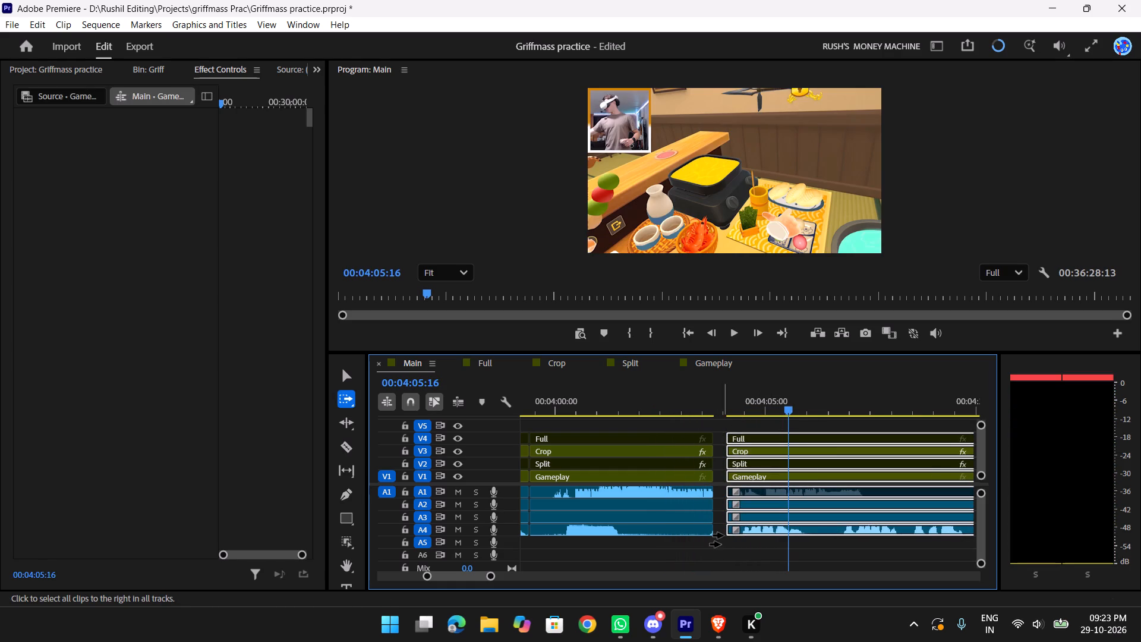
key("v")
left_click_drag(708, 546, 695, 440)
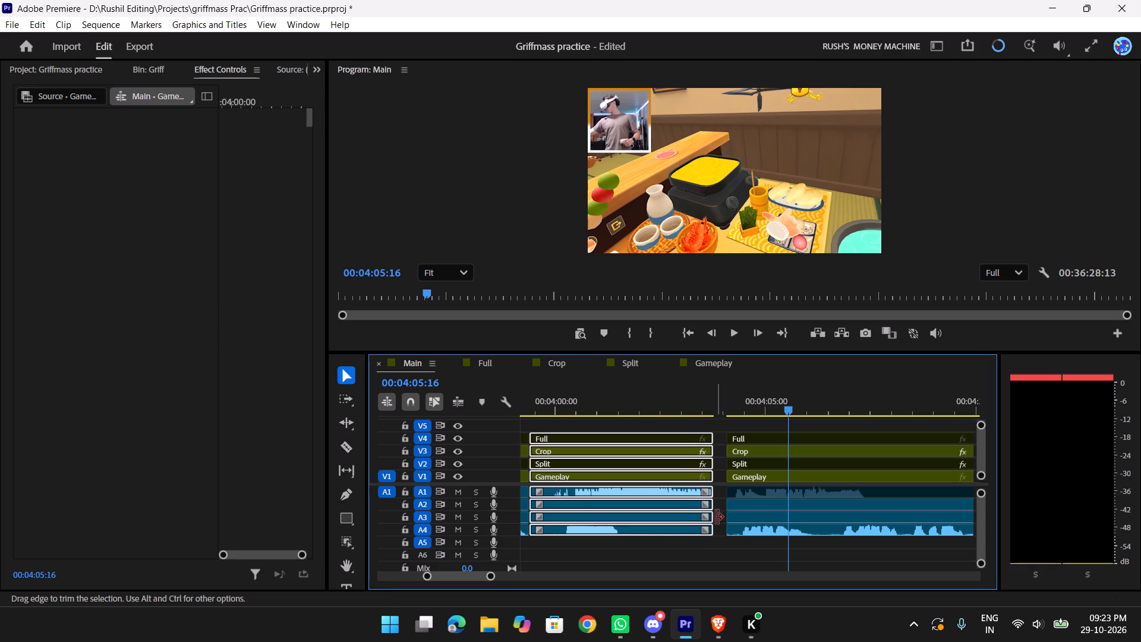
left_click_drag(713, 505, 723, 509)
Review the extended join in playback and ripple-trim the ends of the preceding clips back to about 00:04:03:23.
left_click_drag(785, 392, 679, 404)
key("space")
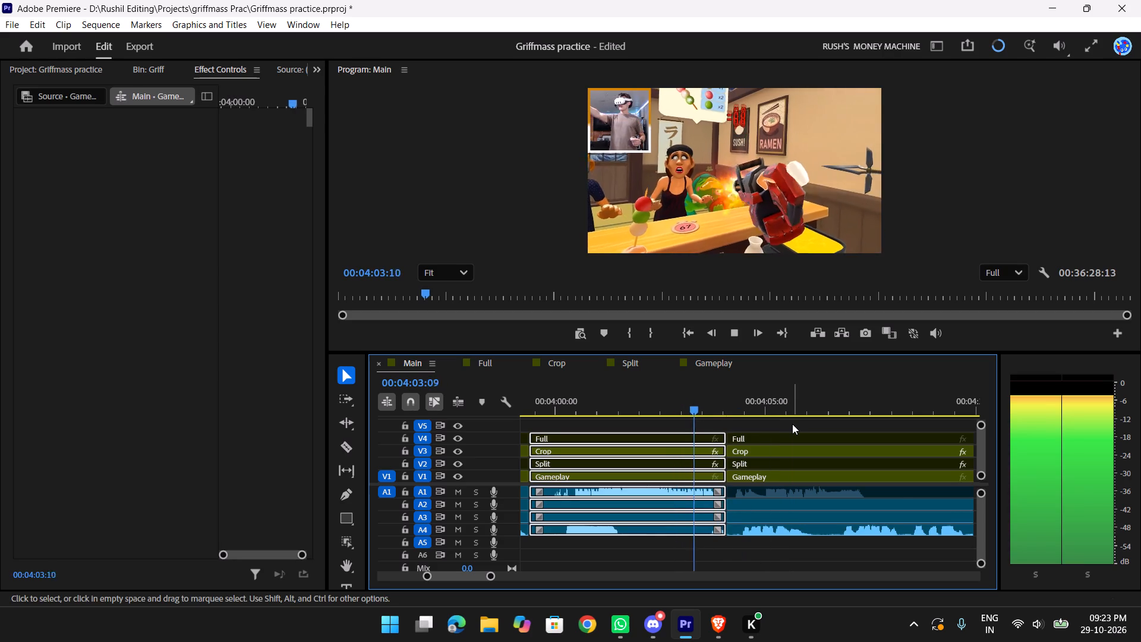
key("space")
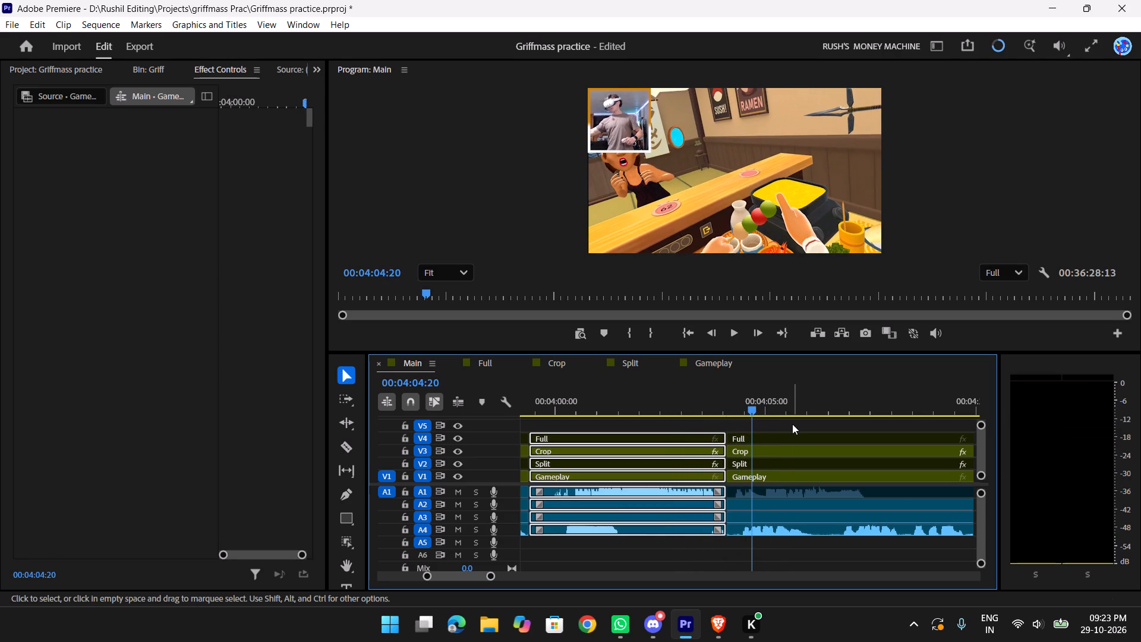
left_click_drag(754, 406, 567, 416)
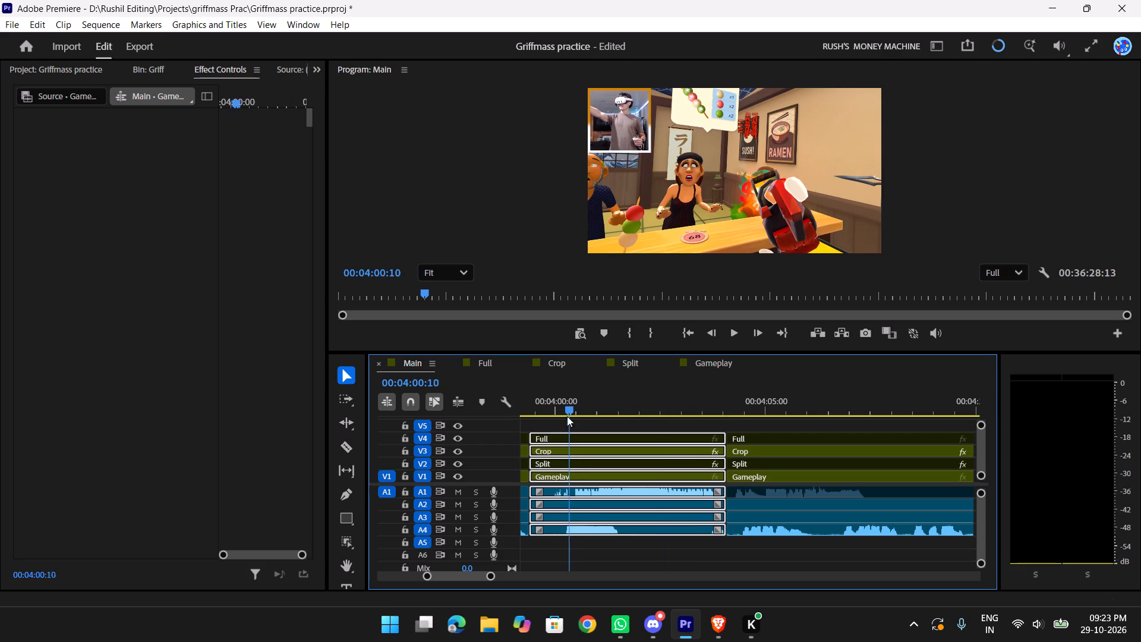
left_click_drag(567, 416, 566, 416)
key("space")
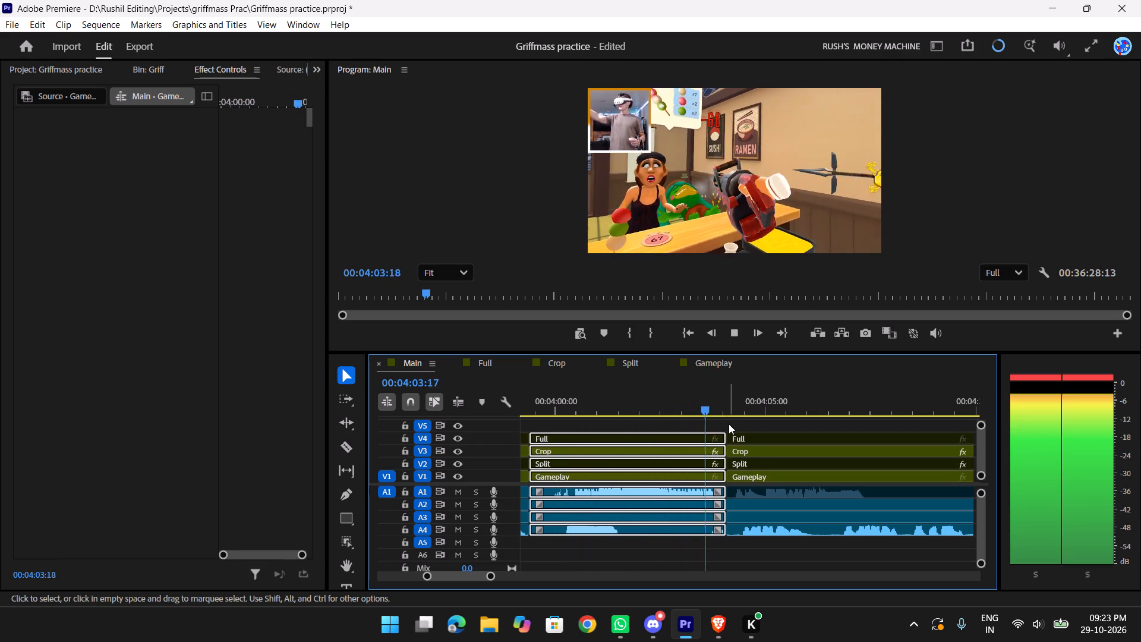
key("space")
left_click_drag(746, 408, 711, 405)
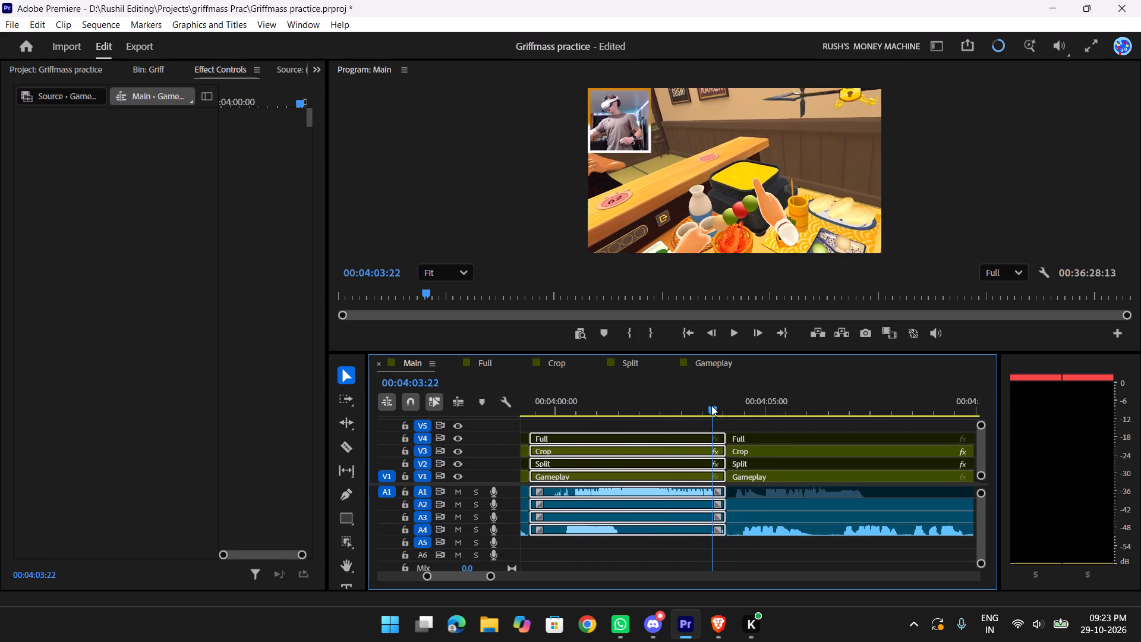
left_click_drag(711, 405, 707, 405)
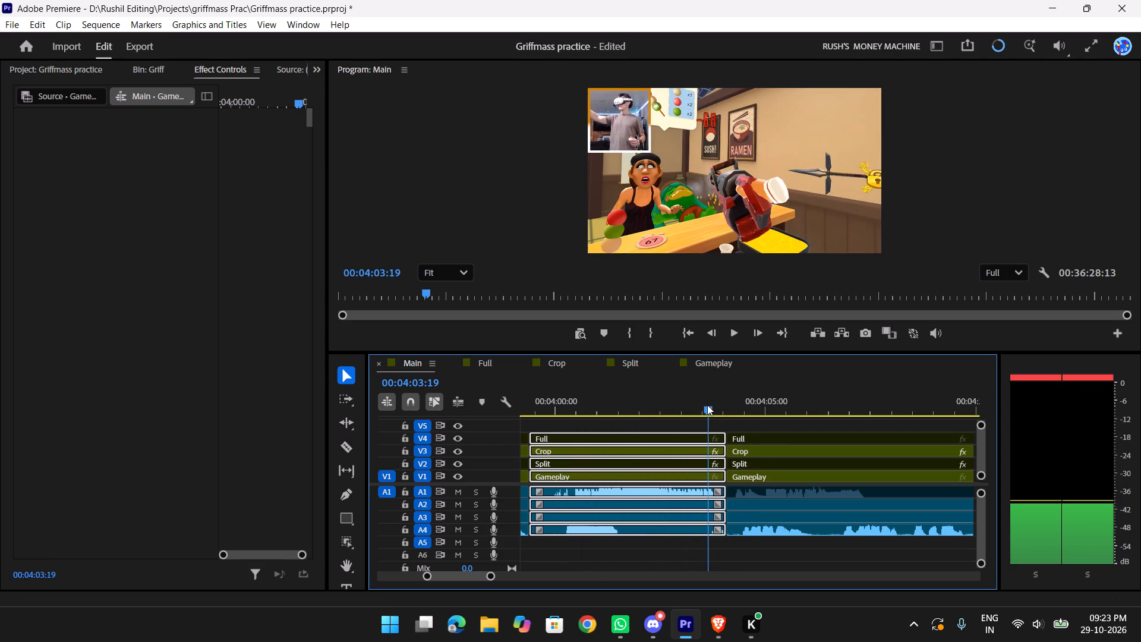
left_click_drag(707, 405, 712, 407)
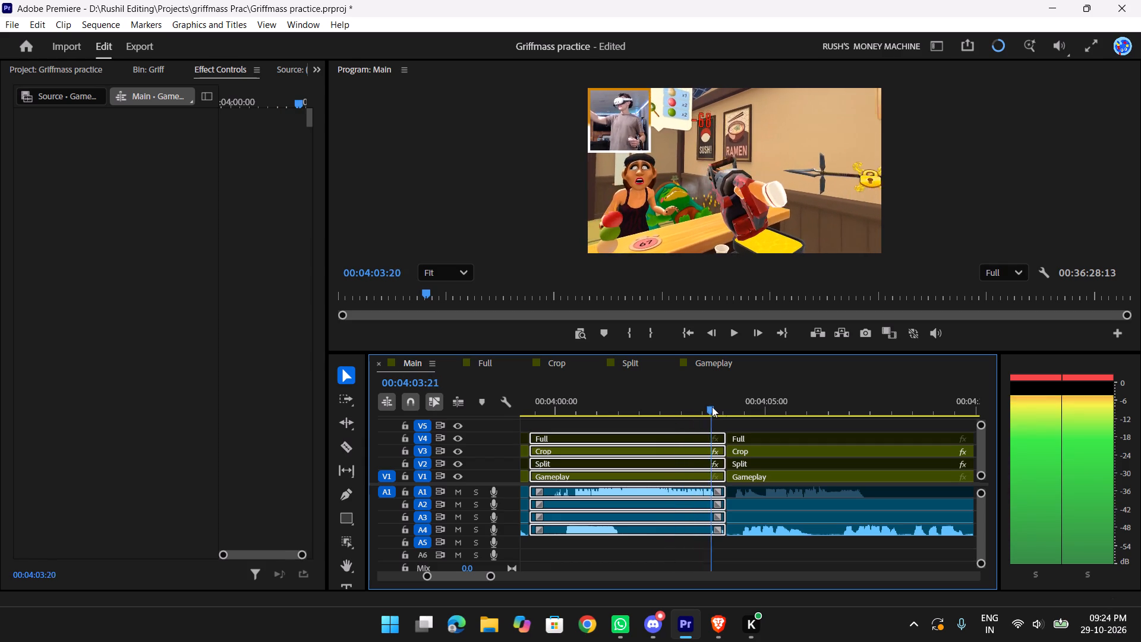
left_click_drag(712, 407, 714, 405)
key("e")
Play back the Main sequence from about 00:04:00:15 across the trimmed join and return the playhead to about 00:04:03:22.
left_click_drag(713, 405, 654, 408)
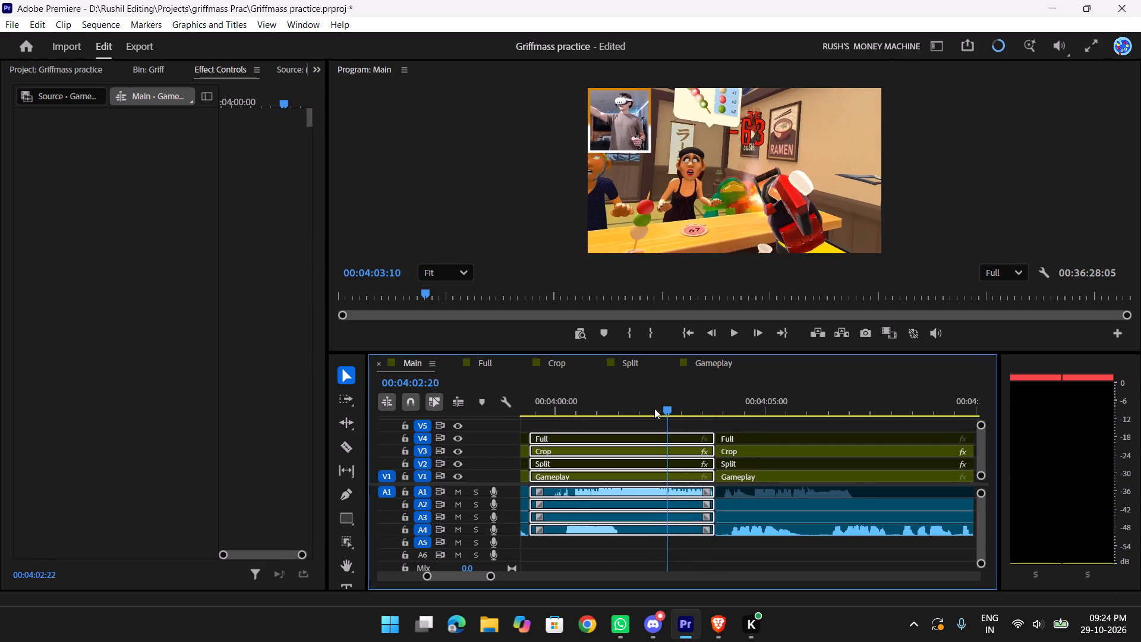
left_click_drag(654, 408, 573, 416)
key("space")
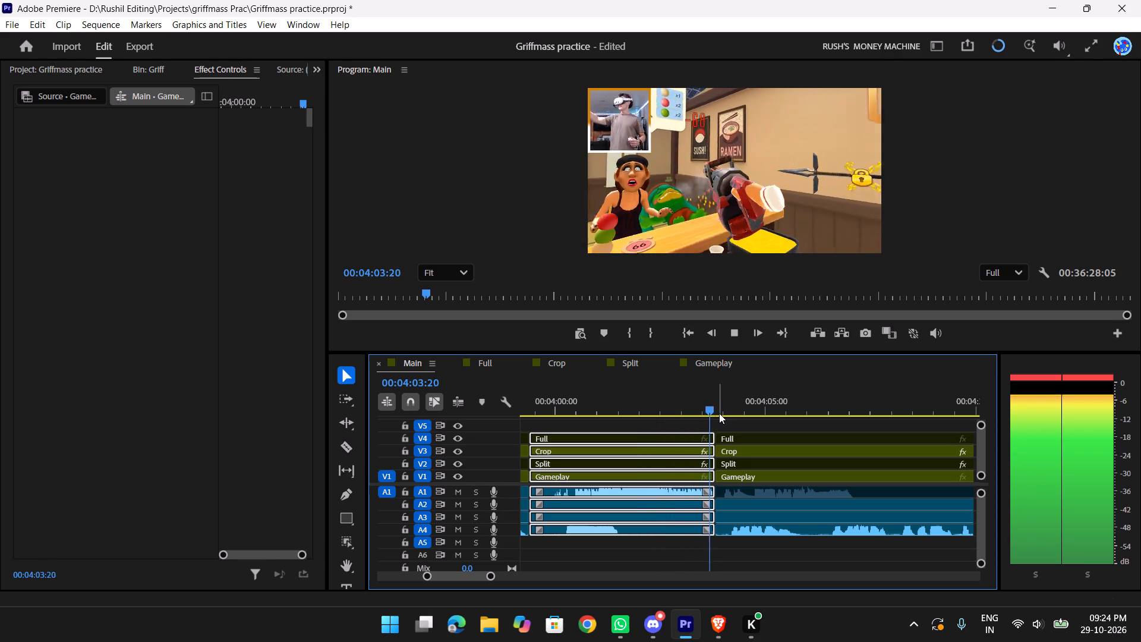
key("space")
left_click_drag(747, 410, 714, 410)
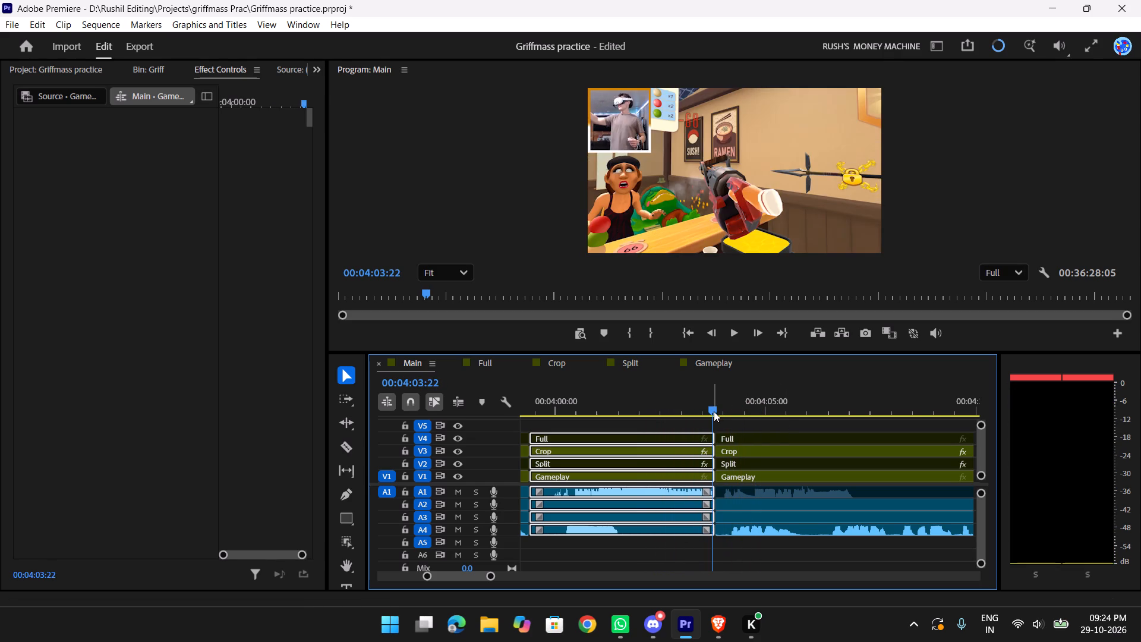
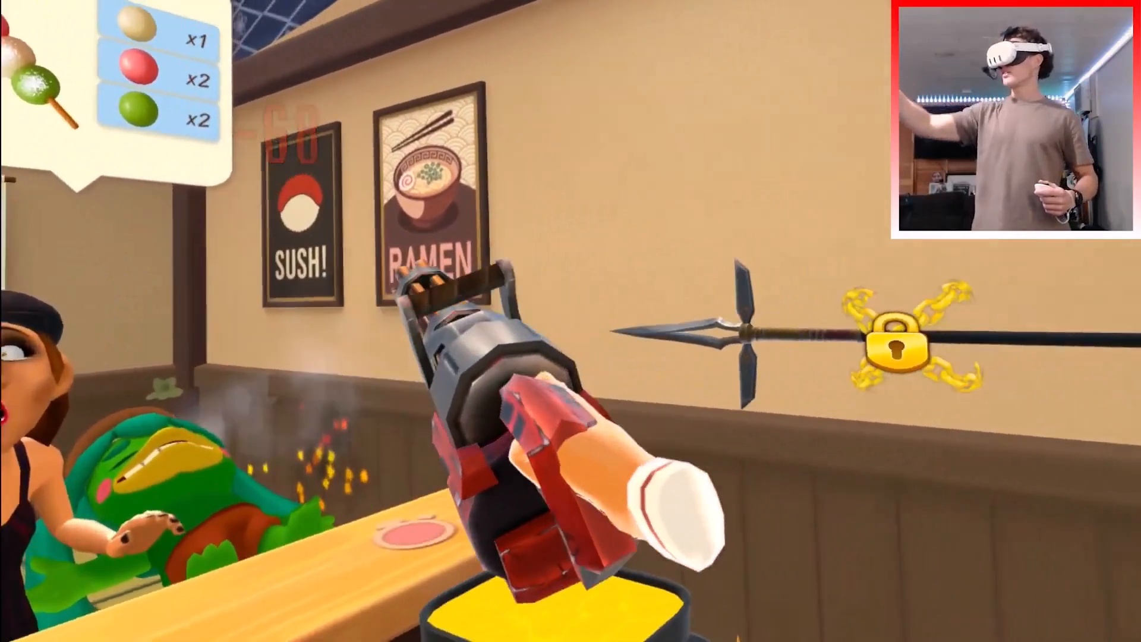
Pause the full-screen VR gameplay video in the browser at about 2:59.
key("space")
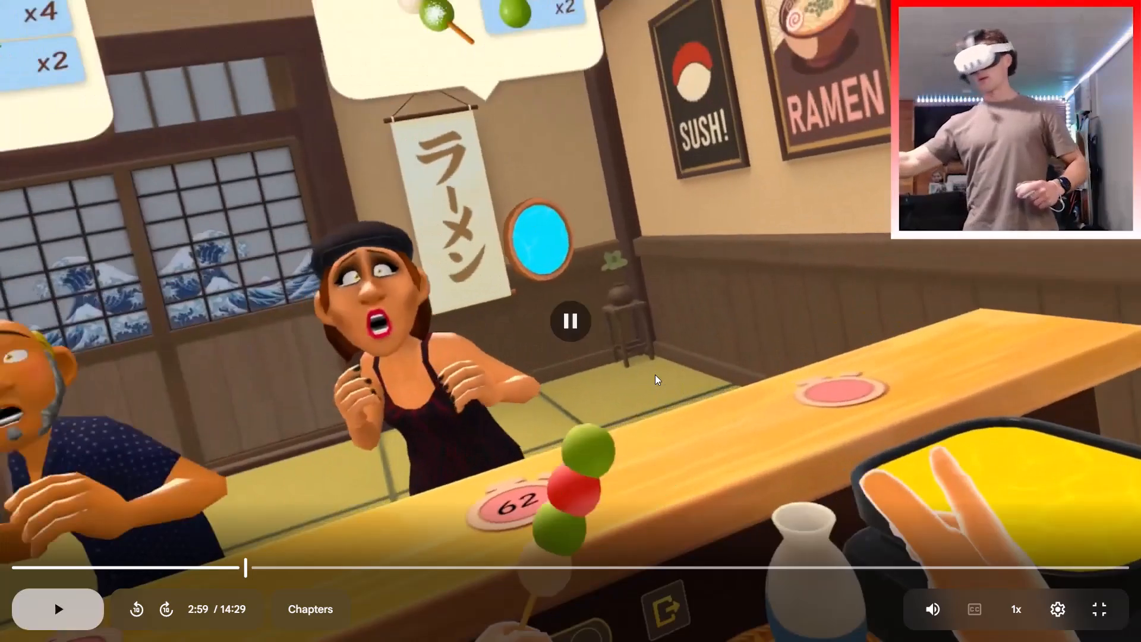
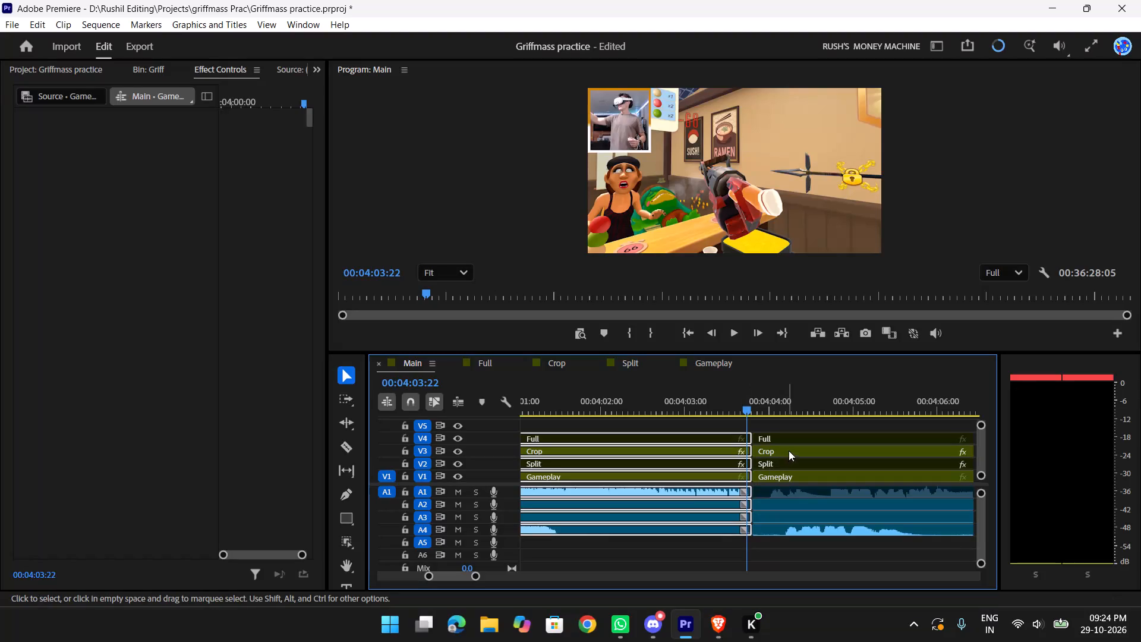
Shift all clips after the cut near 00:04:03:24 forward by about 15 frames to open a gap.
left_click(787, 424)
key("a")
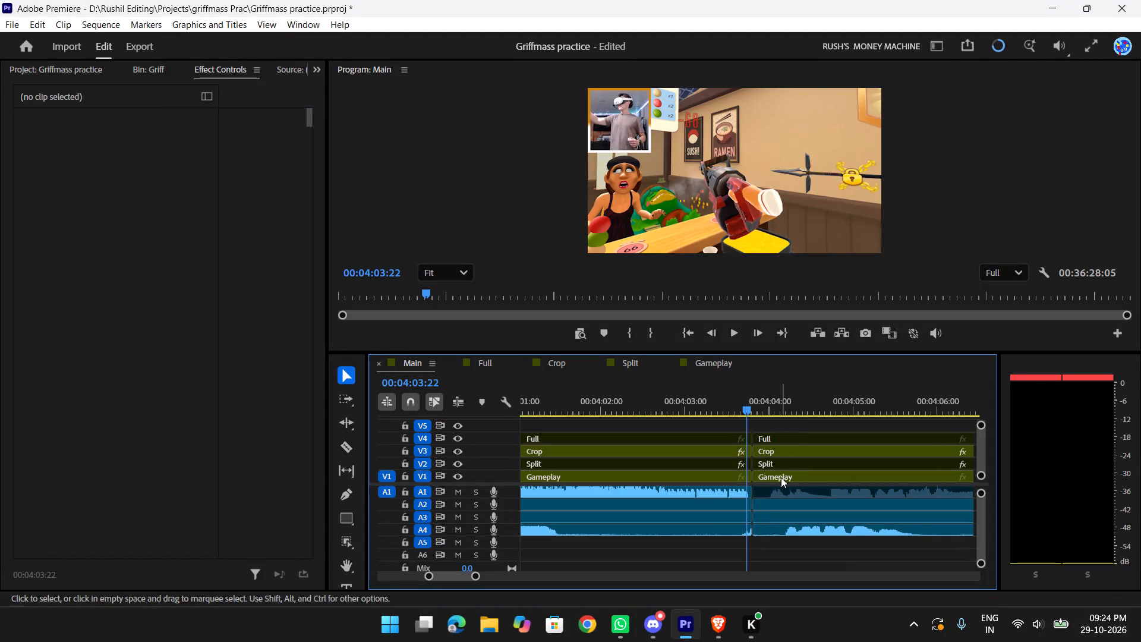
key("a")
left_click_drag(780, 477, 822, 478)
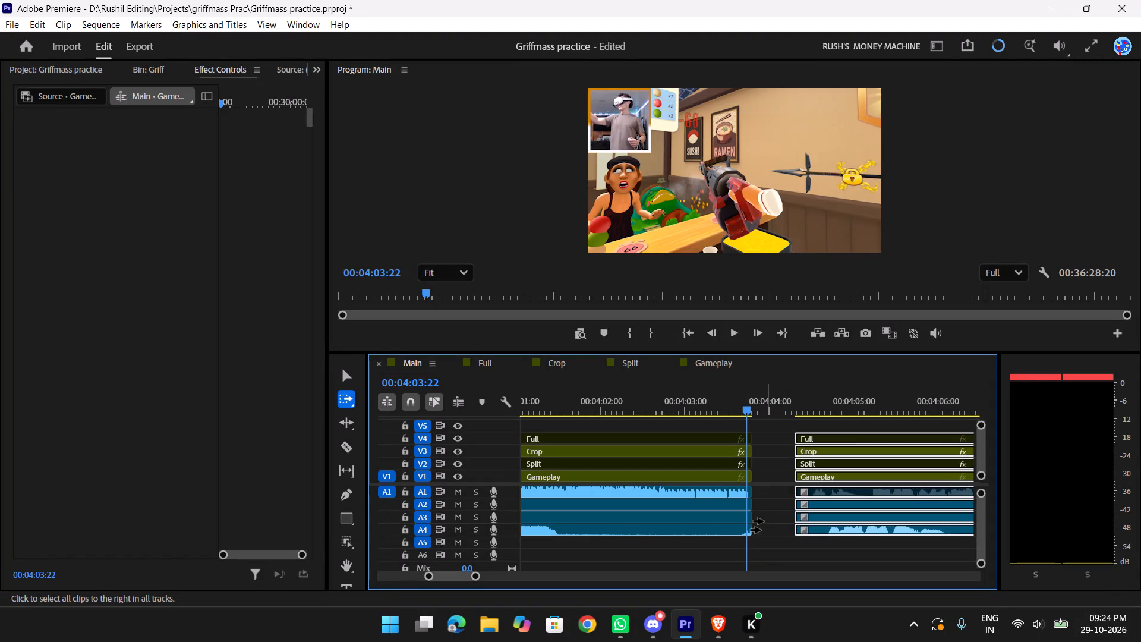
Extend the ends of all video and audio clips before the gap by about 15 frames to fill it.
key("v")
left_click(765, 439)
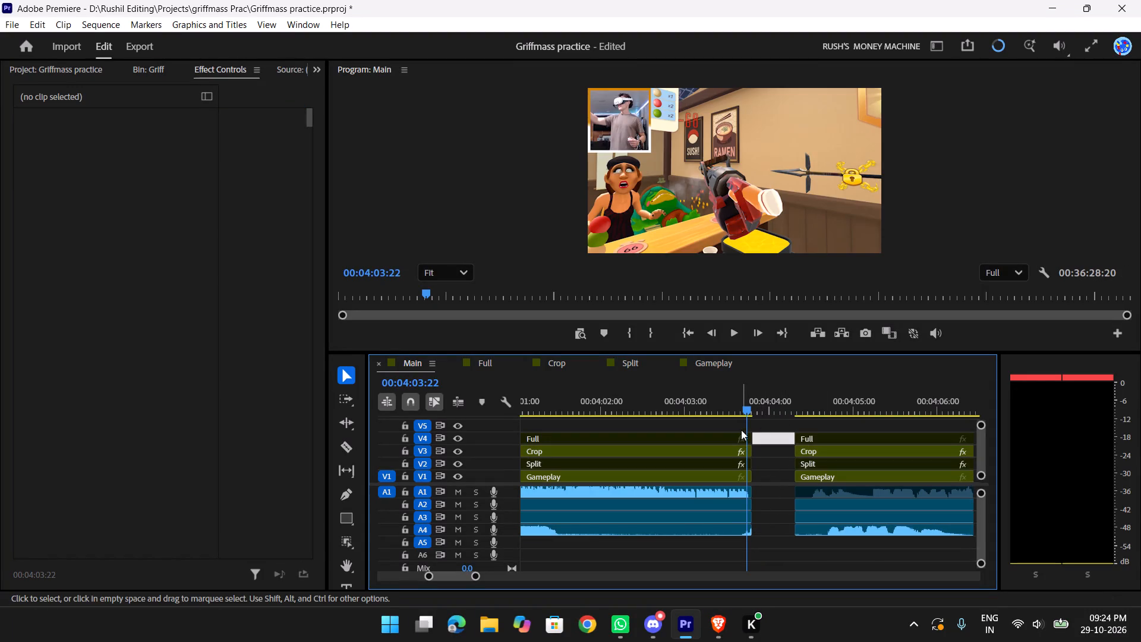
left_click(741, 430)
left_click(741, 459)
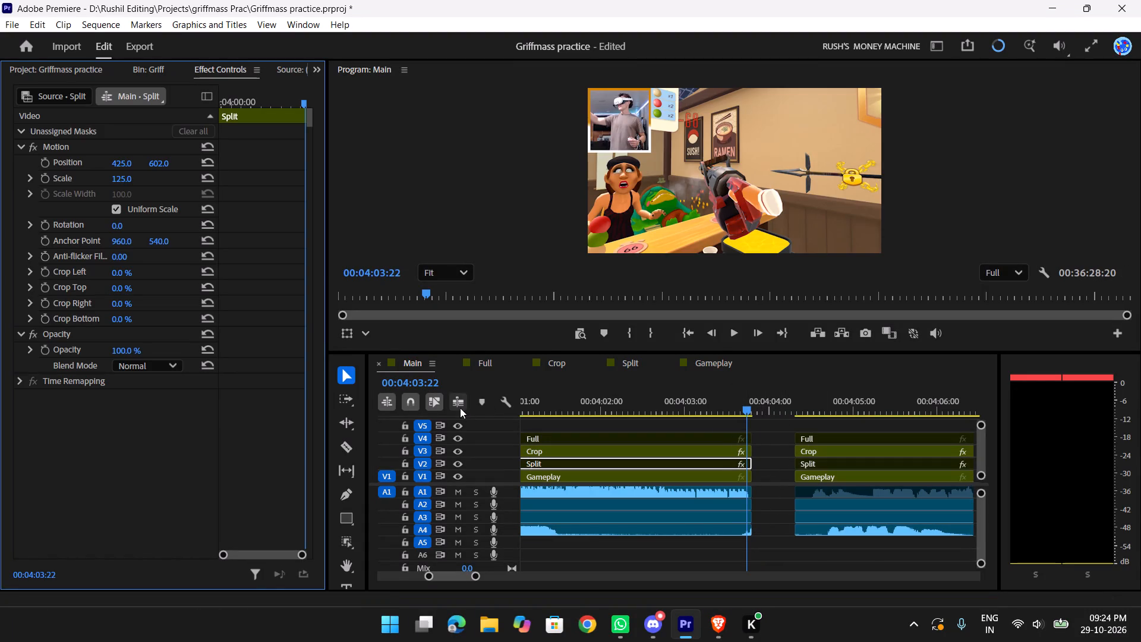
left_click(458, 404)
left_click(701, 436)
left_click_drag(702, 419, 707, 513)
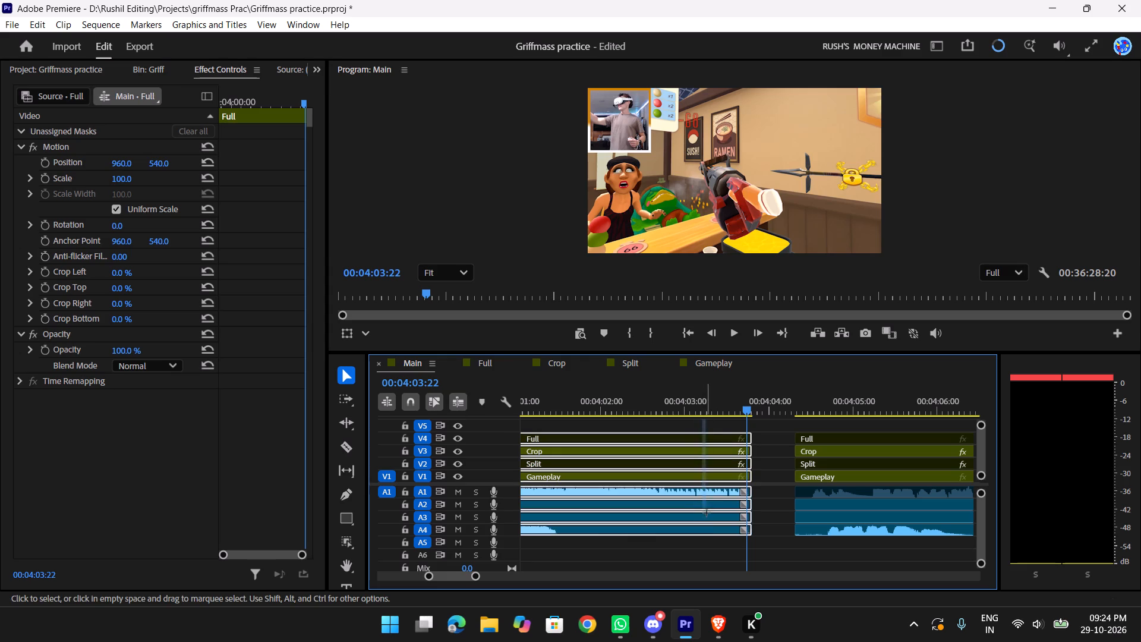
left_click_drag(707, 513, 708, 528)
left_click_drag(752, 473, 787, 480)
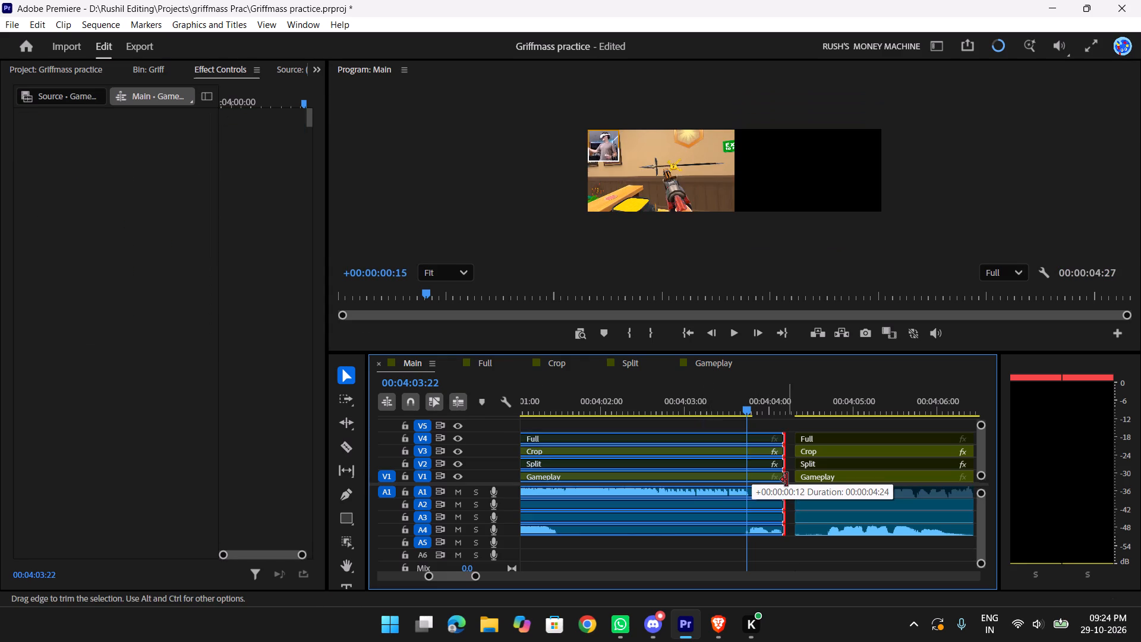
left_click_drag(787, 480, 792, 480)
Play back the extended join, and shift all following clips later by about 1 second 4 frames to open another gap.
left_click_drag(755, 393, 768, 392)
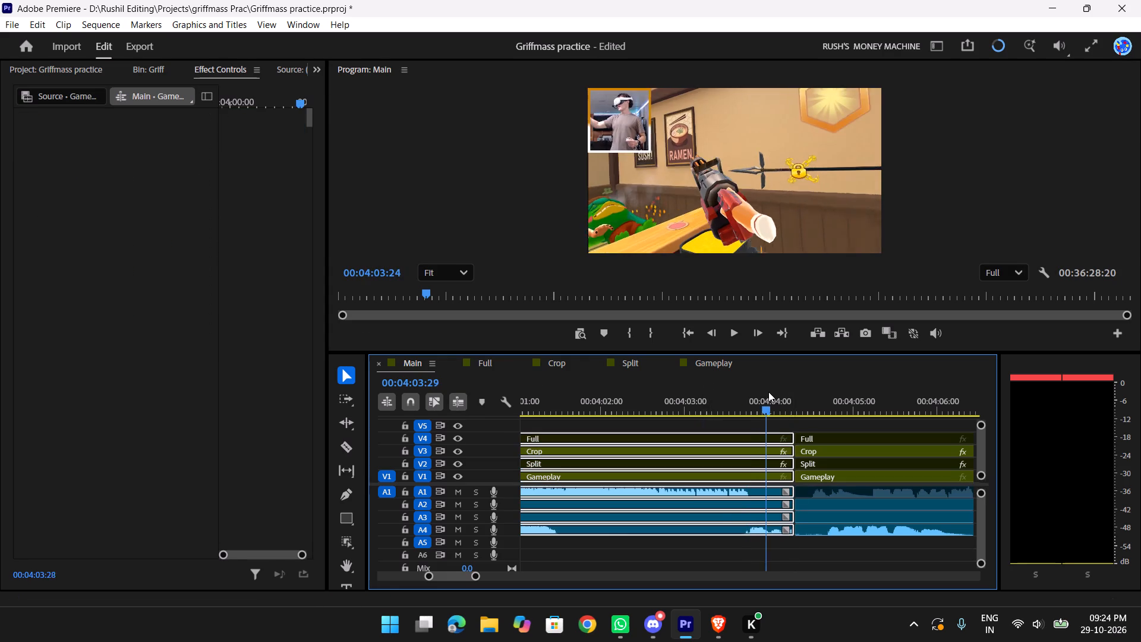
left_click_drag(768, 392, 771, 391)
key("space")
key("space")
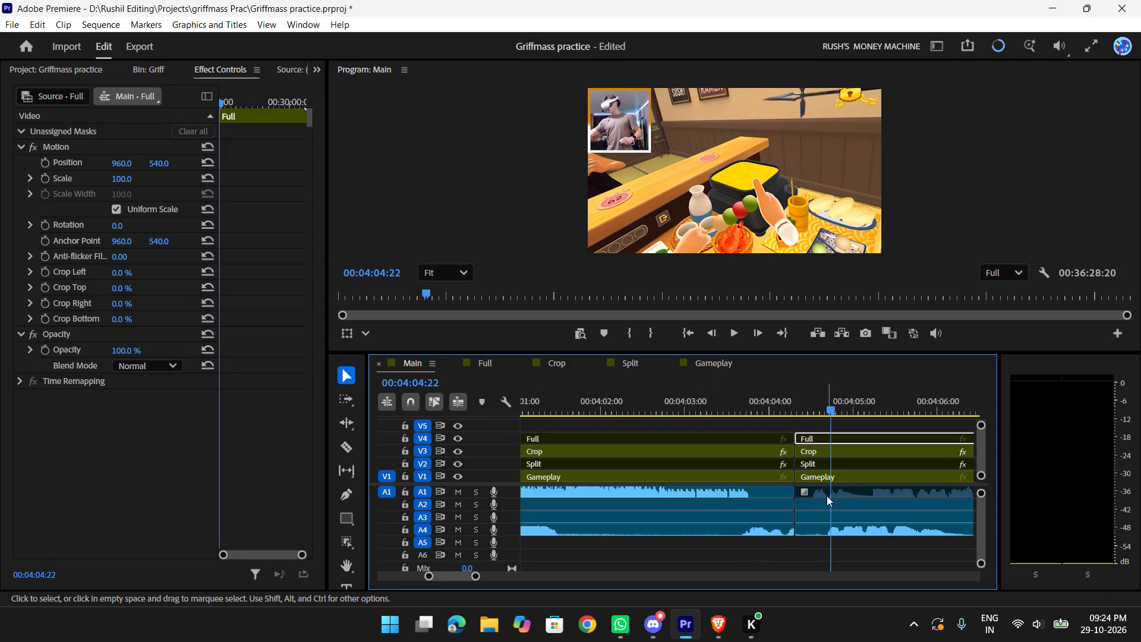
key("a")
left_click_drag(828, 470, 924, 467)
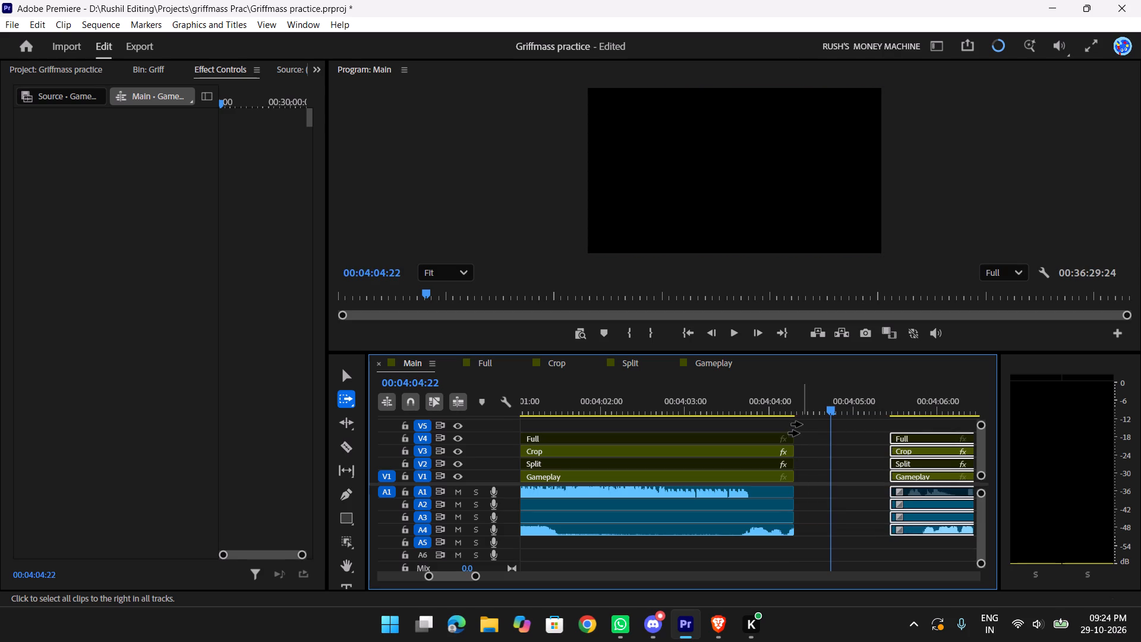
left_click(799, 417)
Extend the ends of all video and audio clips before the gap to about 00:04:05:06.
key("v")
left_click_drag(787, 428, 780, 536)
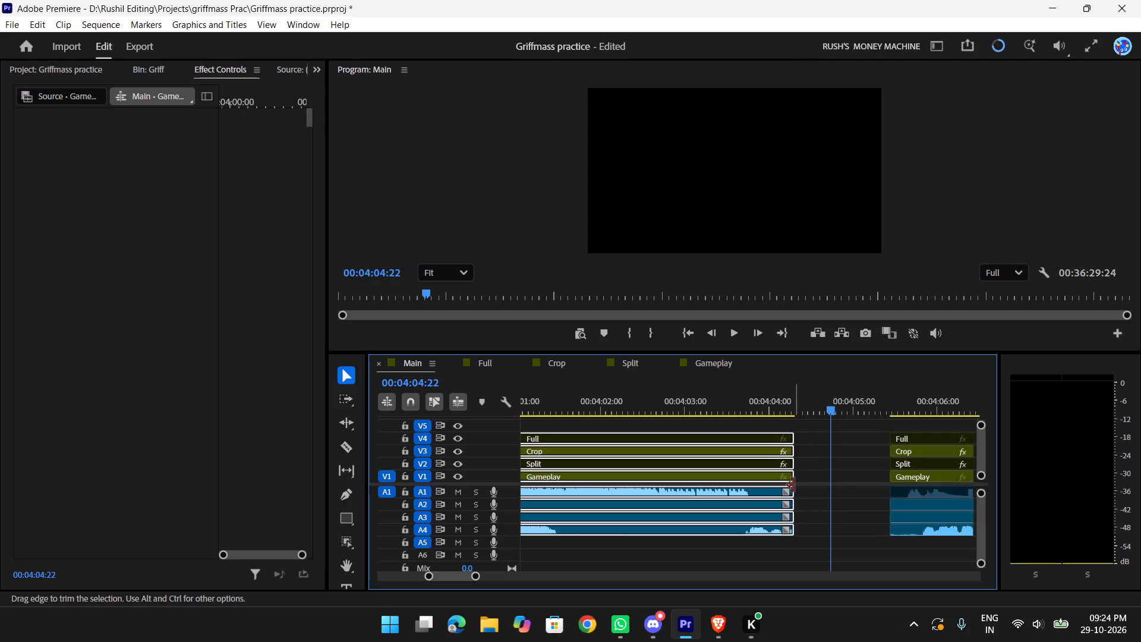
left_click_drag(793, 485, 852, 487)
left_click_drag(792, 486, 837, 486)
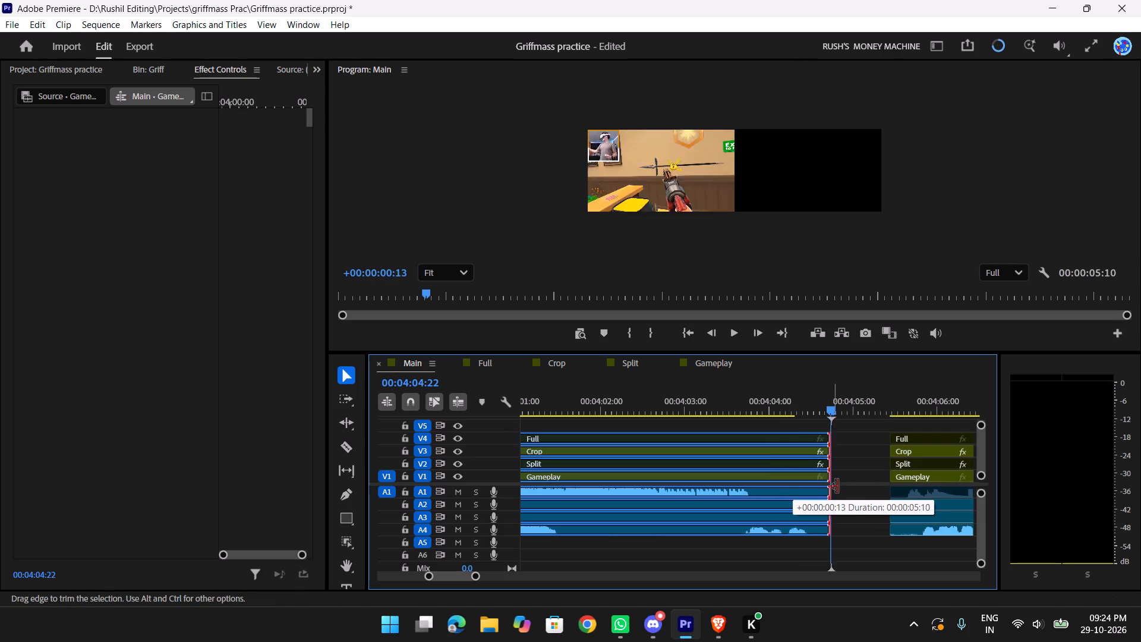
left_click_drag(837, 486, 872, 487)
Review the extended footage, cut all tracks at 00:04:04:21 and delete the leftover piece before the gap.
left_click_drag(822, 399, 733, 409)
key("space")
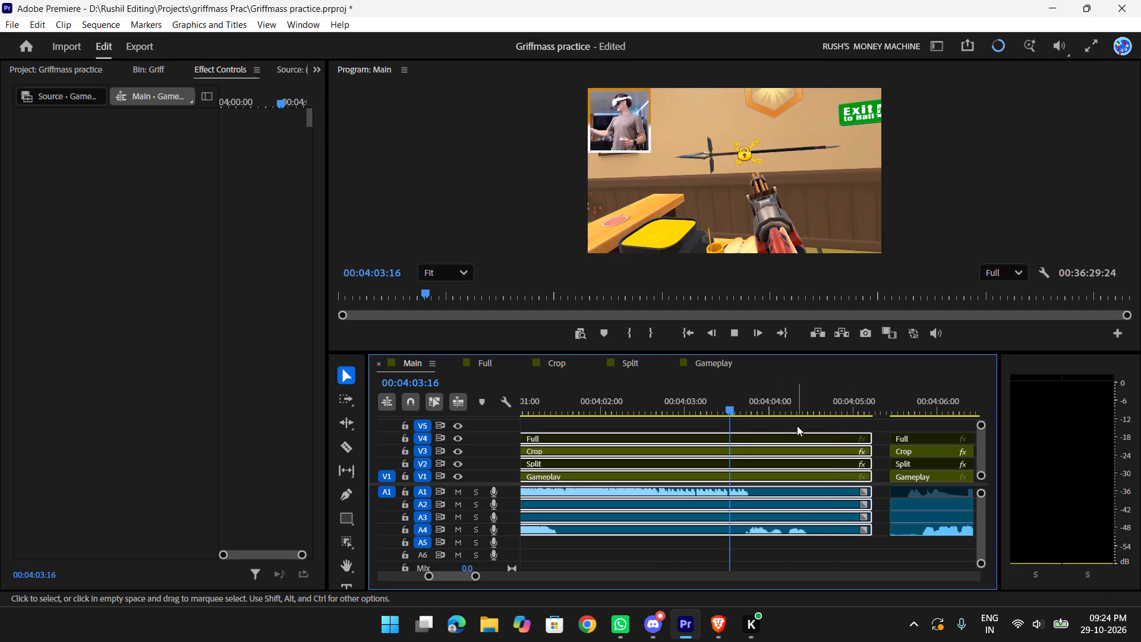
key("space")
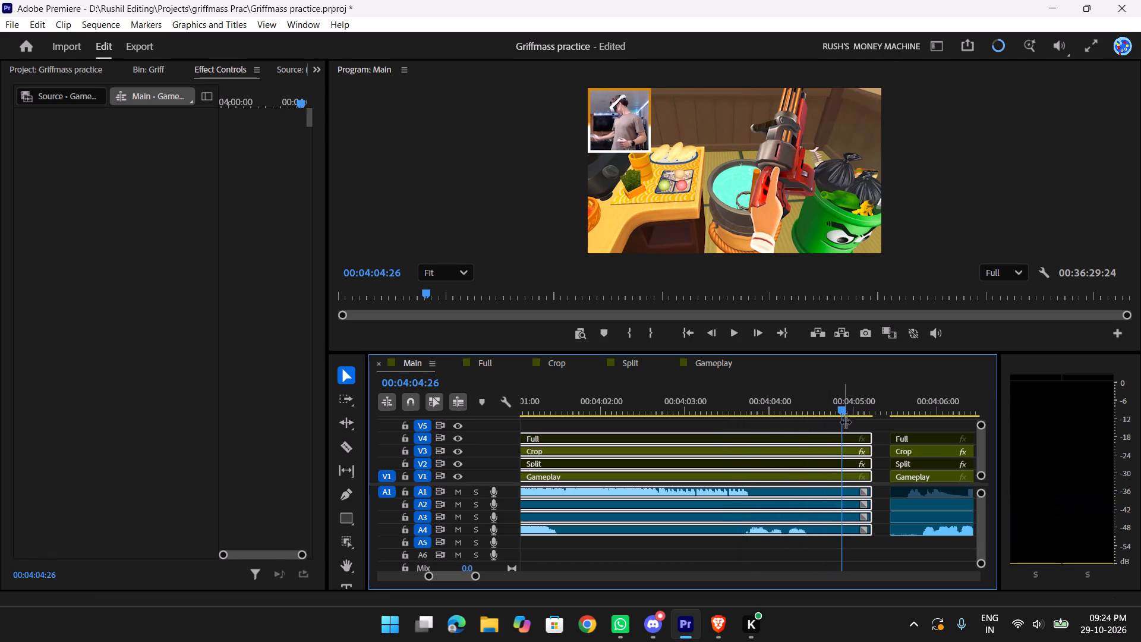
left_click_drag(844, 407, 818, 401)
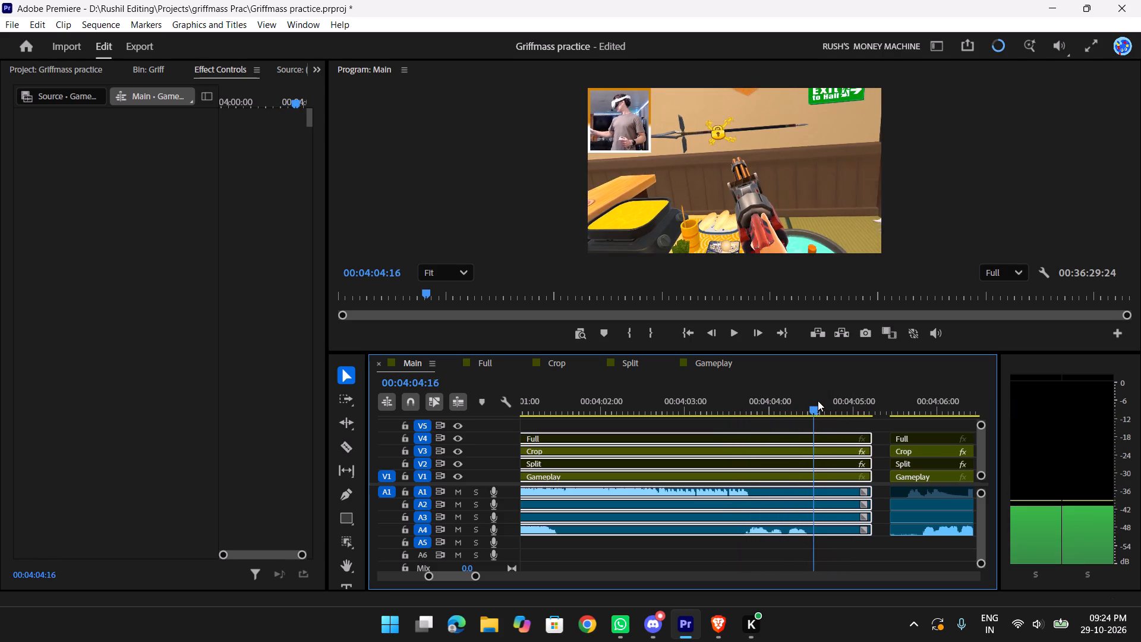
left_click_drag(818, 401, 827, 399)
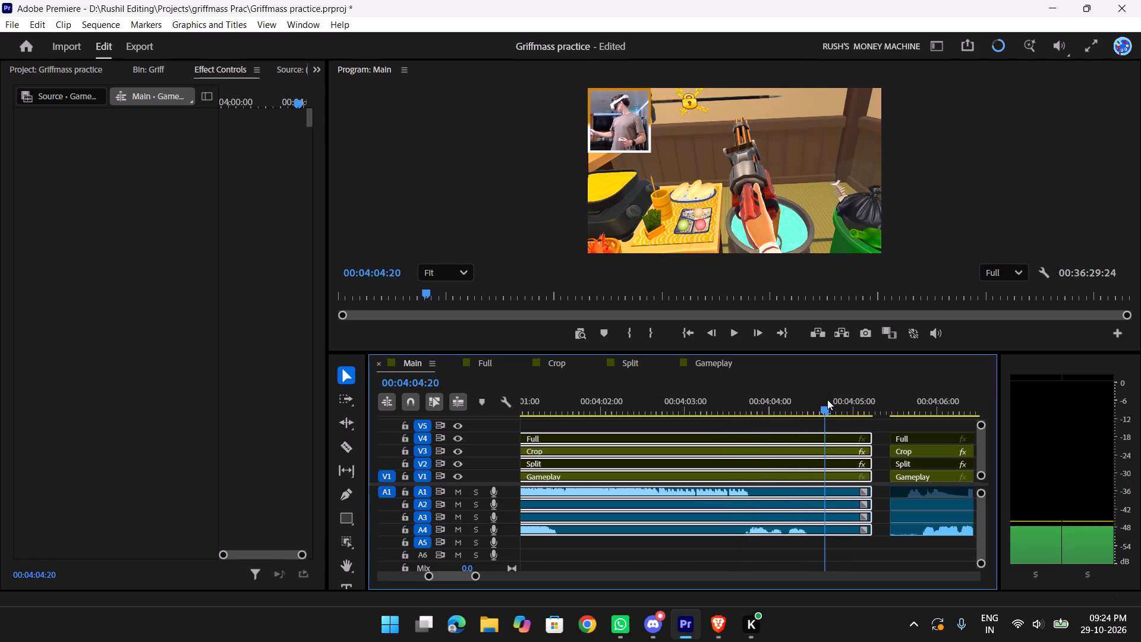
left_click_drag(827, 399, 830, 399)
key("w")
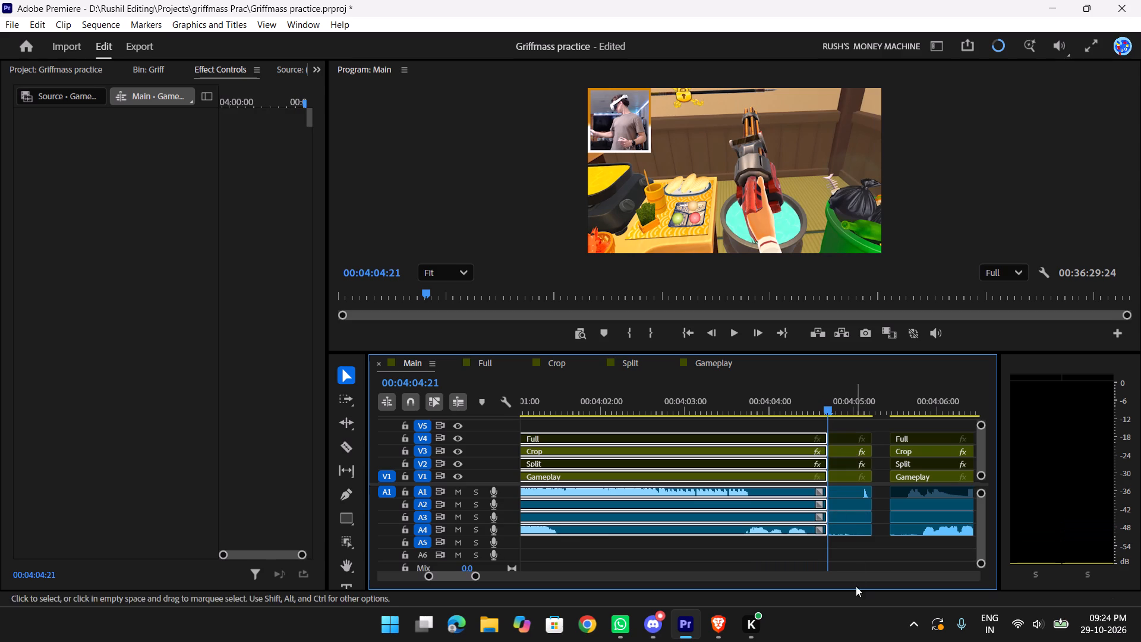
left_click_drag(850, 562, 862, 432)
key("Delete")
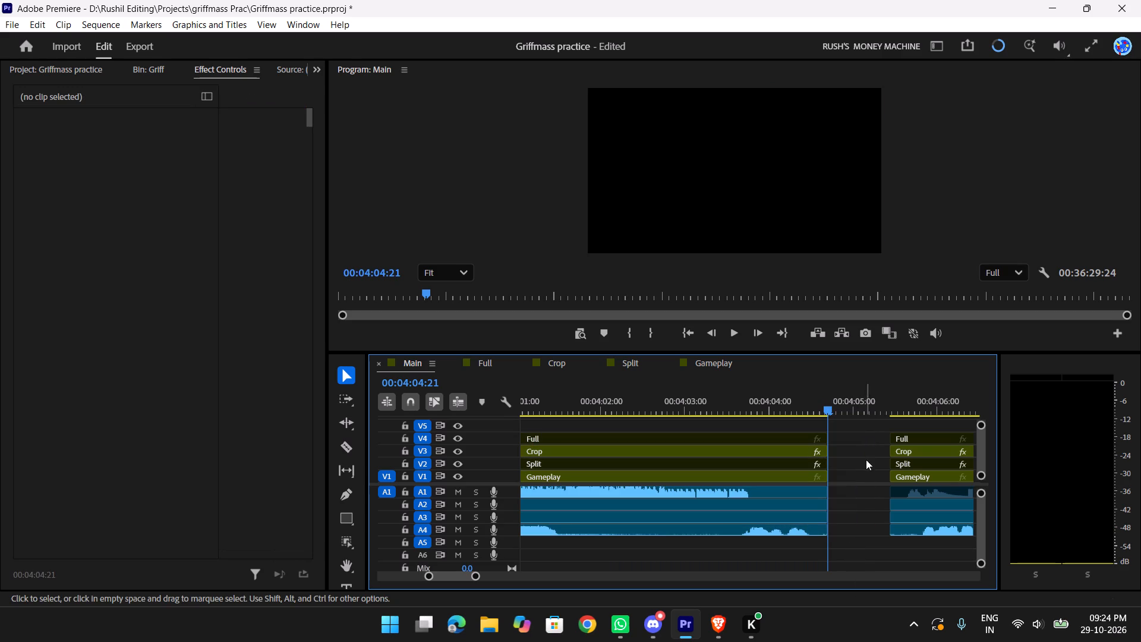
Ripple-delete the empty gap after 00:04:04:21 and play back the joined section.
left_click(867, 470)
right_click(867, 470)
left_click(899, 481)
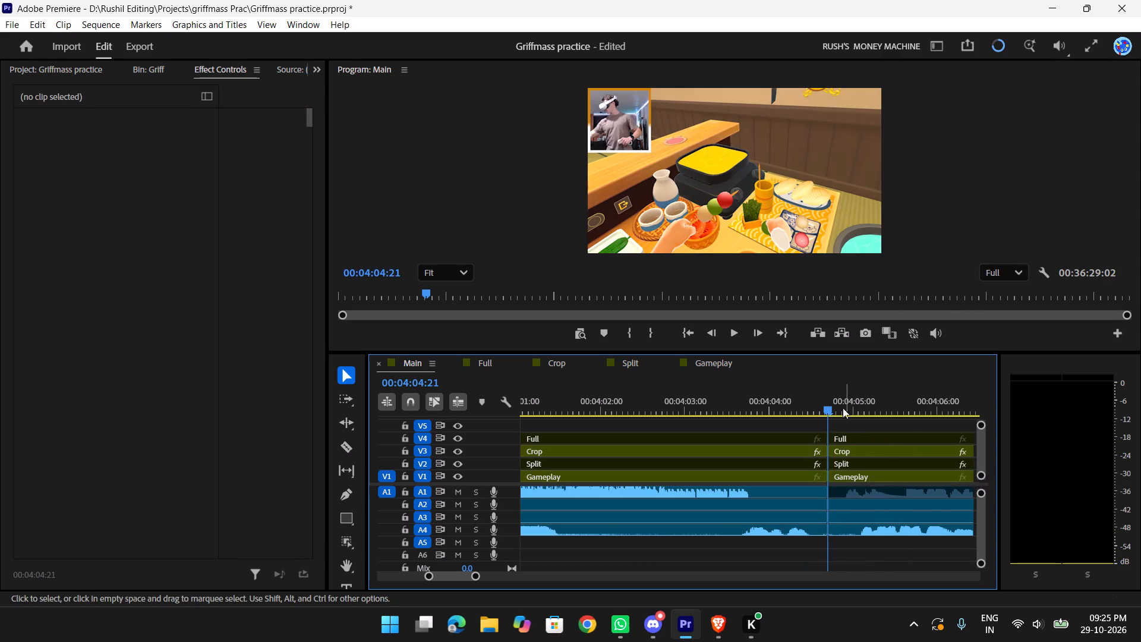
left_click_drag(819, 402, 662, 418)
key("space")
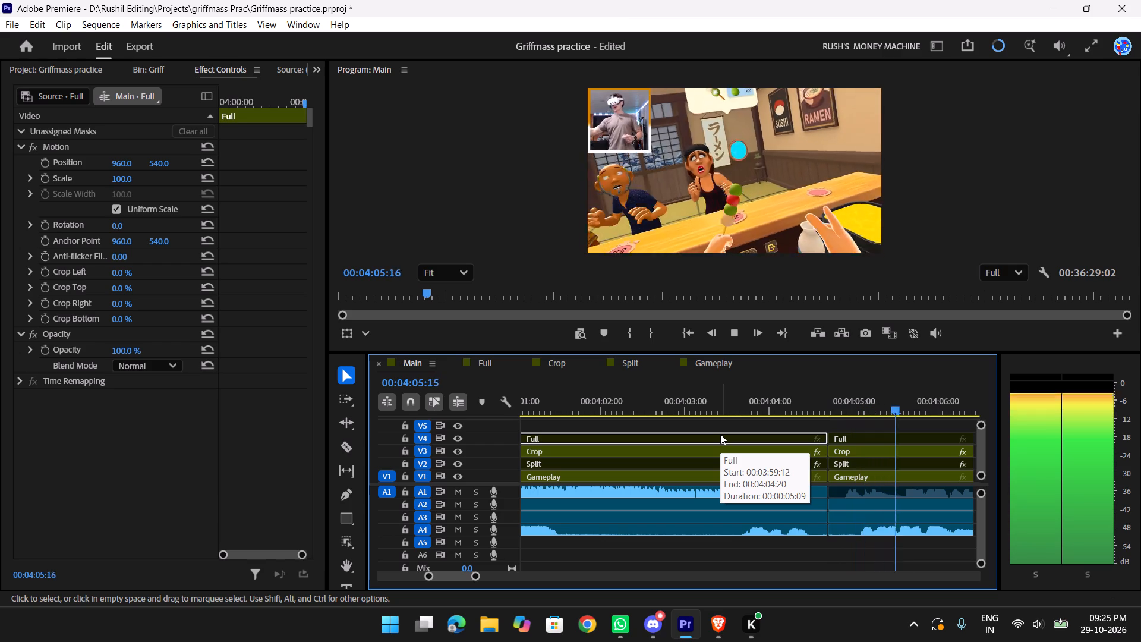
key("space")
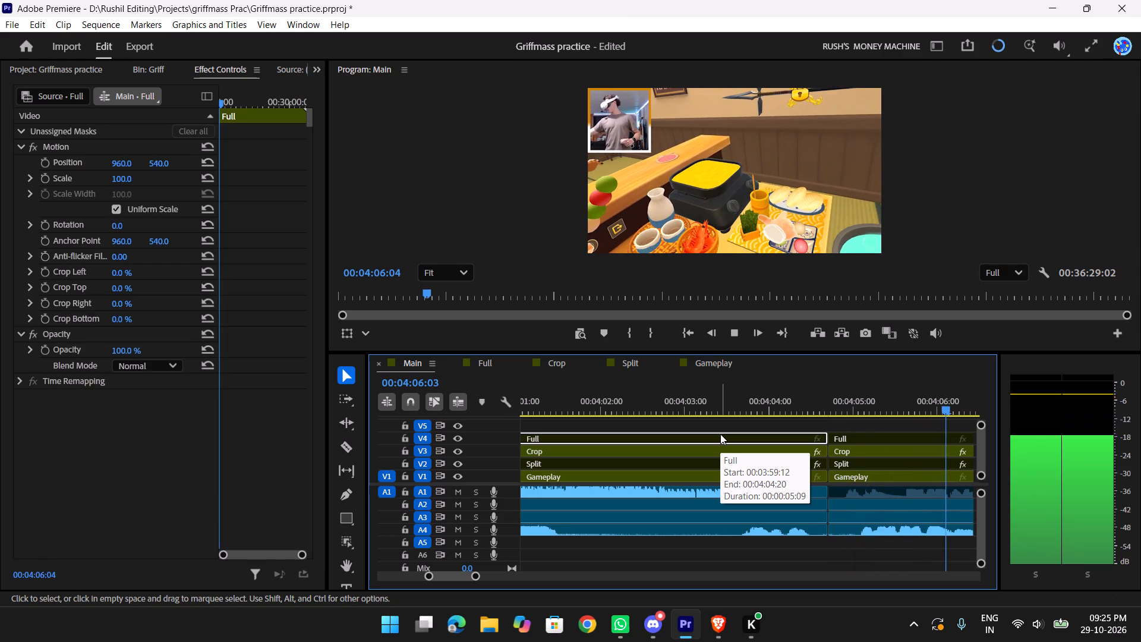
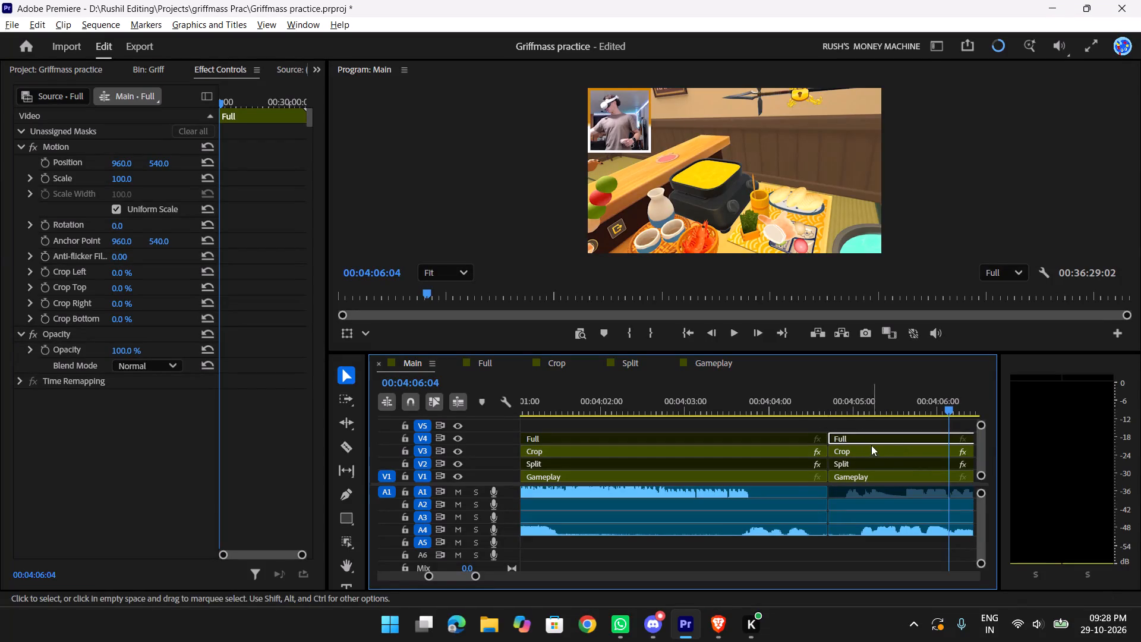
Play back the join at 00:04:04:21 repeatedly from slightly different start points, continuing to about 00:04:10:05.
left_click_drag(841, 407, 798, 407)
key("y")
key("y")
key("space")
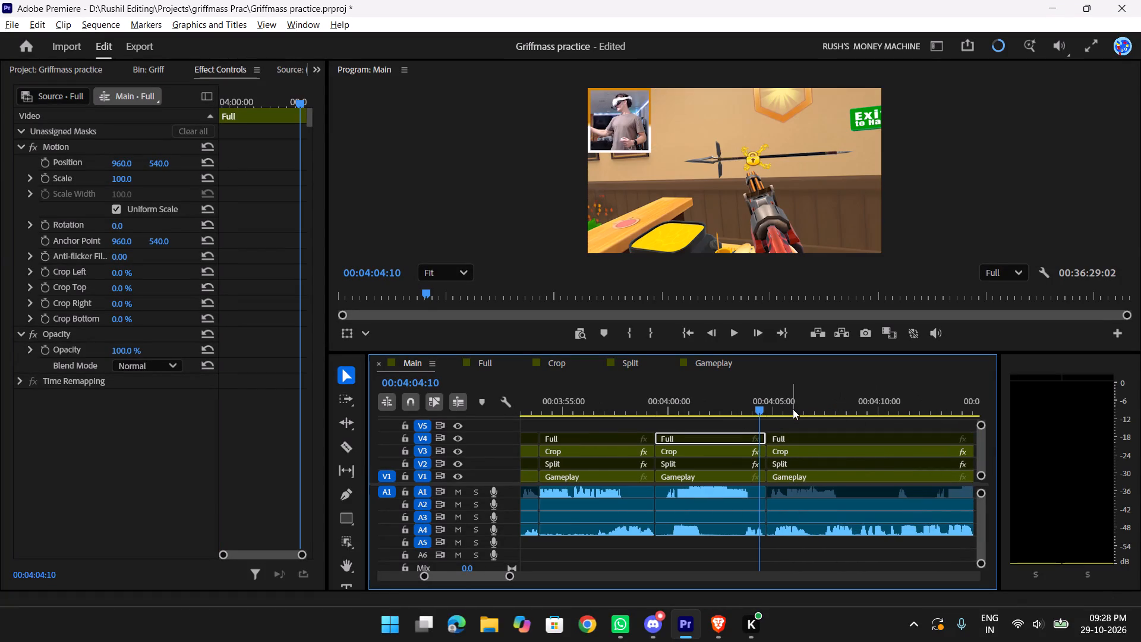
key("space")
left_click_drag(770, 395, 723, 404)
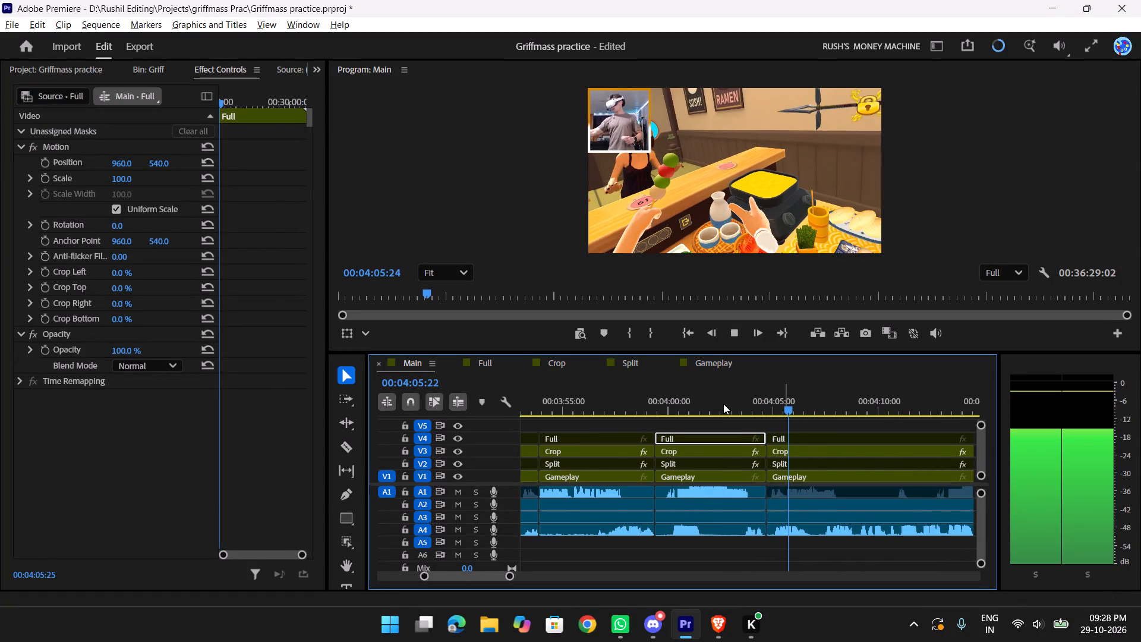
left_click_drag(723, 404, 733, 404)
key("space")
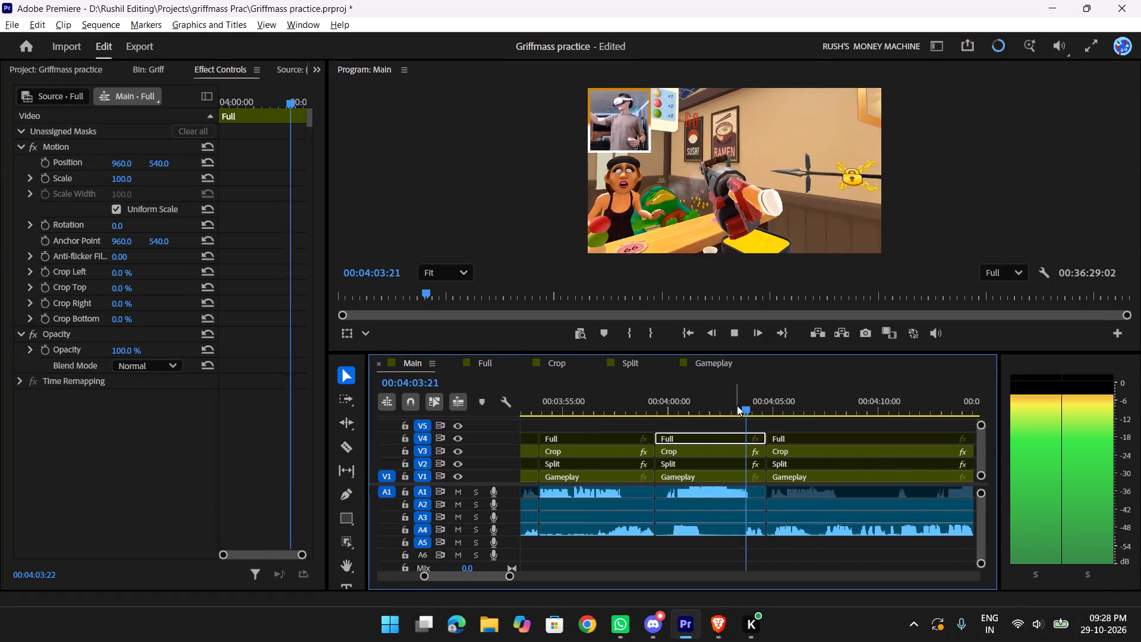
key("space")
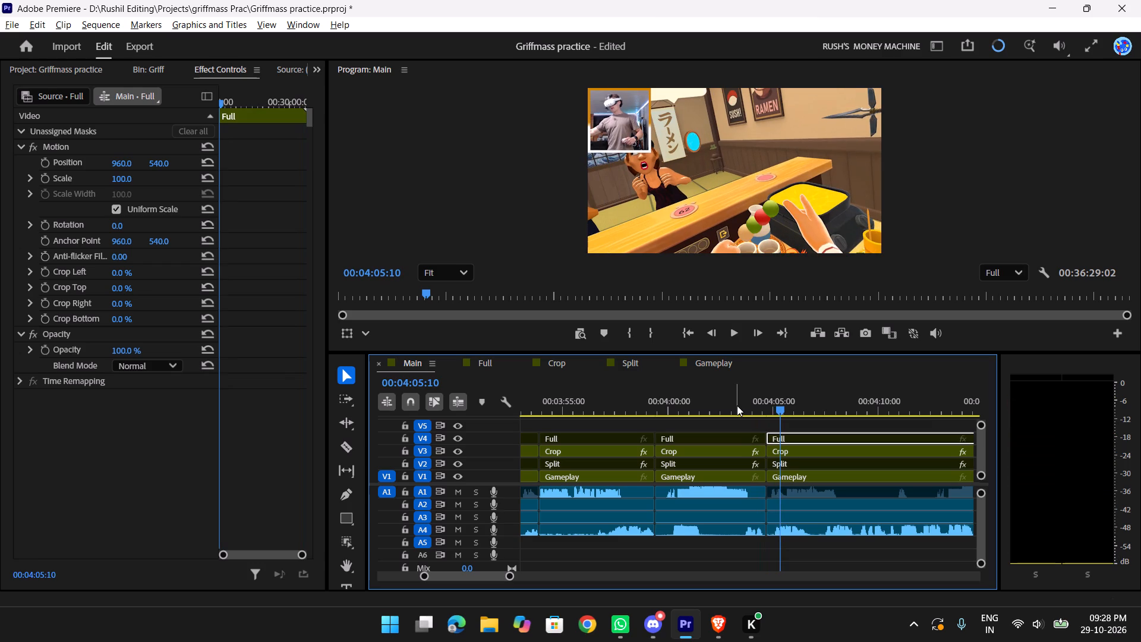
key("t")
left_click_drag(754, 402, 691, 401)
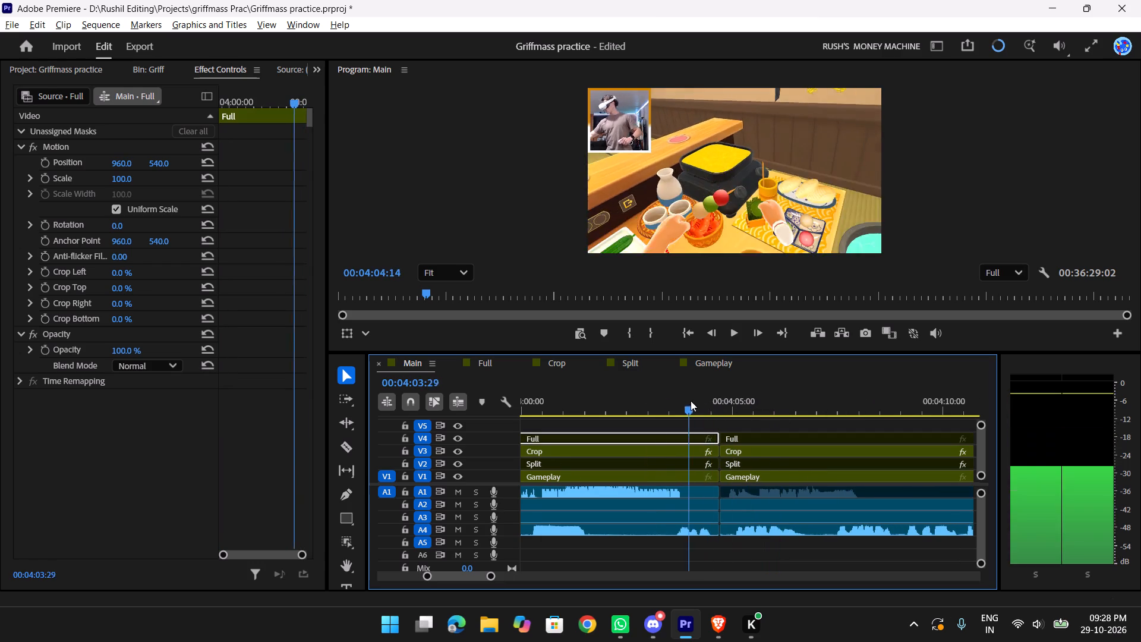
left_click_drag(691, 401, 660, 400)
key("space")
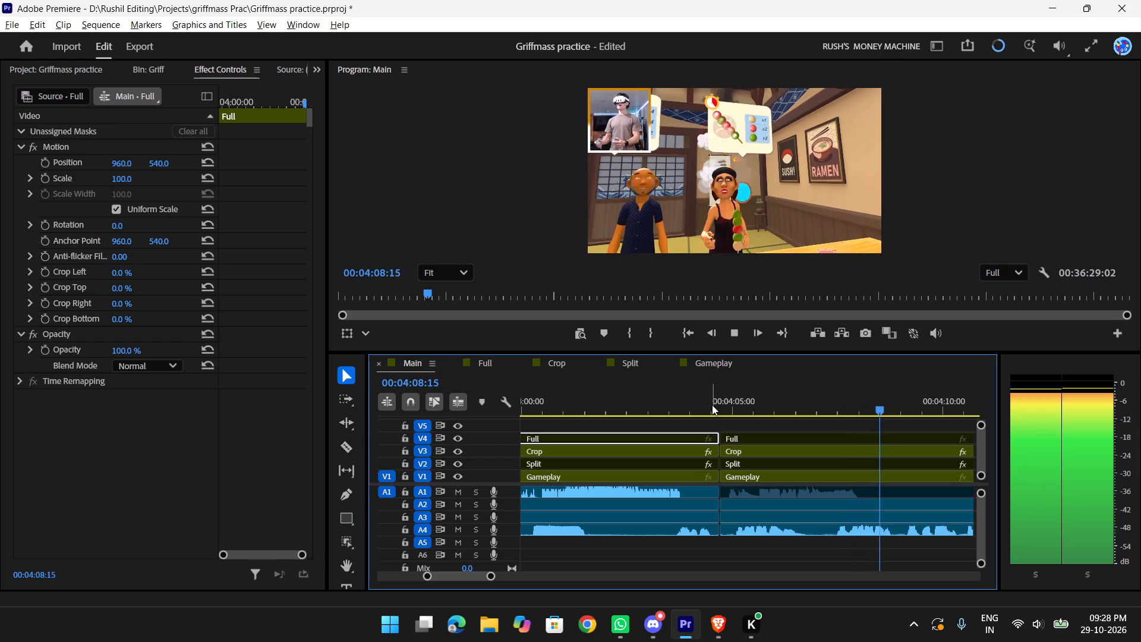
key("space")
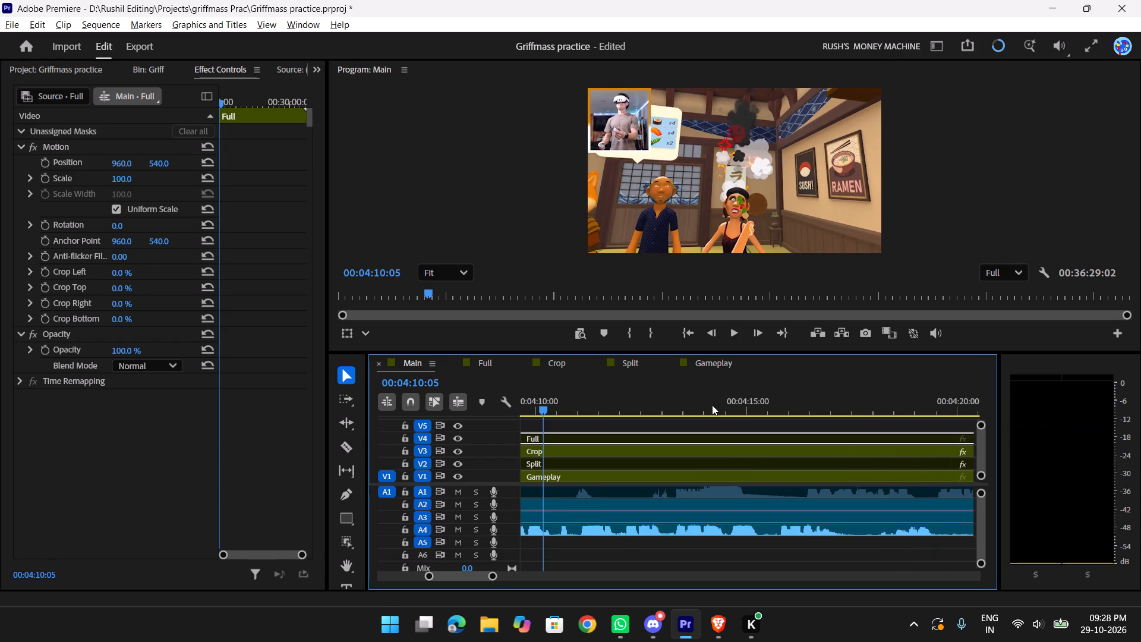
Replay the join from about 00:04:04:07 to 00:04:09:20 to find the next silent stretch.
type("yy")
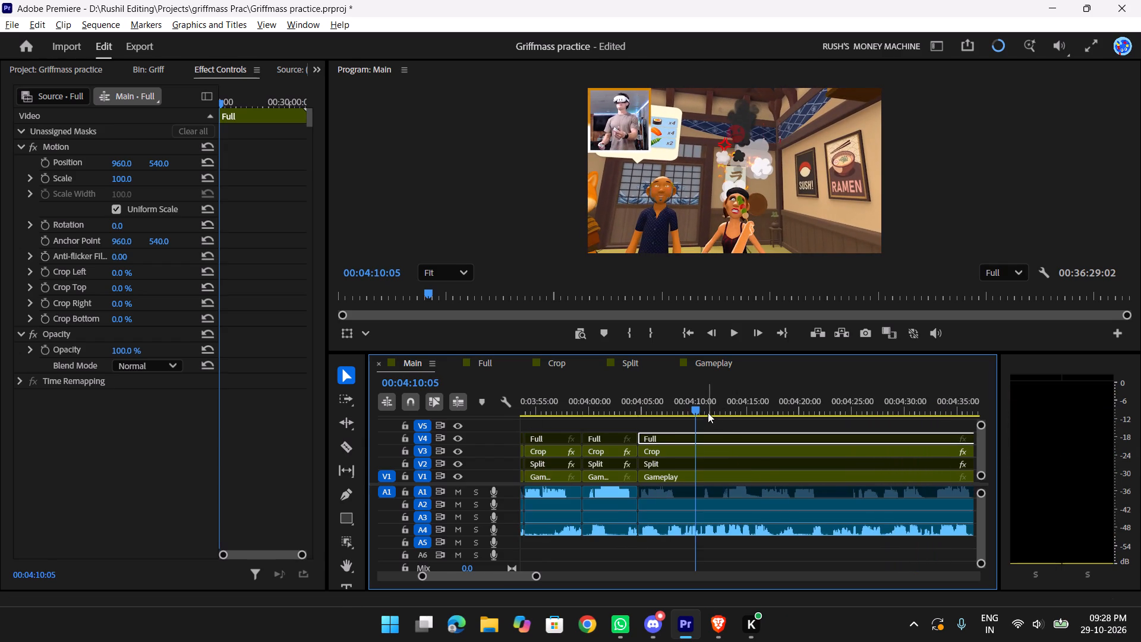
left_click_drag(693, 402, 645, 401)
key("t")
key("t")
left_click_drag(720, 390, 708, 390)
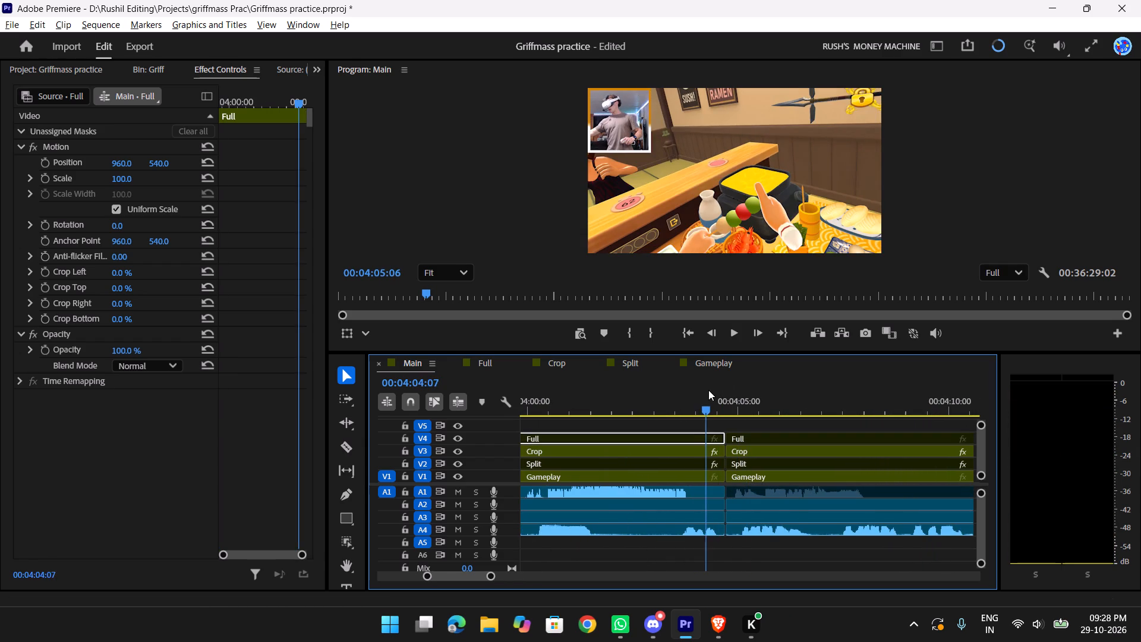
left_click_drag(708, 390, 710, 391)
key("space")
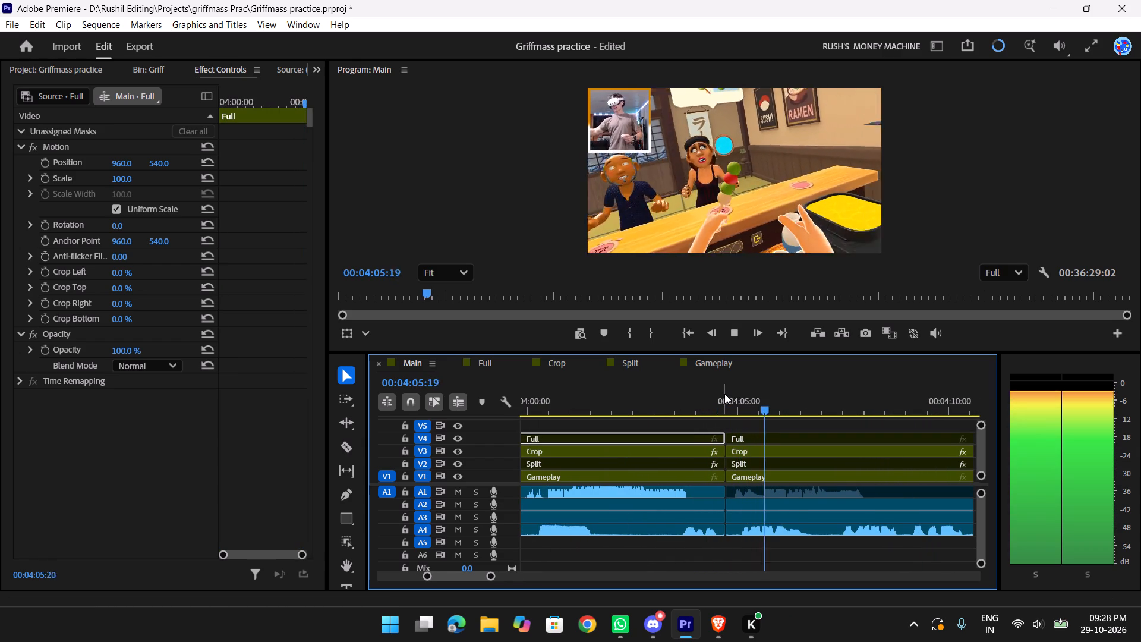
scroll(789, 416, "down", 4)
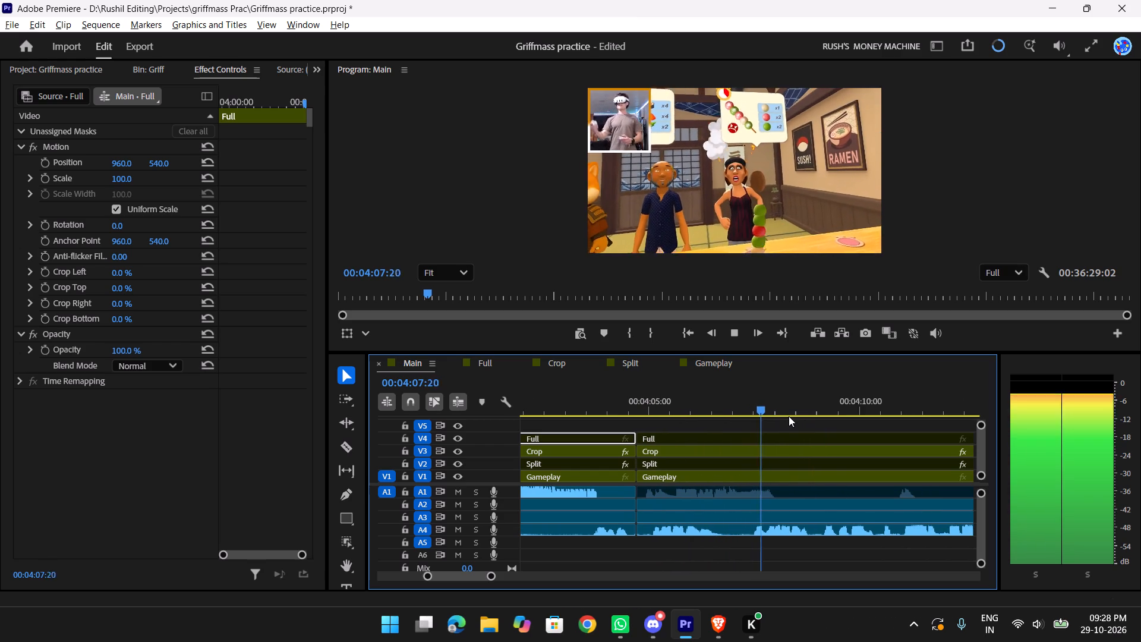
key("space")
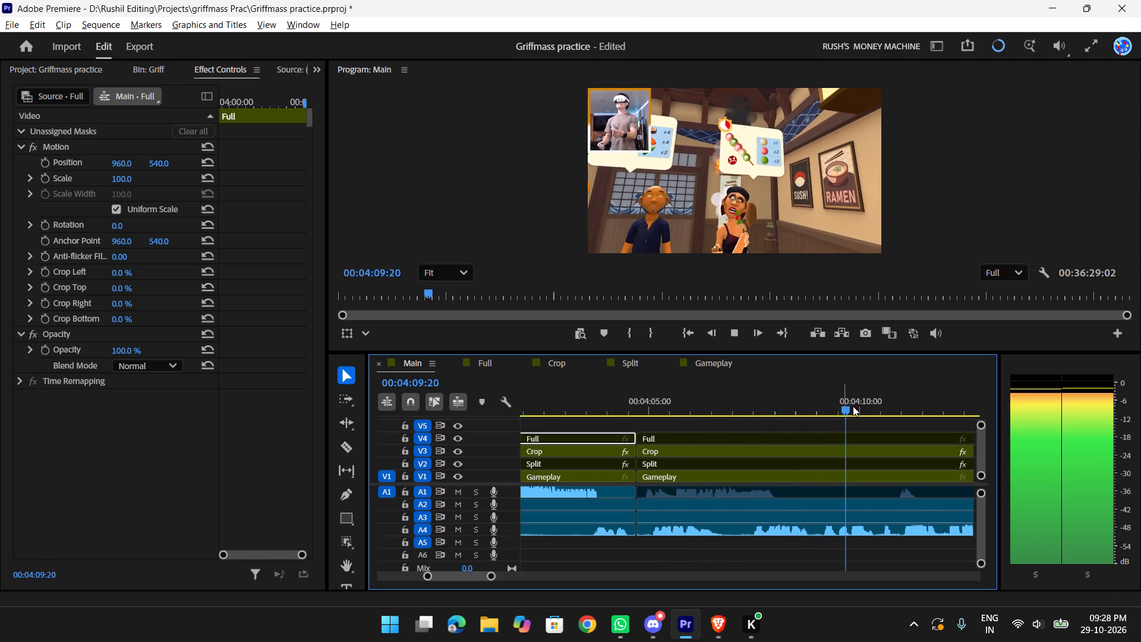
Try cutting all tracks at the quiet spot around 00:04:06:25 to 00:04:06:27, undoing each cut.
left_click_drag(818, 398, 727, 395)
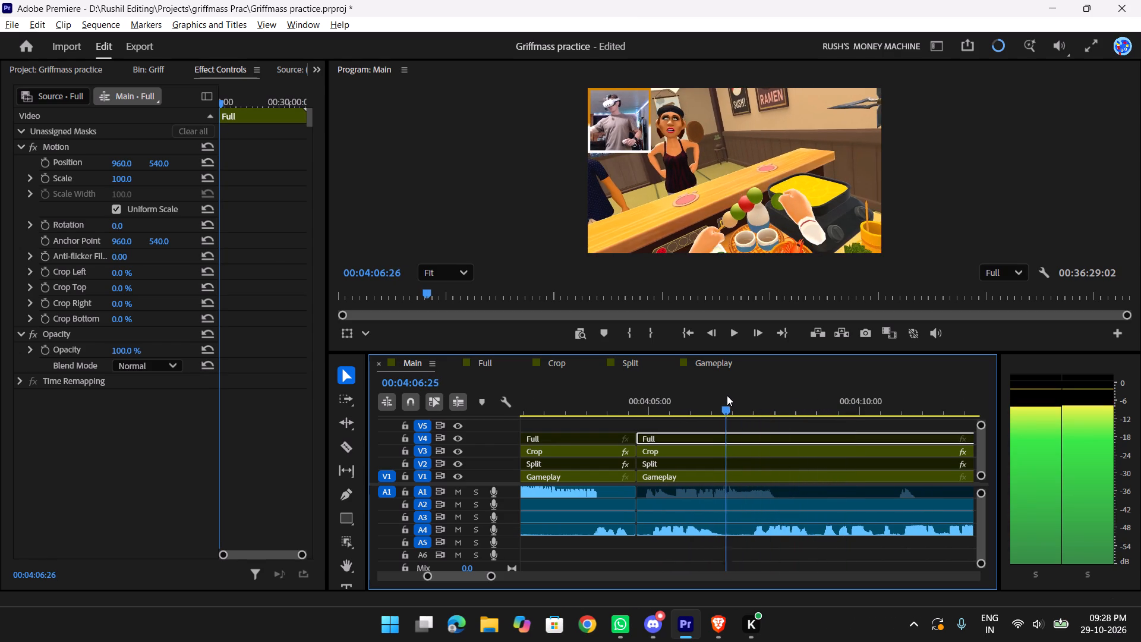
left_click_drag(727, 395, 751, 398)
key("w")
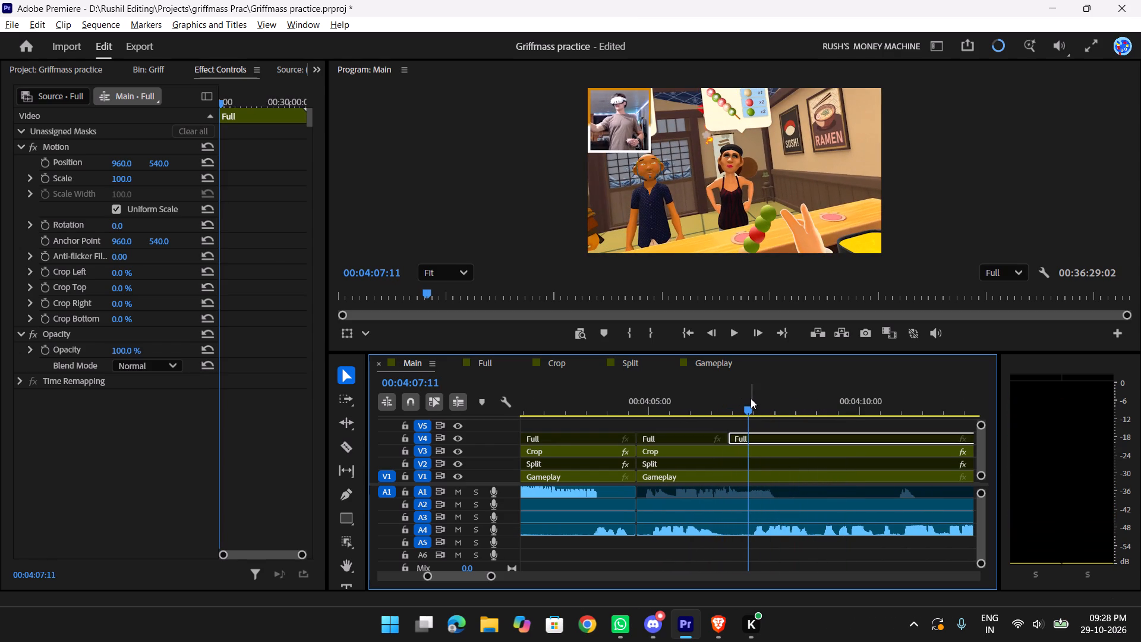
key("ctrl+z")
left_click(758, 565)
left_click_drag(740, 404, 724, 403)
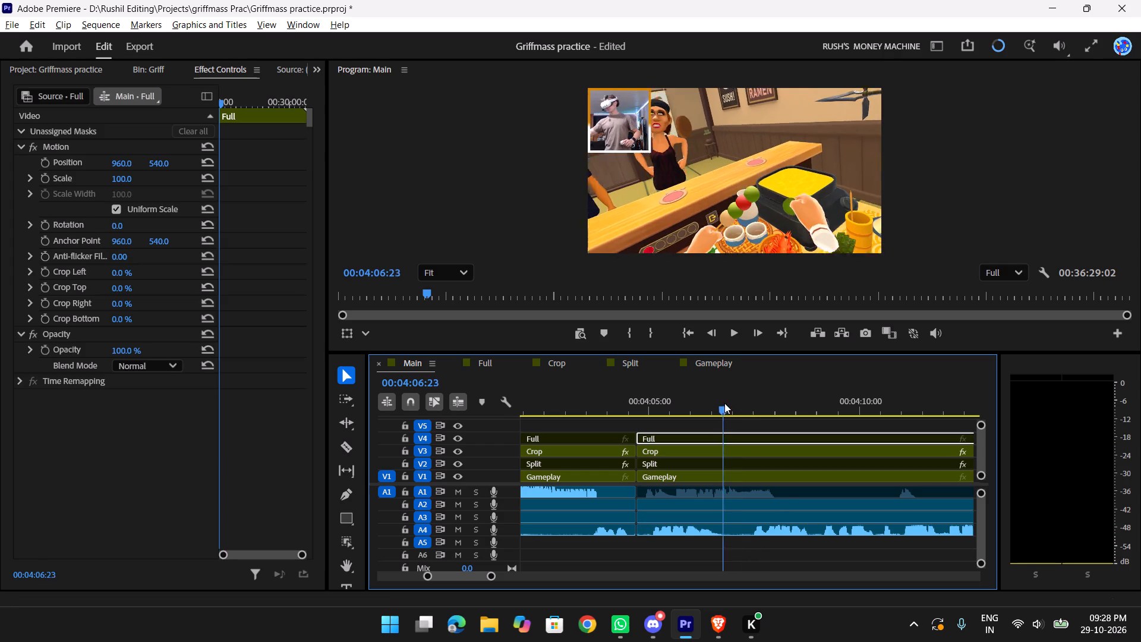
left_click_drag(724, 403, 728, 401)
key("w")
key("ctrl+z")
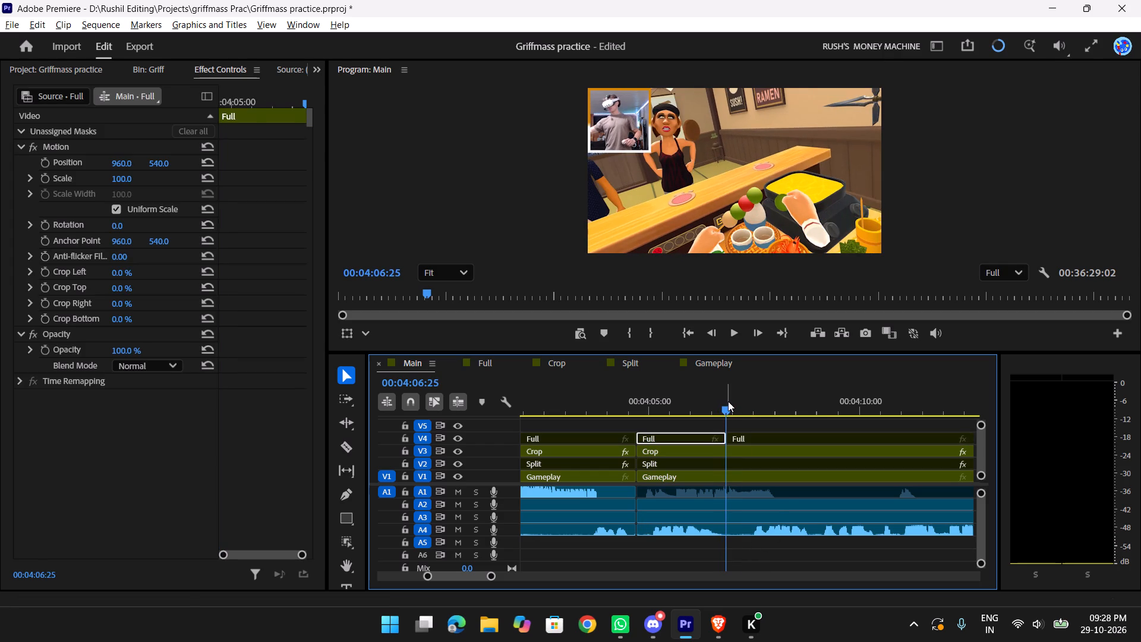
Cut all tracks at 00:04:06:27 and ripple-trim about 12 frames from the start of the following clips.
left_click(757, 547)
left_click_drag(723, 402, 733, 404)
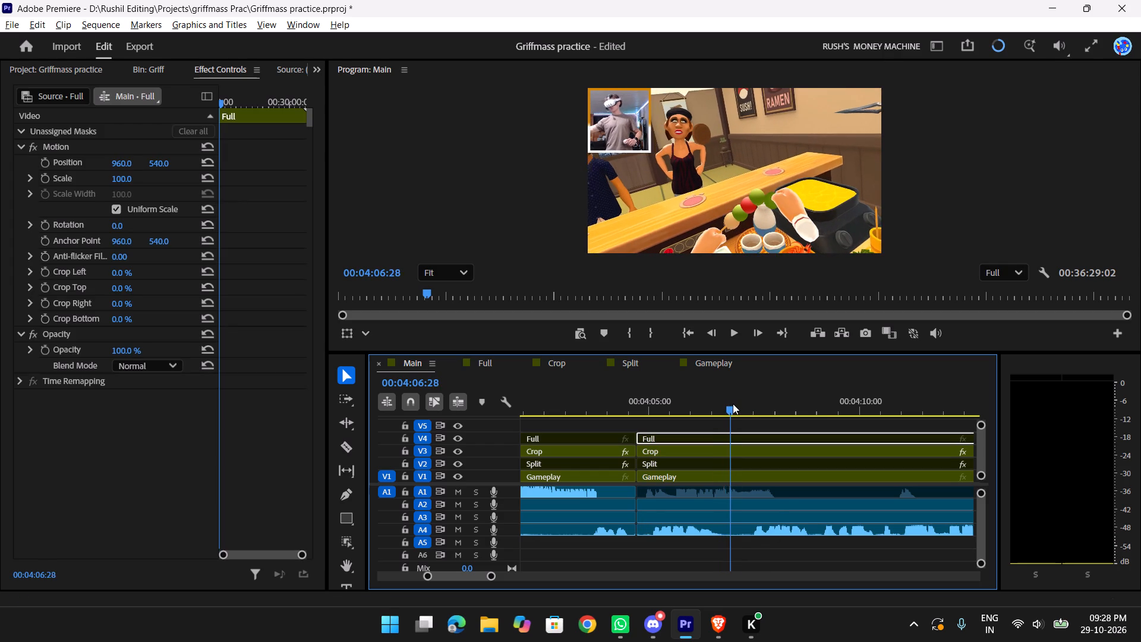
left_click_drag(733, 404, 730, 402)
left_click(770, 547)
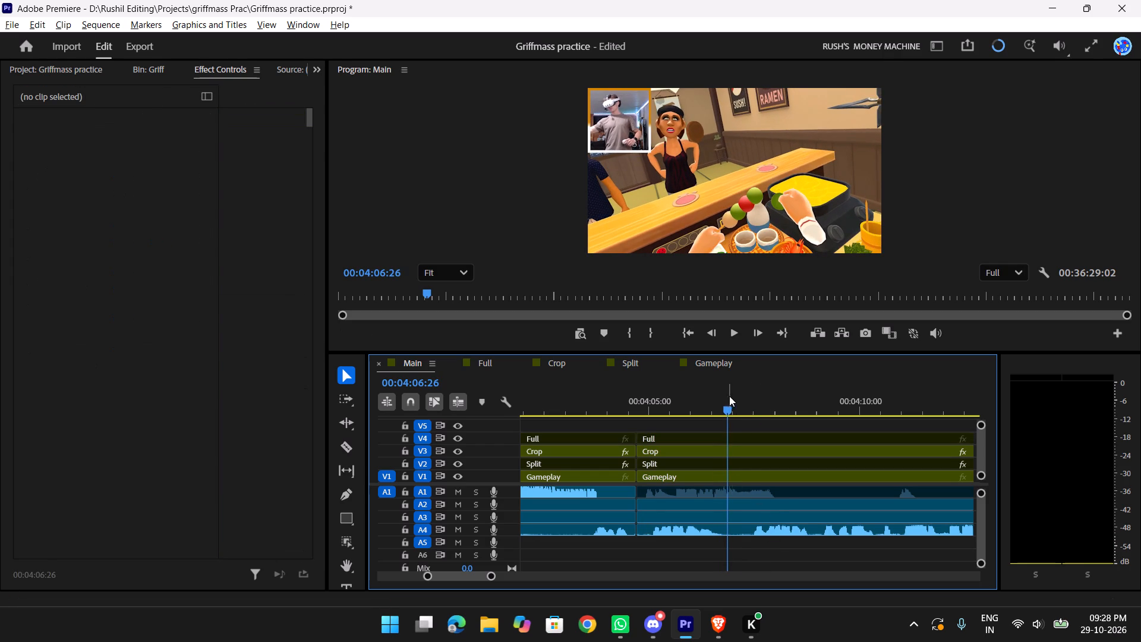
left_click_drag(733, 396, 727, 389)
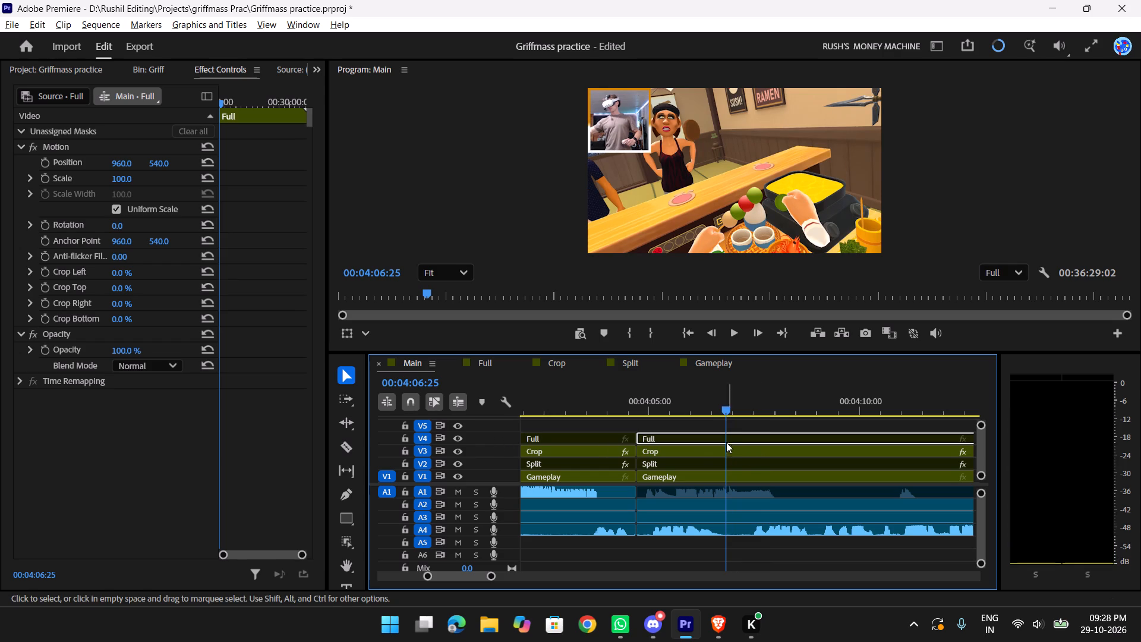
left_click(730, 410)
left_click(735, 420)
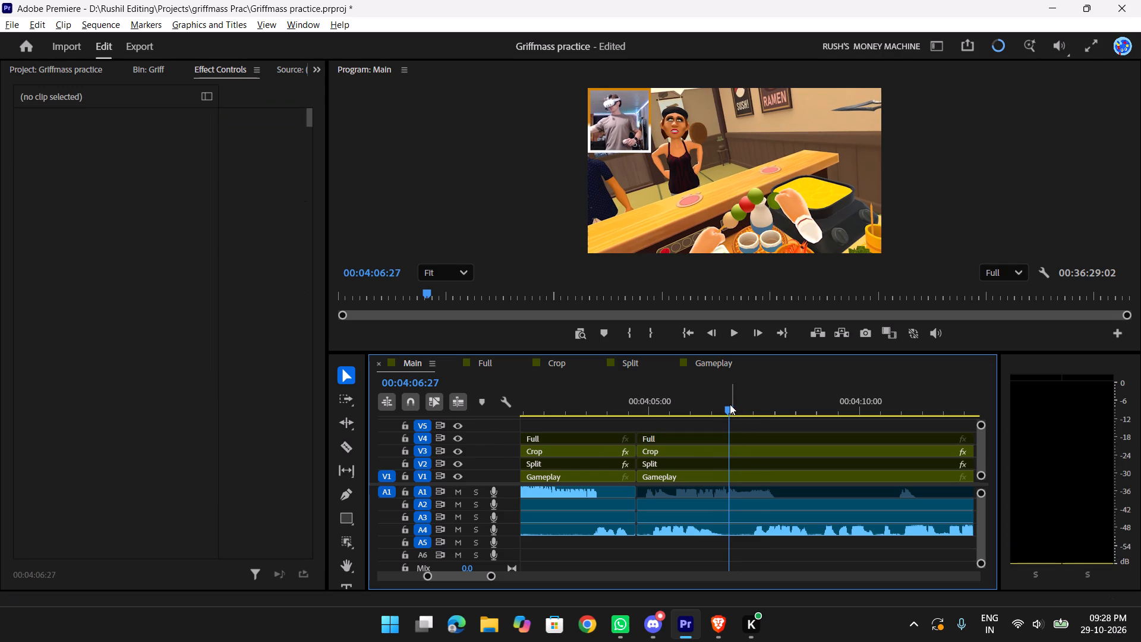
key("w")
left_click_drag(734, 396, 747, 394)
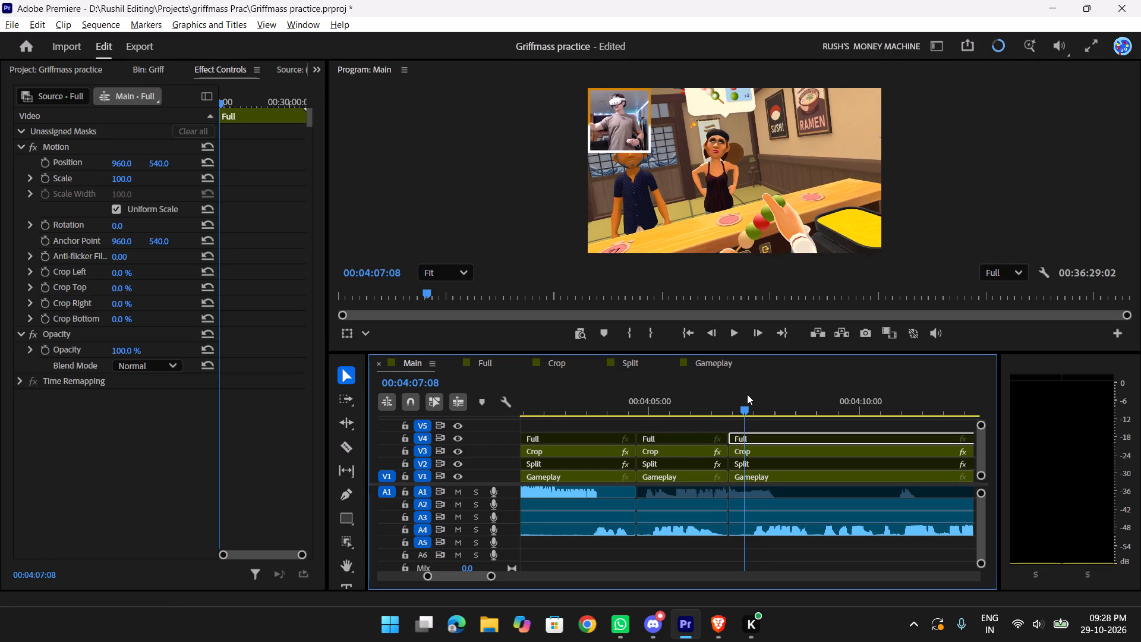
left_click_drag(747, 394, 748, 393)
key("q")
Play back the new join at 00:04:06:27, starting from 00:04:05:14.
left_click_drag(726, 398, 670, 396)
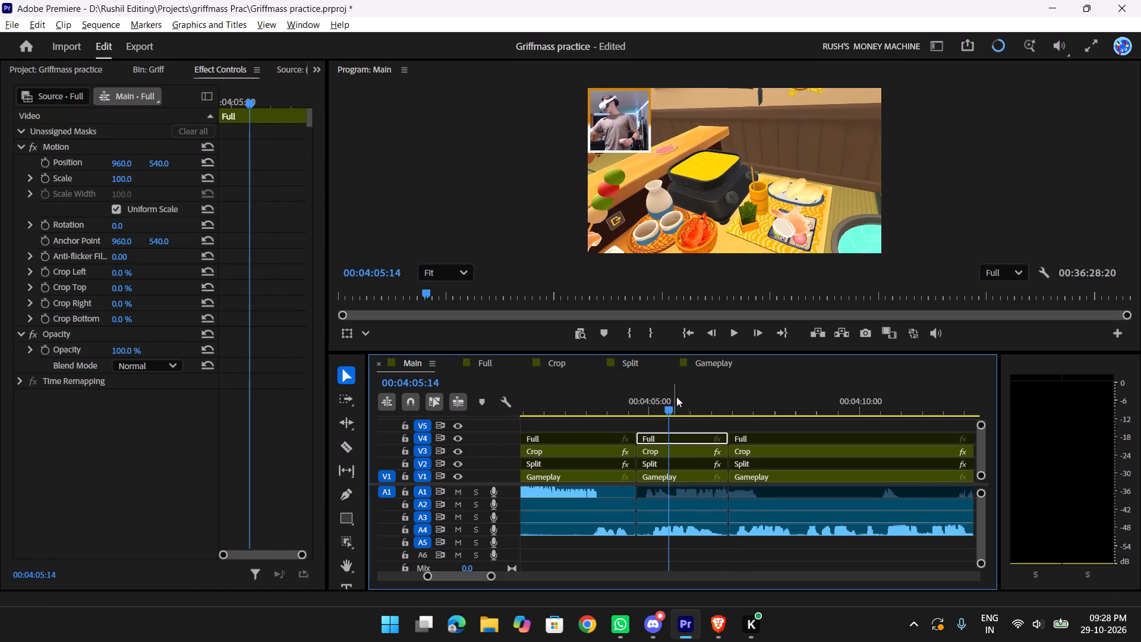
key("space")
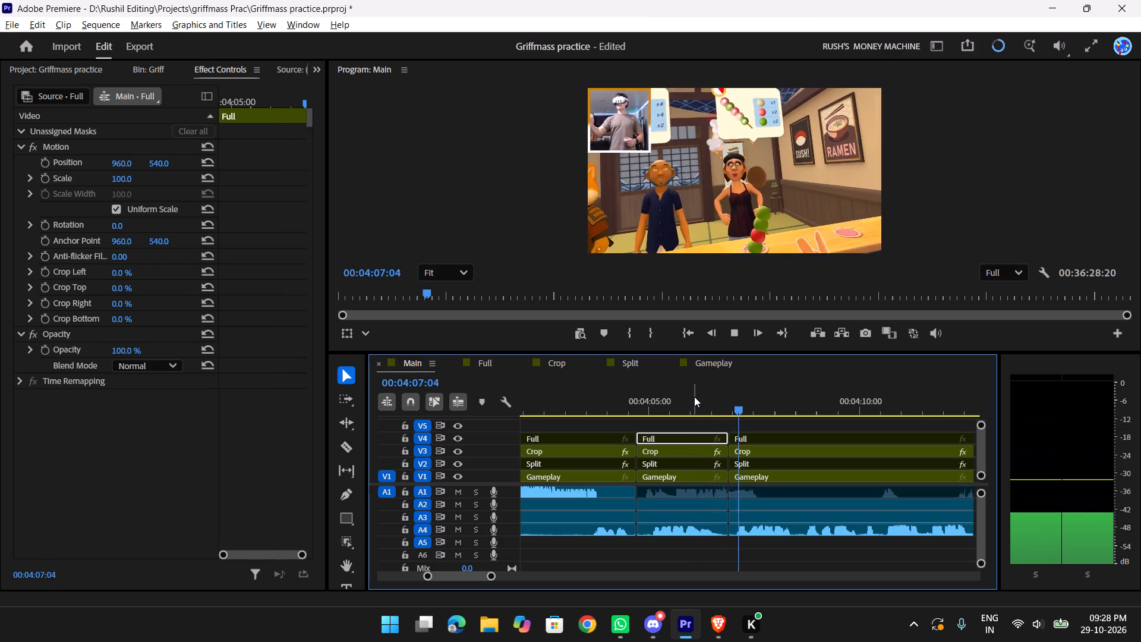
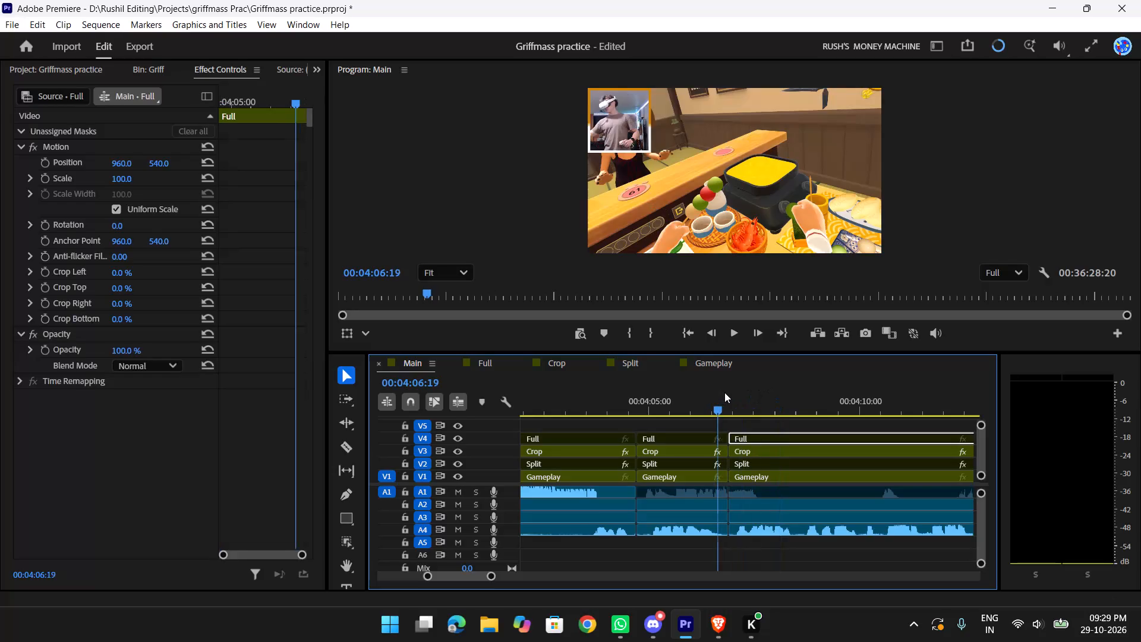
Play the Main sequence from 00:04:06:19 to check the trimmed join at 00:04:06:27.
key("space")
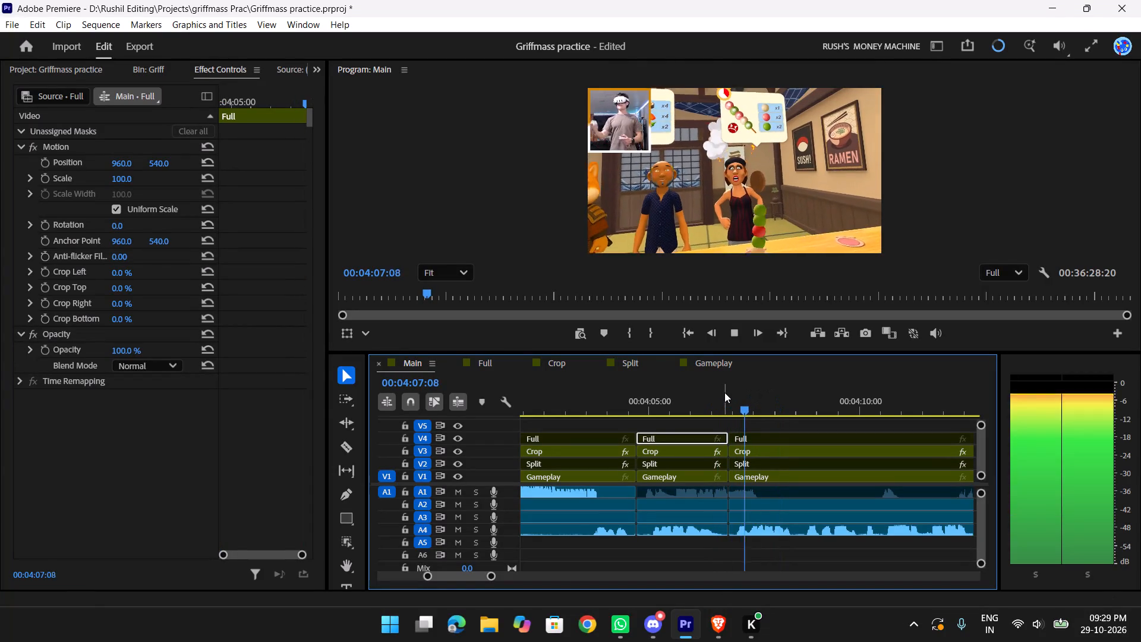
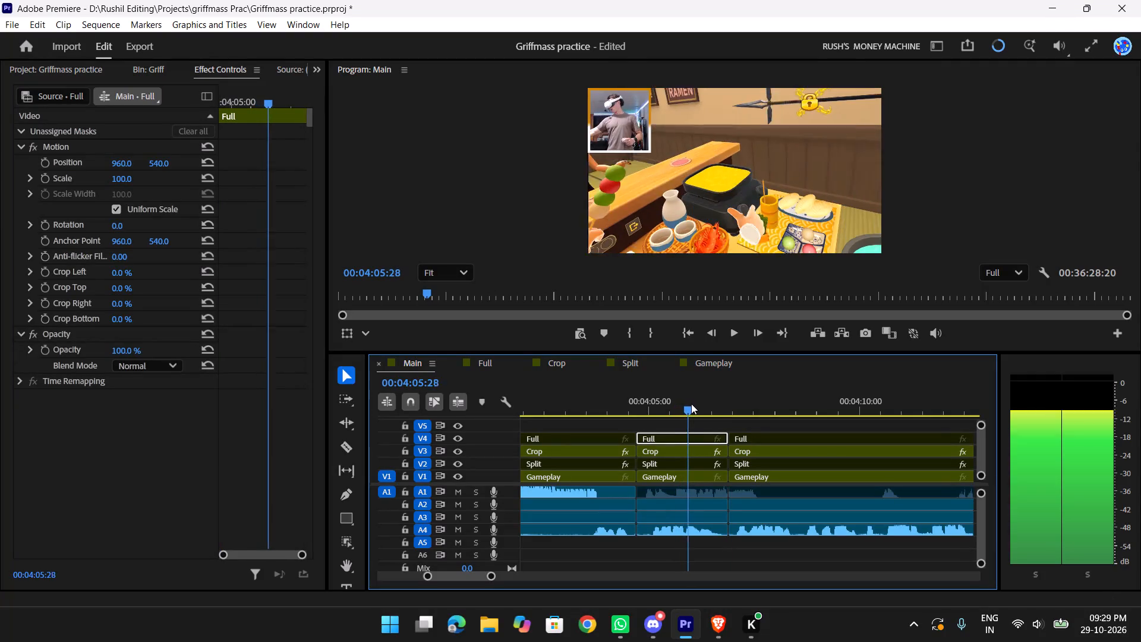
Split the disabled A1 game-audio clip at 00:04:10:14 and enable the segment after the cut.
key("space")
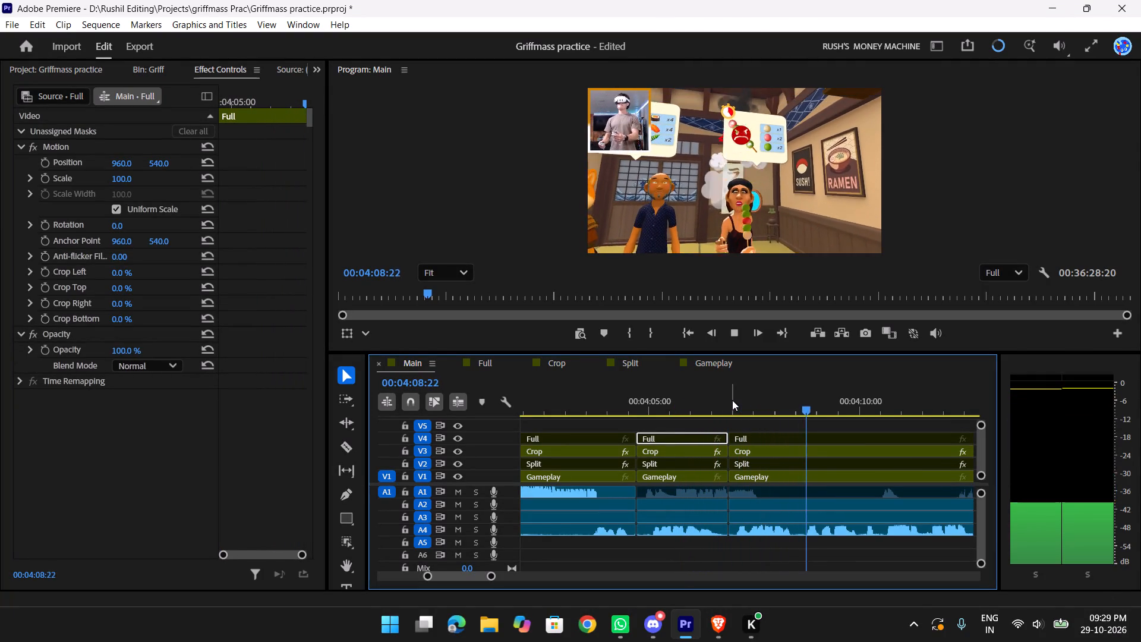
key("space")
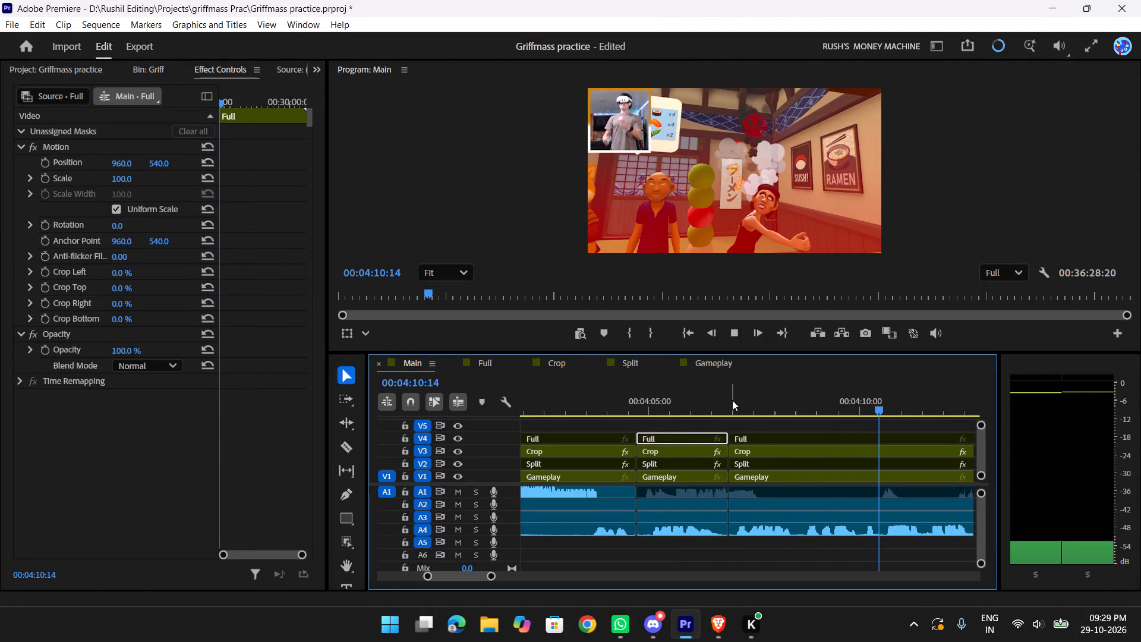
left_click(920, 492)
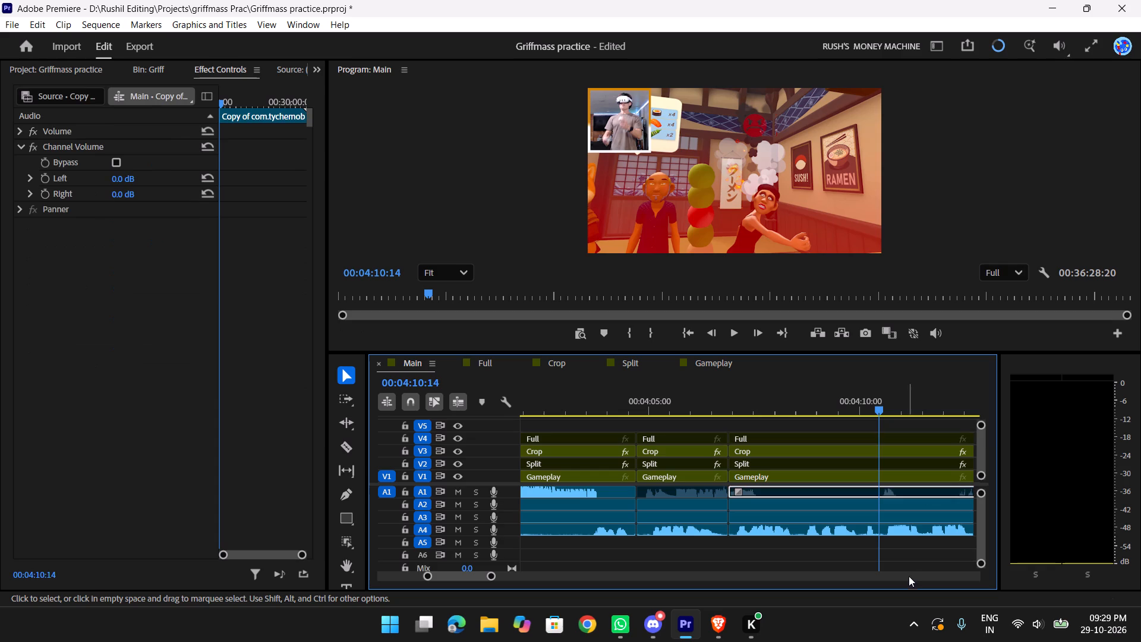
key("w")
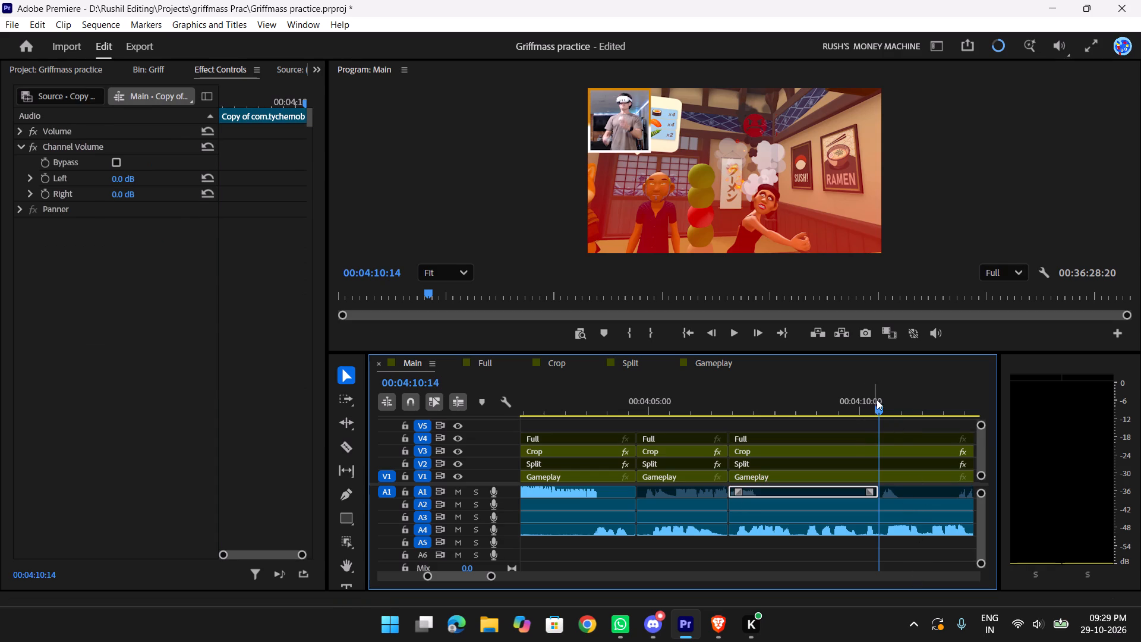
left_click_drag(877, 399, 922, 394)
left_click(924, 489)
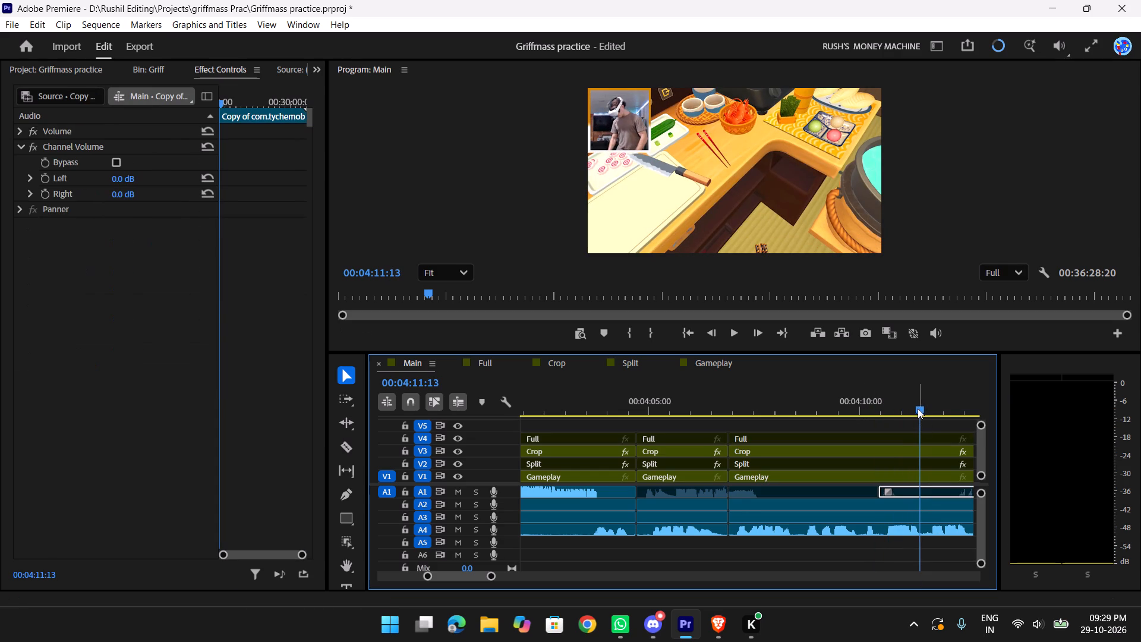
left_click_drag(917, 400, 847, 428)
left_click(897, 486)
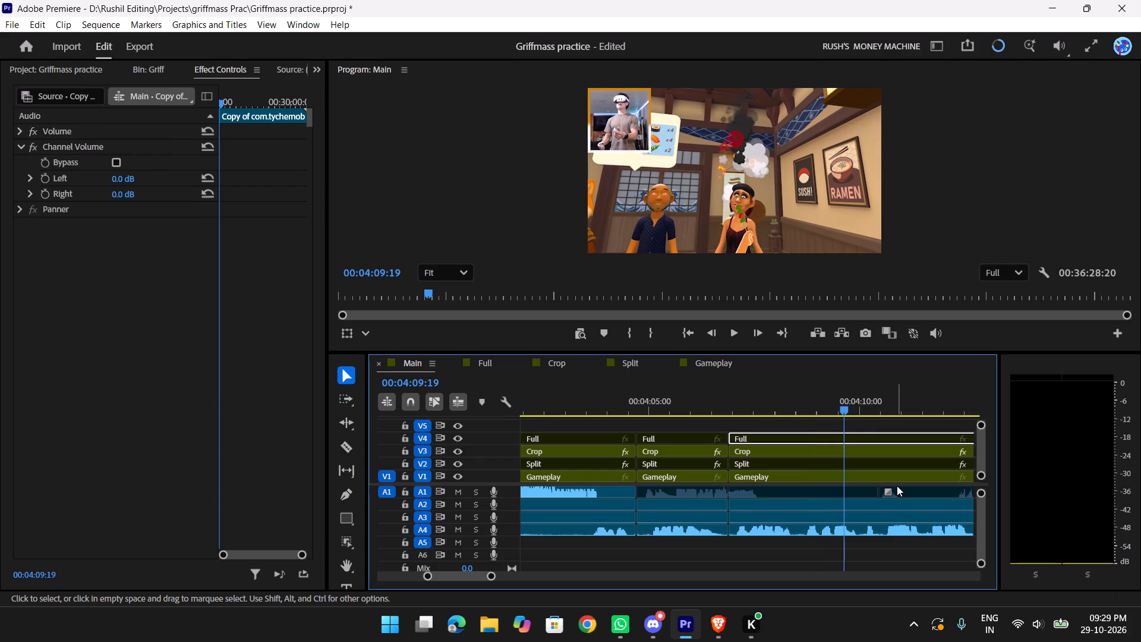
type("r")
Play the Main sequence from 00:04:06:26 to check how the A1 game audio comes in at 00:04:10:14.
key("space")
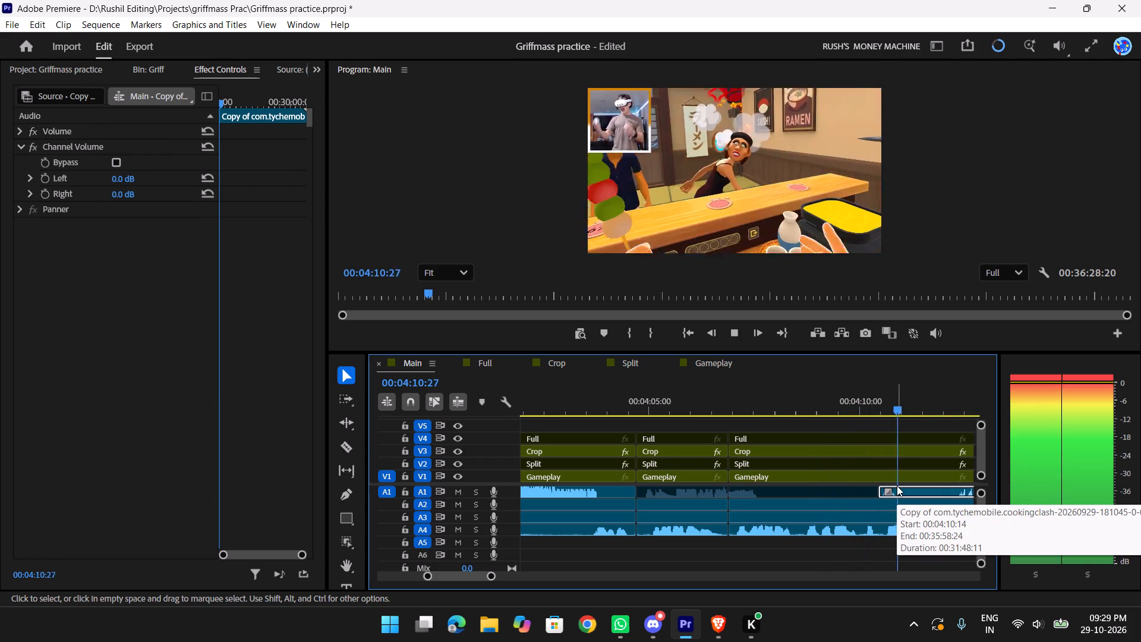
key("space")
left_click_drag(873, 403, 729, 417)
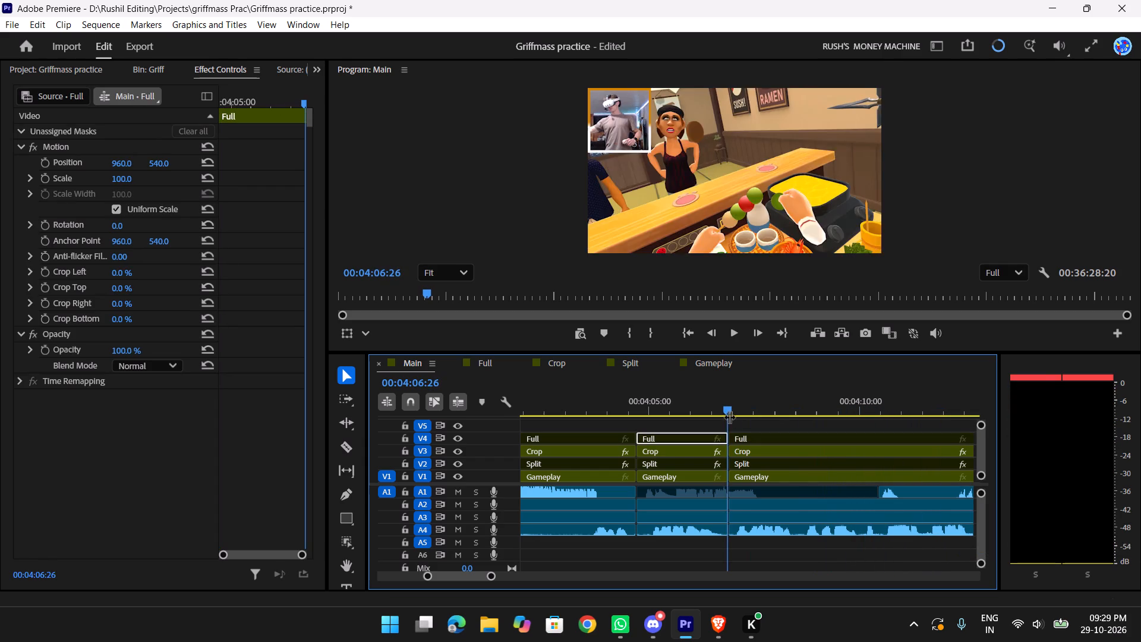
key("space")
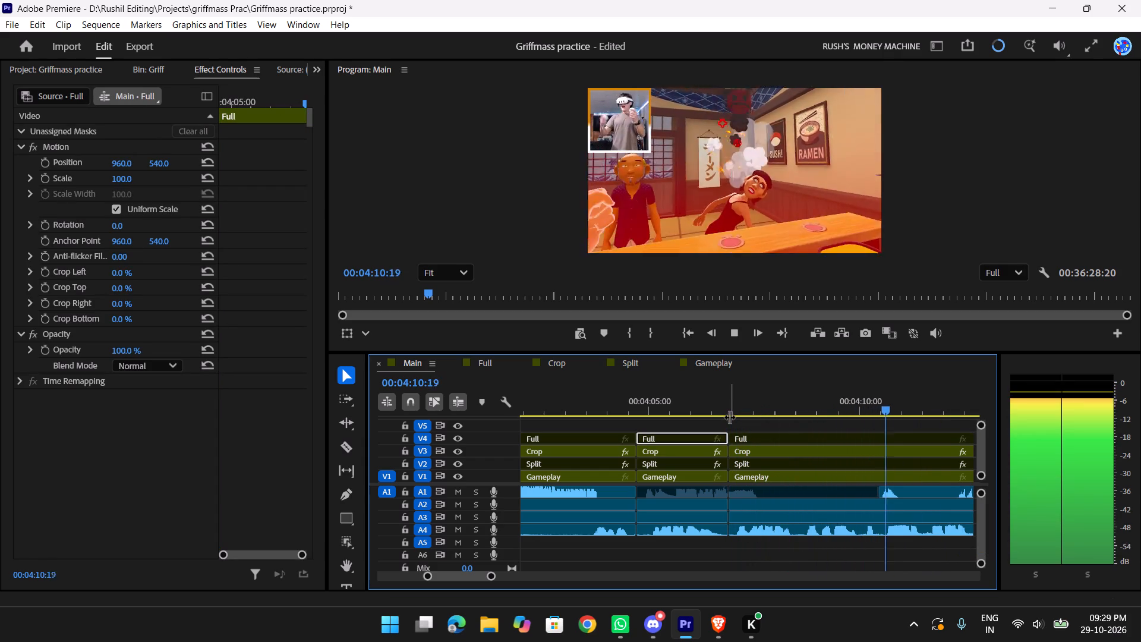
scroll(729, 417, "down", 8)
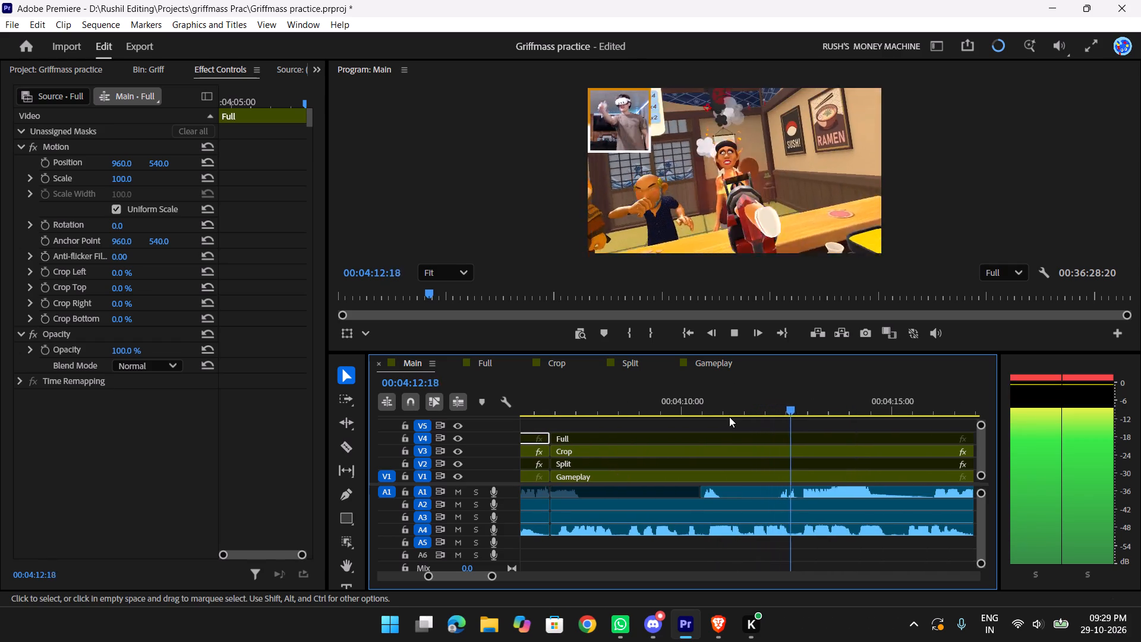
key("space")
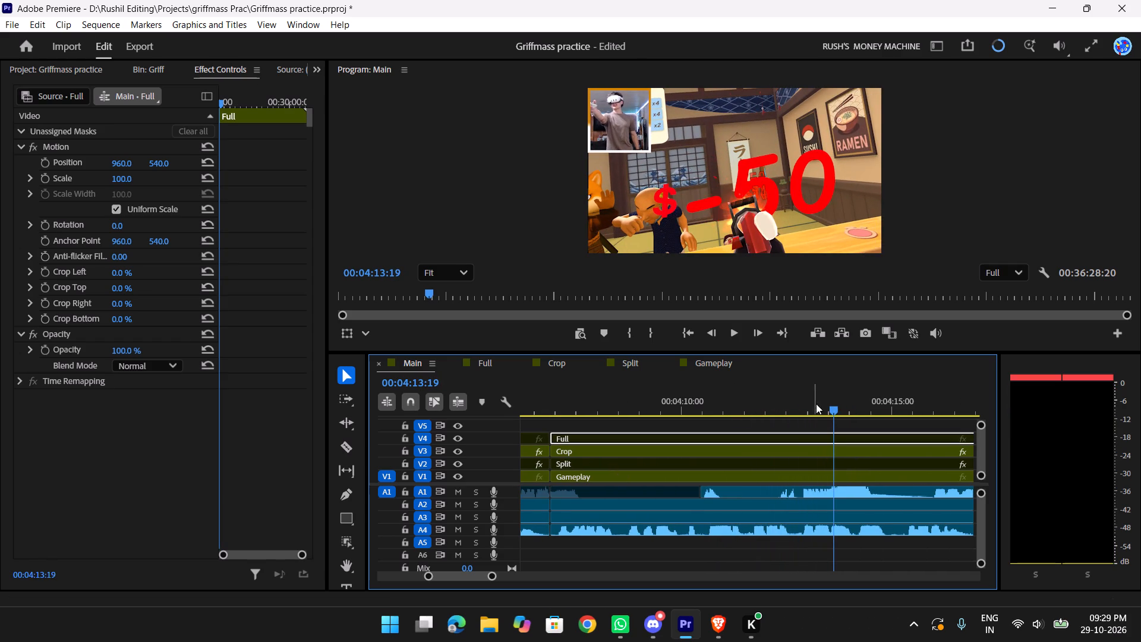
Replay the Main sequence from 00:04:10:15 to about 00:04:17:02, listening for the pause around 00:04:15:00.
left_click_drag(825, 406, 704, 408)
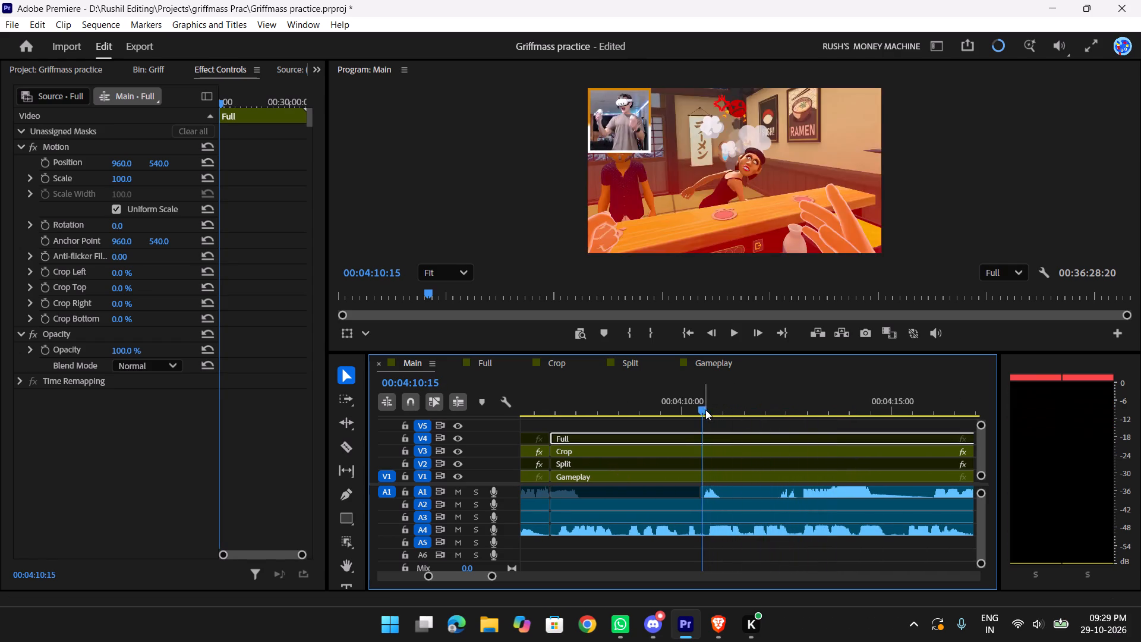
key("space")
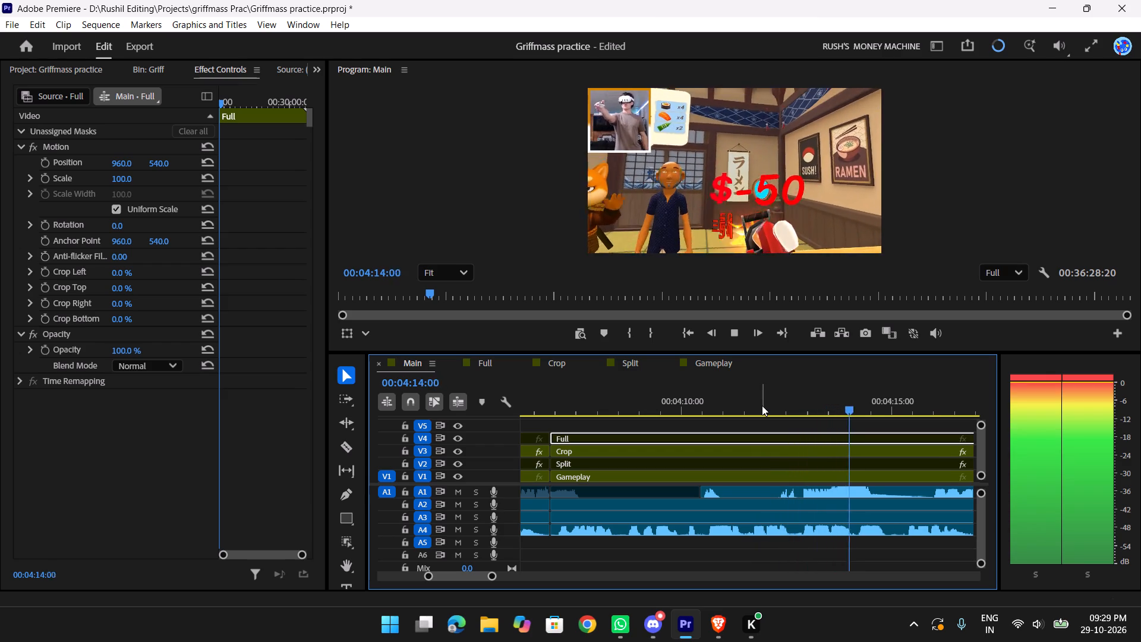
scroll(762, 405, "down", 4)
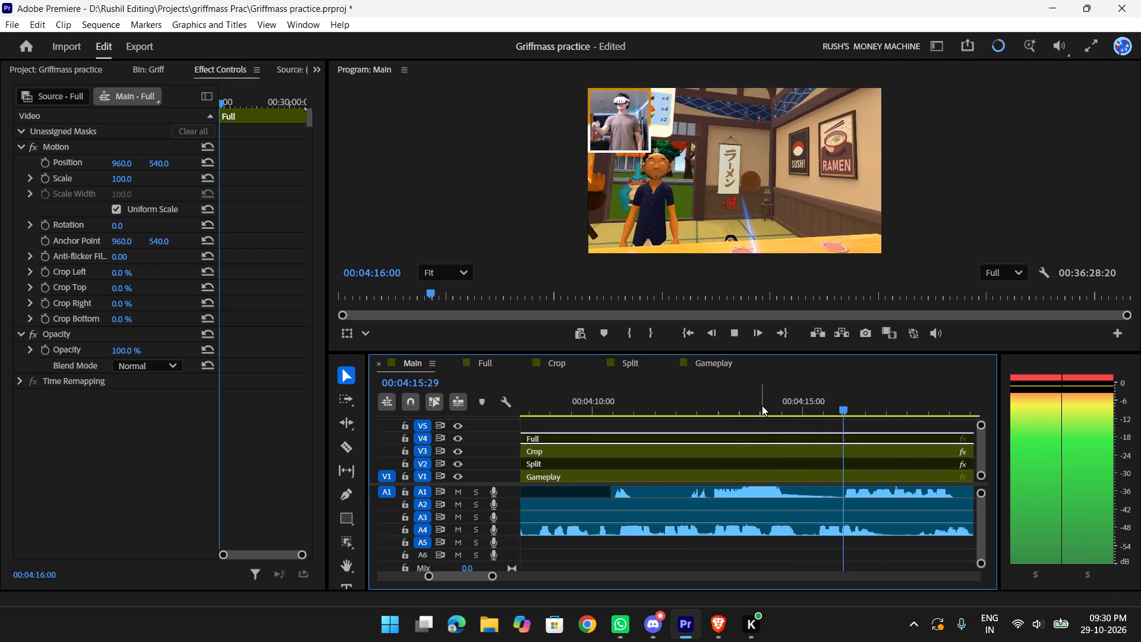
key("space")
left_click_drag(847, 407, 809, 408)
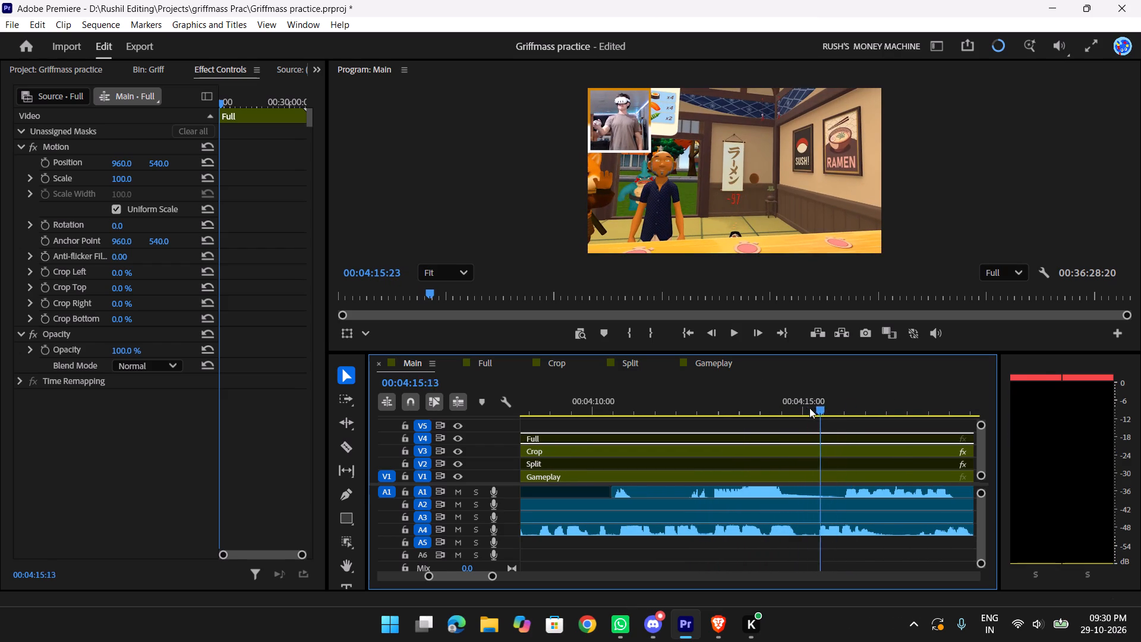
left_click_drag(809, 408, 667, 409)
key("space")
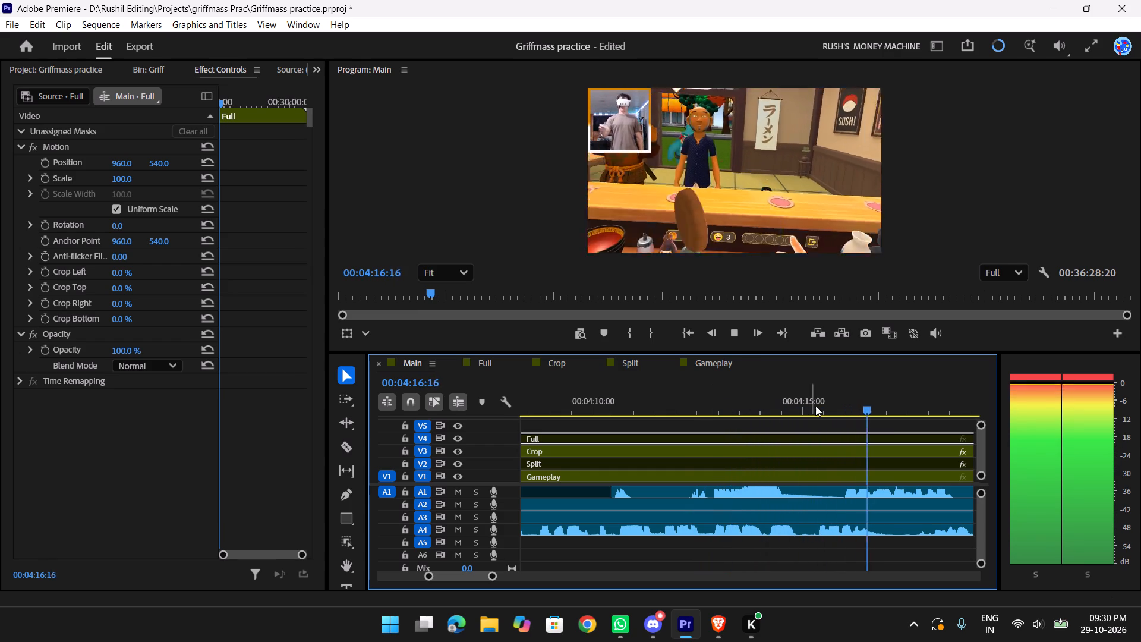
key("space")
Switch to the GriffmassVR.mp4 reference video in Brave, watch the matching moment around 3:10, and return to Premiere.
key("alt+Tab")
left_click(601, 331)
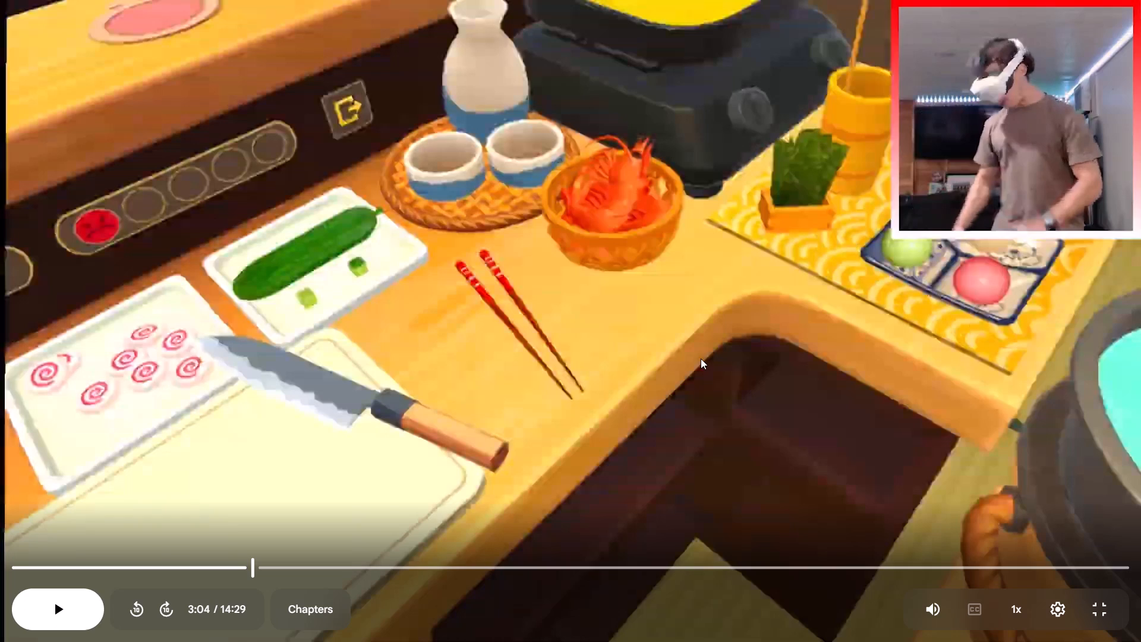
left_click(701, 358)
key("Right")
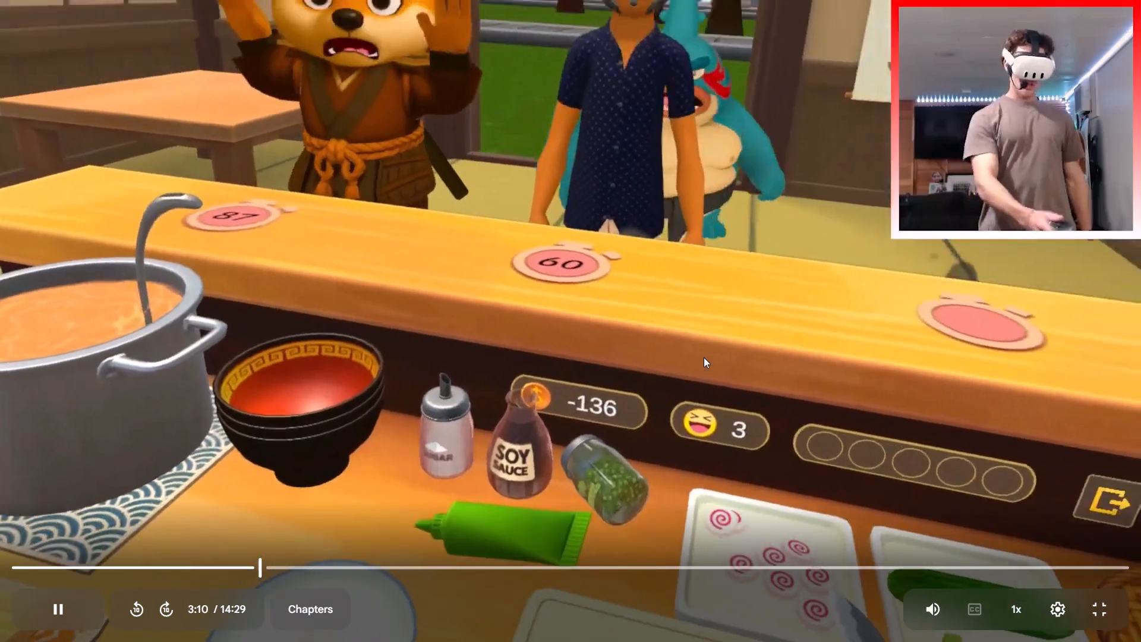
key("Left")
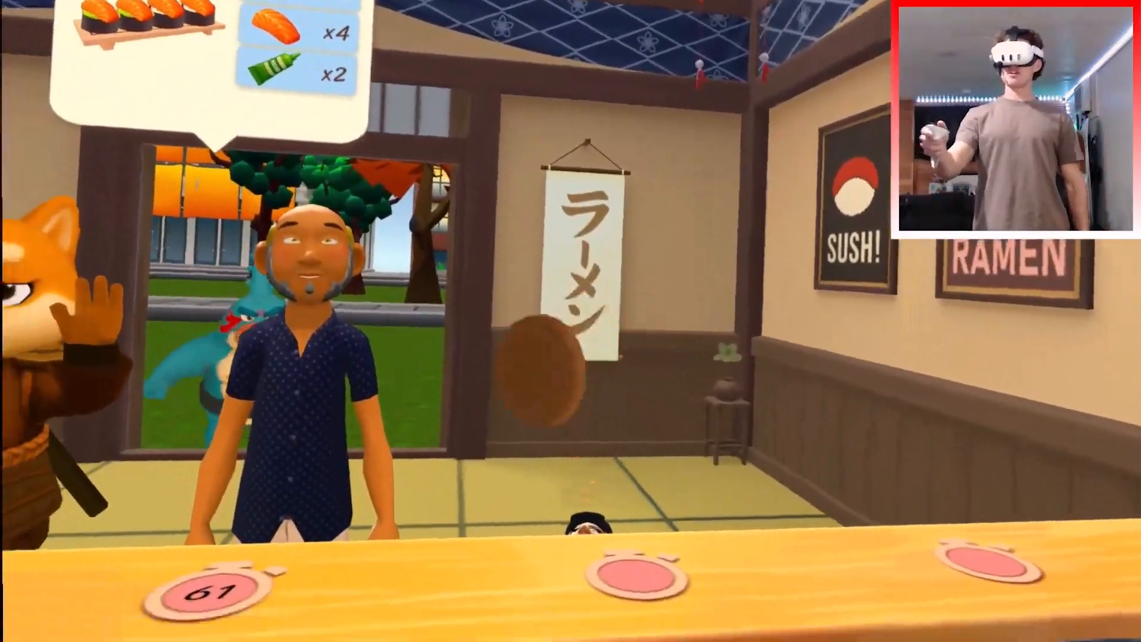
key("space")
key("alt+Tab")
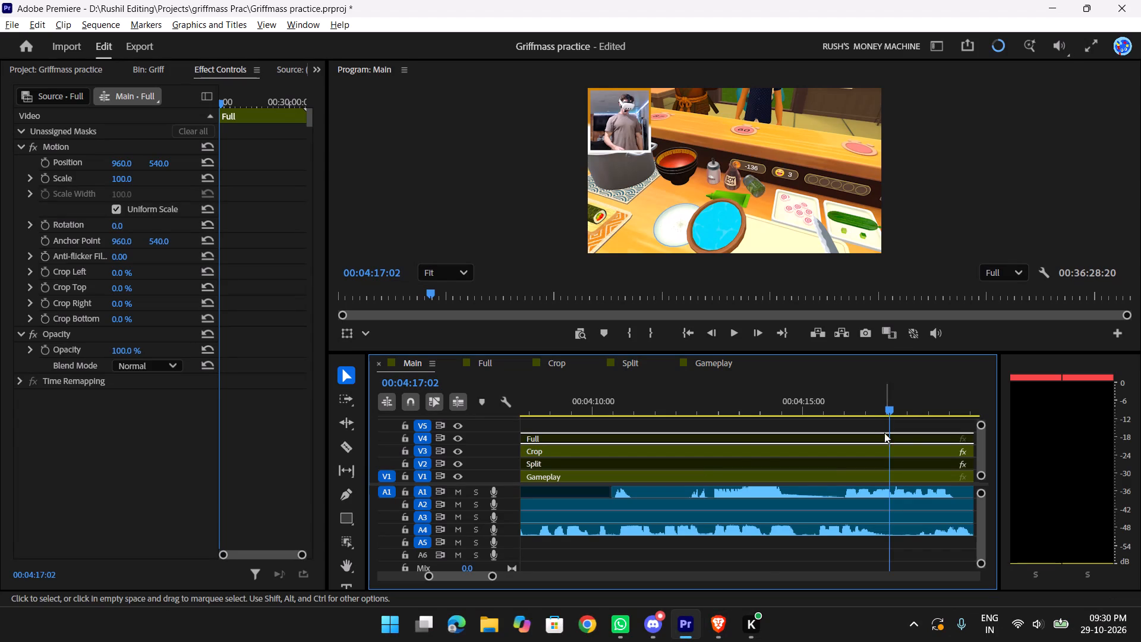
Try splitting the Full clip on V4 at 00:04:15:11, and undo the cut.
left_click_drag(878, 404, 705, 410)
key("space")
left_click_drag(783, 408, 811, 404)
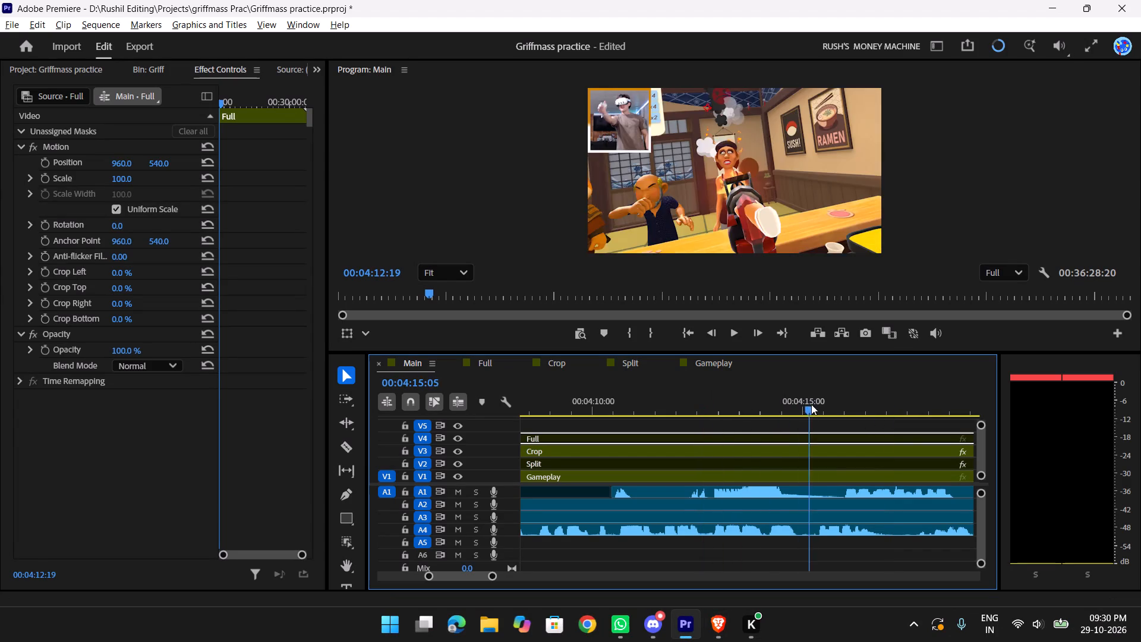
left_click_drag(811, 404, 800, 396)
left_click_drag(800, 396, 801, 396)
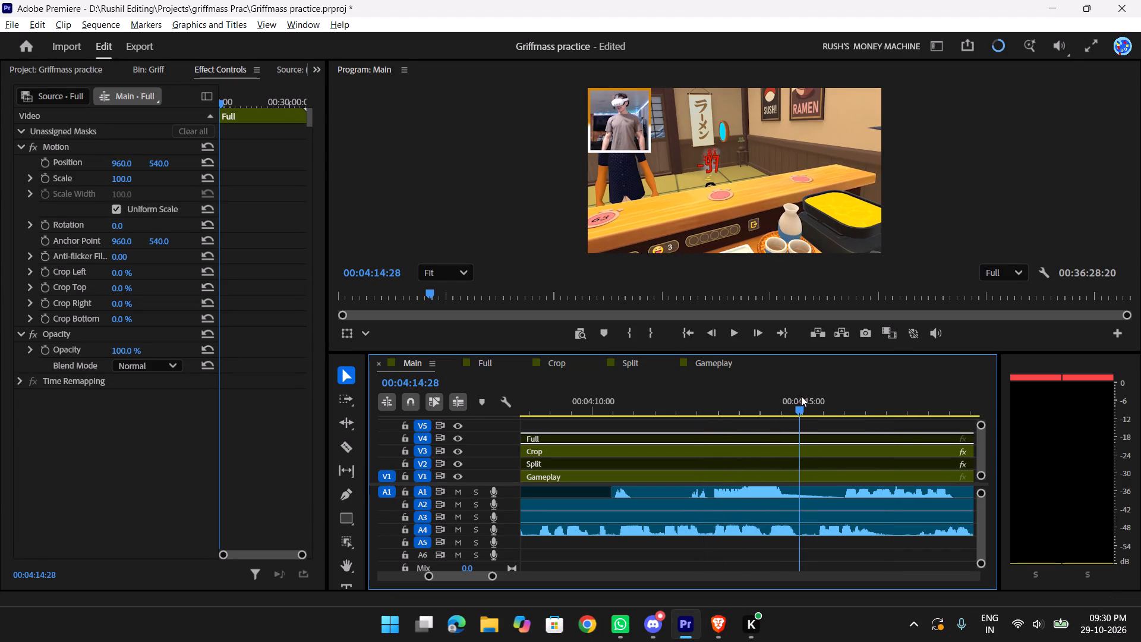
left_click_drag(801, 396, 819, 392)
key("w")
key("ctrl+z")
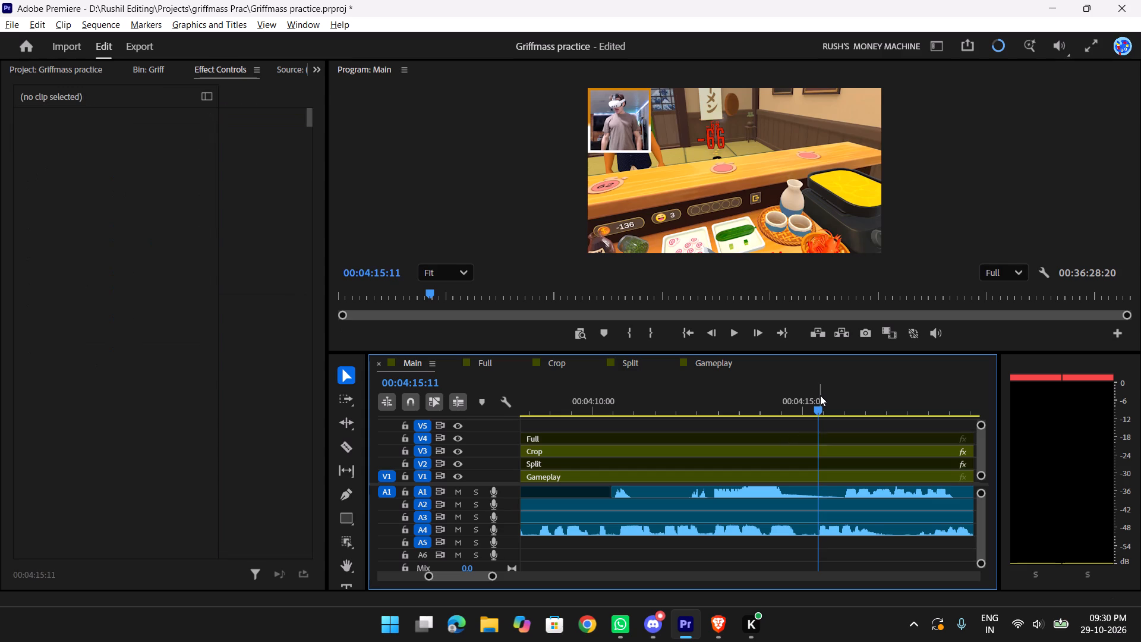
Cut all tracks of the Main sequence at 00:04:15:01 and ripple-trim about 7 frames of the pause after the cut.
left_click_drag(813, 403, 805, 396)
key("w")
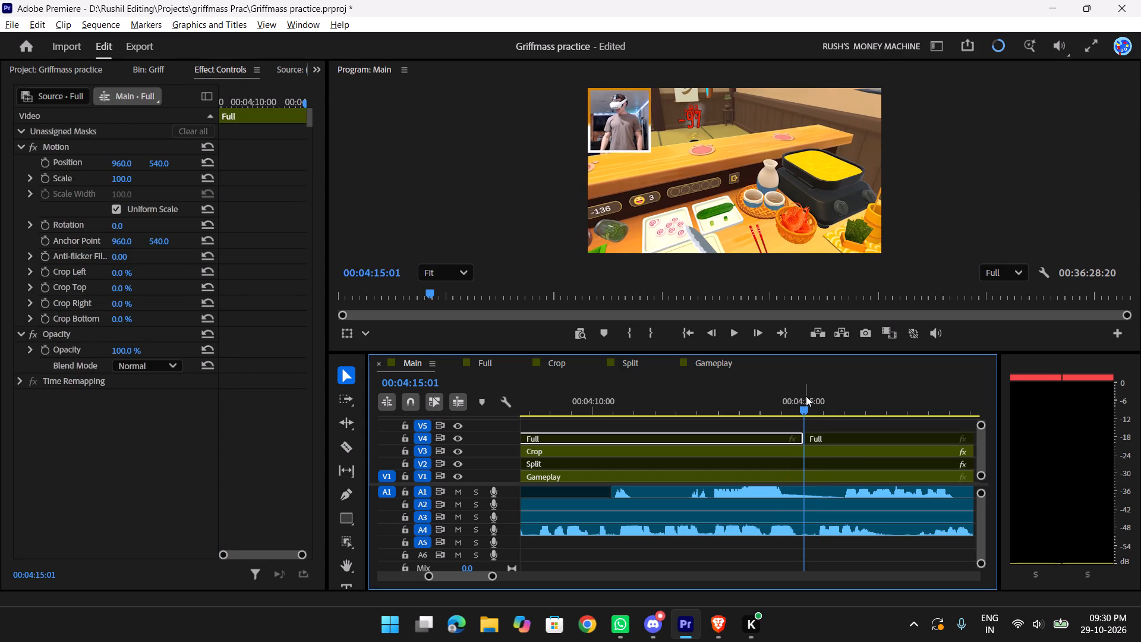
key("ctrl+z")
left_click(848, 553)
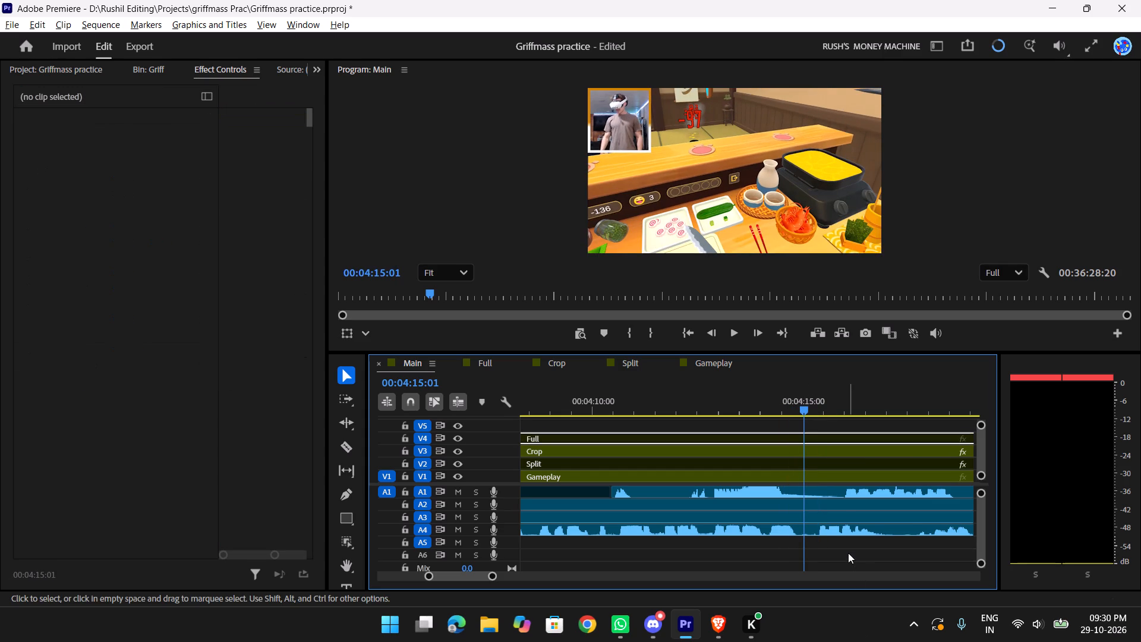
key("w")
left_click_drag(804, 410, 815, 405)
key("q")
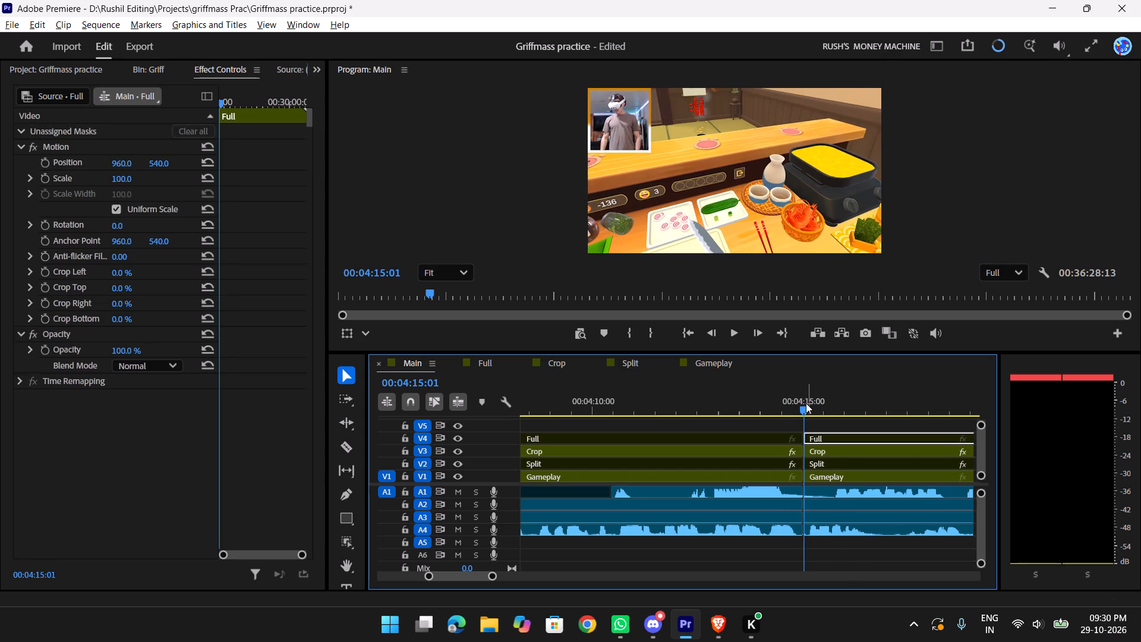
Play the Main sequence across the trimmed join at 00:04:15:01 and on to about 00:04:21:08.
left_click_drag(803, 403, 739, 405)
key("space")
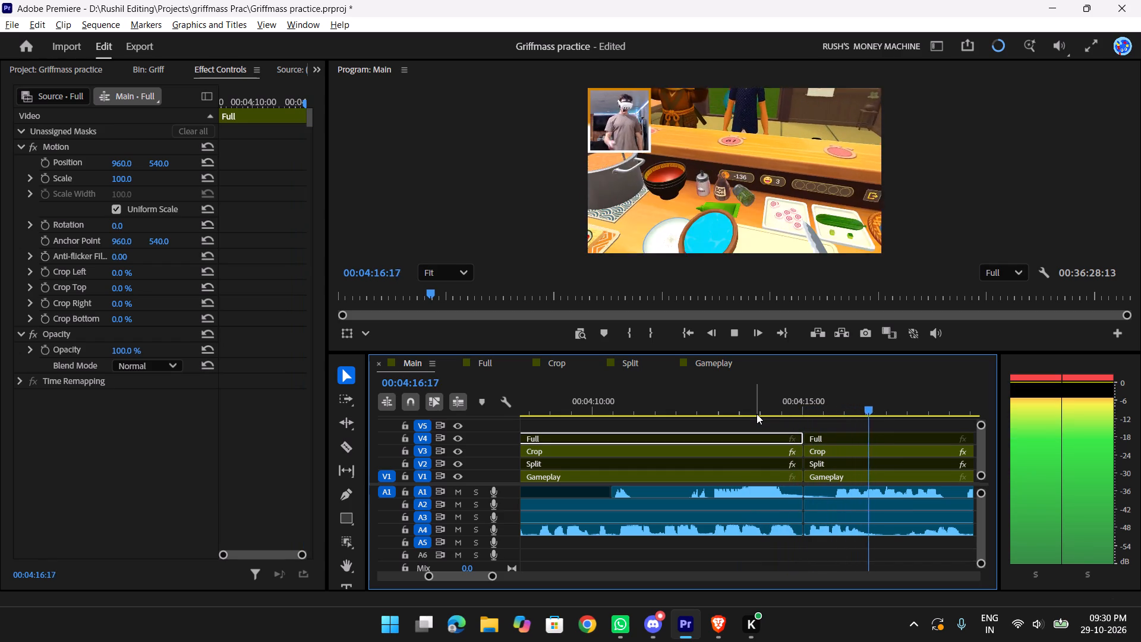
key("space")
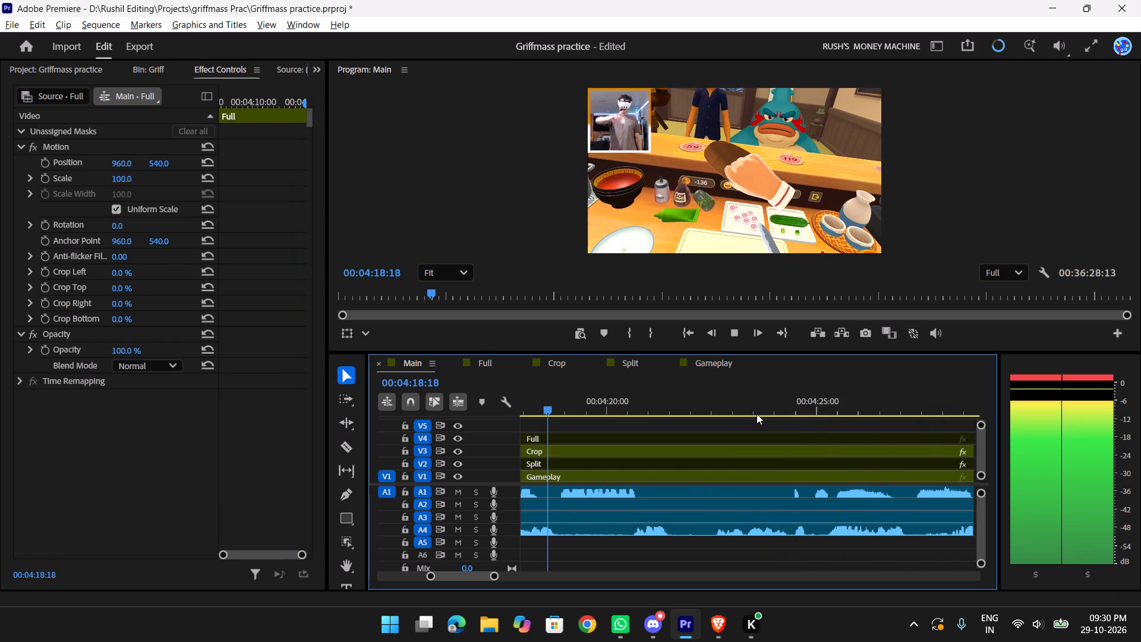
key("y")
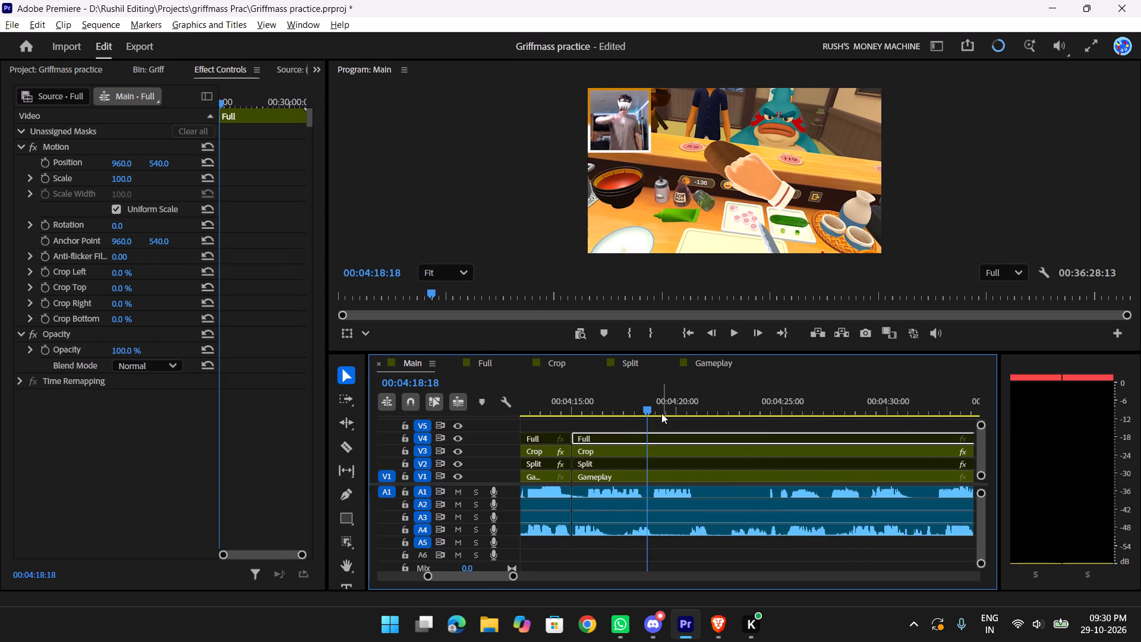
left_click_drag(646, 408, 614, 407)
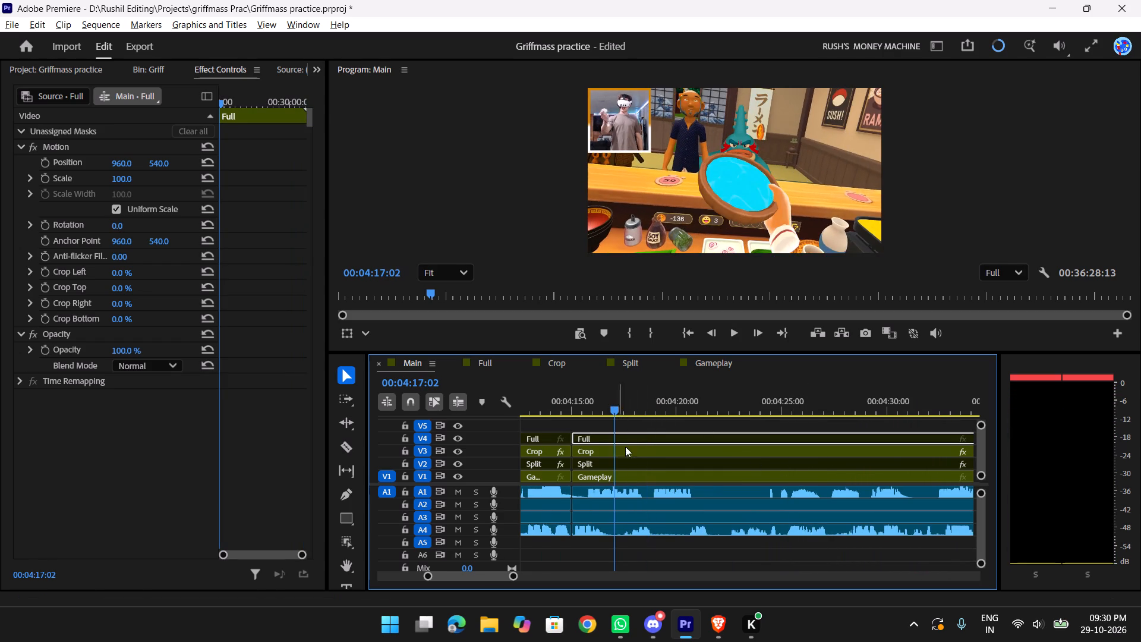
left_click_drag(603, 407, 557, 406)
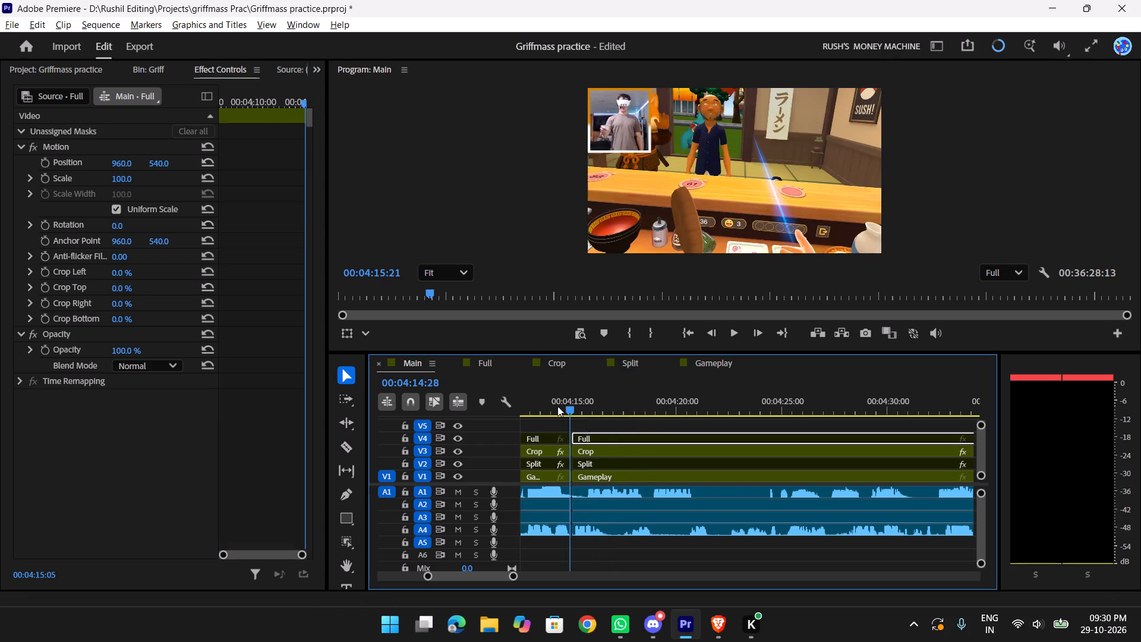
left_click_drag(557, 406, 558, 407)
key("space")
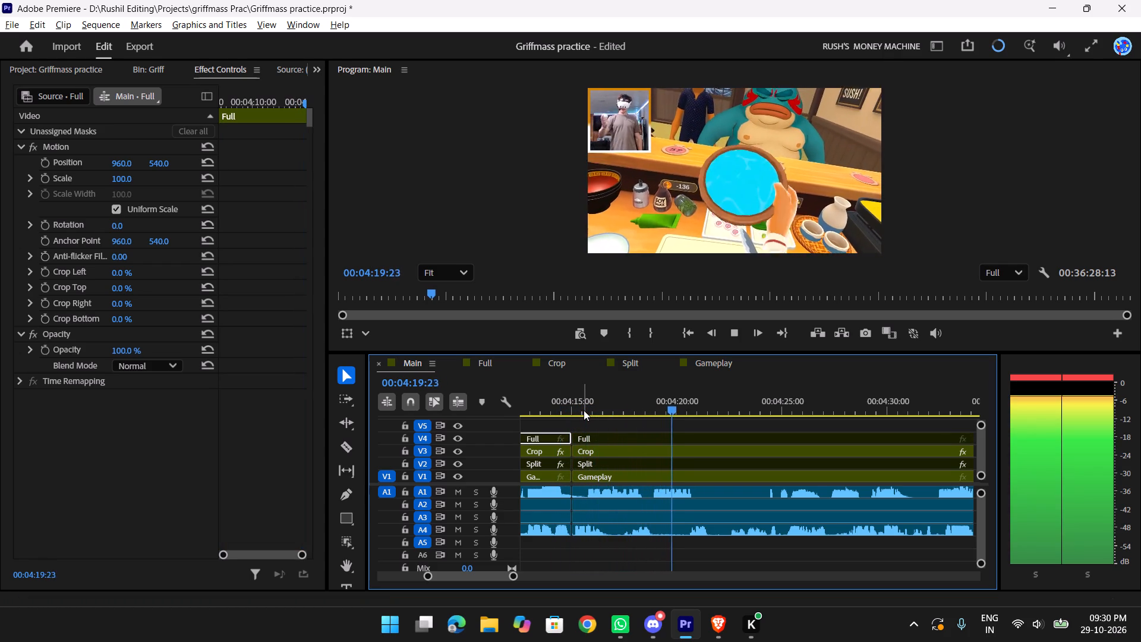
key("space")
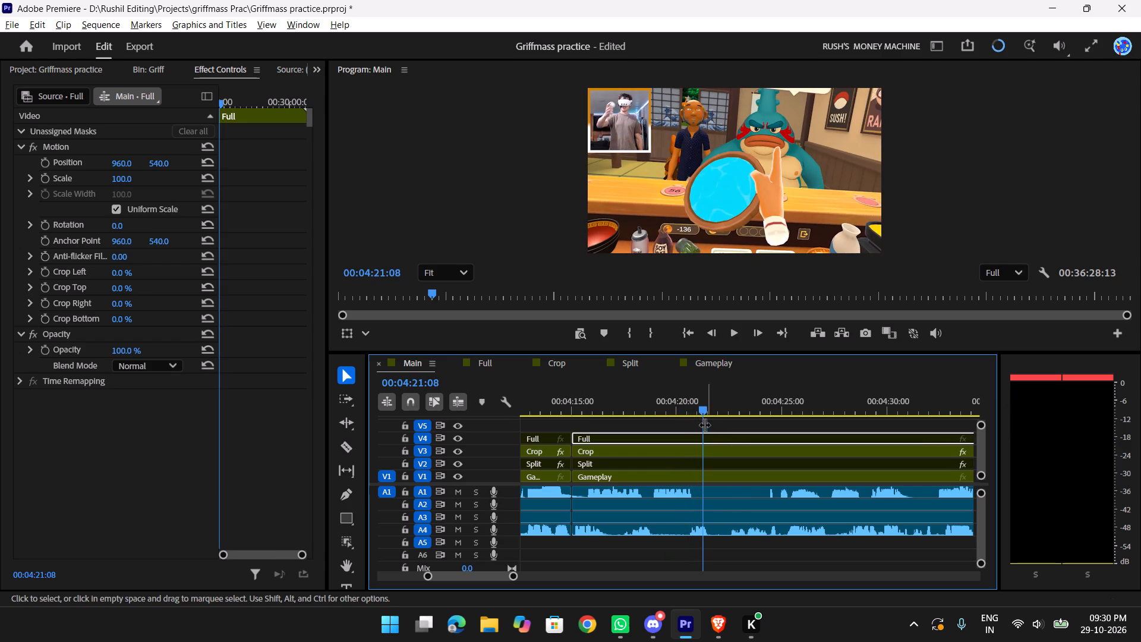
Split the A1 game-audio clip at 00:04:18:21 and disable the segment after the cut.
left_click_drag(691, 418, 647, 416)
left_click_drag(688, 402, 644, 401)
key("space")
left_click_drag(661, 399, 651, 395)
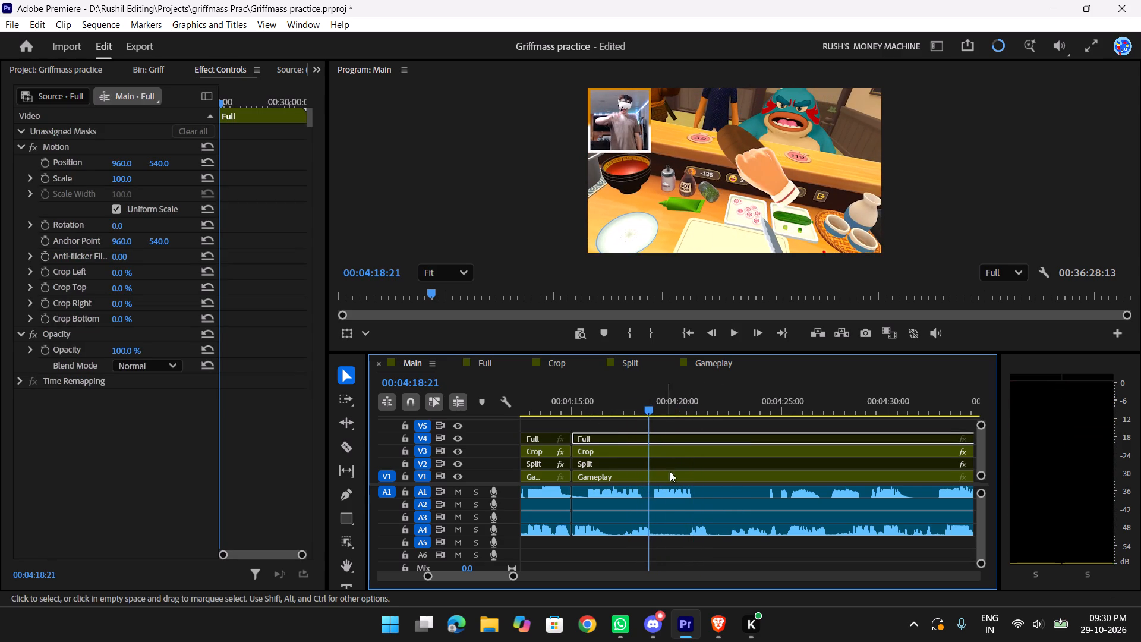
left_click(677, 495)
key("w")
left_click(678, 493)
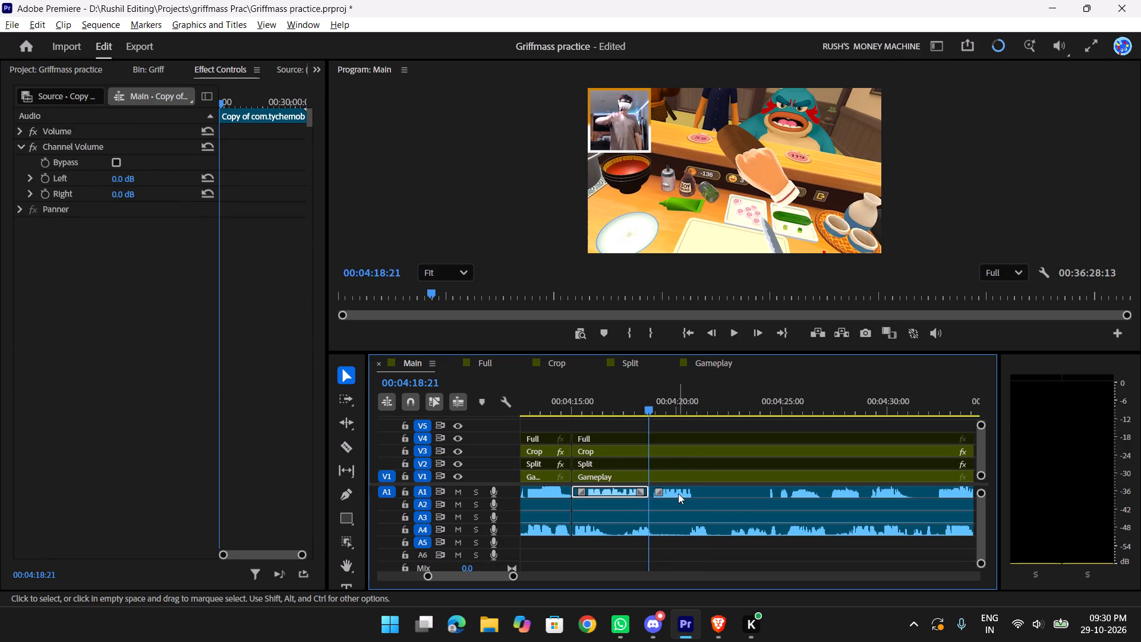
key("r")
Play the Main sequence from before the 00:04:15:01 join to past 00:04:18:21 to check where the game audio drops out.
scroll(734, 426, "up", 7)
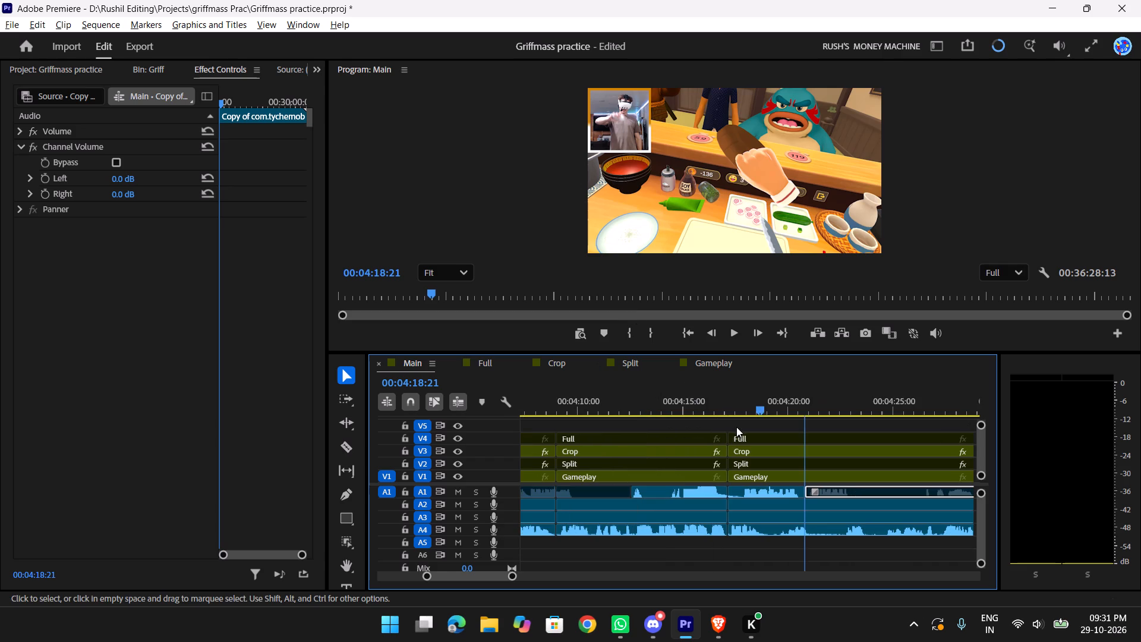
left_click_drag(752, 400, 692, 404)
key("space")
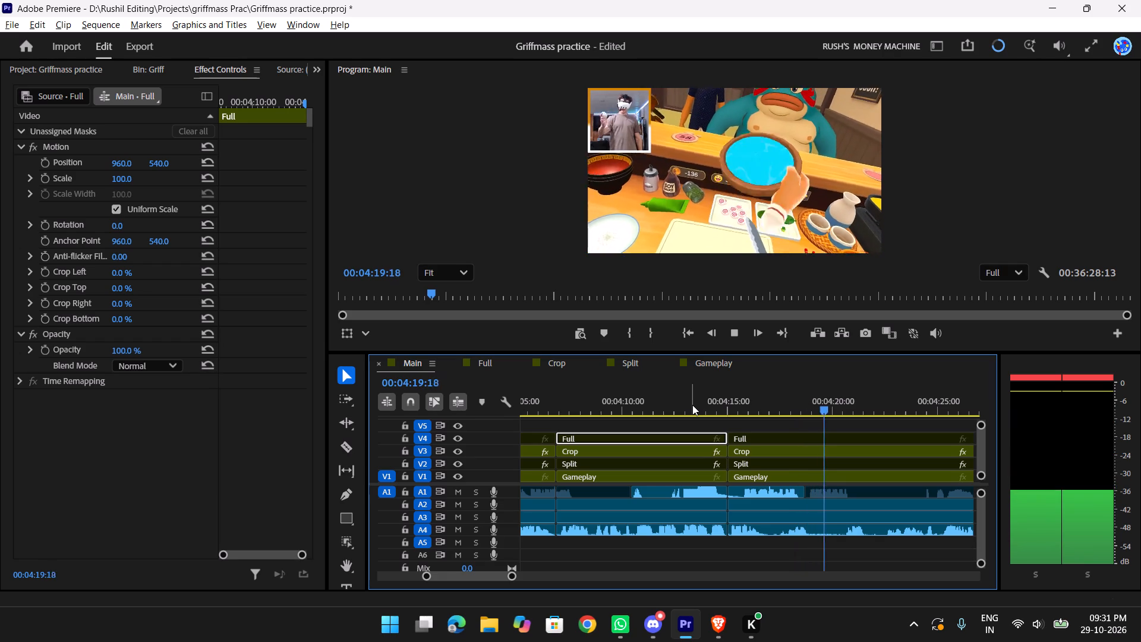
key("space")
Switch to the GriffmassVR.mp4 reference video in Brave and play it from 3:10 to compare the matching moment.
key("alt+Tab")
left_click(648, 355)
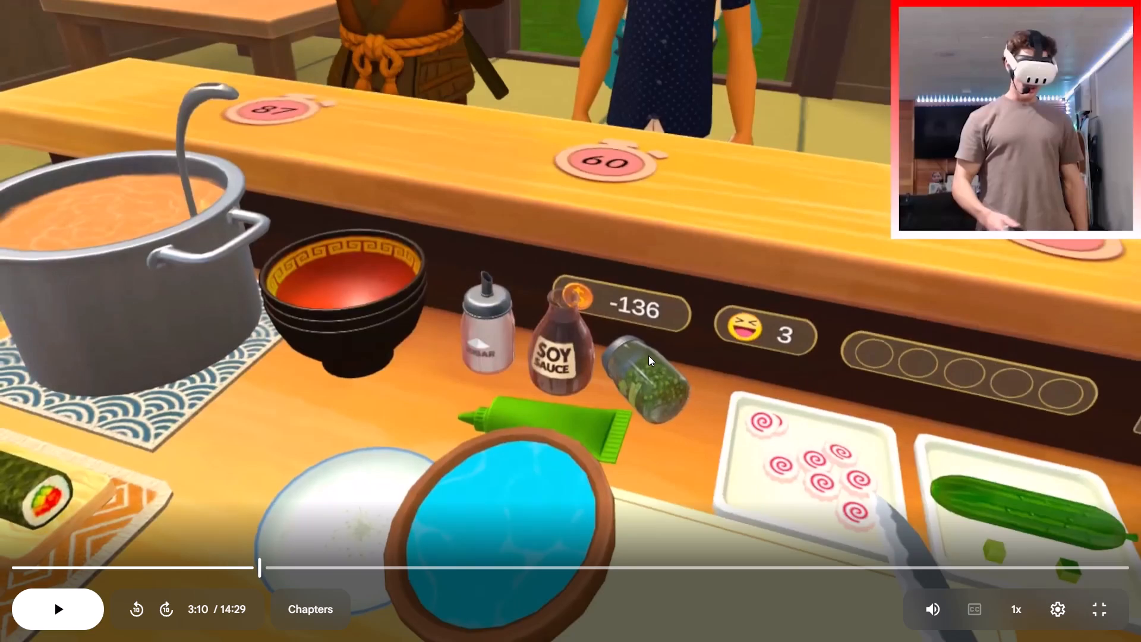
left_click(648, 355)
key("alt+Tab")
key("alt+Tab")
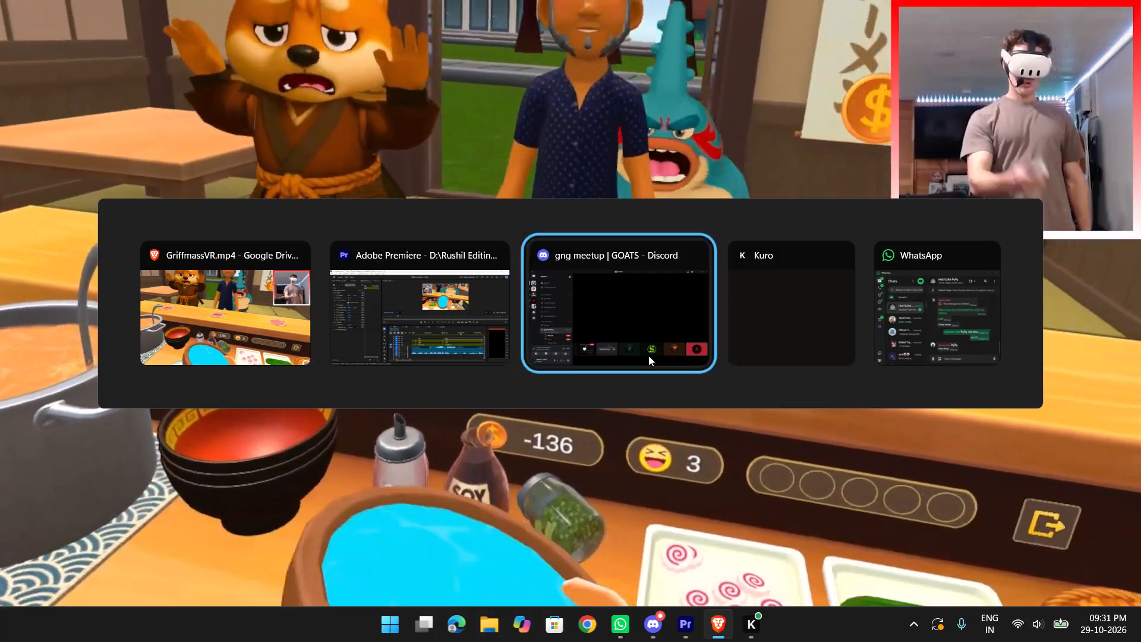
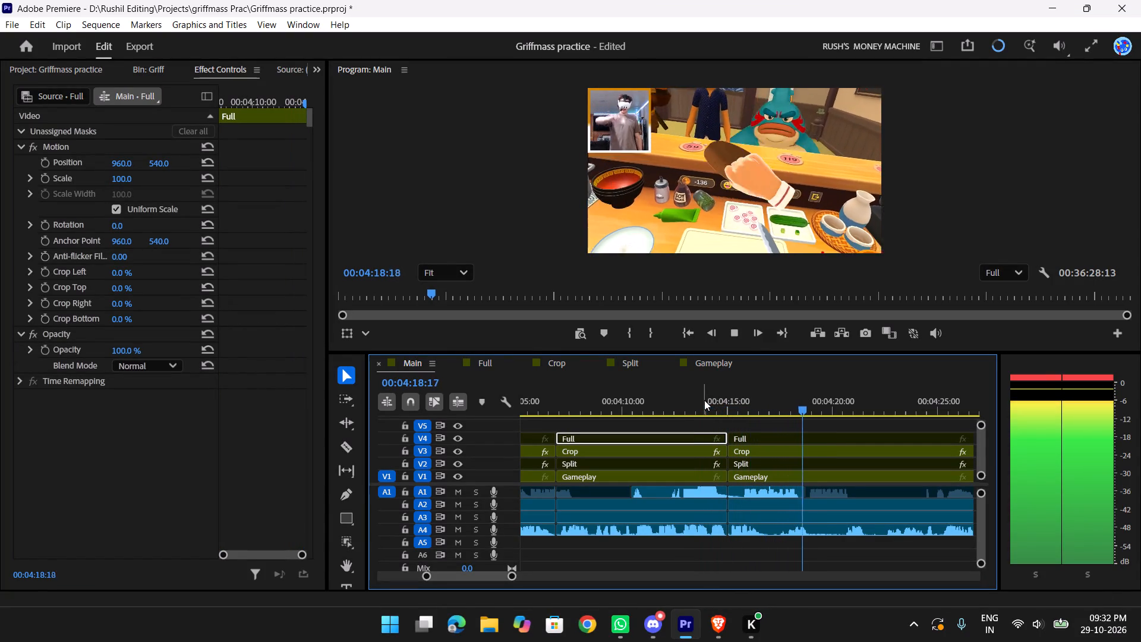
Play the Main sequence from about 00:04:18:20 to 00:04:25:17 and replay its opening to review the section after the A1 cut.
key("space")
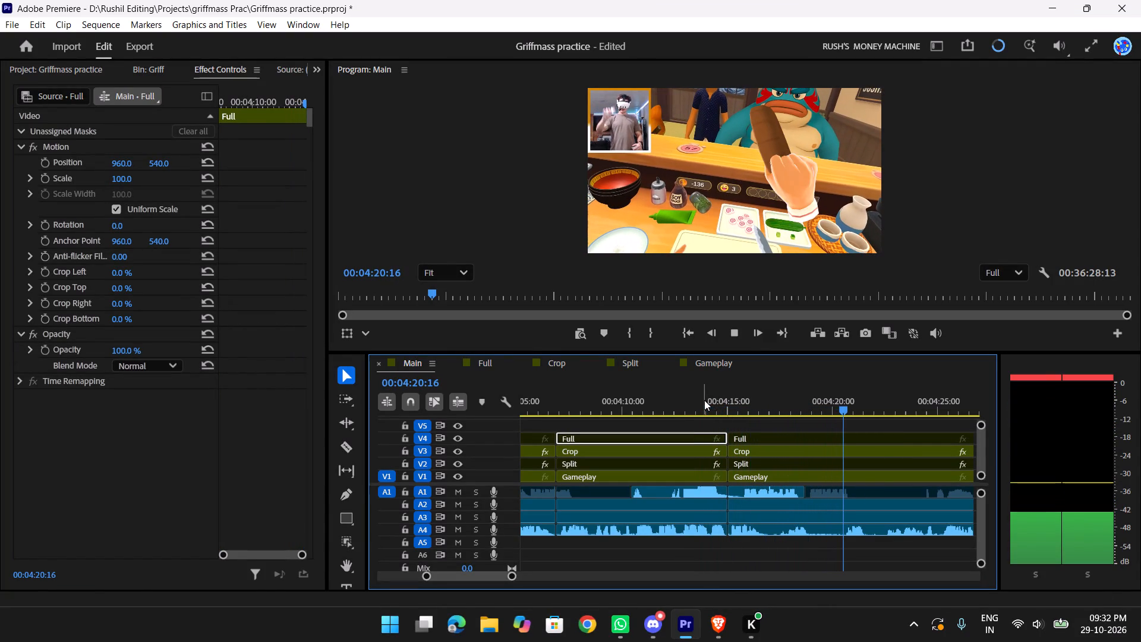
left_click(786, 423, "alt")
scroll(825, 402, "down", 5, "alt")
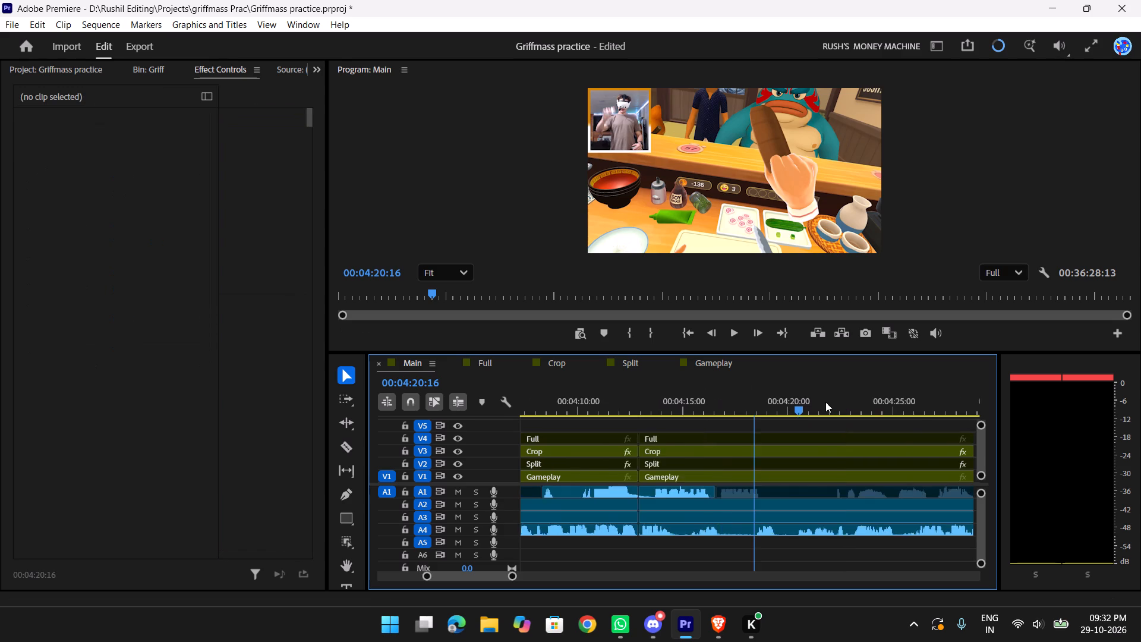
scroll(825, 402, "down", 4, "alt")
key("space")
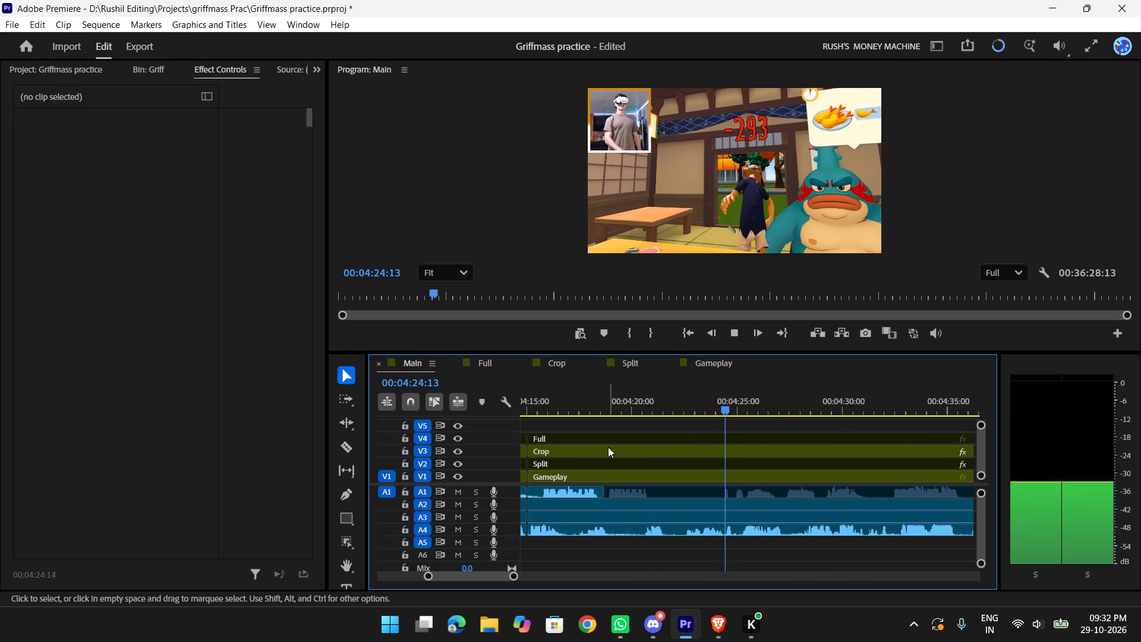
key("space")
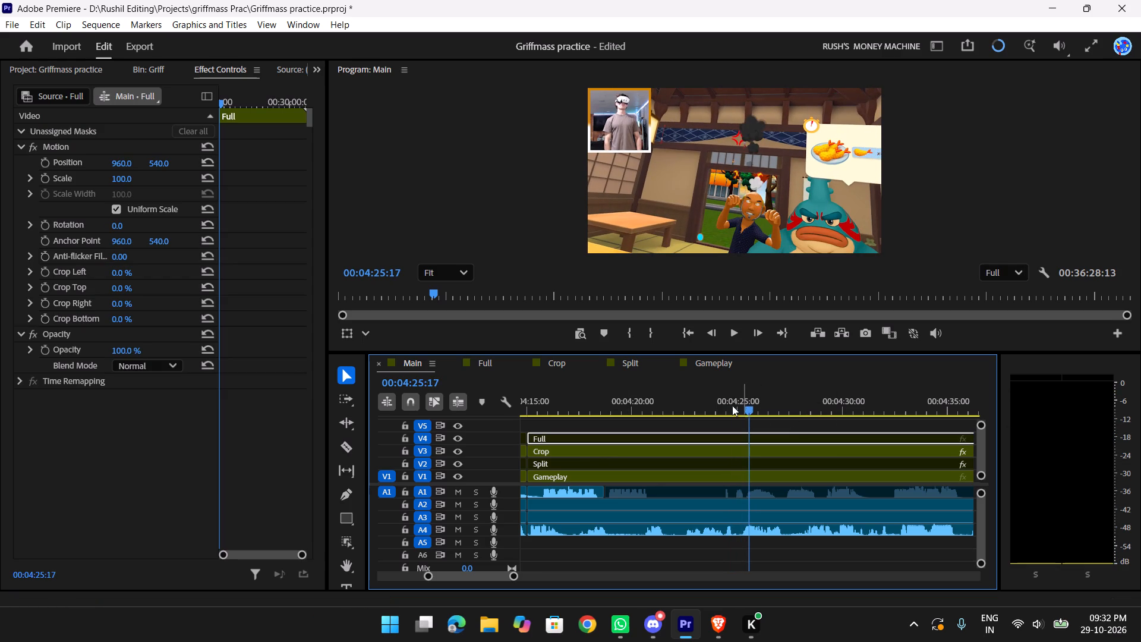
left_click_drag(739, 405, 604, 410, "alt")
key("space")
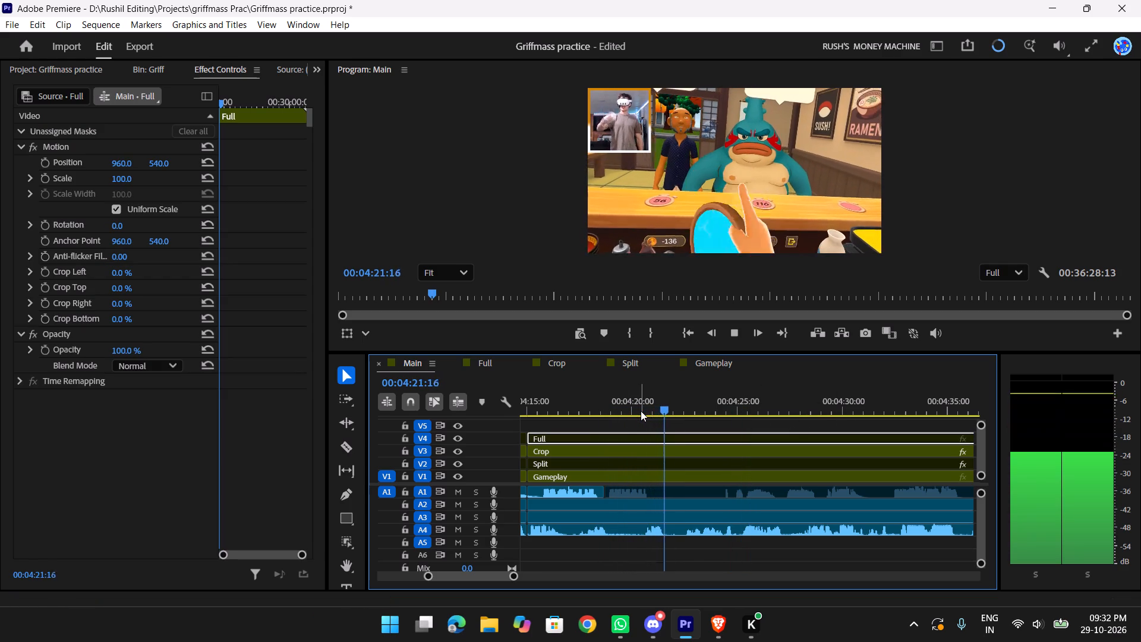
key("space")
Find the exact frame before the next pause and split the clips on all tracks at 00:04:19:29.
left_click_drag(668, 402, 599, 404, "alt")
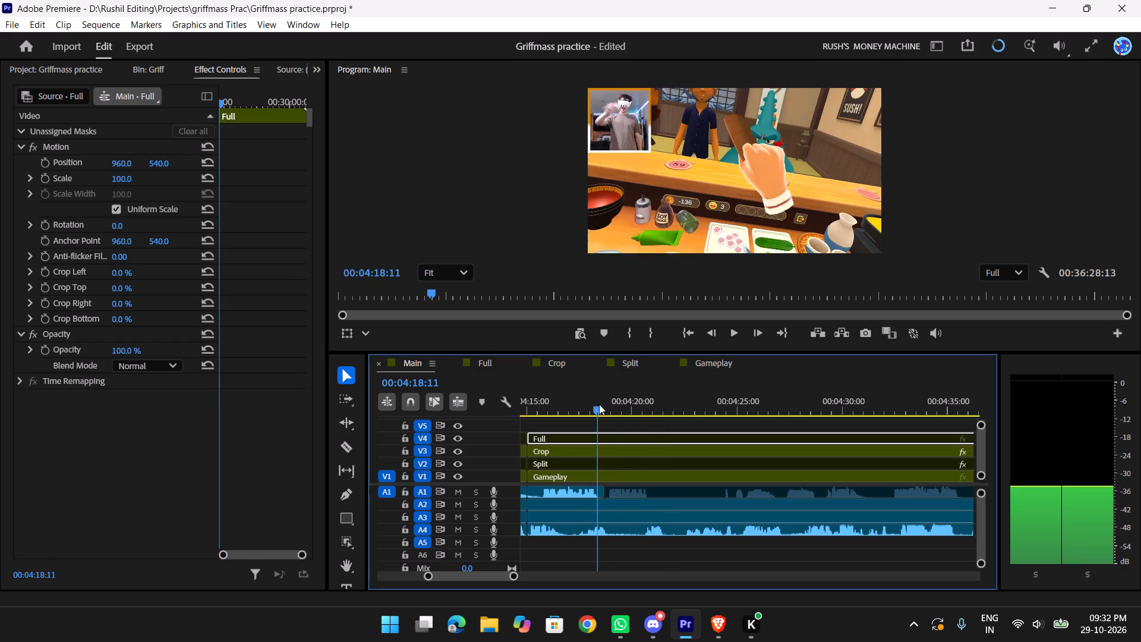
left_click_drag(599, 404, 612, 404, "alt")
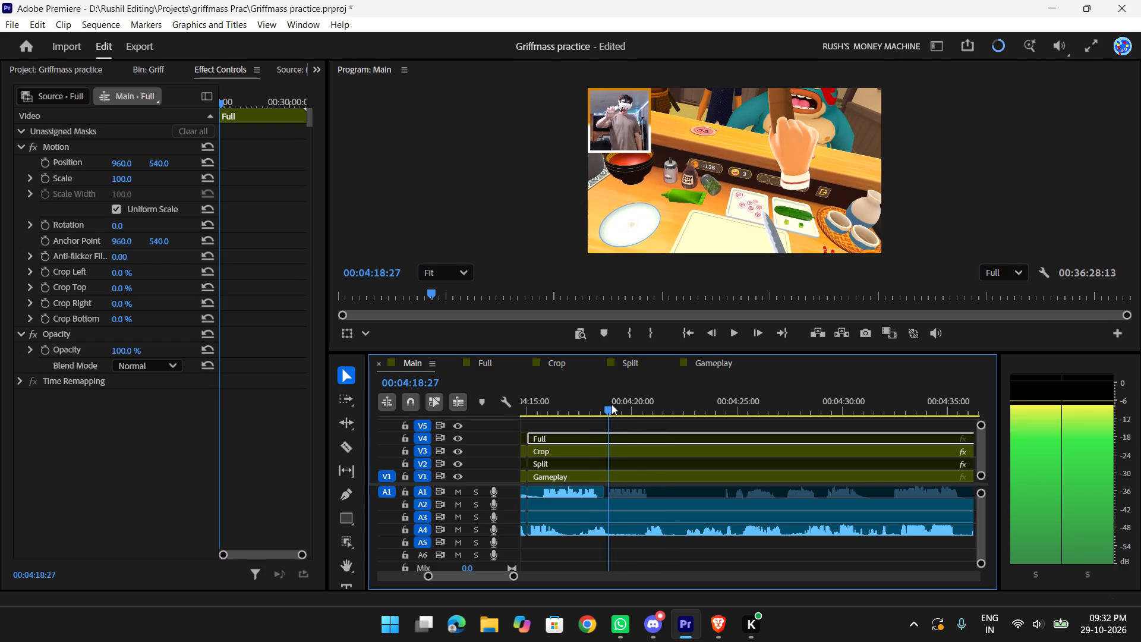
left_click_drag(612, 404, 637, 404, "alt")
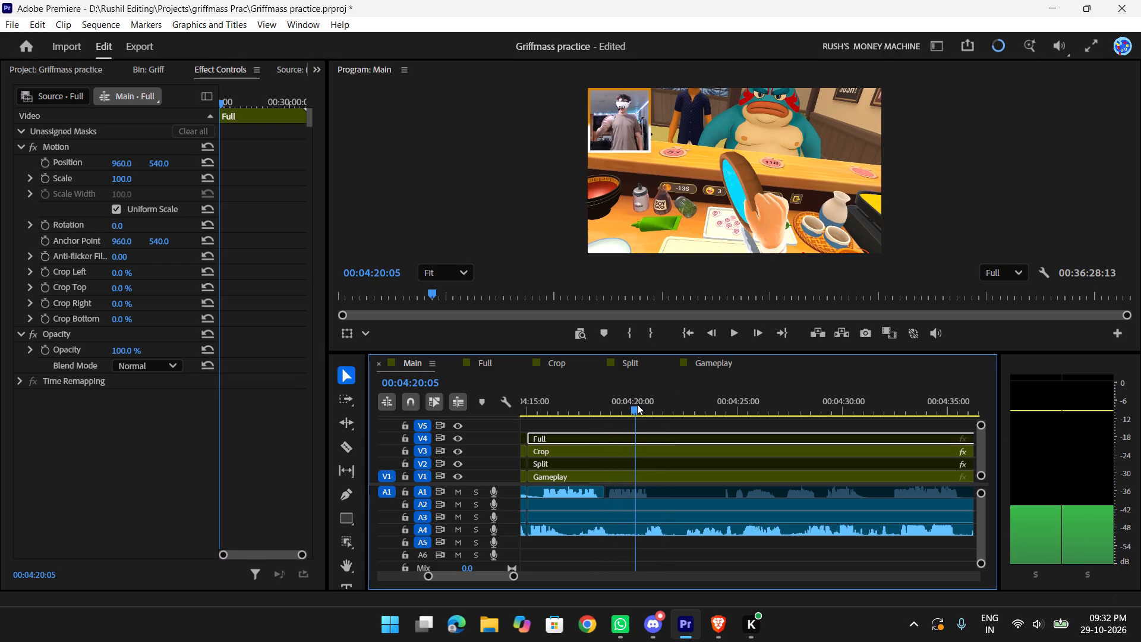
left_click_drag(637, 404, 630, 407, "alt")
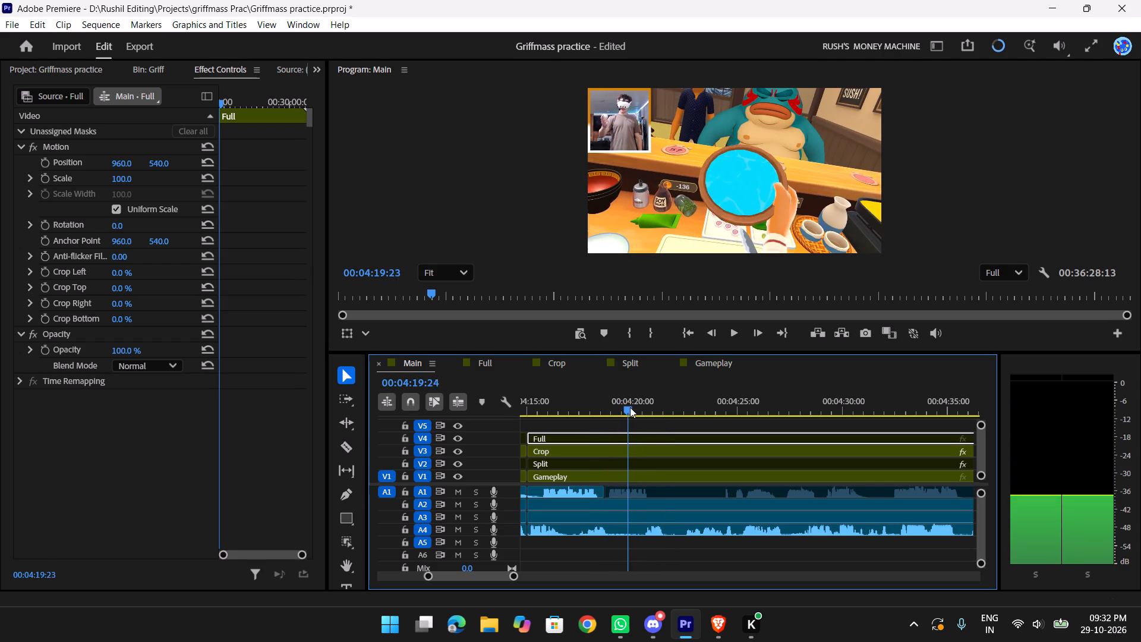
left_click_drag(630, 407, 631, 407, "alt")
key("Left")
key("Left")
key("Left")
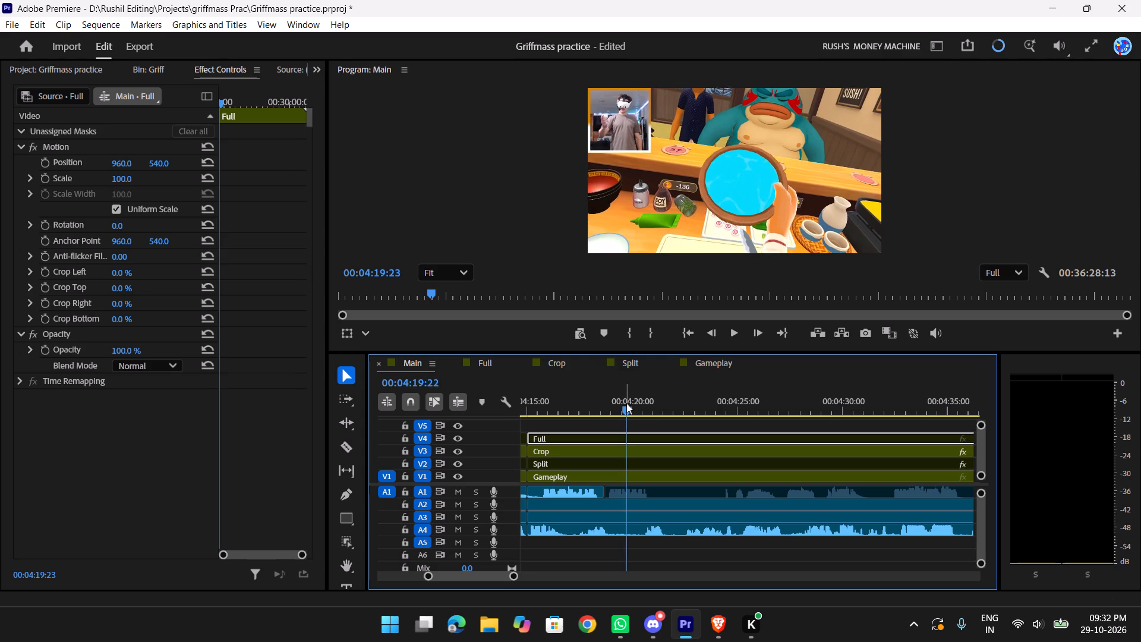
key("Left")
key("Left")
key("Left")
key("Left")
key("Left")
key("Left")
key("Left")
key("Left")
key("Left")
key("Left")
key("Left")
key("Left")
key("Left")
key("Right")
key("Right")
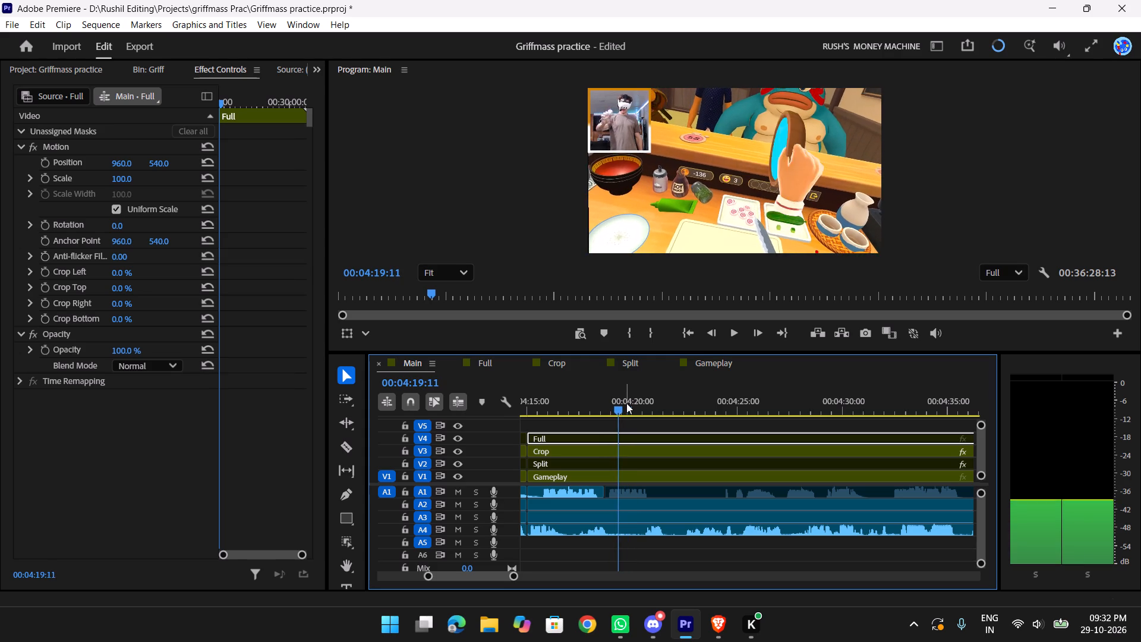
key("Right")
key("Right")
key("Right")
key("Right")
key("Right")
key("Right")
key("Right")
key("Right")
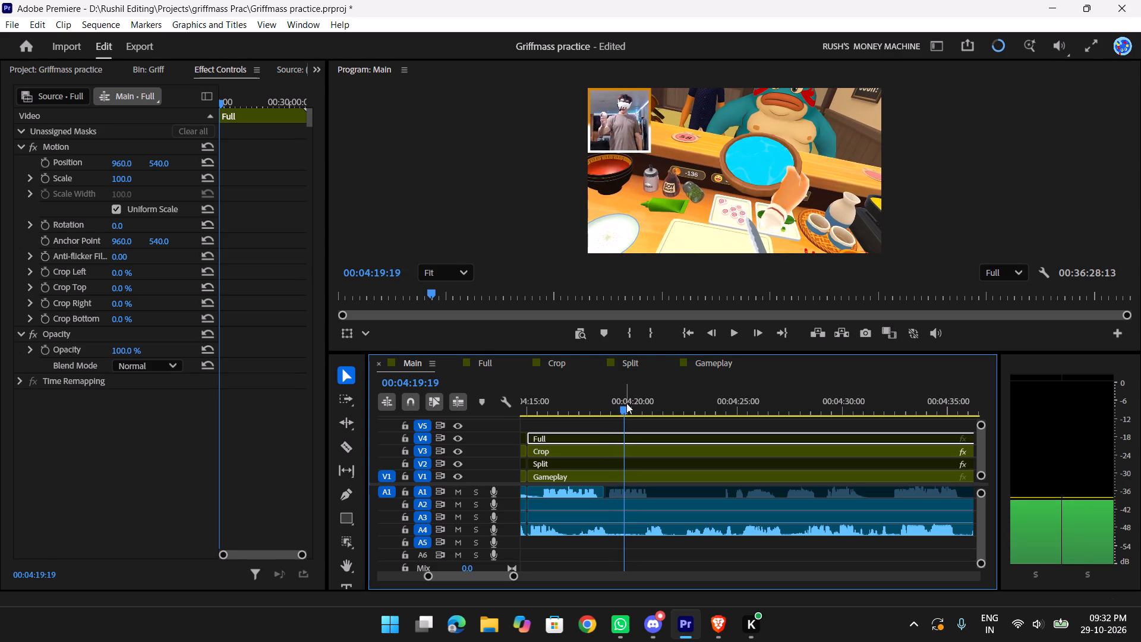
key("Right")
key("Right")
key("Right")
key("Right")
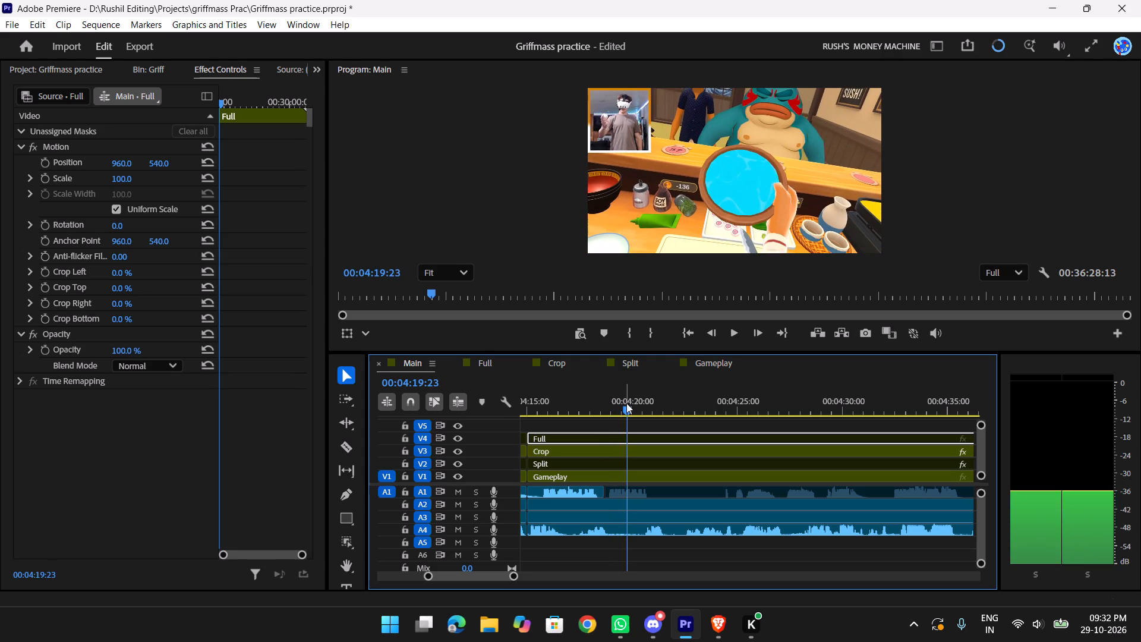
key("Right")
key("Right")
key("Right")
key("Right")
key("Right")
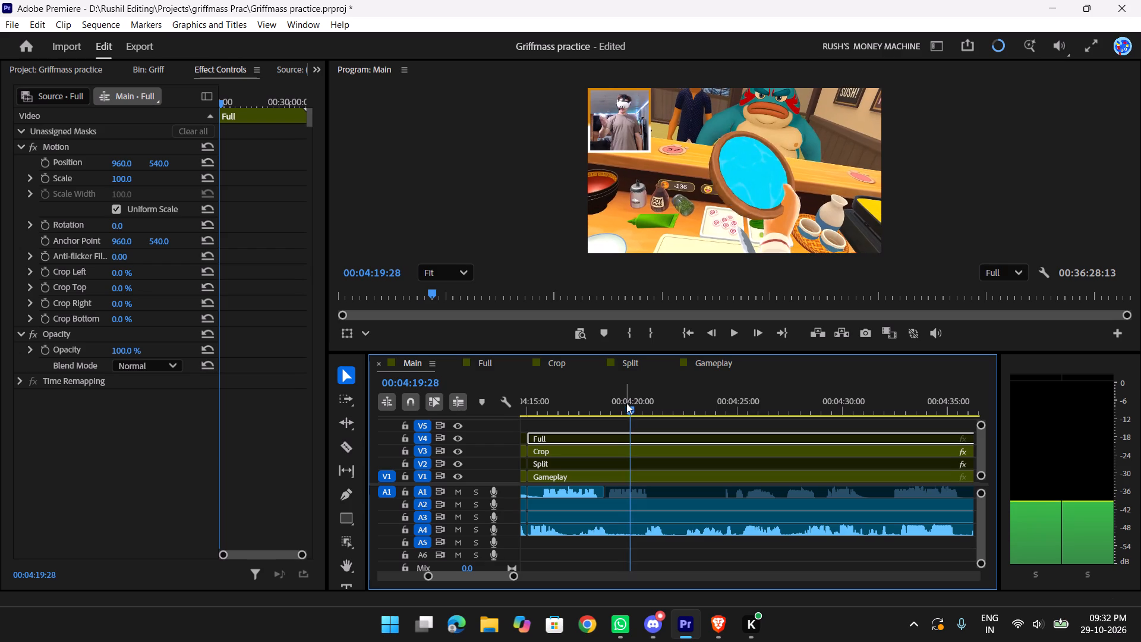
key("Right")
key("Right")
key("Left")
key("Left")
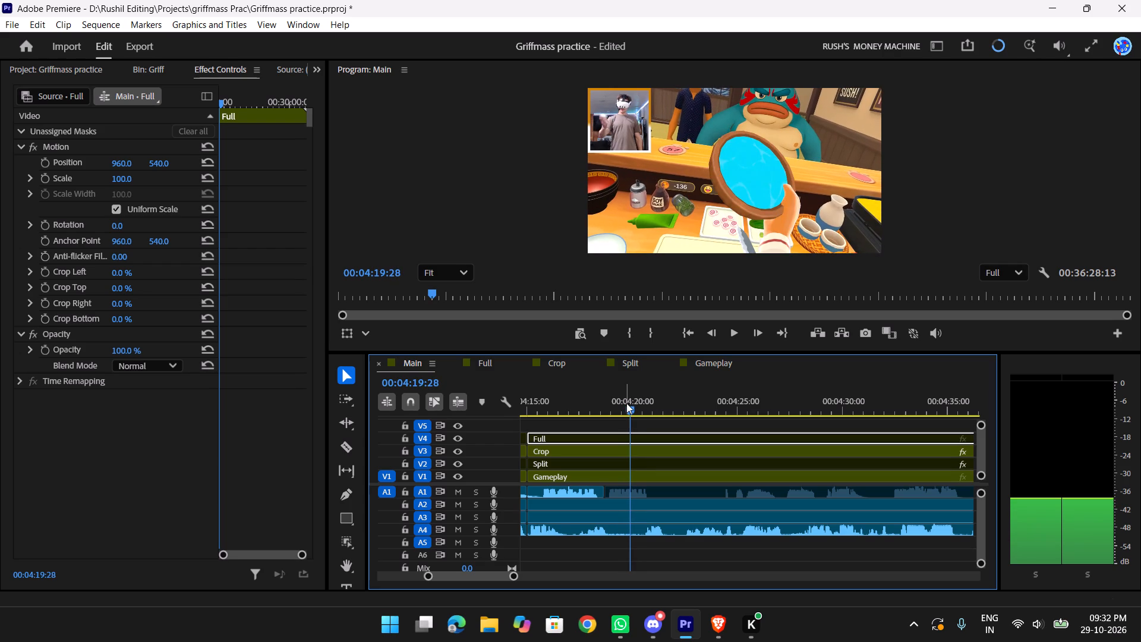
key("Right")
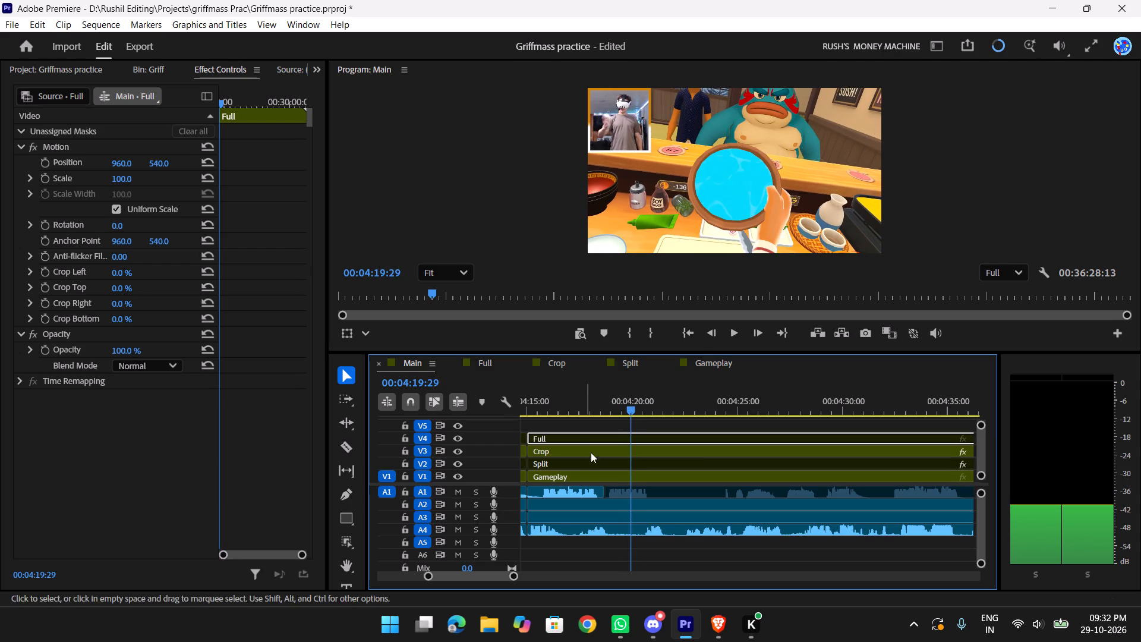
left_click(648, 548, "alt")
key("w")
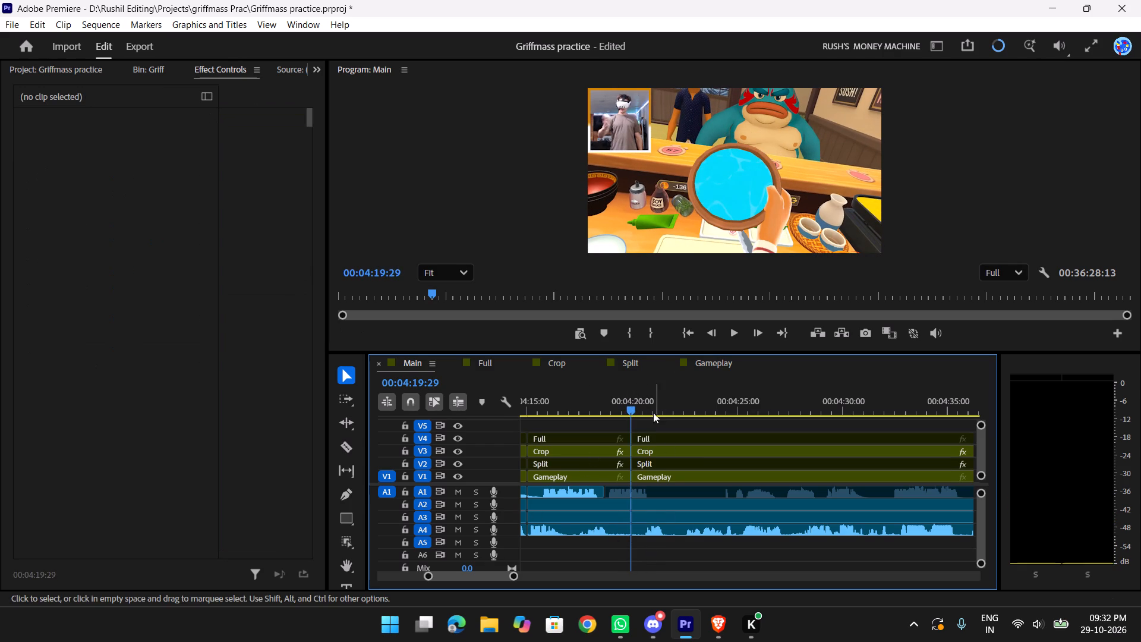
Review the section around the 00:04:19:29 cut and ripple-trim about 16 frames from the start of the segment after it.
left_click_drag(629, 405, 647, 403, "alt")
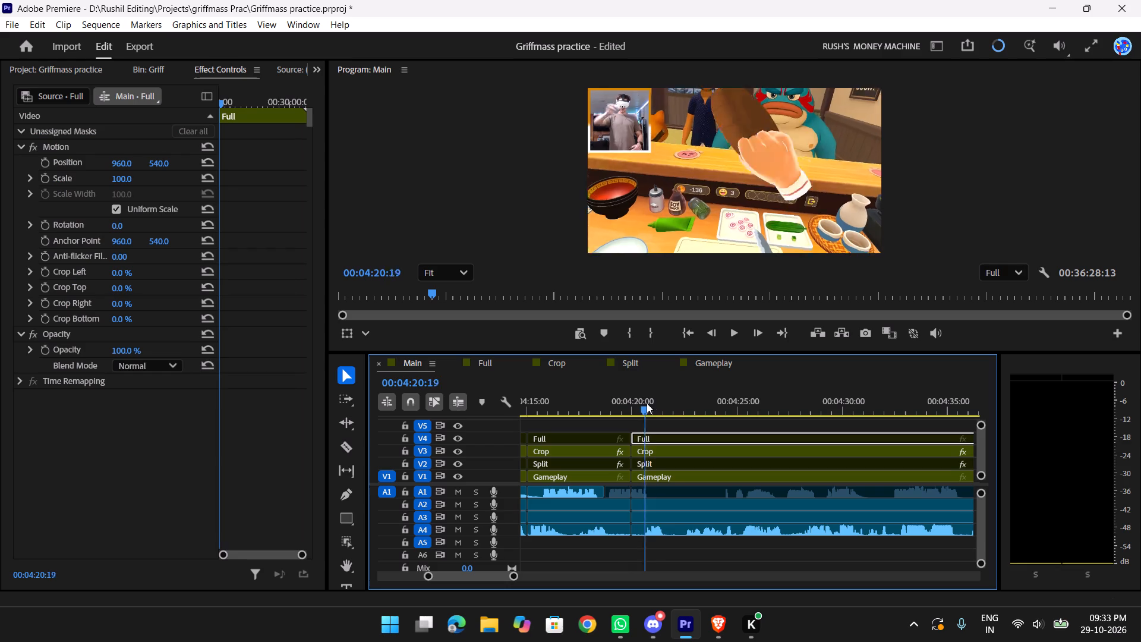
left_click_drag(647, 403, 679, 405, "alt")
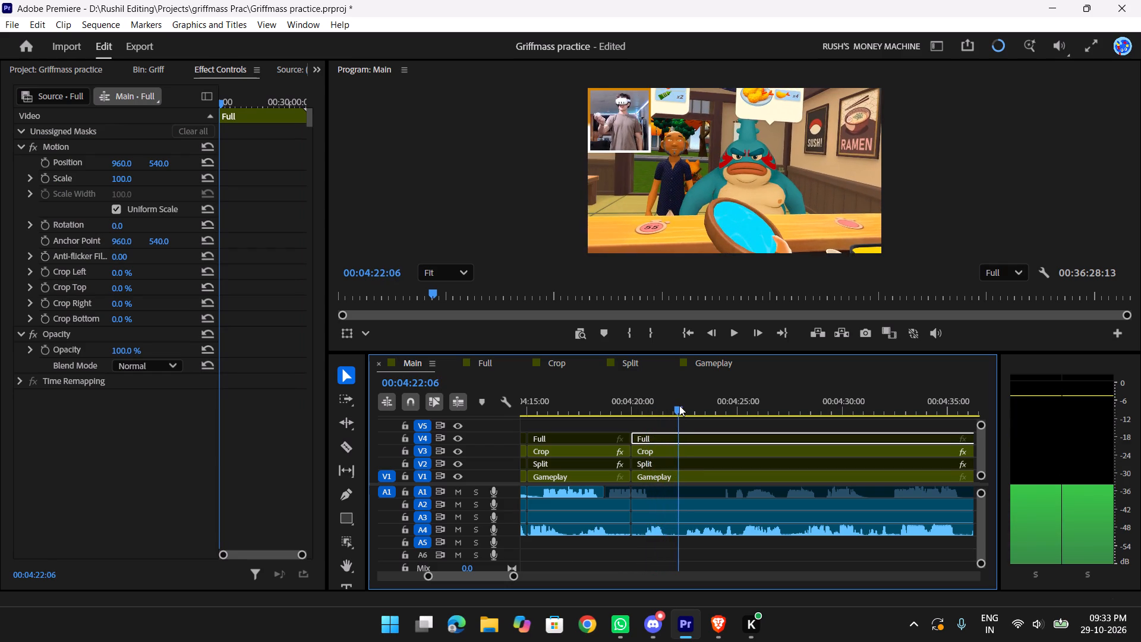
left_click_drag(679, 405, 694, 406, "alt")
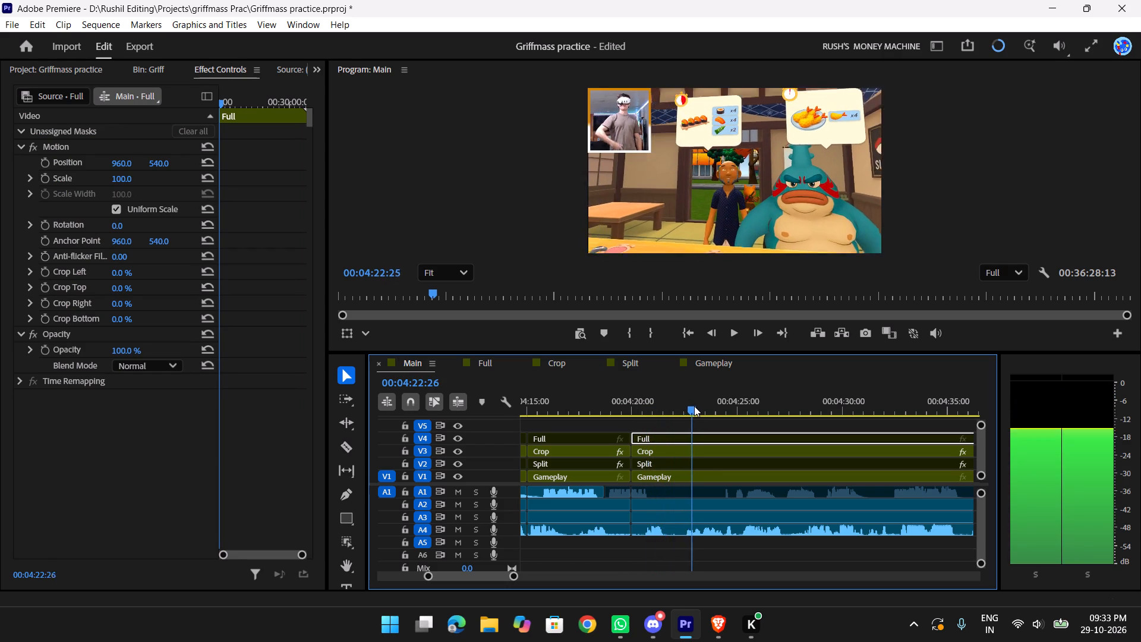
left_click_drag(694, 406, 704, 402, "alt")
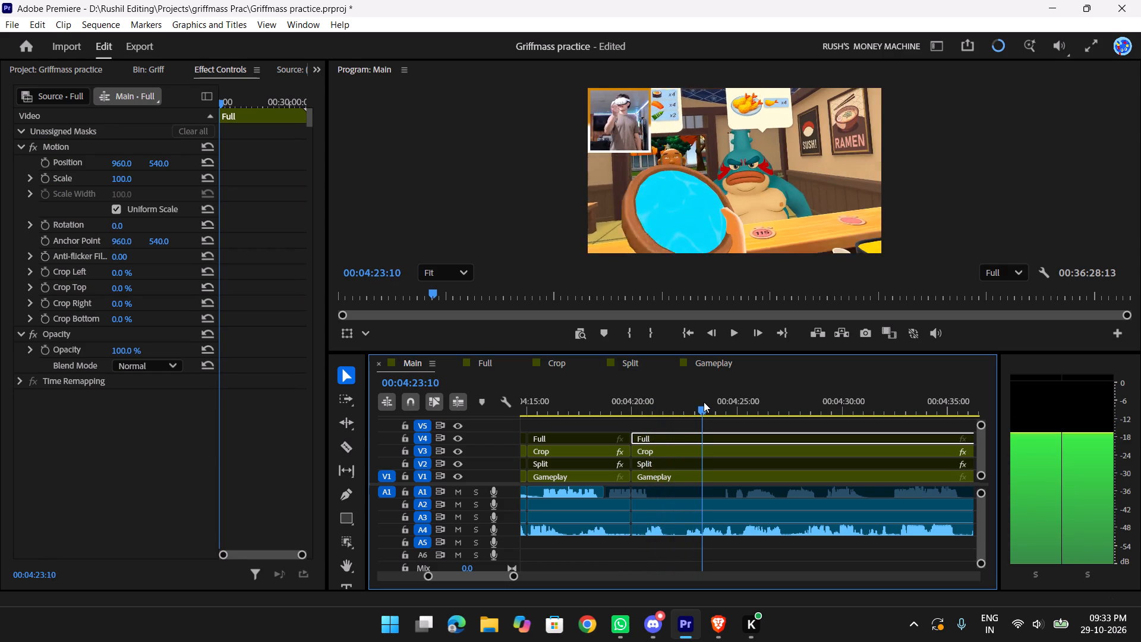
left_click_drag(704, 402, 602, 399, "alt")
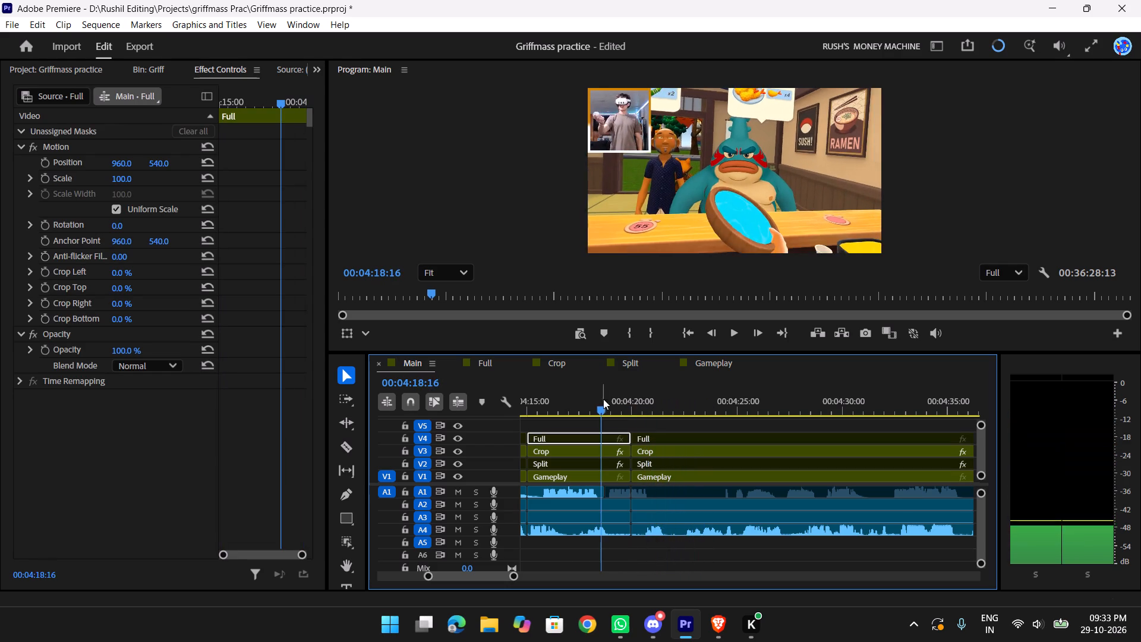
key("space")
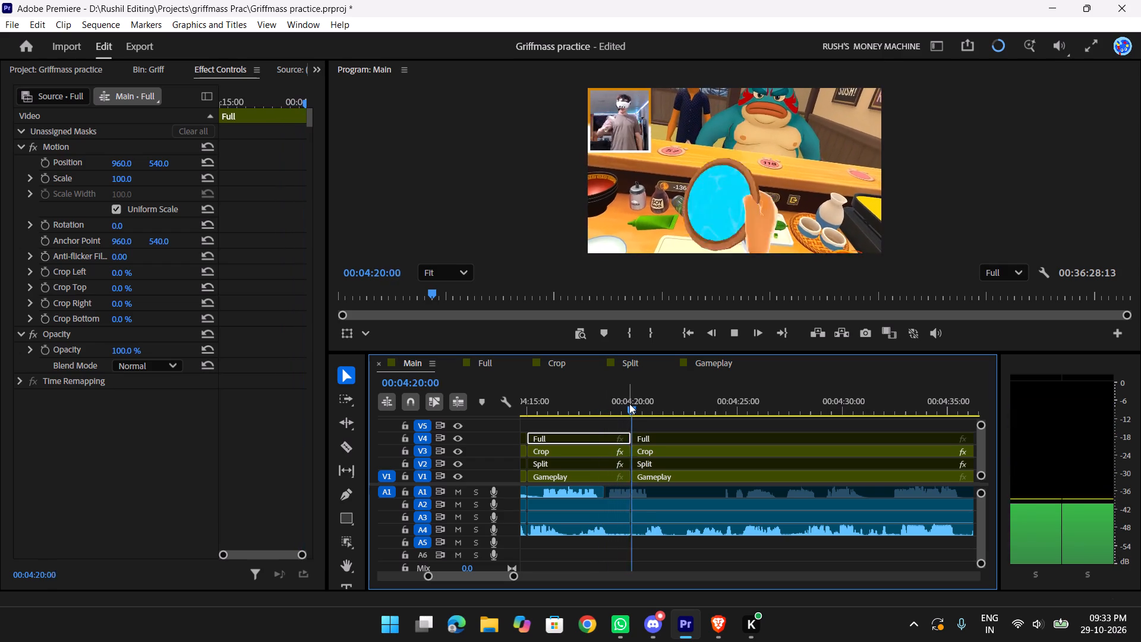
key("space")
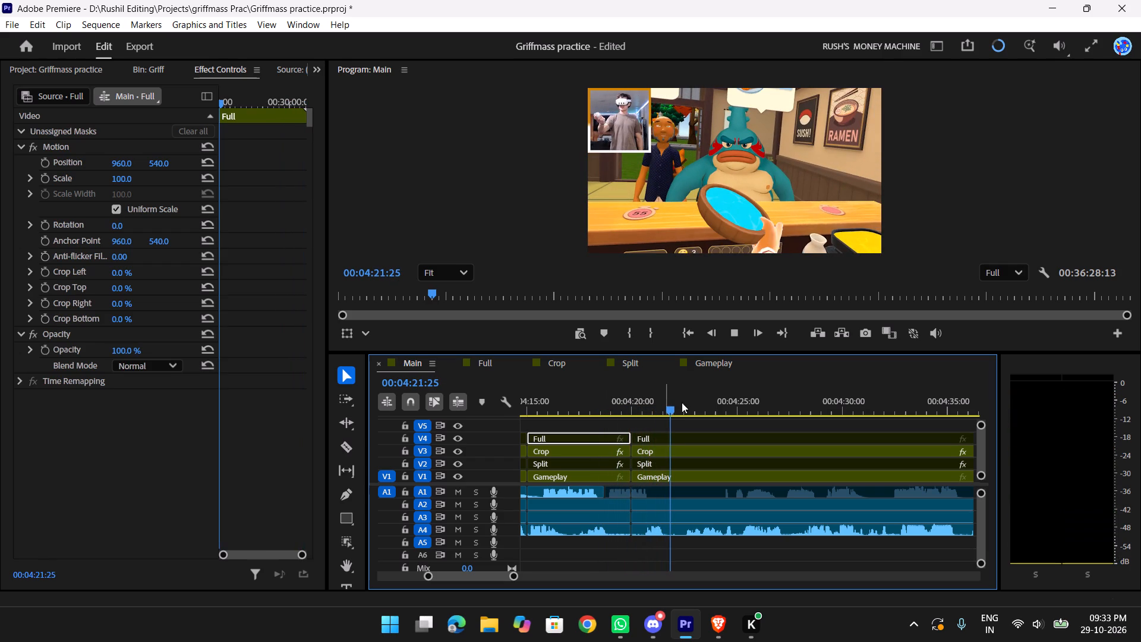
left_click_drag(670, 403, 645, 399, "alt")
key("q")
Play the Main sequence from about 00:04:18:10 across the trimmed join at 00:04:19:29.
left_click_drag(627, 404, 597, 405, "alt")
key("space")
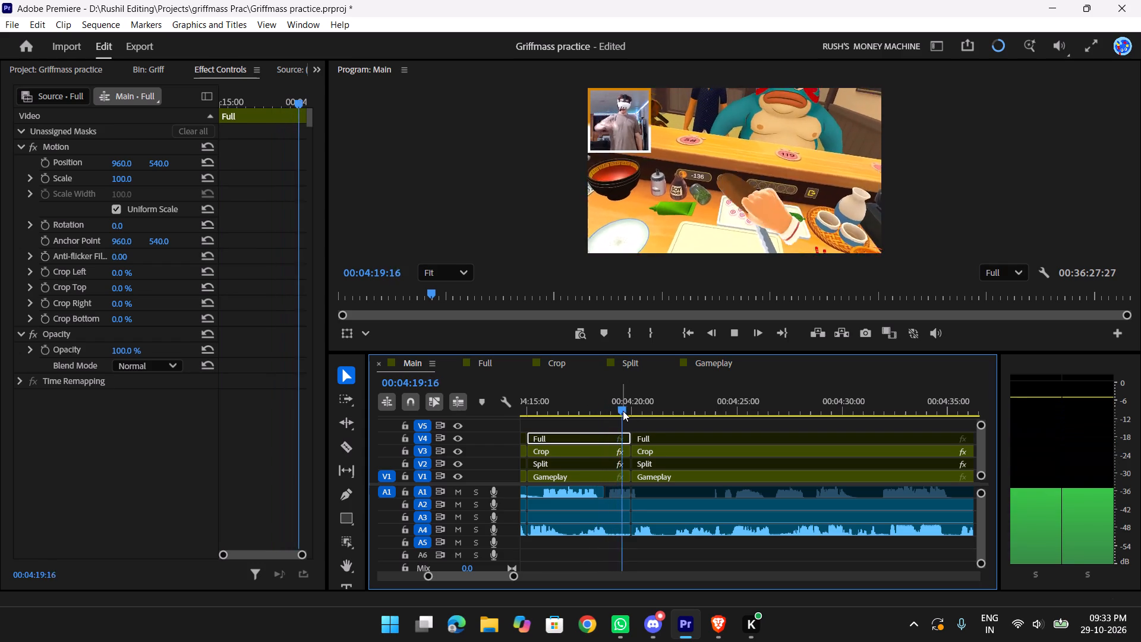
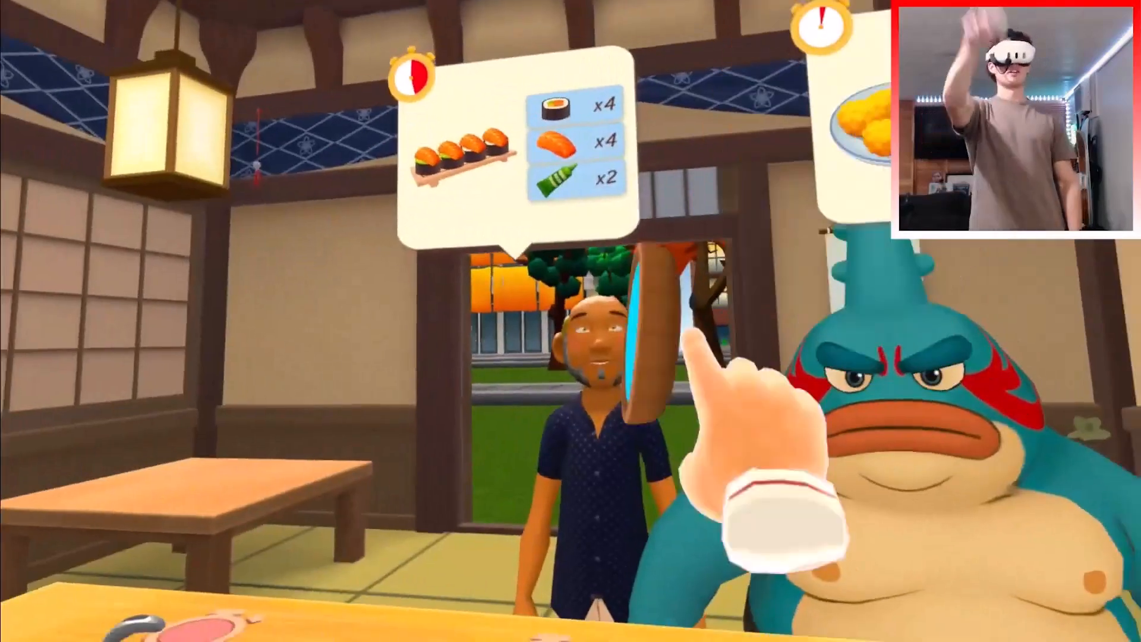
Pause the full-screen VR gameplay reference video at 3:16, on the shot of the customer being hit.
key("space")
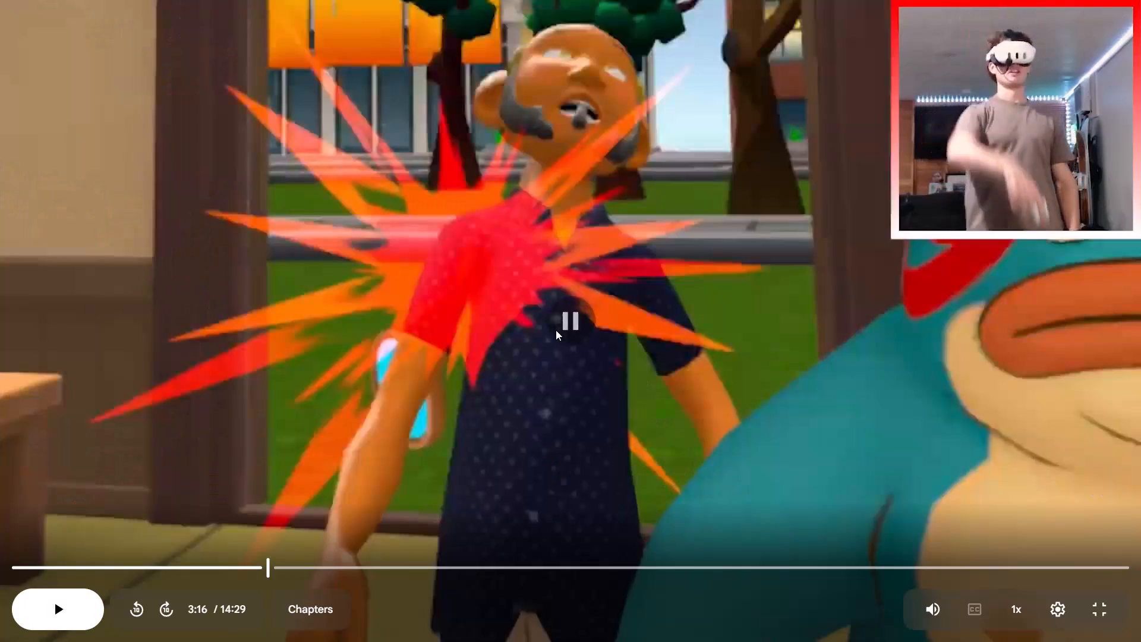
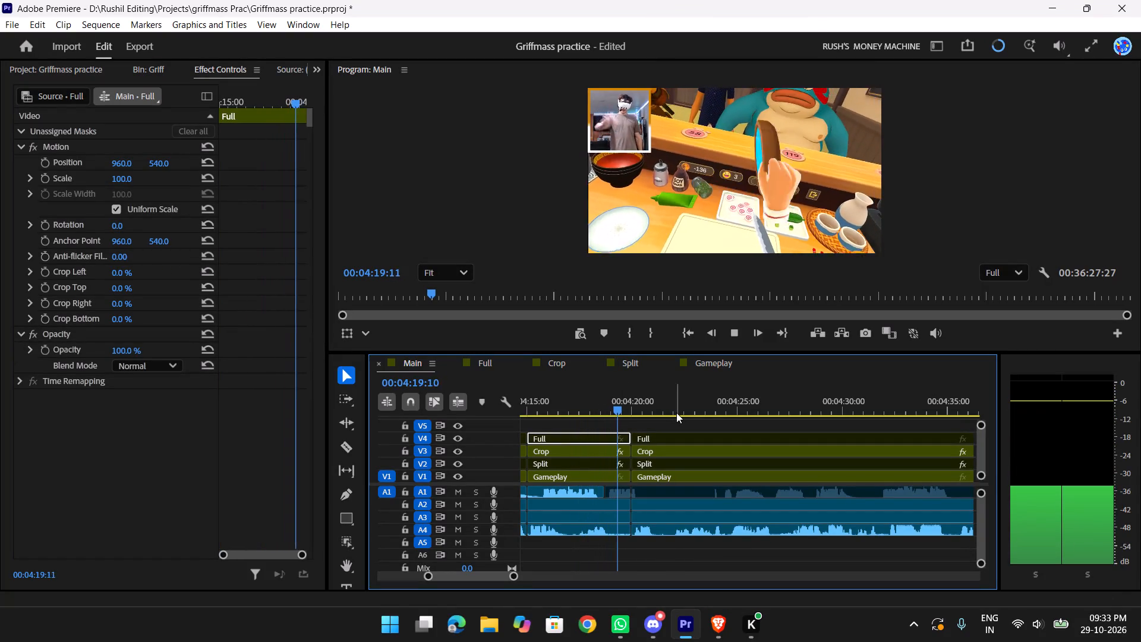
Stop playback and undo the last ripple trim and the cut near 00:04:20 in the Main sequence.
key("space")
key("ctrl+z")
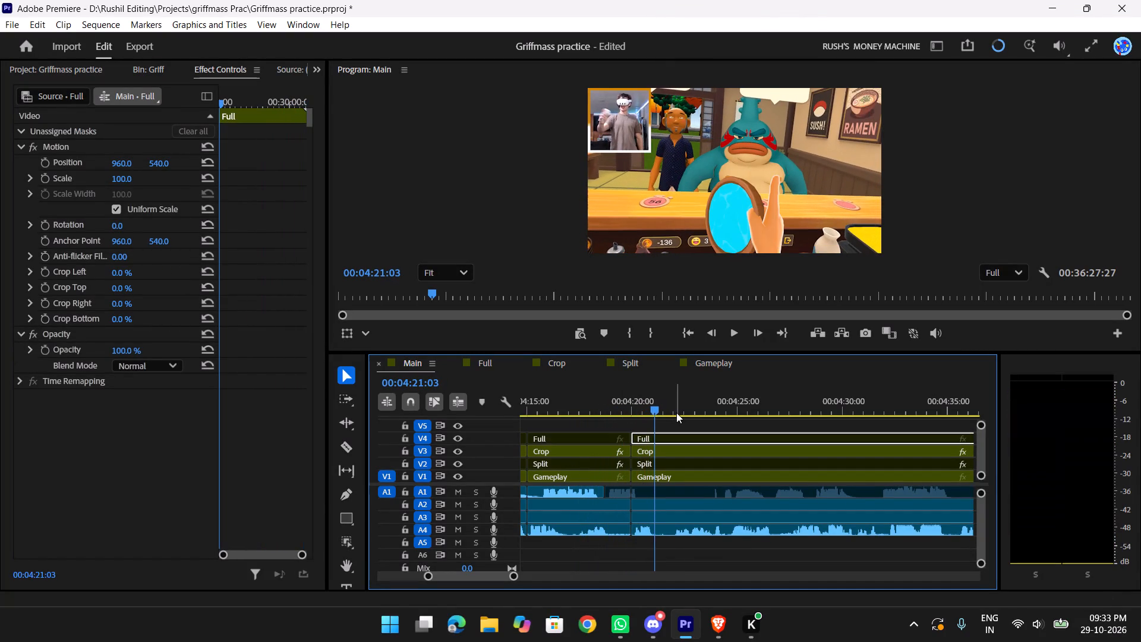
key("ctrl+z")
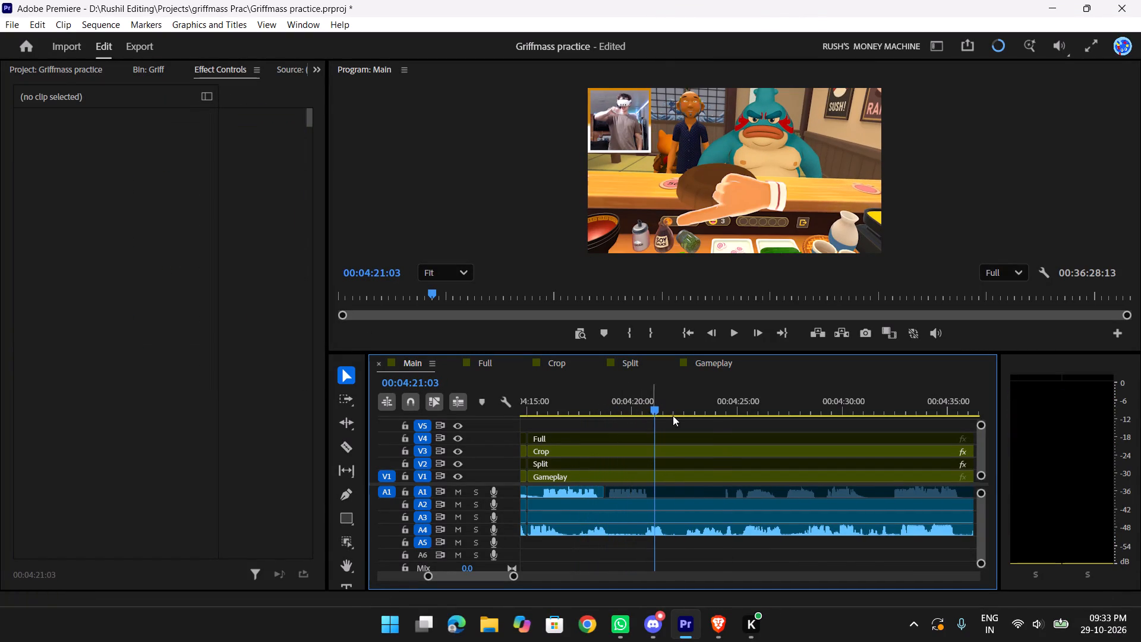
Play back the Main sequence between about 00:04:15 and 00:04:25 to find where the pause around 00:04:22 should be cut.
scroll(681, 417, "up", 7)
left_click_drag(700, 407, 648, 402)
left_click(674, 399)
key("space")
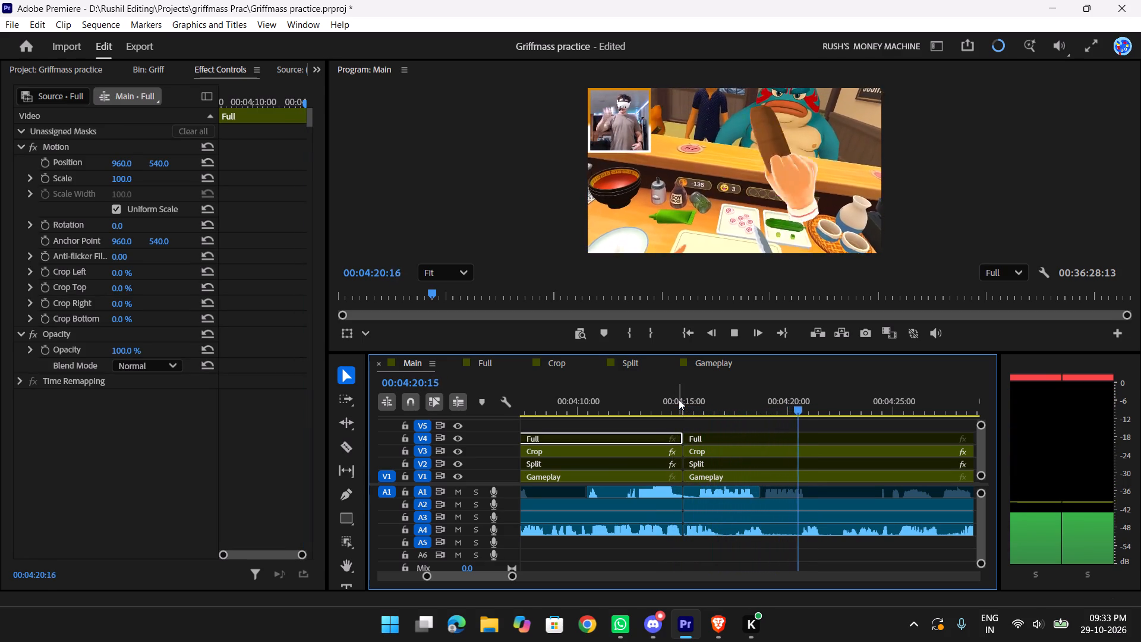
key("space")
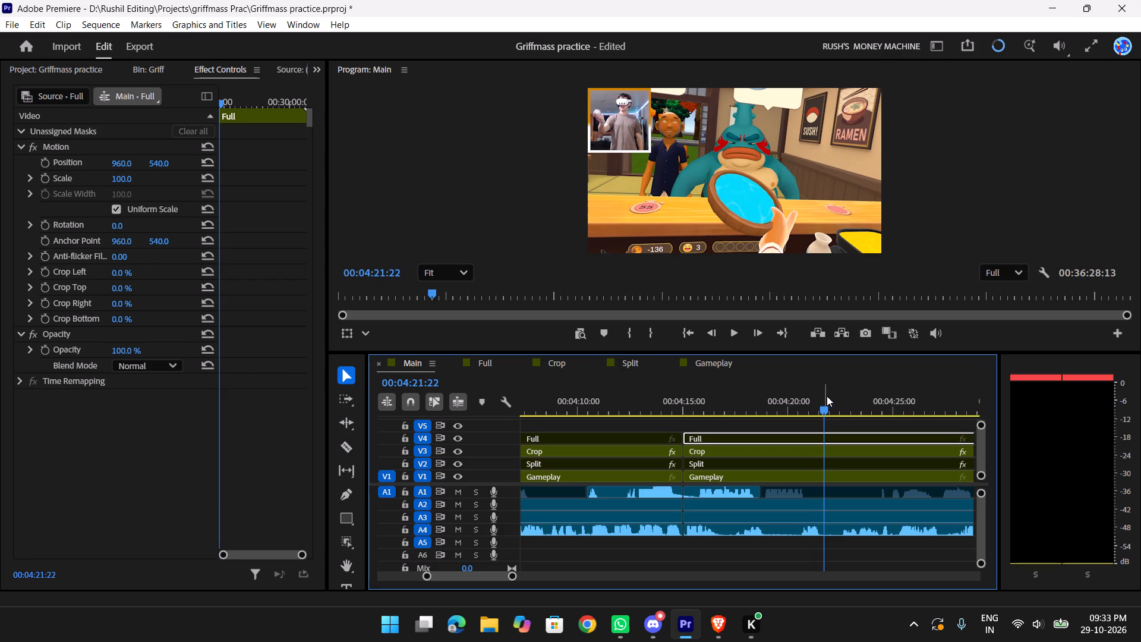
scroll(830, 398, "down", 6)
left_click_drag(694, 404, 702, 404)
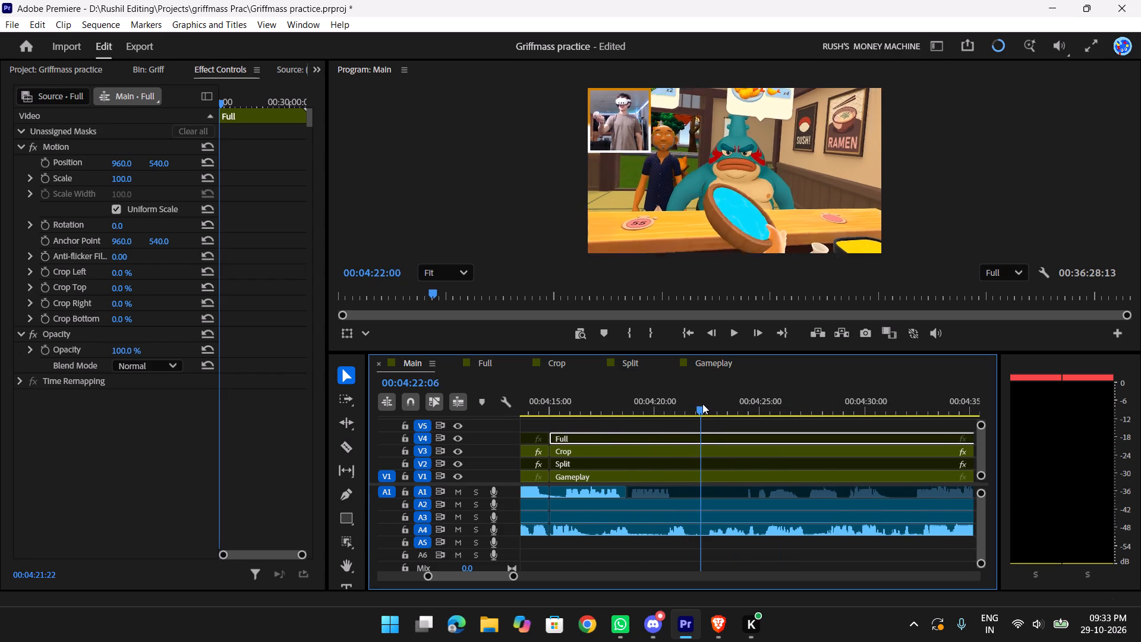
left_click_drag(702, 404, 704, 403)
left_click(711, 403)
key("space")
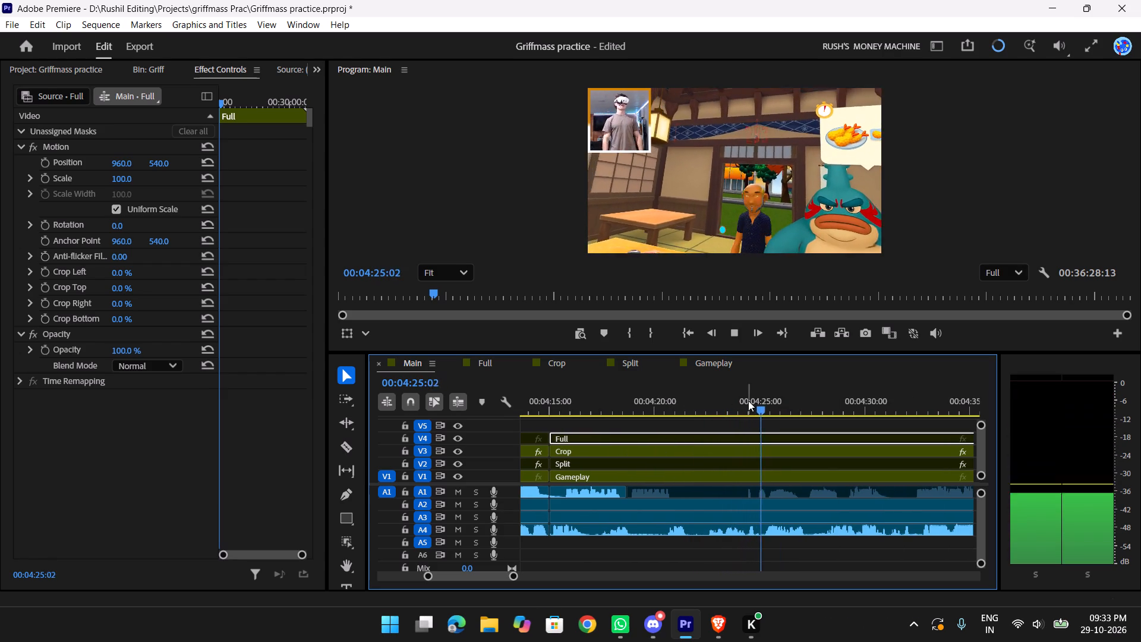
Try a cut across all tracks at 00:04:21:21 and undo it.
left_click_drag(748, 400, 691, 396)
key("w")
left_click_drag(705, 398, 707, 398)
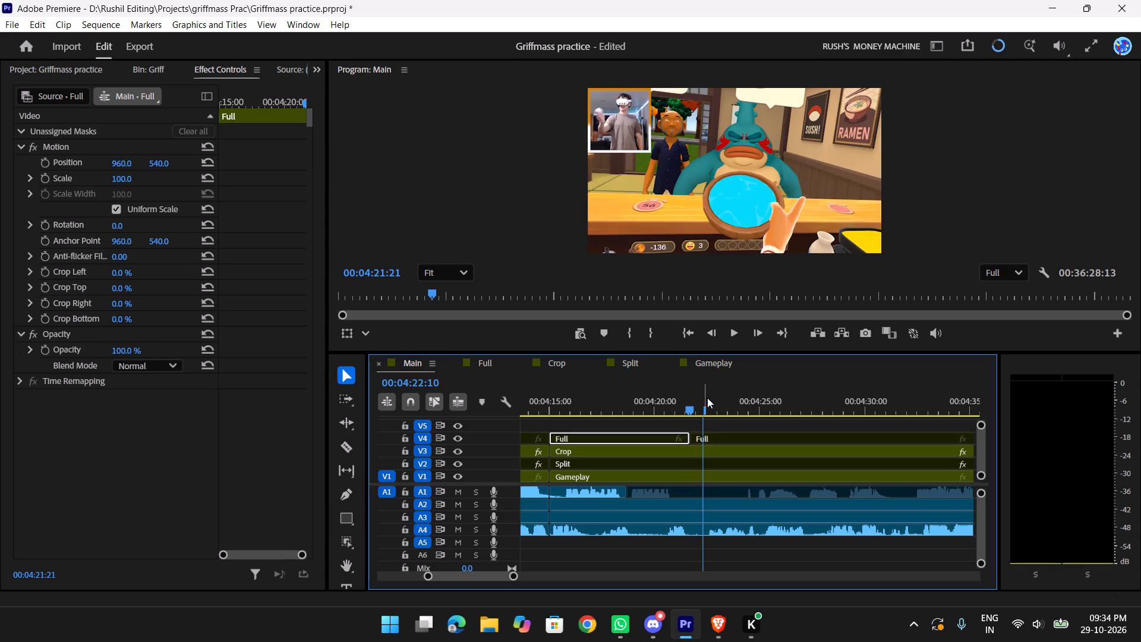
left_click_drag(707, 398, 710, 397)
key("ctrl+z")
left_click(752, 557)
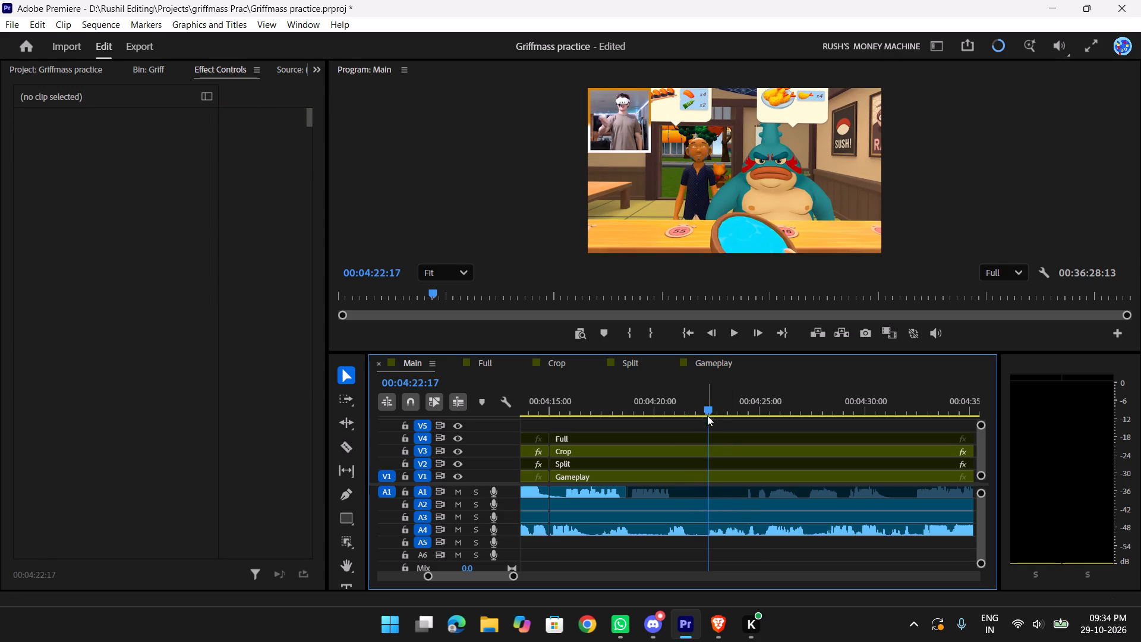
Cut all tracks at 00:04:21:21 and ripple-delete the pause from there to 00:04:22:11.
left_click_drag(708, 410, 695, 404)
left_click(694, 402)
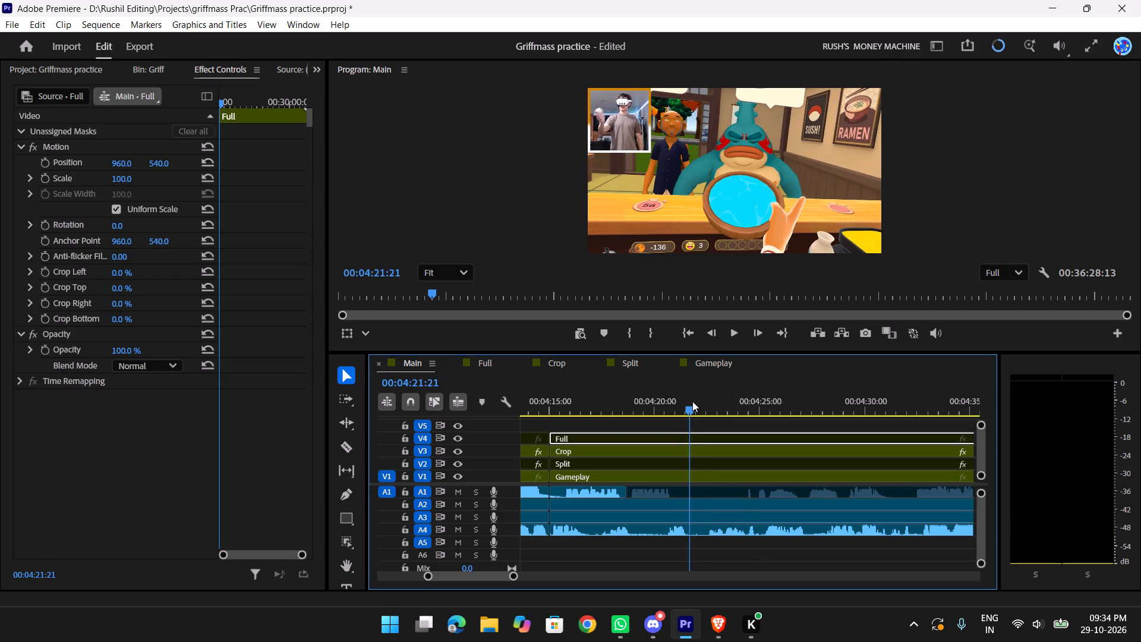
left_click(751, 539)
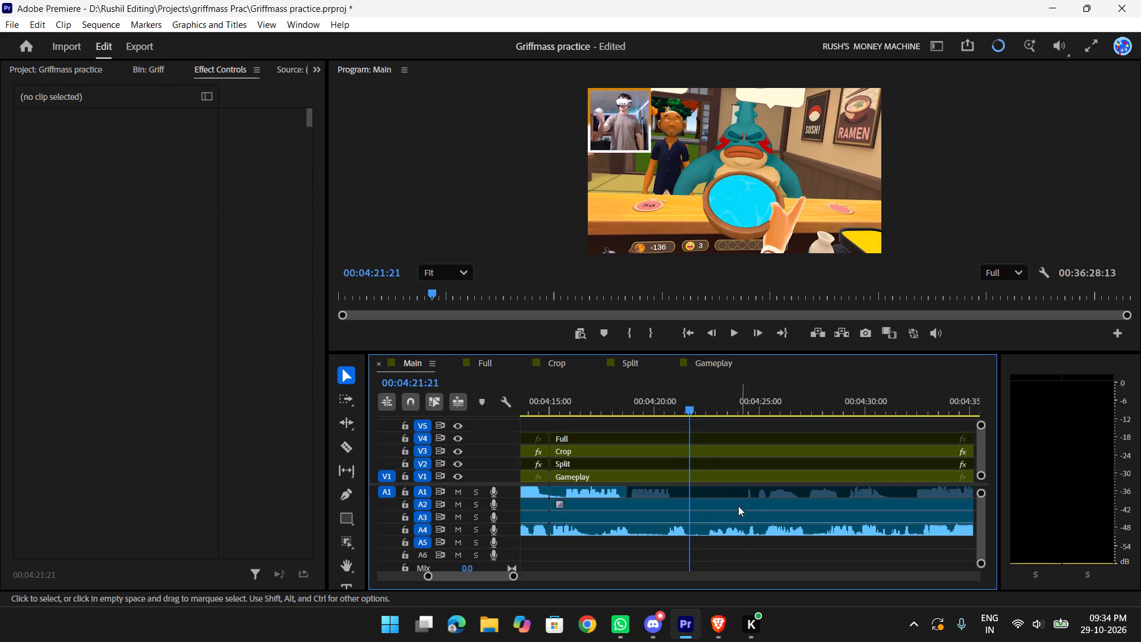
key("w")
left_click_drag(690, 402, 706, 401)
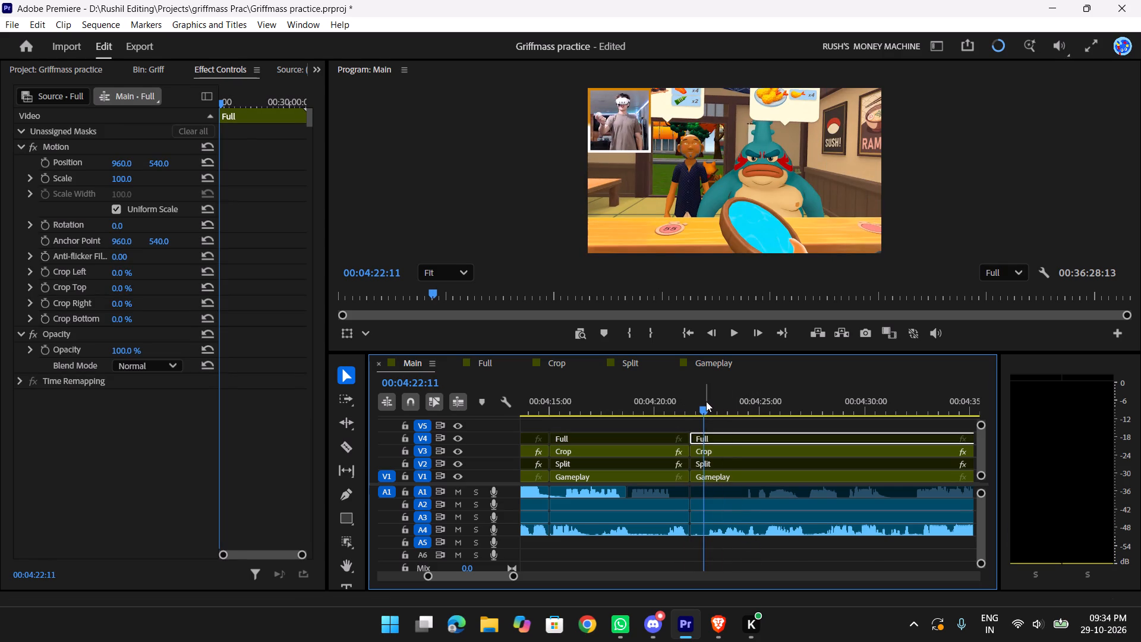
key("q")
Play back the Main sequence from before the cut at 00:04:21:21 to about 00:04:24 to check the join.
left_click_drag(696, 400, 607, 406)
key("space")
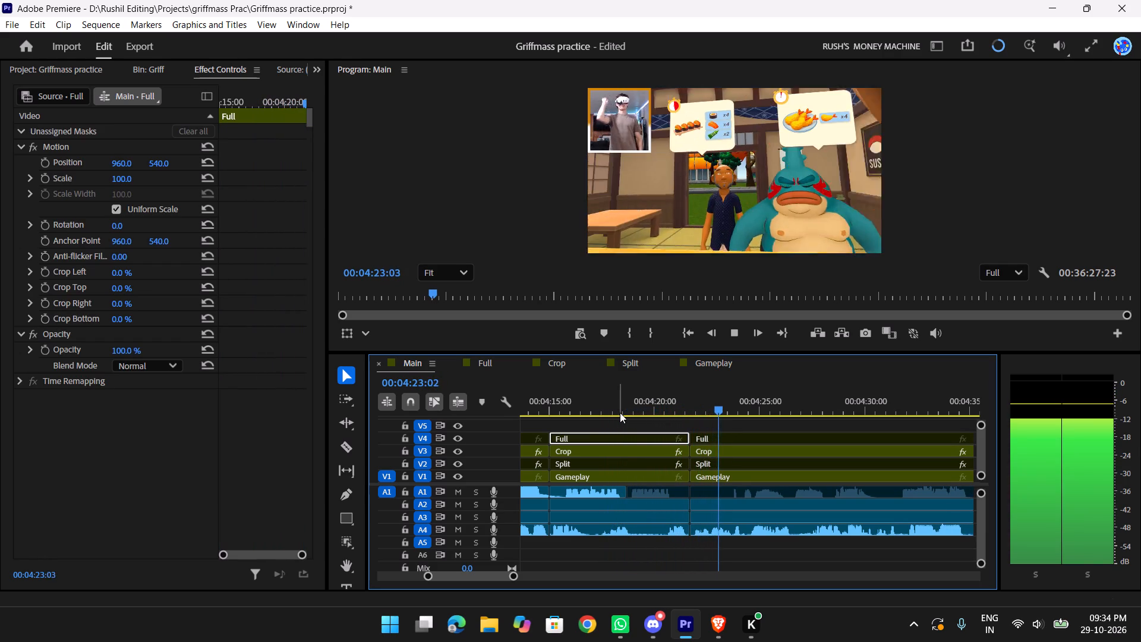
key("space")
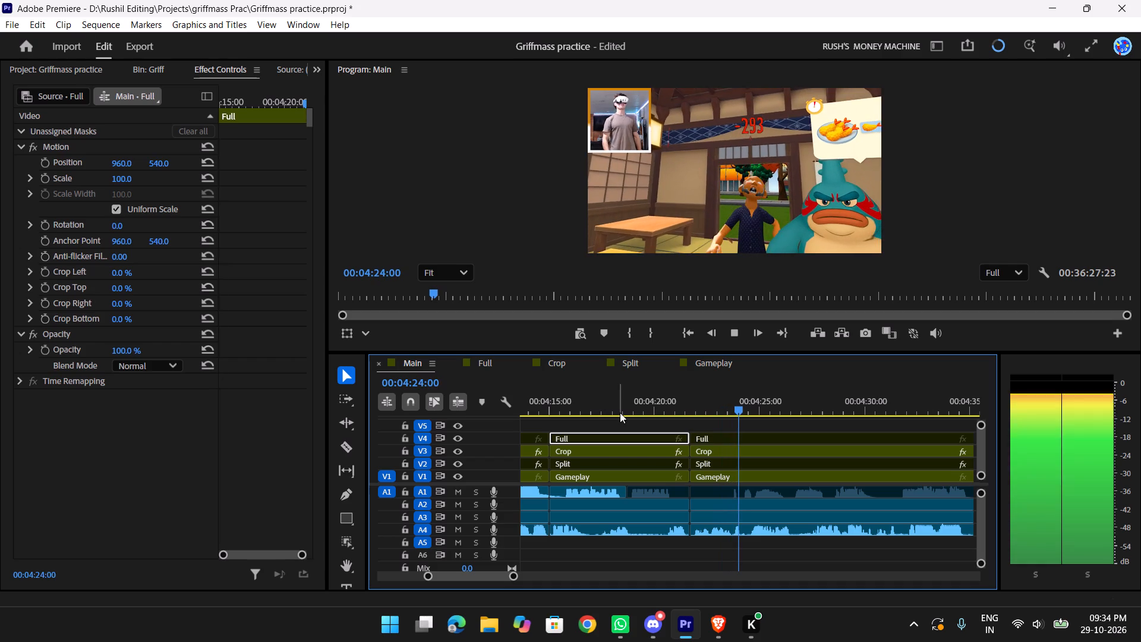
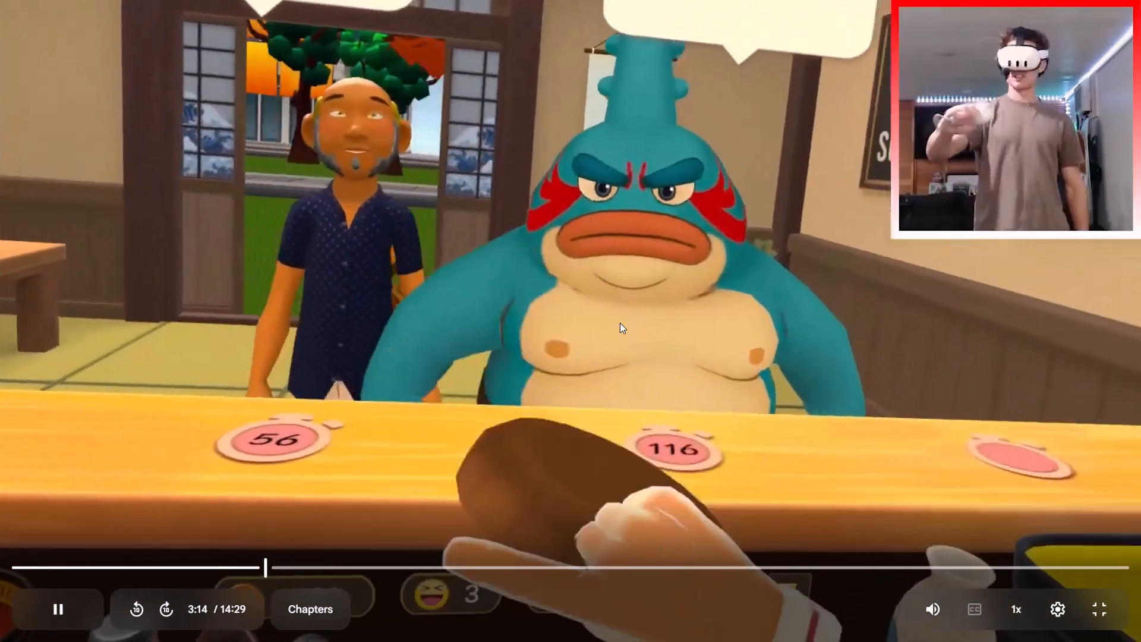
Watch the reference gameplay video up to about 3:16 and pause it there.
key("space")
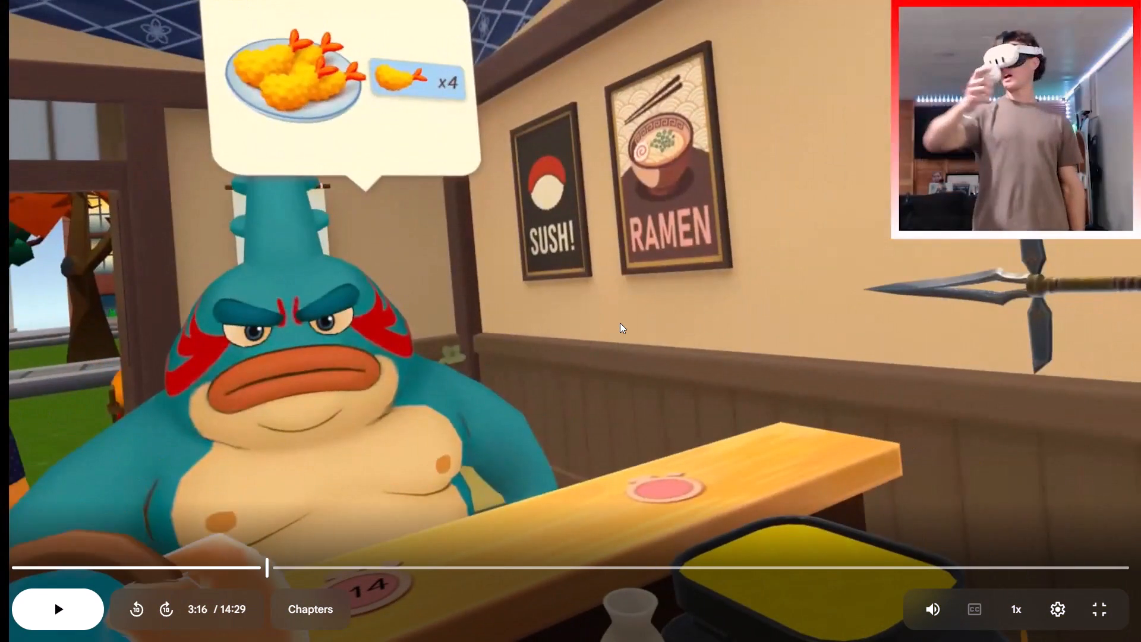
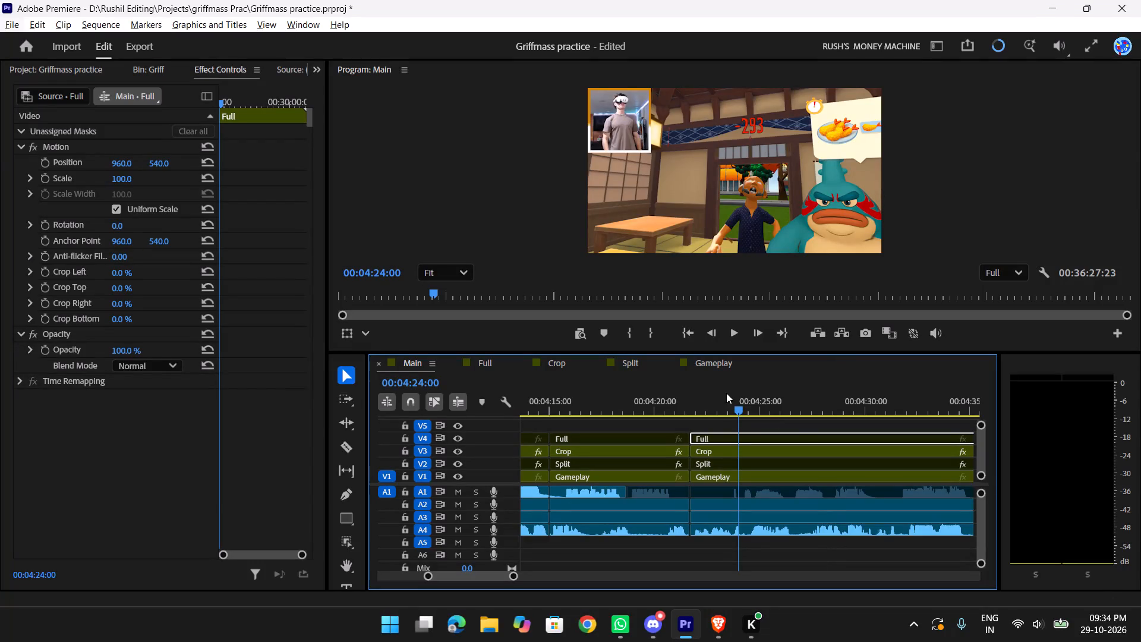
Cut the clips on all tracks of the Main sequence at 00:04:23:16, where the hit flash starts on the customer in the doorway.
left_click_drag(724, 408, 619, 412)
key("space")
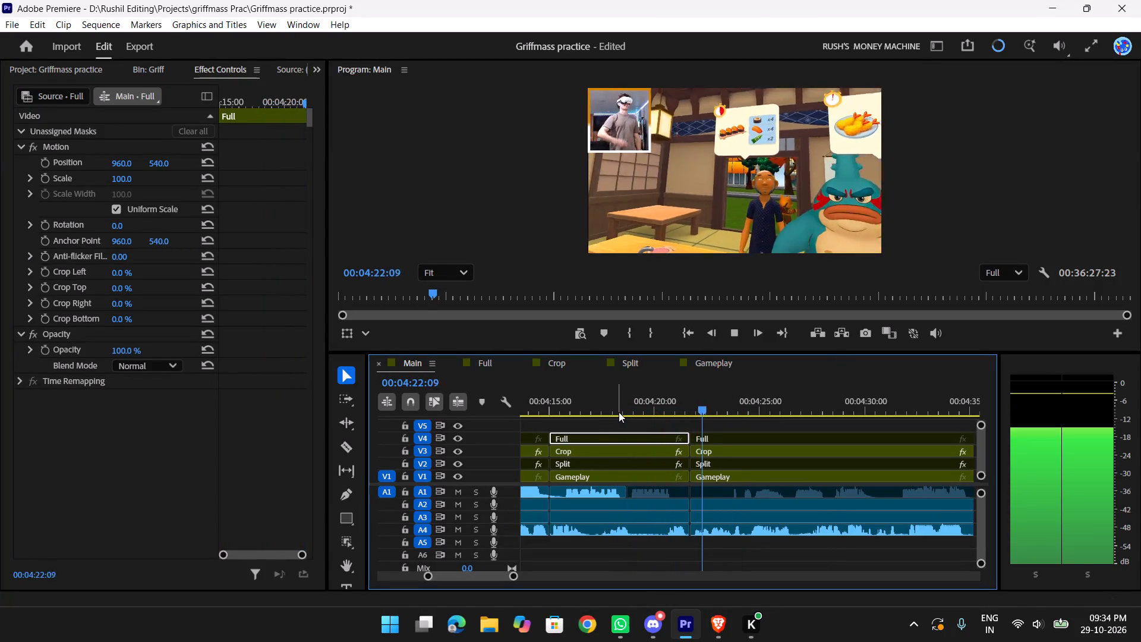
key("space")
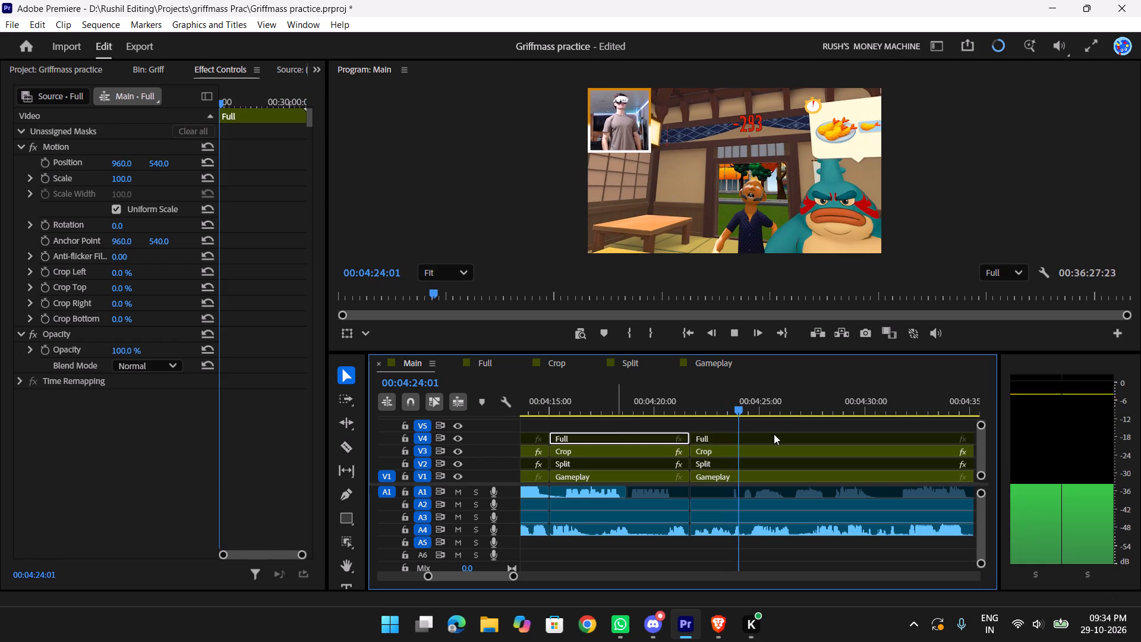
left_click_drag(749, 401, 706, 401)
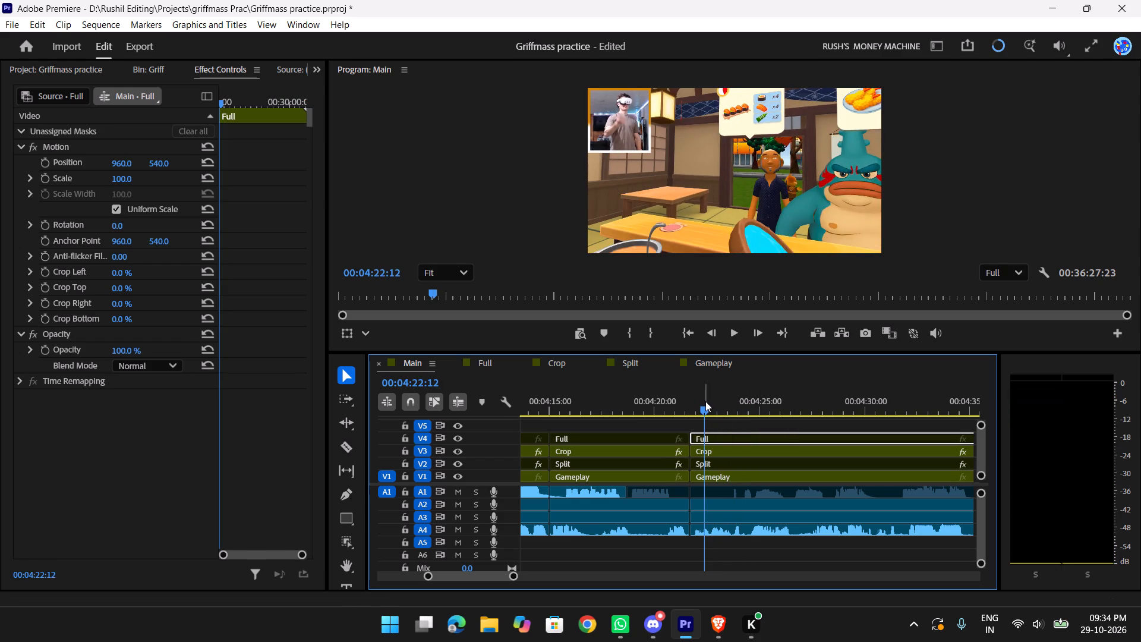
key("Left")
key("Left")
key("Left")
key("Left")
key("Left")
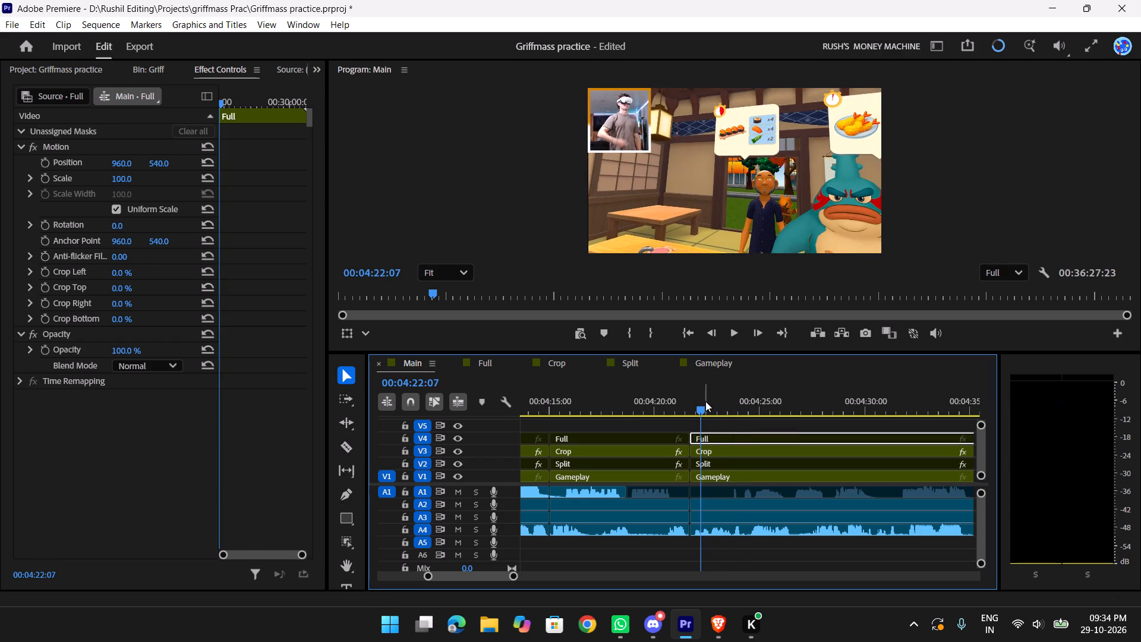
key("Left")
key("Left")
key("Right")
key("Right")
key("Right")
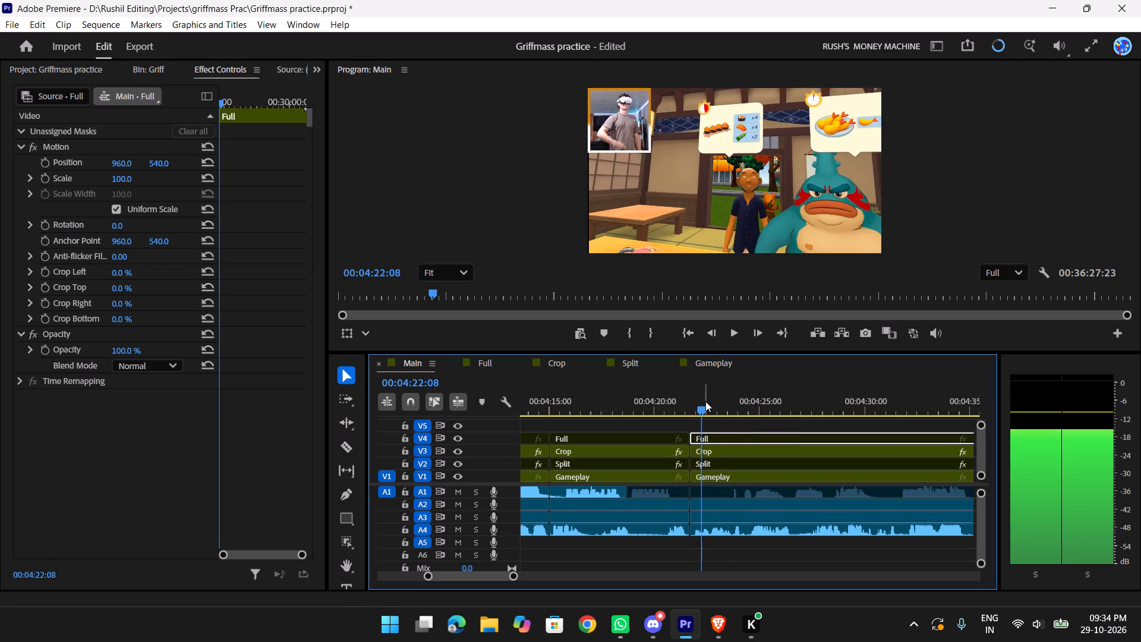
key("Right")
key("Right")
key("Right")
key("Right")
key("Right")
key("Right")
key("Right")
key("Right")
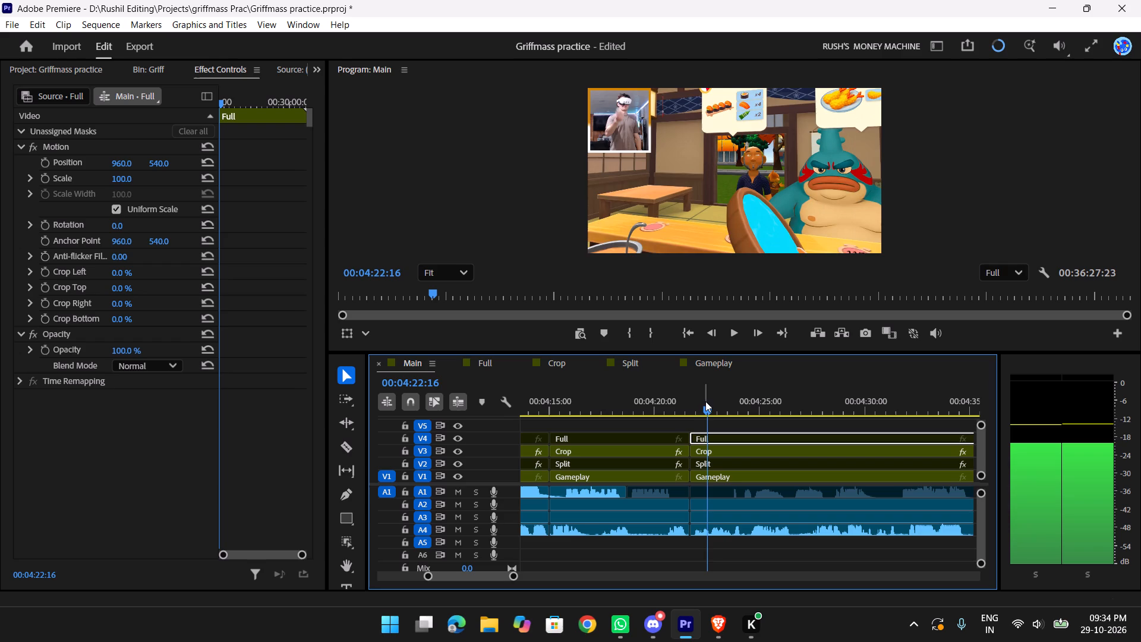
key("Right")
key("Right")
key("Right")
key("Right")
key("Right")
key("Right")
key("Right")
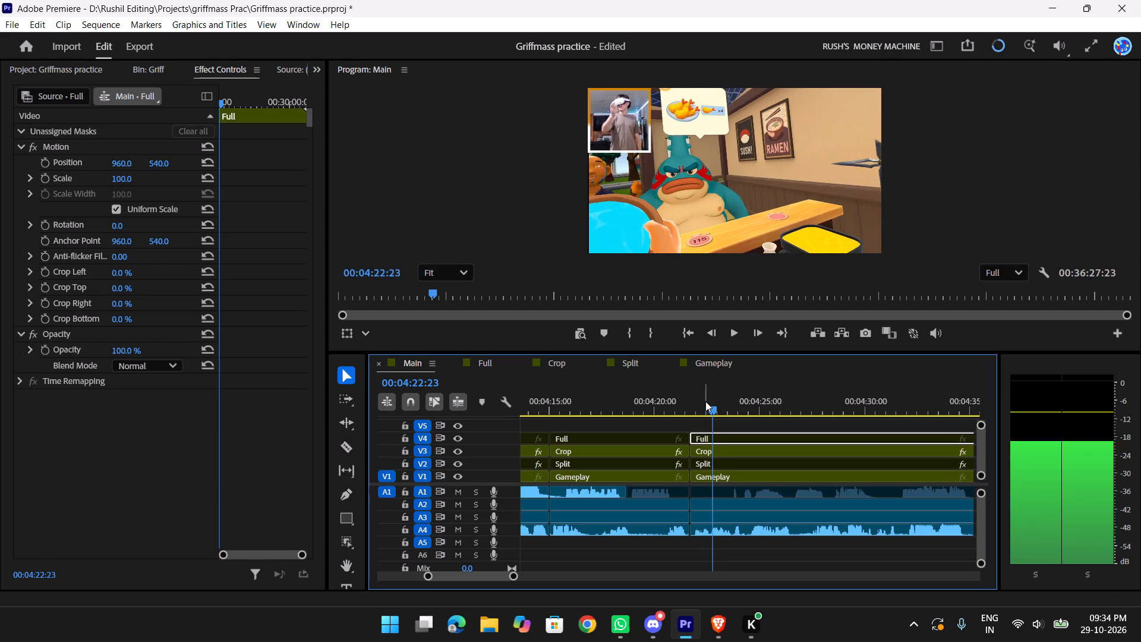
key("Right")
key("Right")
key("Right")
key("Right")
key("Right")
key("Right")
key("Right")
key("Right")
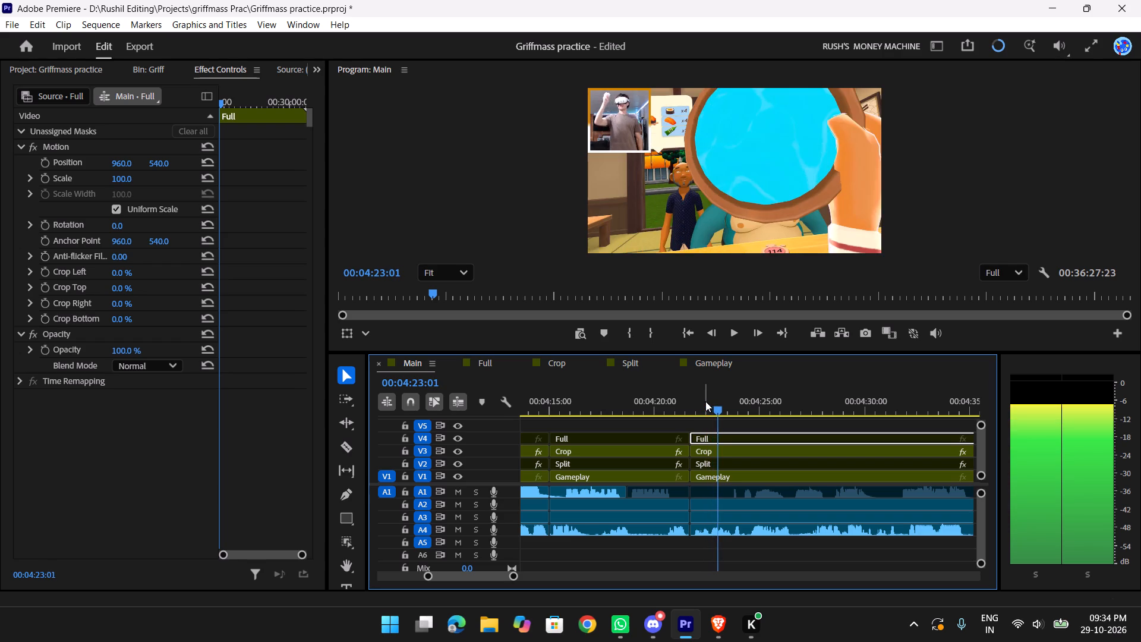
key("Right")
key("Right")
key("Right")
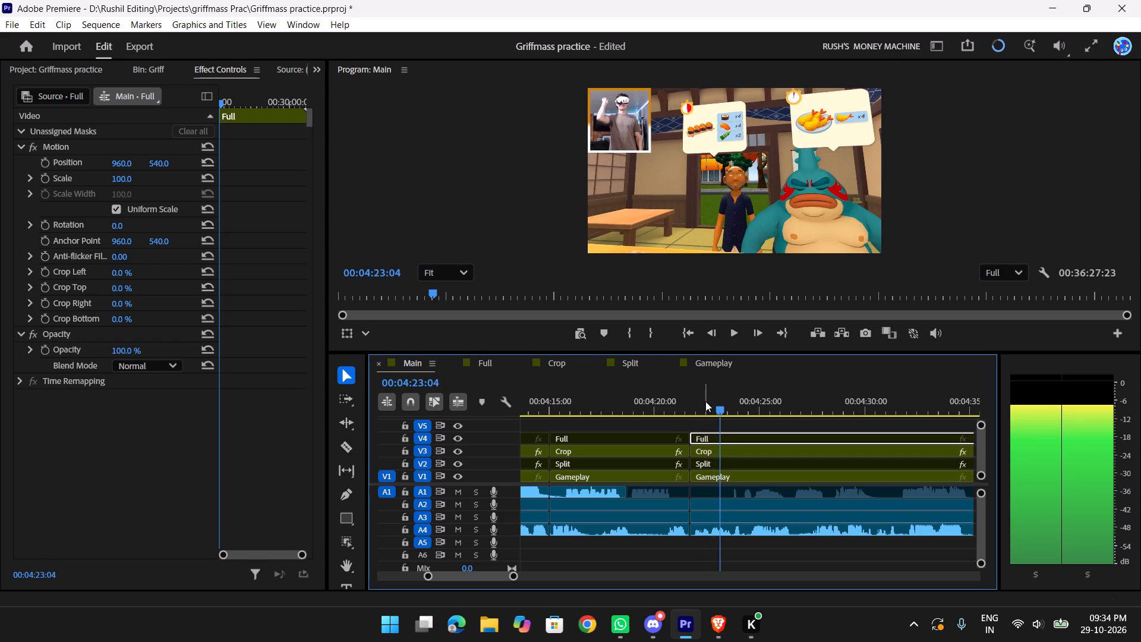
key("Right")
key("Right")
key("Right")
key("Right")
key("Right")
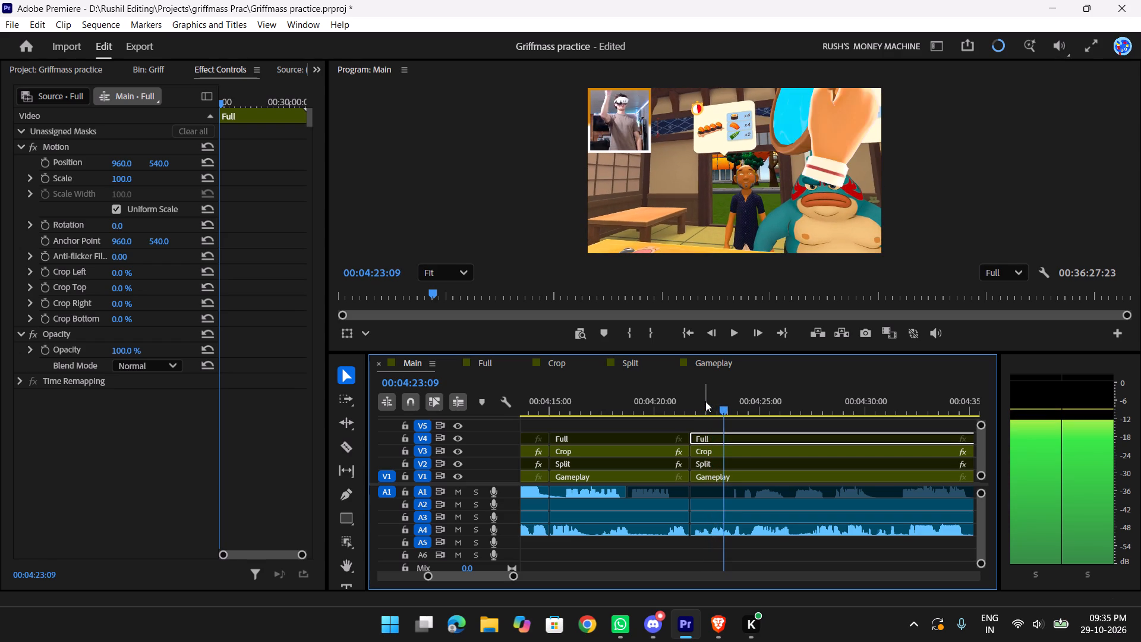
key("Right")
key("Right")
key("Right")
key("Right")
key("Right")
key("Right")
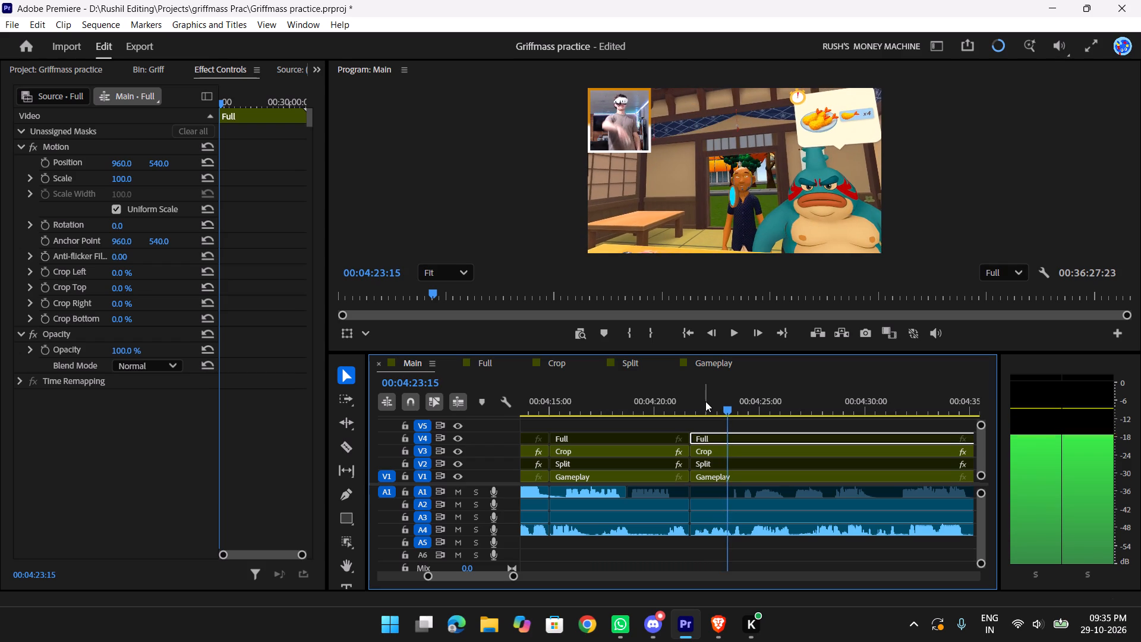
key("Right")
key("Right")
key("Right")
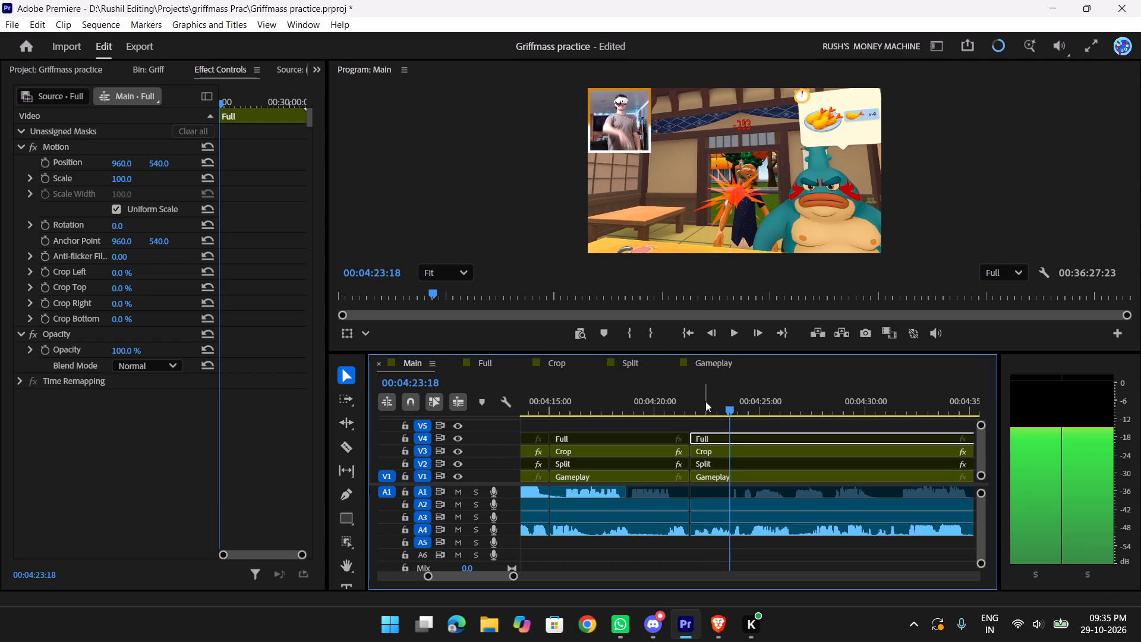
key("Left")
key("Left")
key("Right")
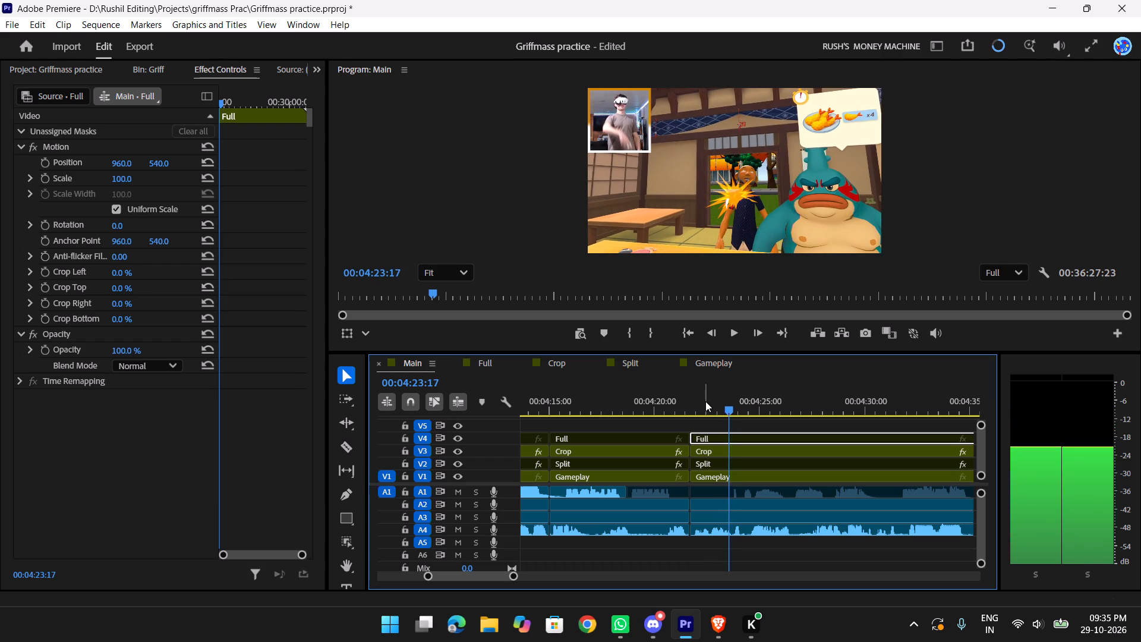
key("Left")
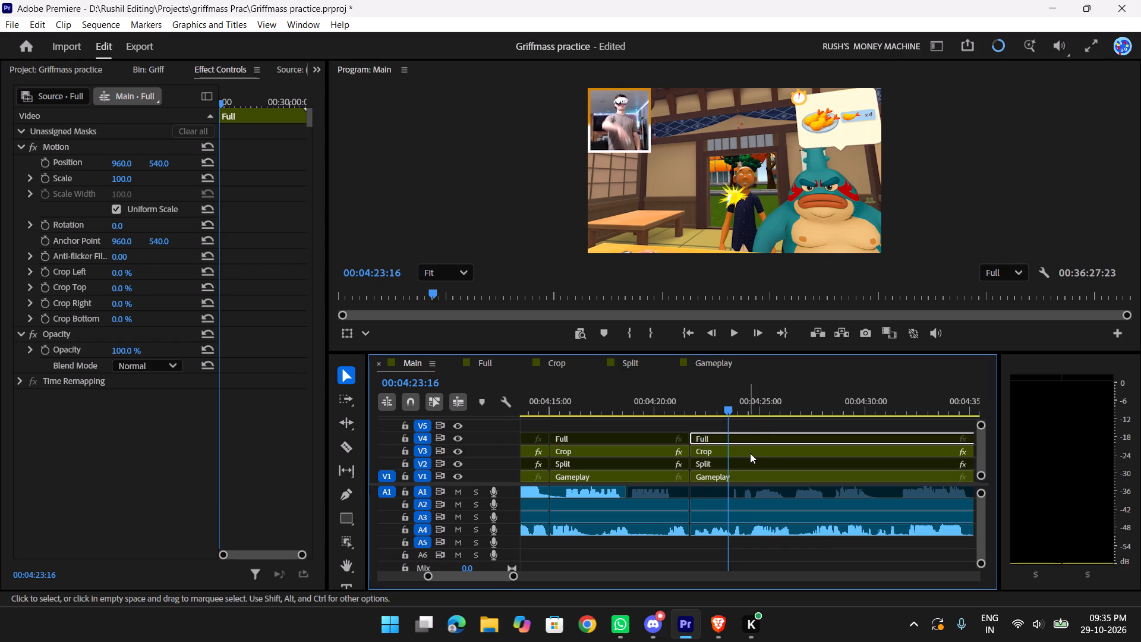
left_click(777, 546)
key("w")
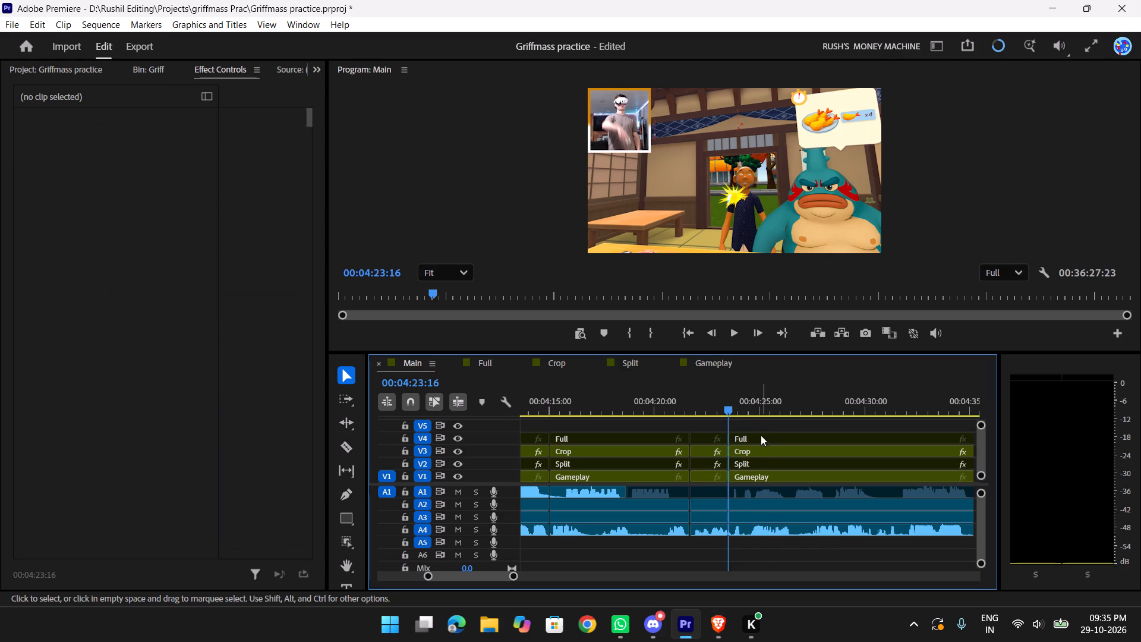
Cut only the V1 Gameplay clip at 00:04:24:21, isolating the short segment of the customer's reaction to the hit.
left_click(751, 476)
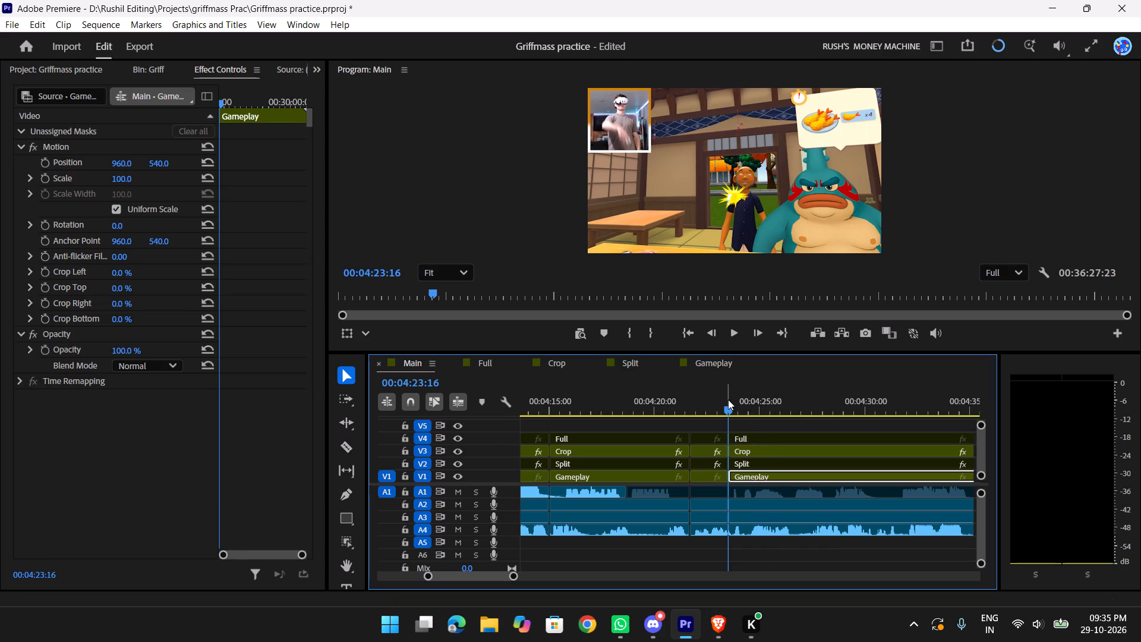
key("Right")
key("Right")
key("Right")
key("Right")
key("Right")
key("Right")
key("Right")
key("Right")
key("Right")
key("Right")
key("Right")
key("Right")
key("Right")
key("Right")
key("Right")
key("Right")
key("Right")
key("Right")
key("Right")
key("Right")
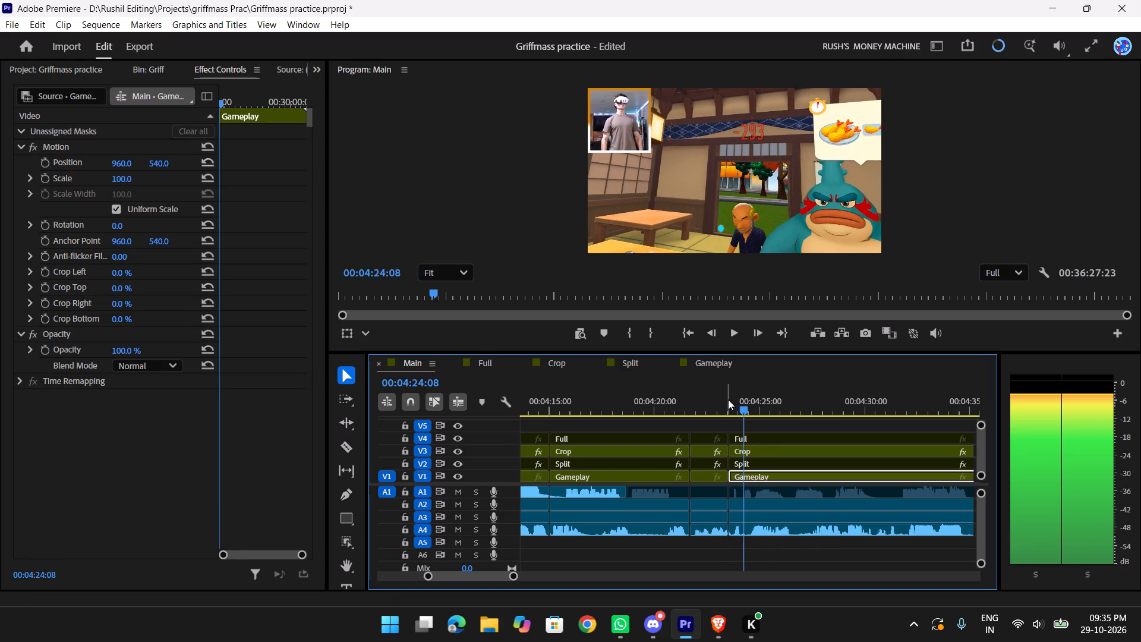
key("Right")
key("Right")
key("Right")
key("Right")
key("Right")
key("Right")
key("Right")
key("Right")
key("Right")
key("Right")
key("Right")
key("Right")
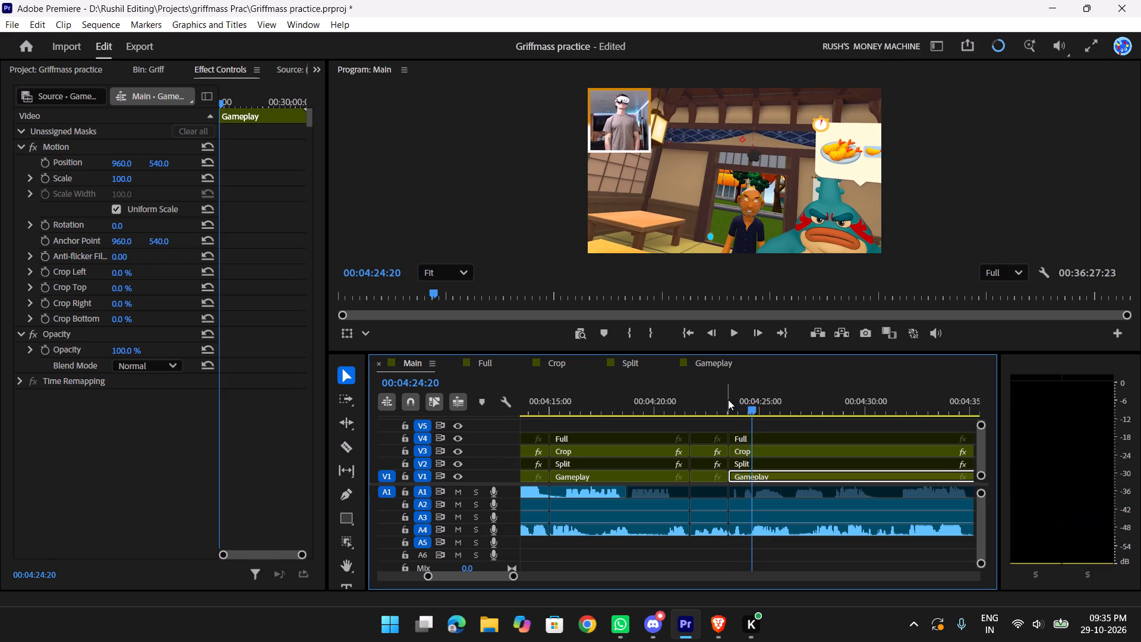
key("Left")
key("Left")
key("Left")
key("Left")
key("Left")
key("Left")
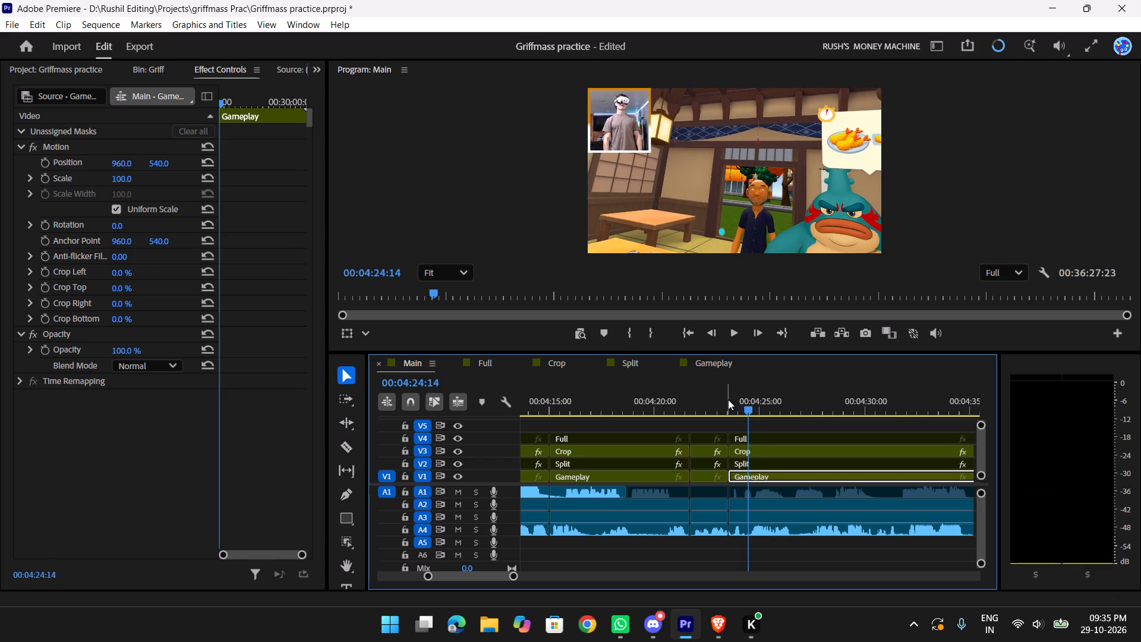
key("Right")
key("Right")
key("Right")
key("Right")
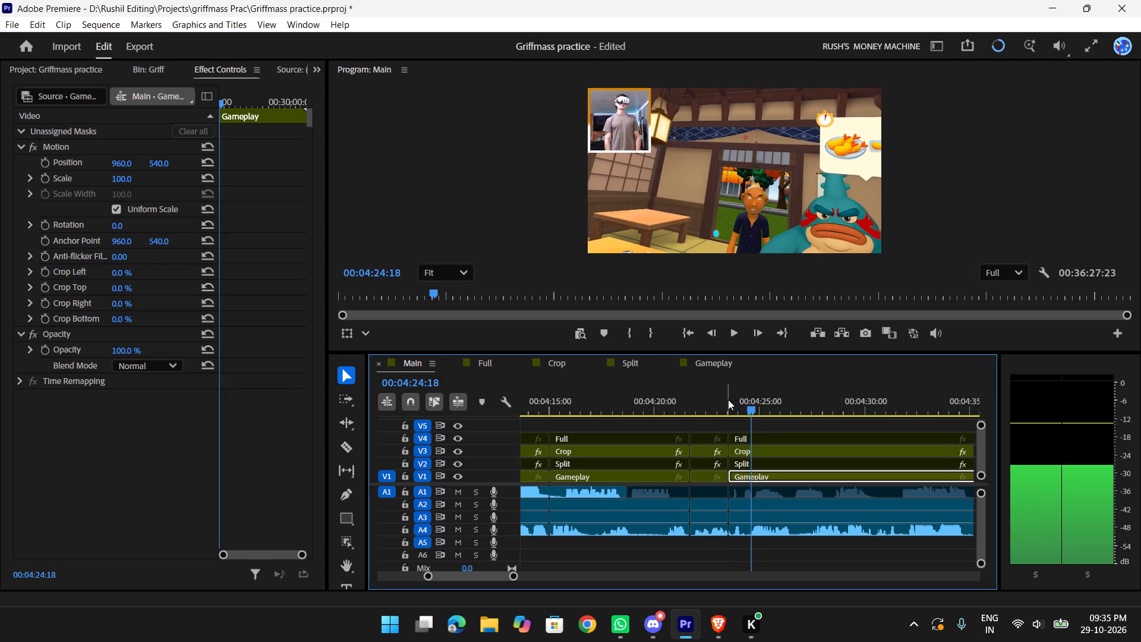
key("Right")
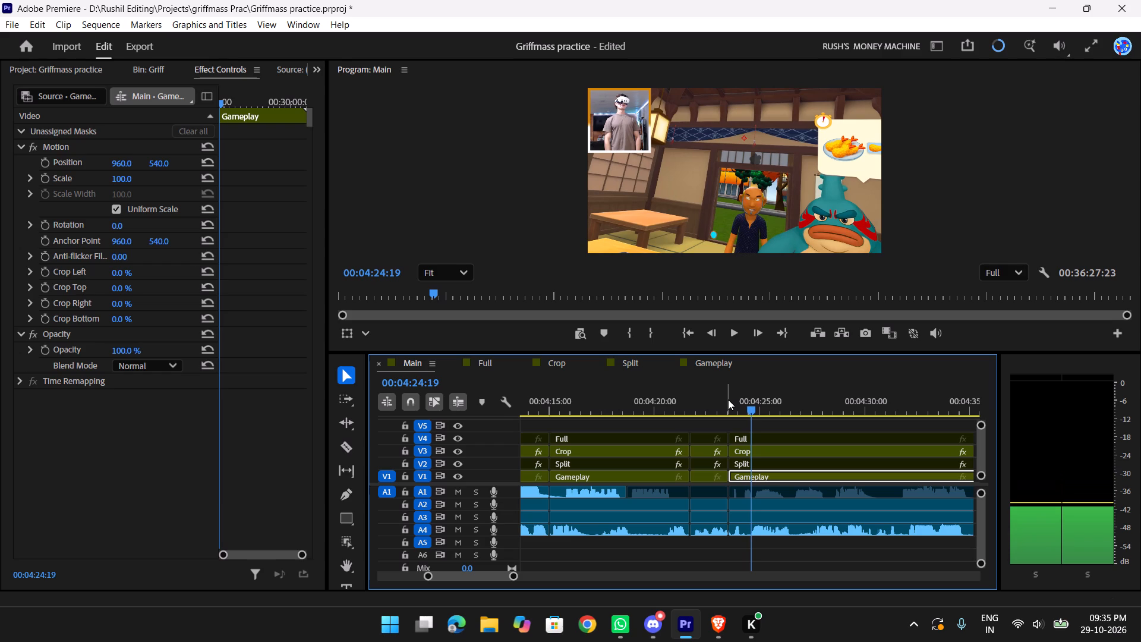
key("Right")
key("Right")
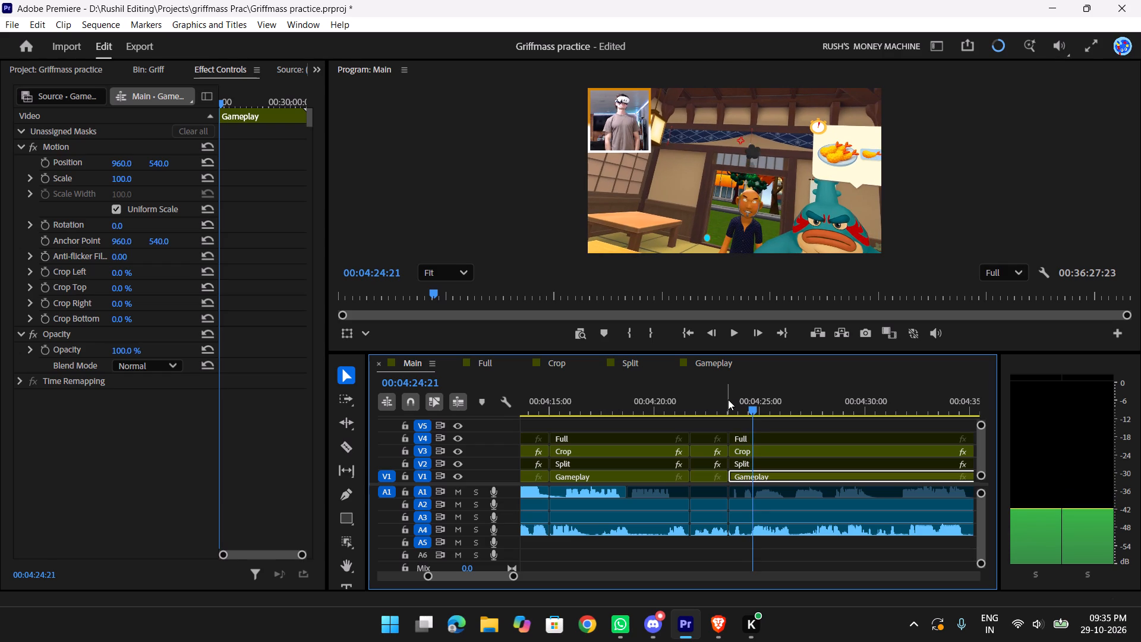
key("w")
Zoom the short Gameplay segment in on the customer, with Scale 203 and Position 839, -2.
left_click(738, 480)
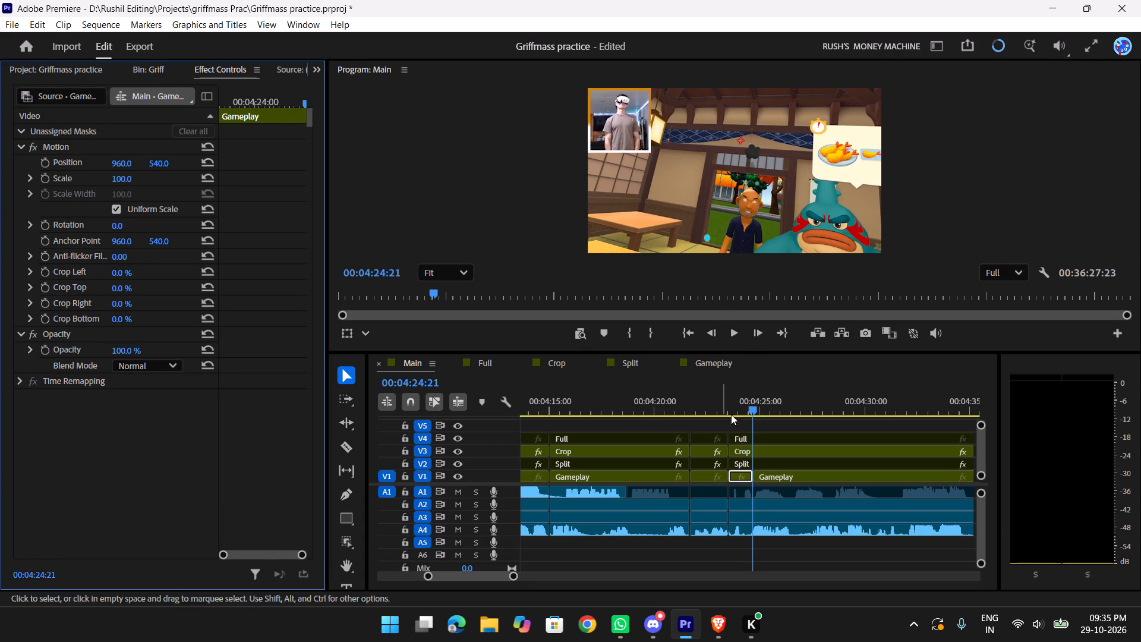
left_click_drag(751, 402, 742, 405)
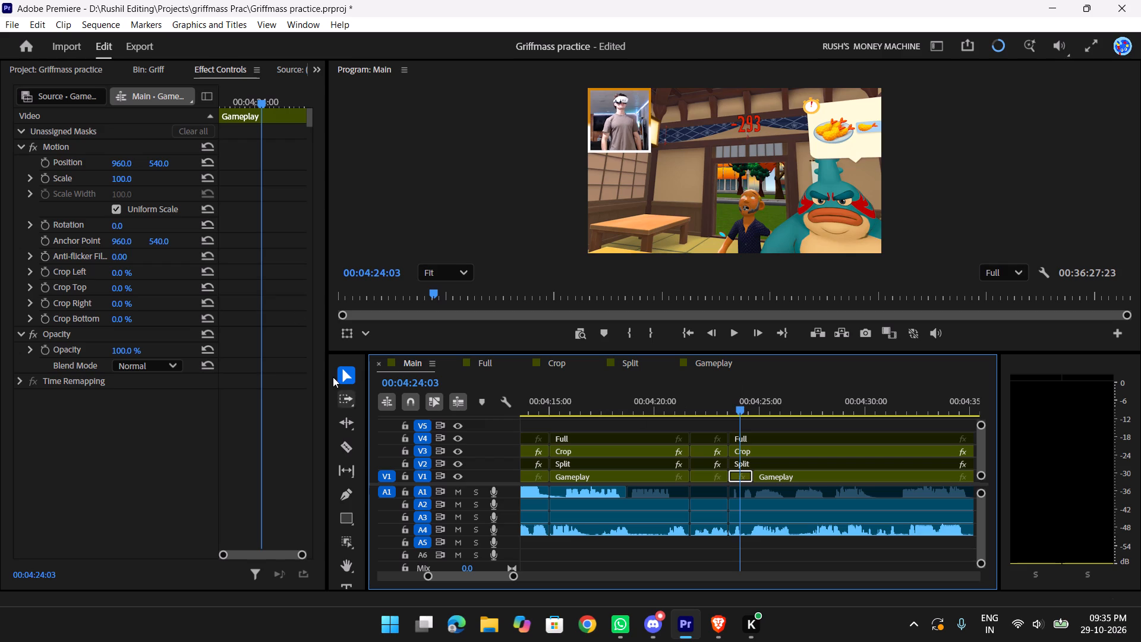
left_click_drag(119, 180, 191, 185)
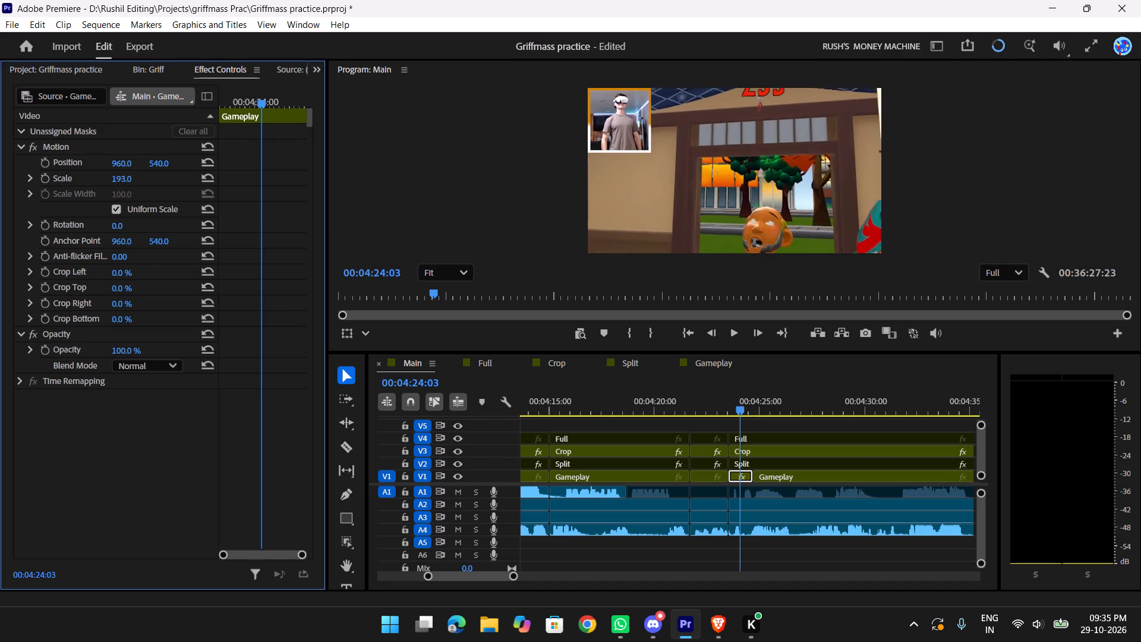
left_click_drag(191, 185, 196, 185)
left_click_drag(161, 162, 53, 228)
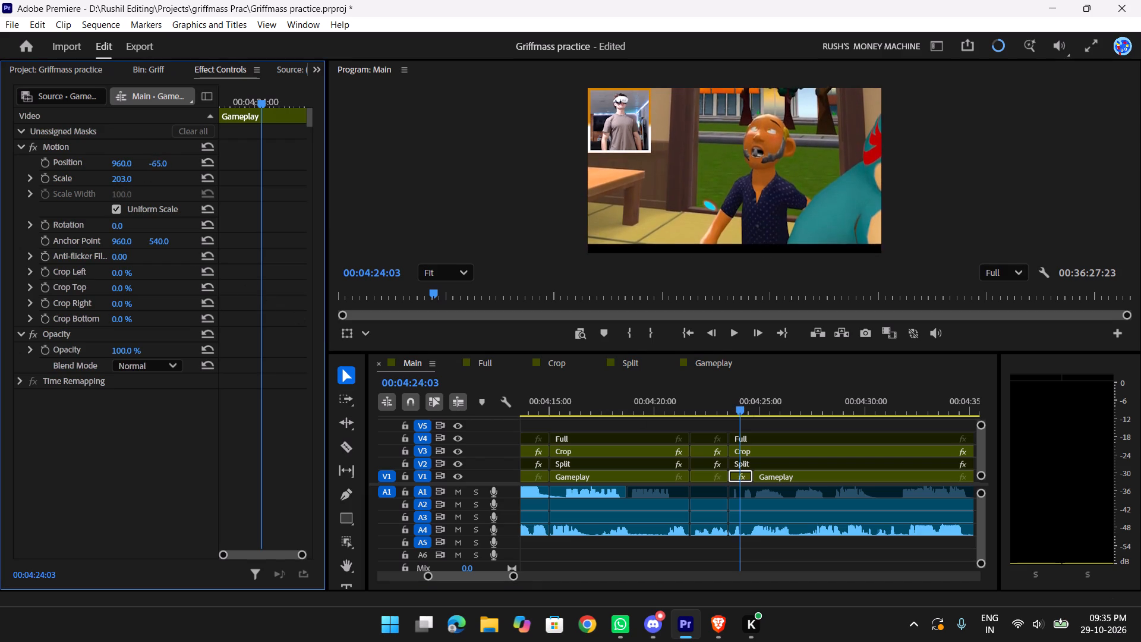
left_click_drag(53, 228, 92, 216)
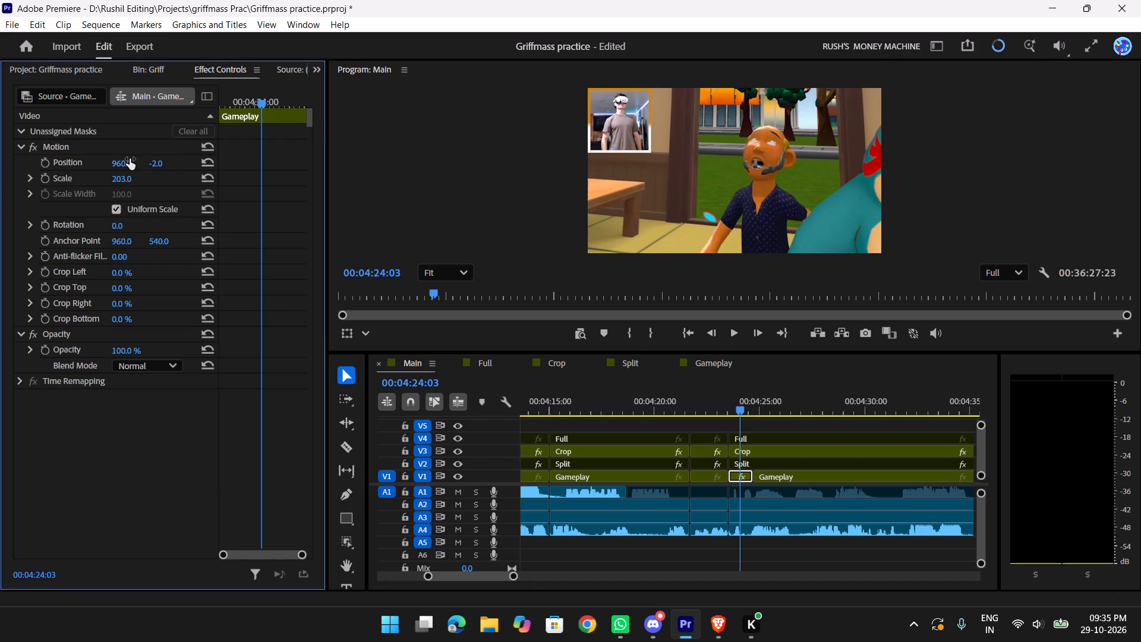
left_click_drag(119, 160, 30, 174)
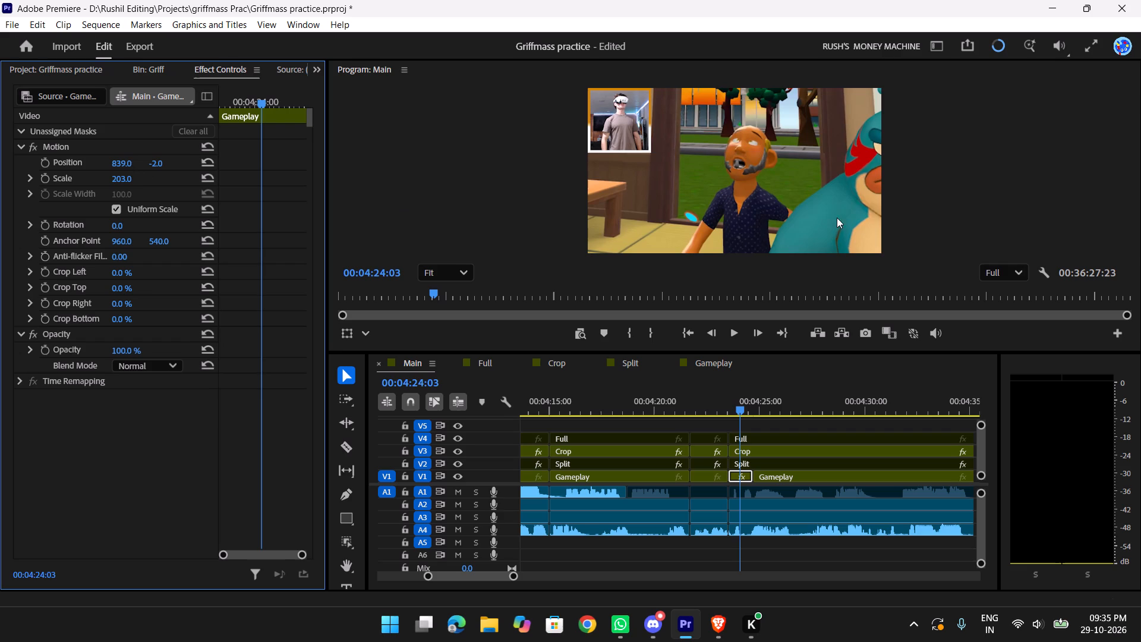
Review the zoomed customer segment and the cuts around it, playing it full screen and in the timeline from about 00:04:22.
left_click_drag(735, 408, 712, 411)
type("f")
key("space")
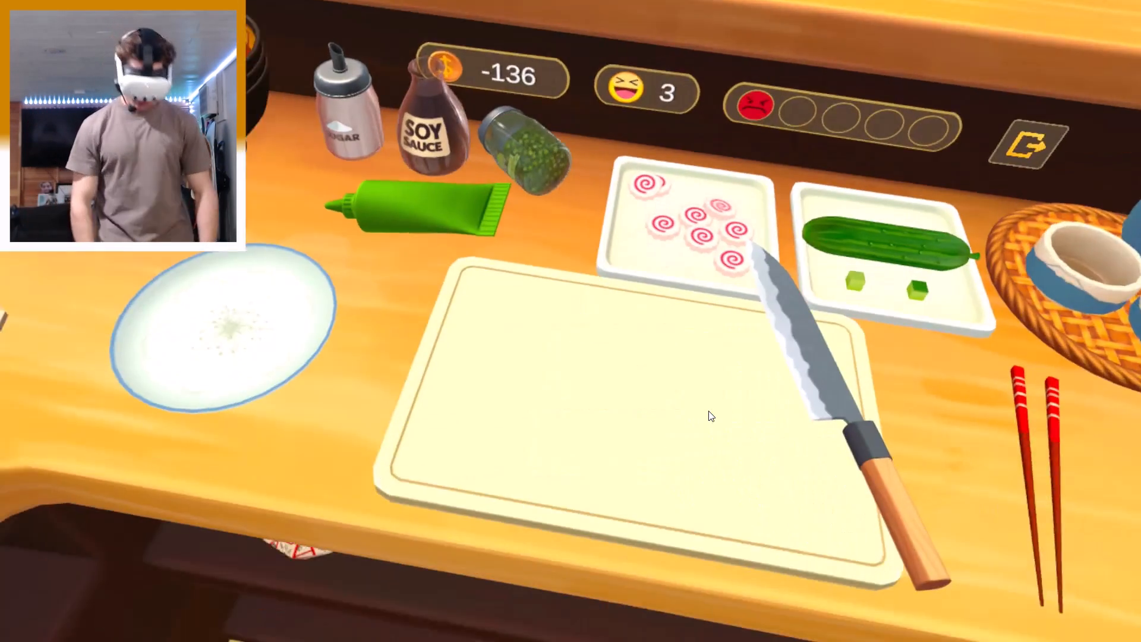
key("space")
type("f")
left_click_drag(777, 396, 752, 392)
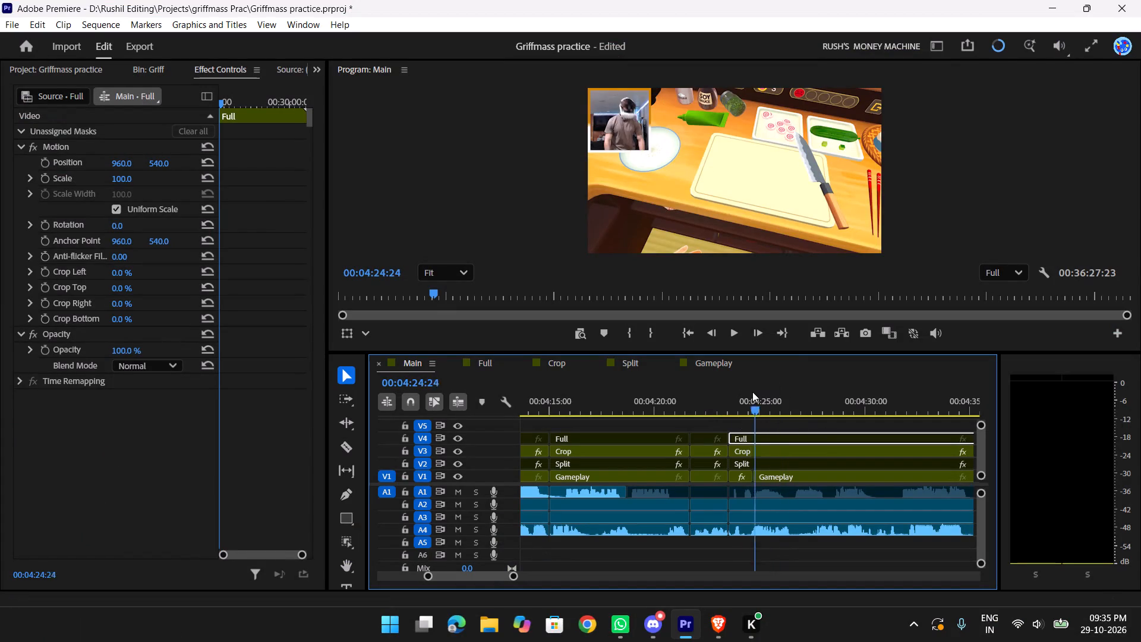
left_click_drag(752, 392, 726, 390)
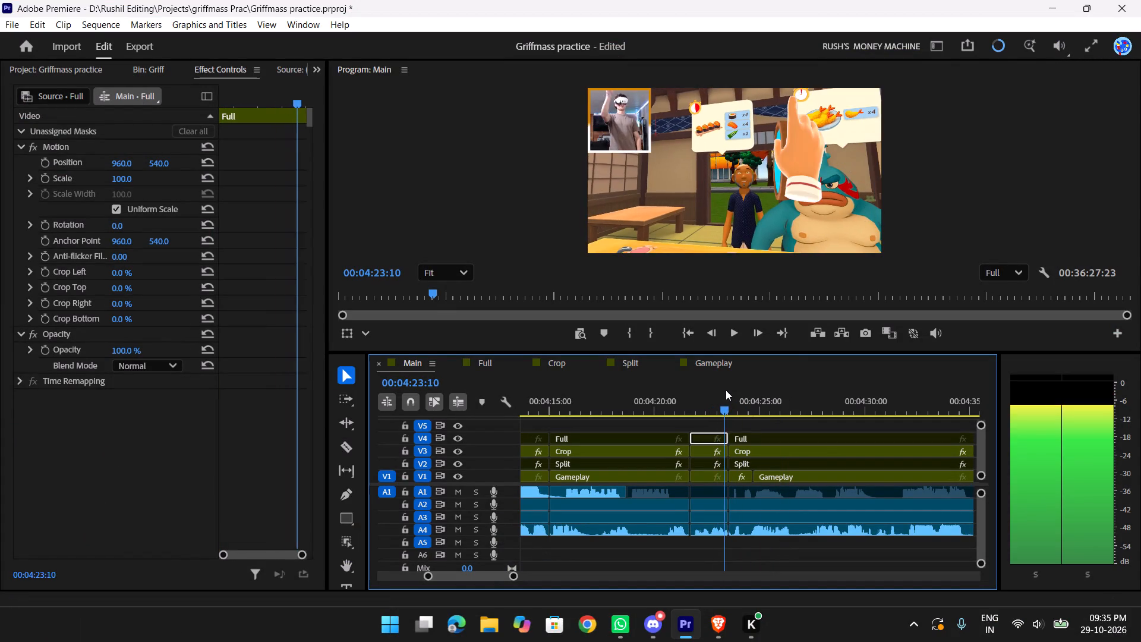
left_click_drag(726, 390, 732, 389)
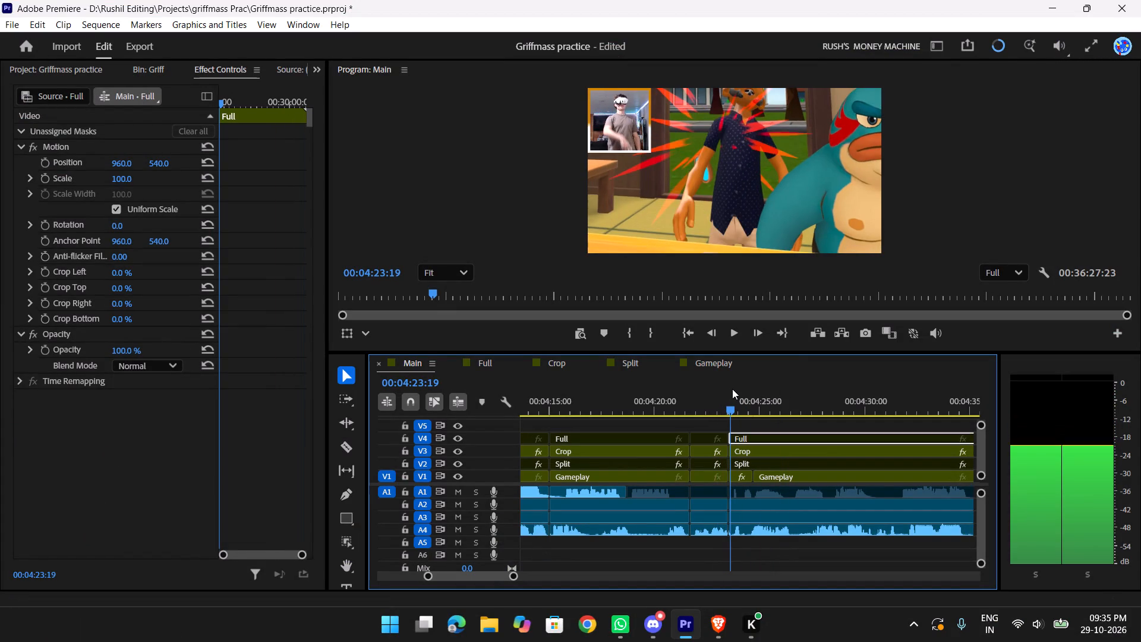
left_click_drag(732, 389, 736, 386)
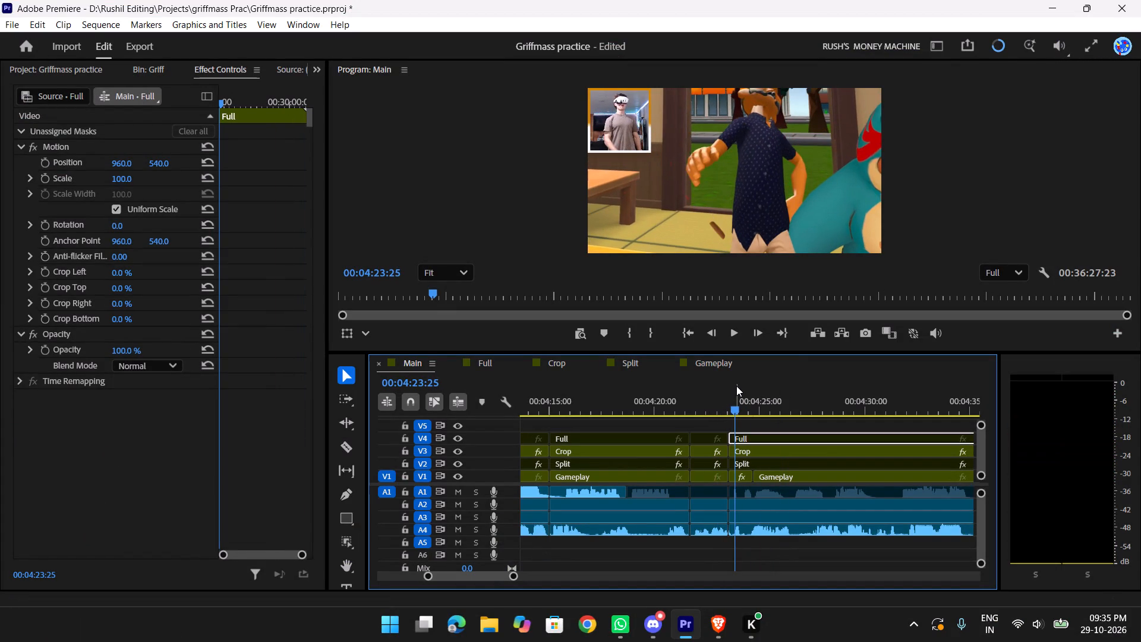
key("space")
key("space")
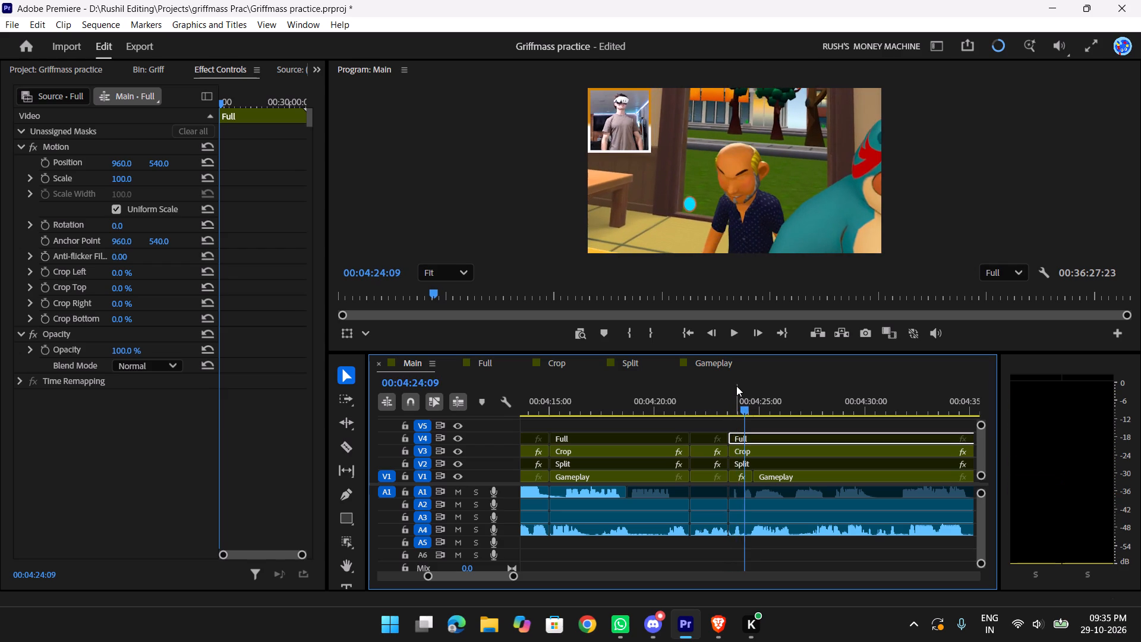
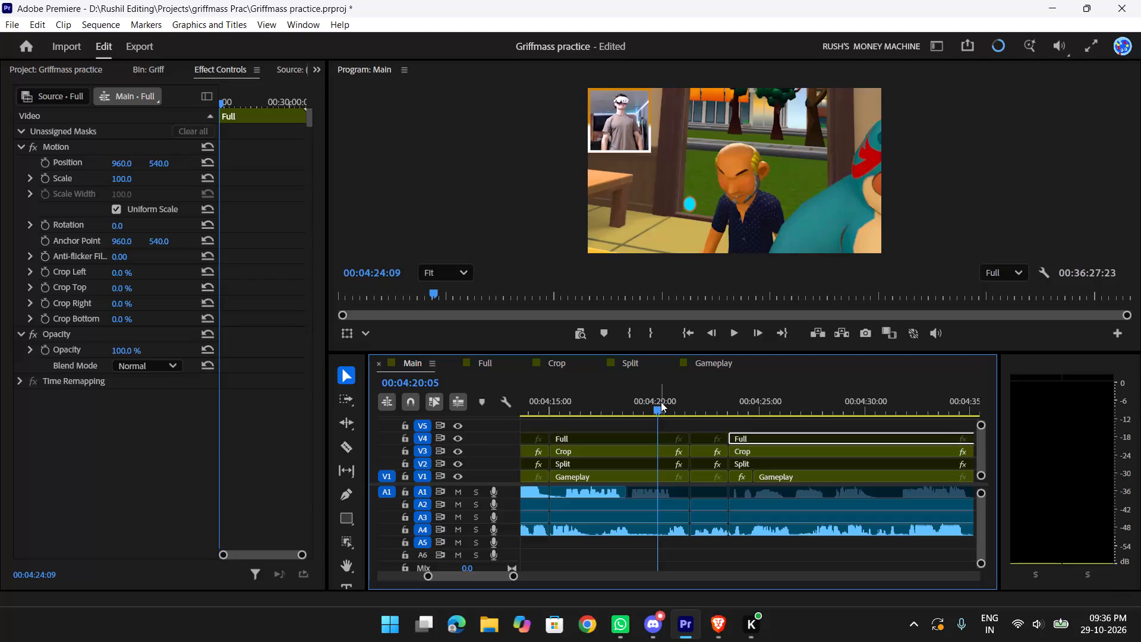
Review the zoomed customer reaction full screen, playing the Main sequence from about 00:04:20 to 00:04:32.
key("space")
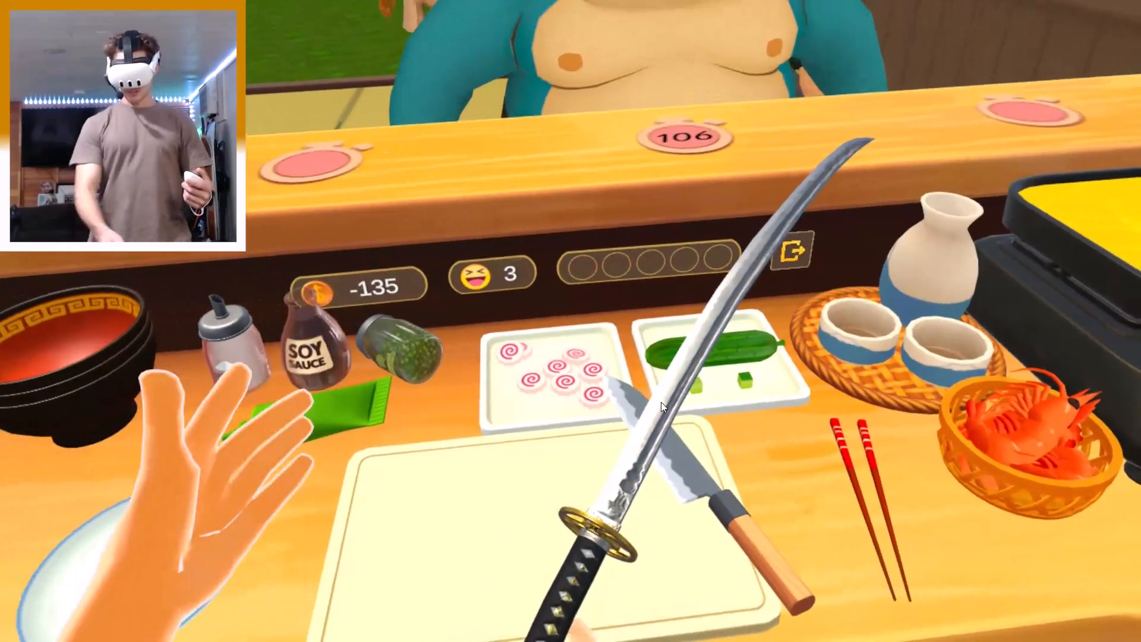
key("space")
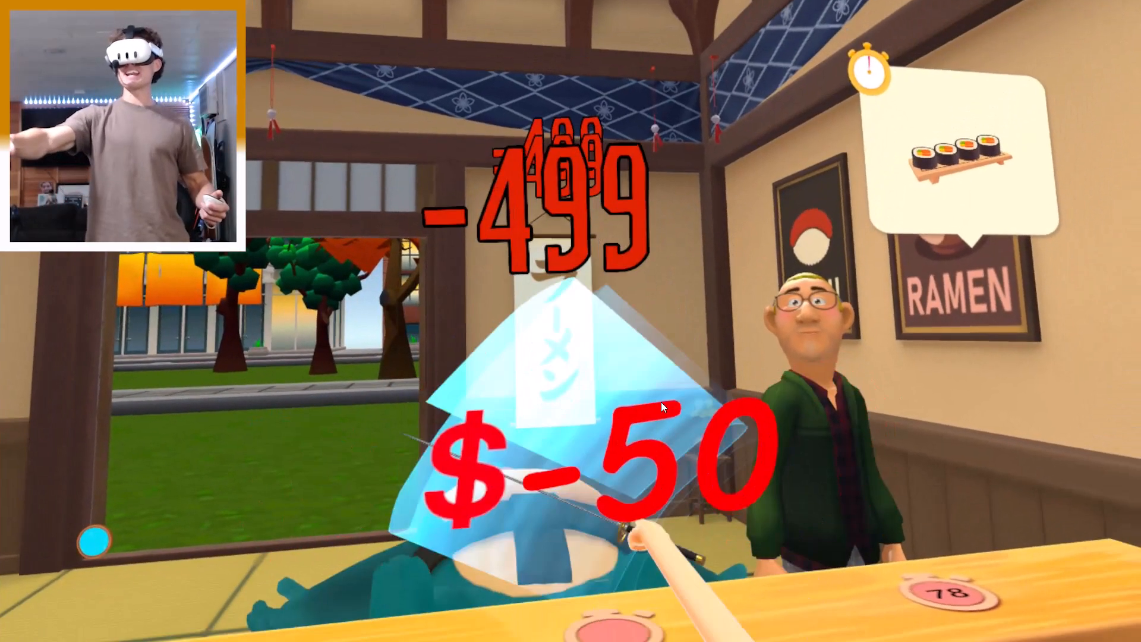
key("f")
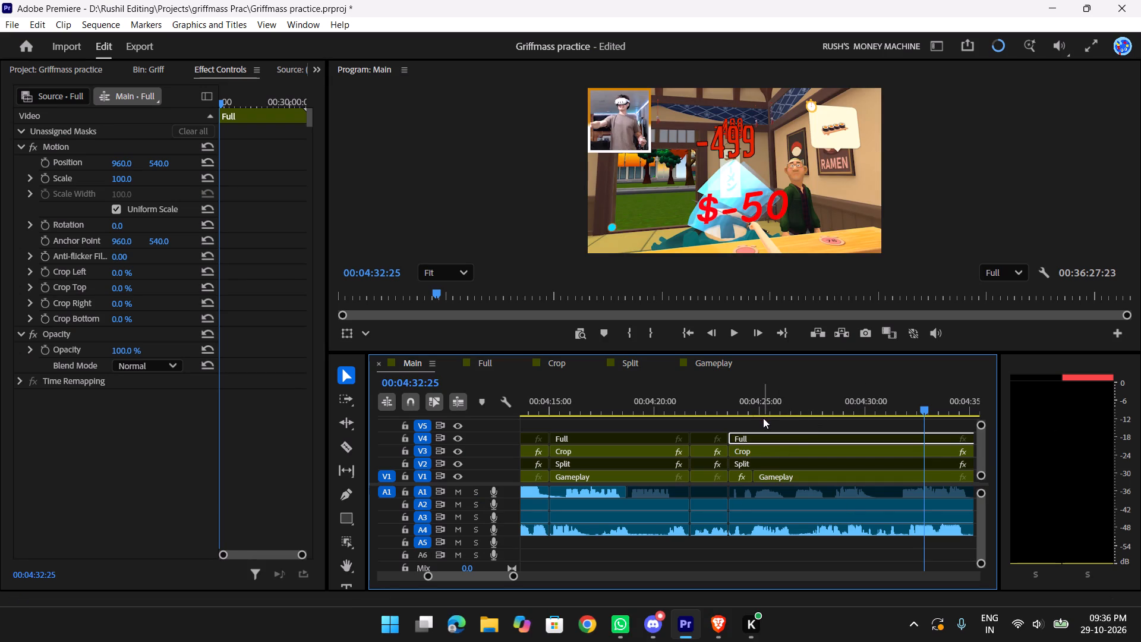
Undo the zoom and reposition on the short Gameplay segment, along with its V1-only cut at 00:04:24:21.
key("ctrl+z")
key("ctrl+z")
key("ctrl+z")
key("ctrl+z")
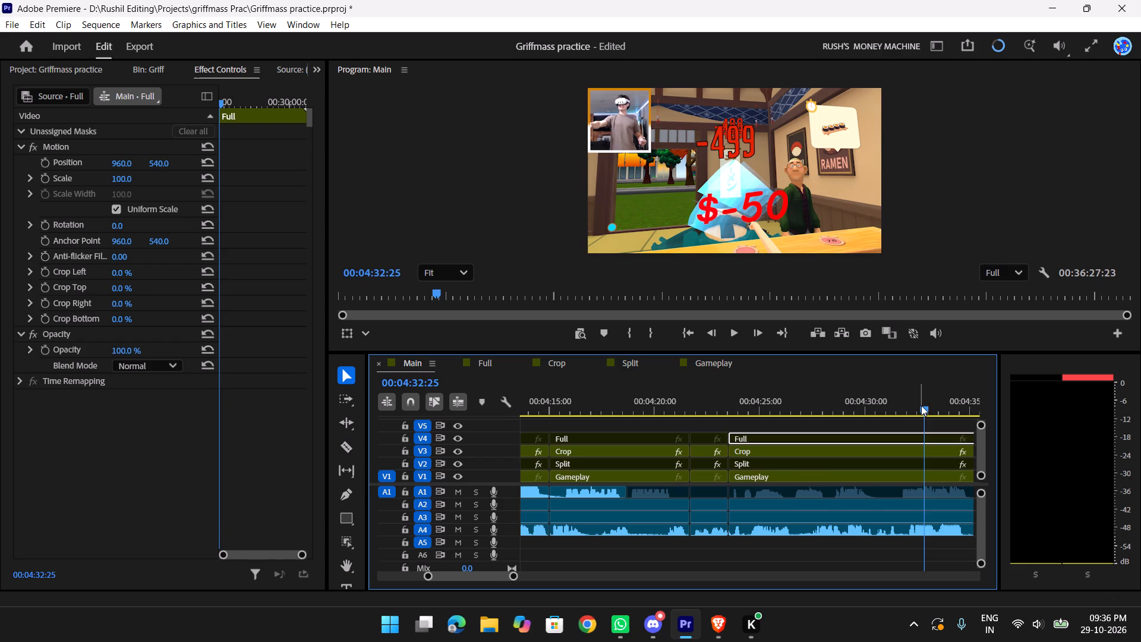
Cut the clips on all tracks of the Main sequence at 00:04:24:21, after the customer's reaction to the hit.
left_click_drag(882, 404, 688, 413)
key("space")
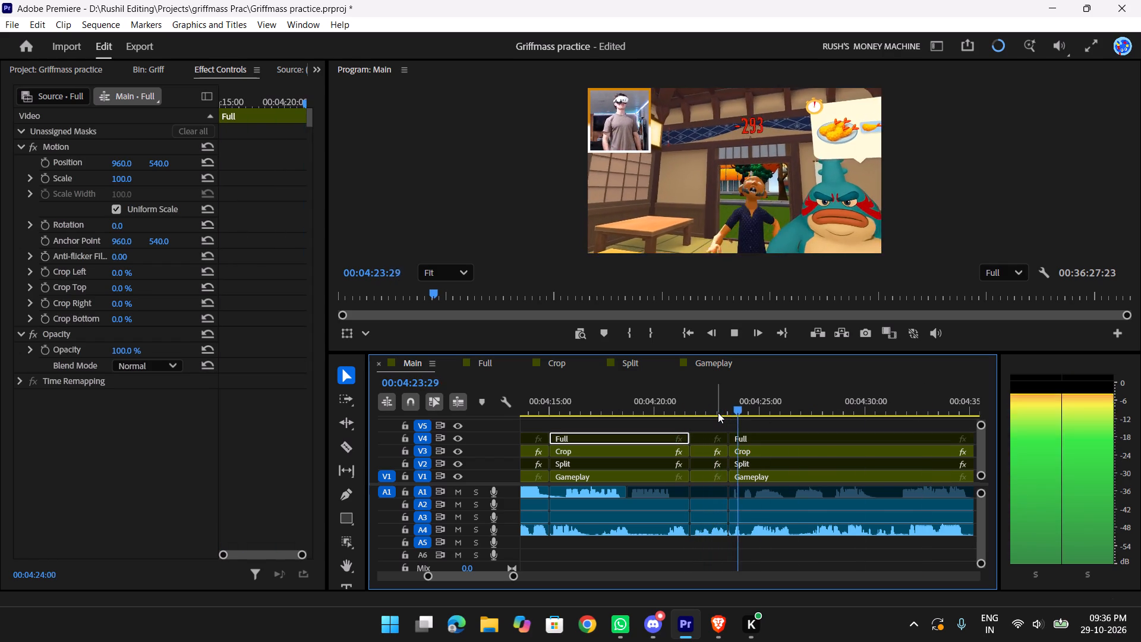
key("space")
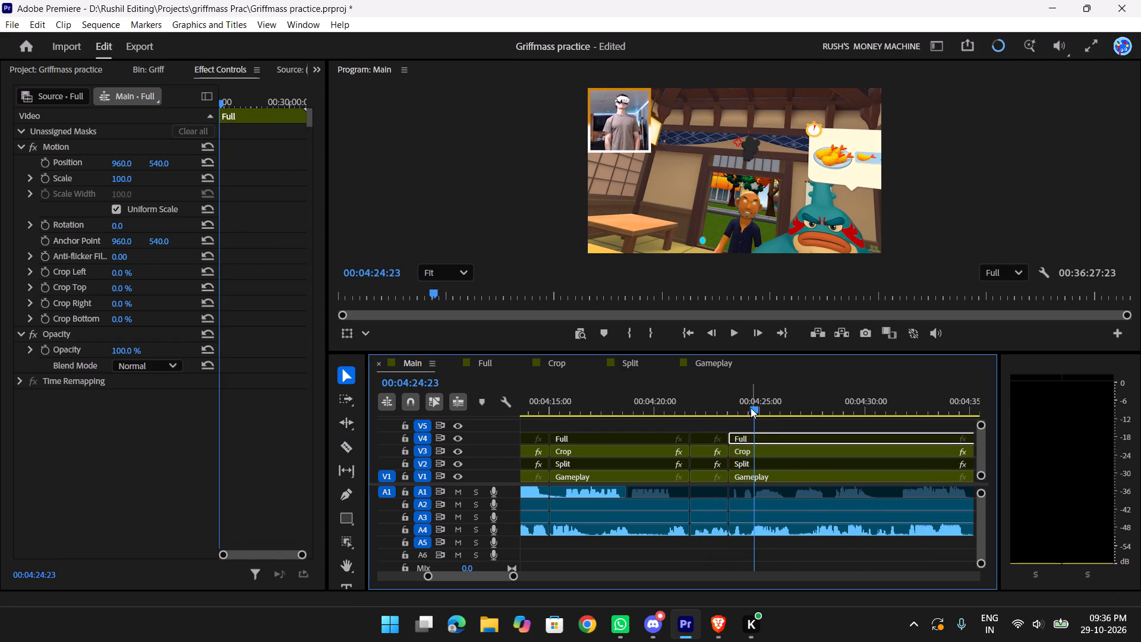
key("Left")
key("Left")
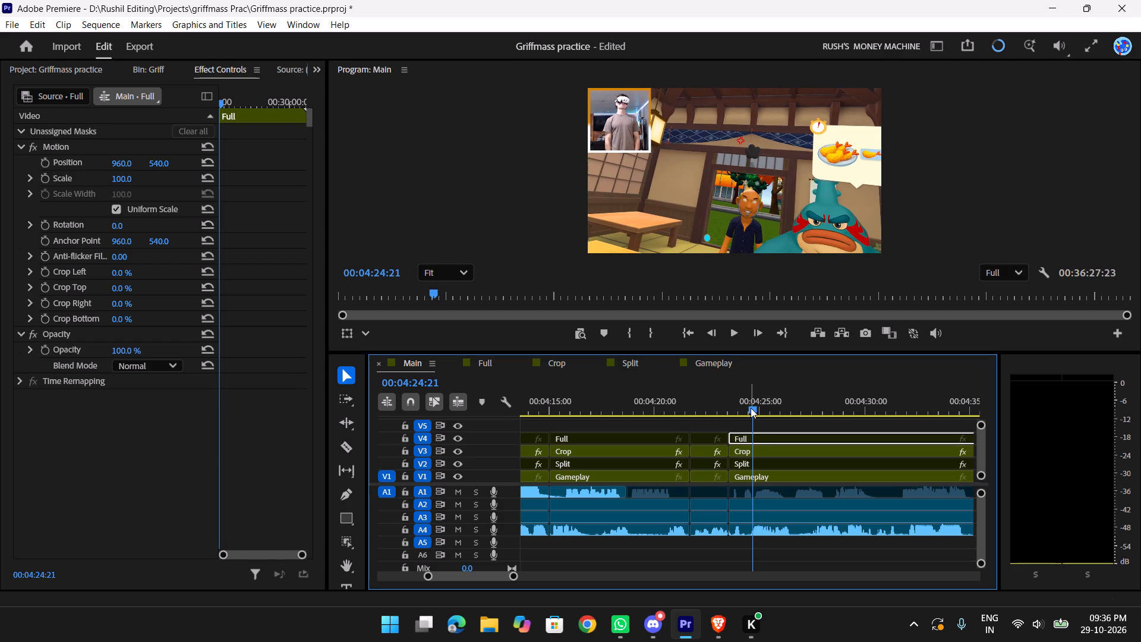
left_click(813, 554)
key("w")
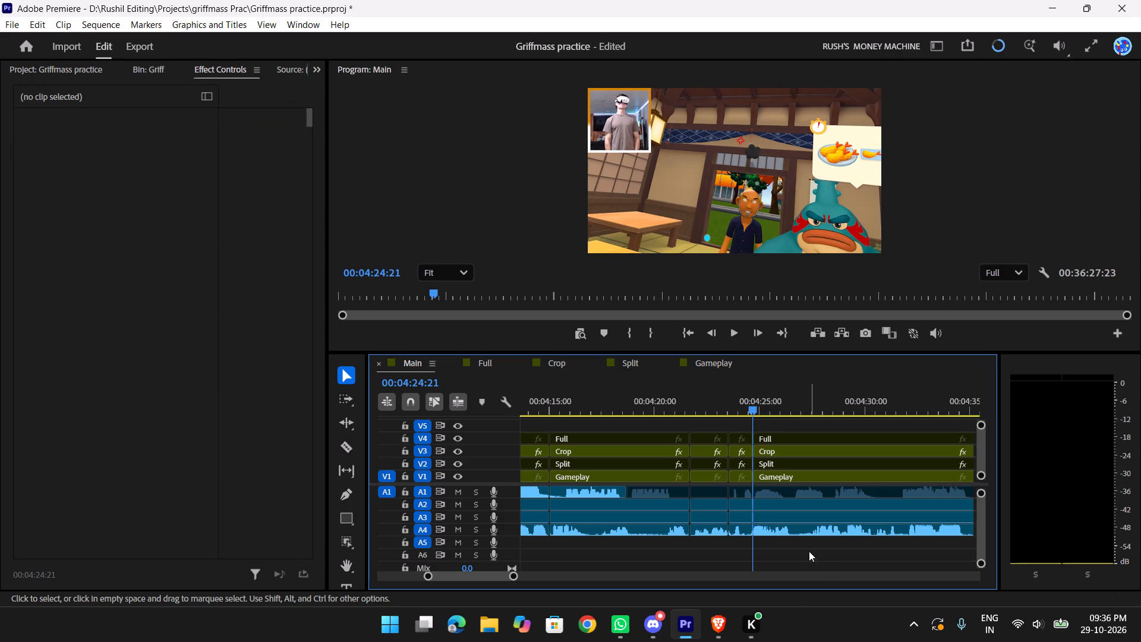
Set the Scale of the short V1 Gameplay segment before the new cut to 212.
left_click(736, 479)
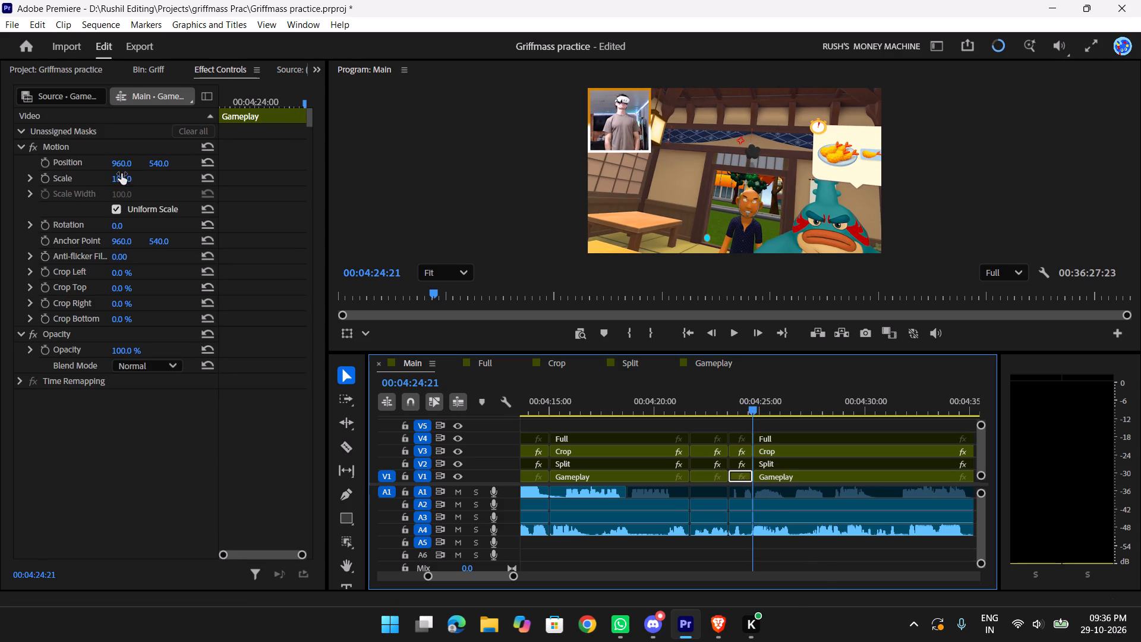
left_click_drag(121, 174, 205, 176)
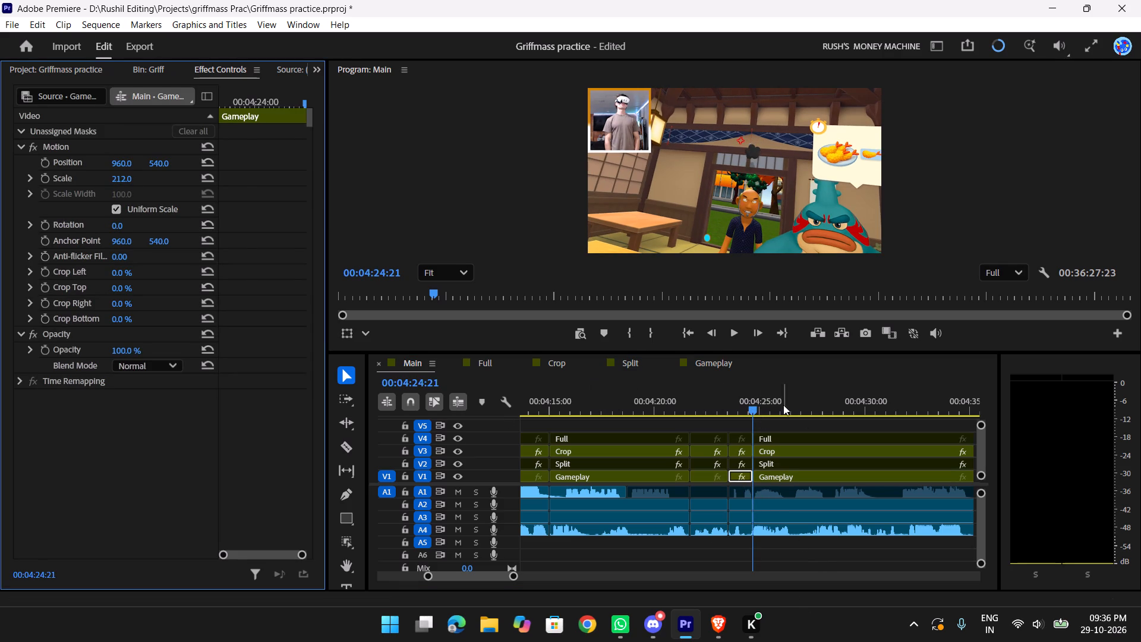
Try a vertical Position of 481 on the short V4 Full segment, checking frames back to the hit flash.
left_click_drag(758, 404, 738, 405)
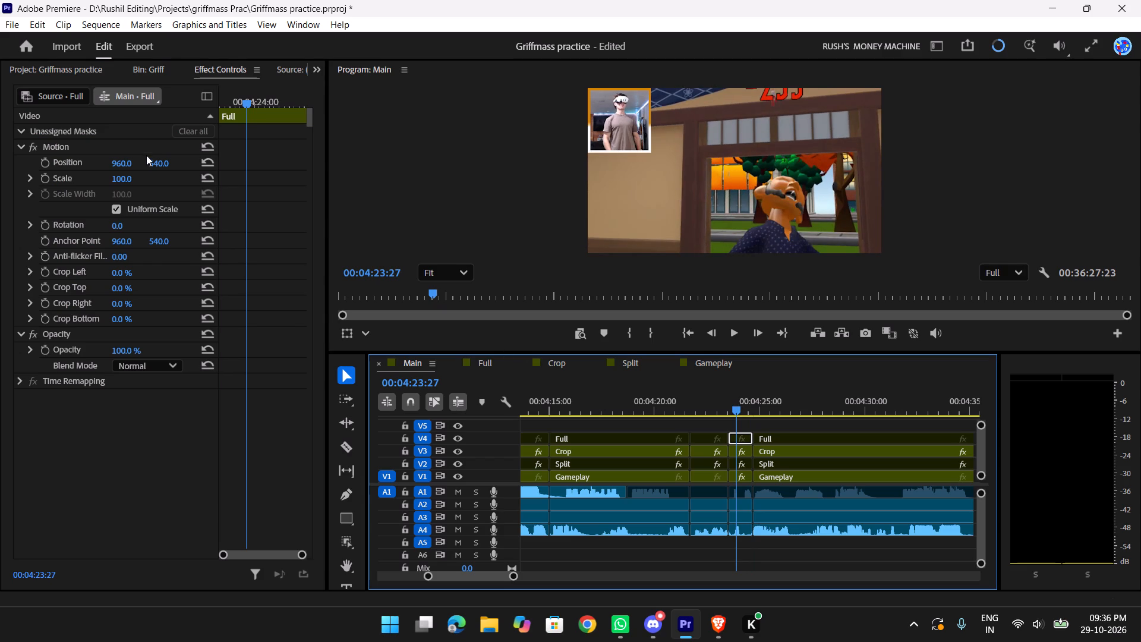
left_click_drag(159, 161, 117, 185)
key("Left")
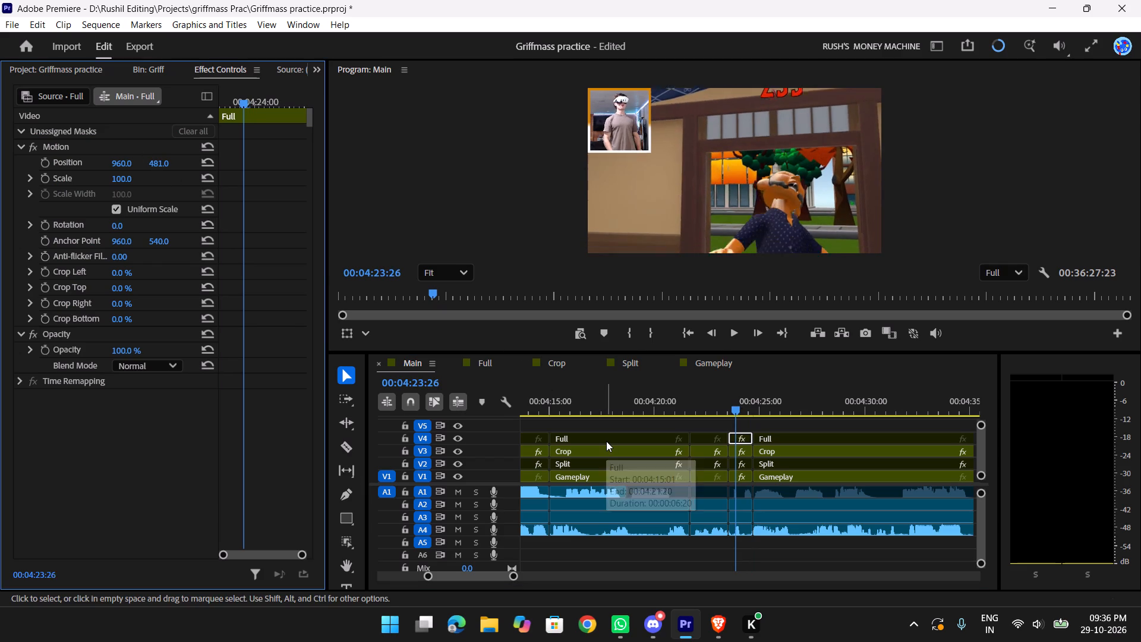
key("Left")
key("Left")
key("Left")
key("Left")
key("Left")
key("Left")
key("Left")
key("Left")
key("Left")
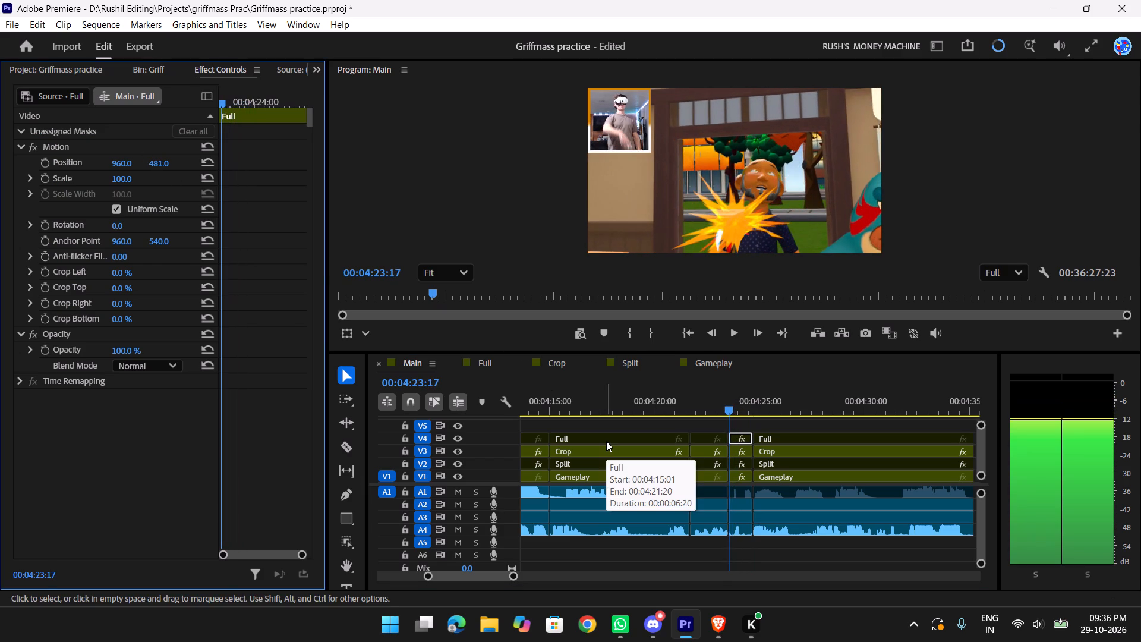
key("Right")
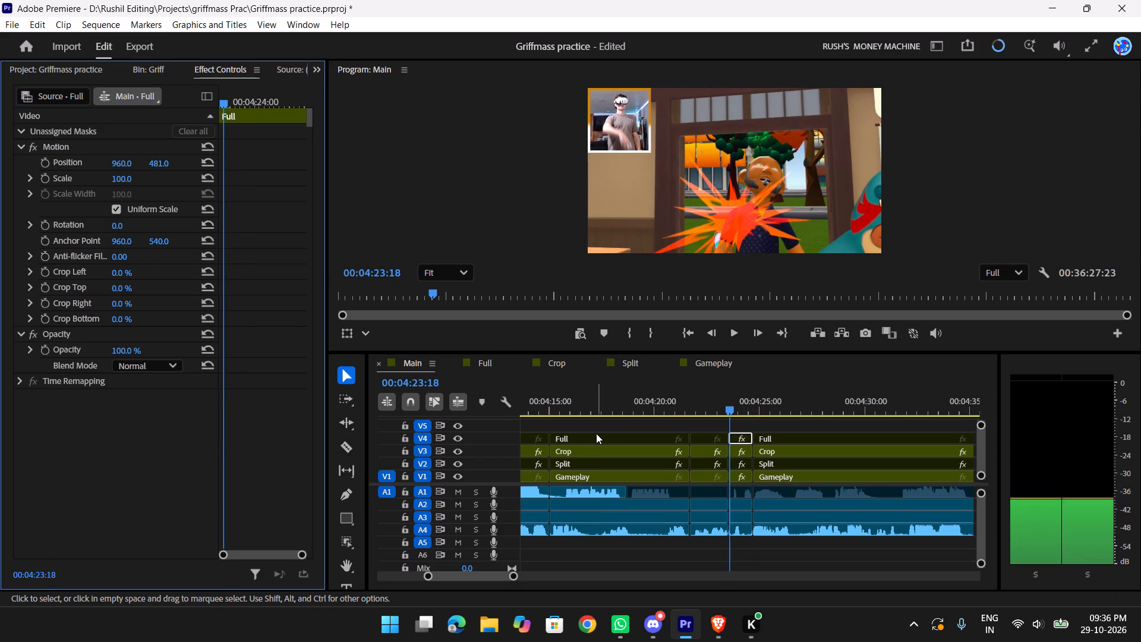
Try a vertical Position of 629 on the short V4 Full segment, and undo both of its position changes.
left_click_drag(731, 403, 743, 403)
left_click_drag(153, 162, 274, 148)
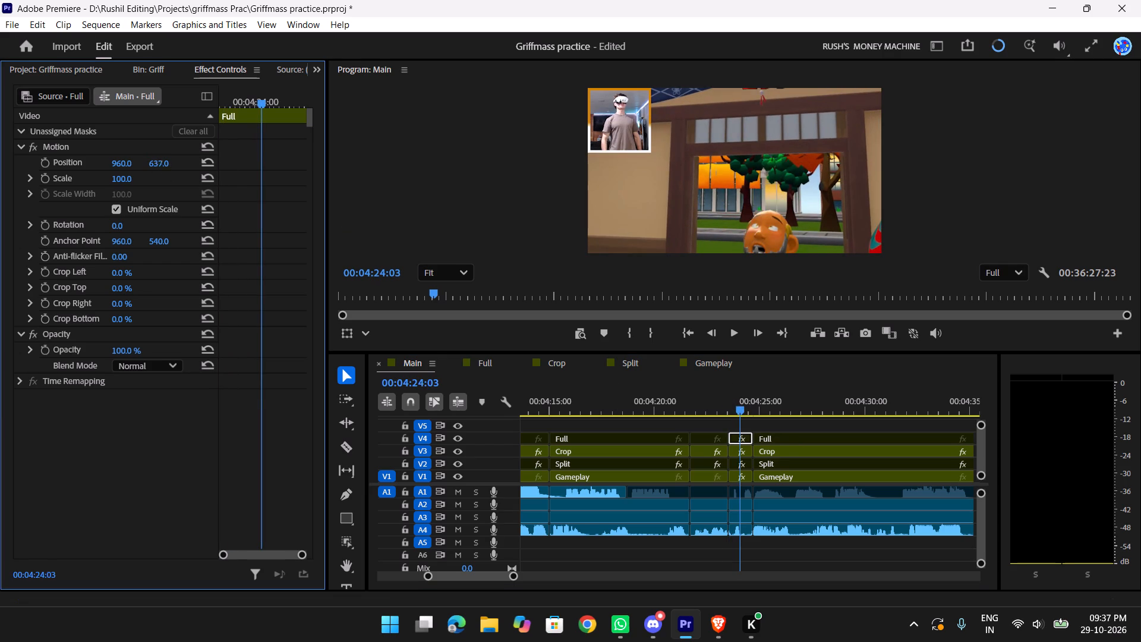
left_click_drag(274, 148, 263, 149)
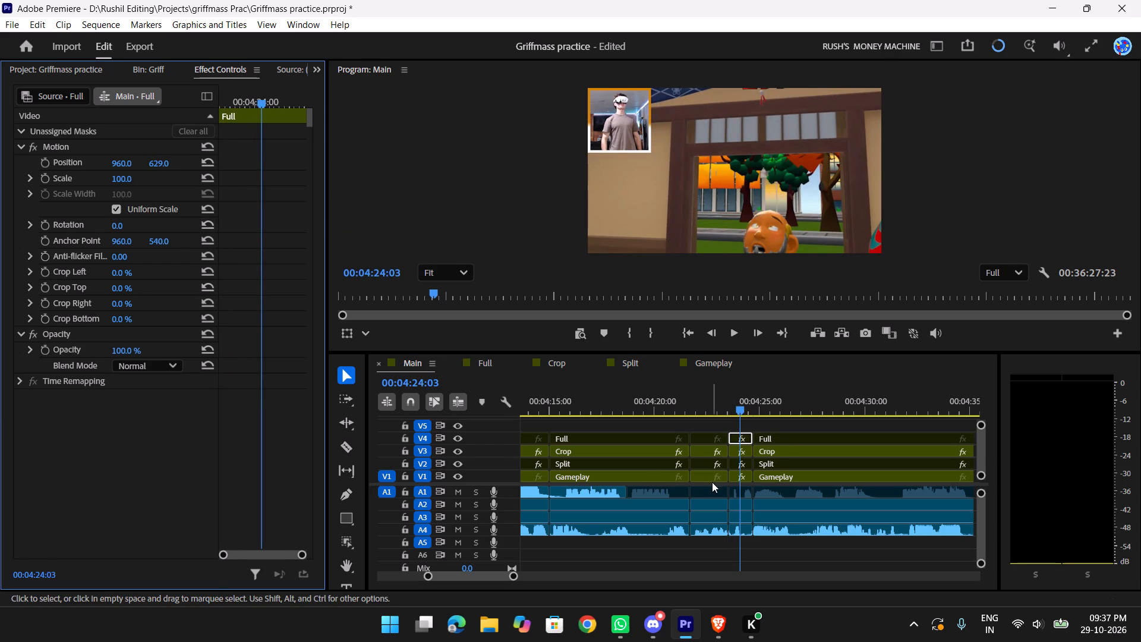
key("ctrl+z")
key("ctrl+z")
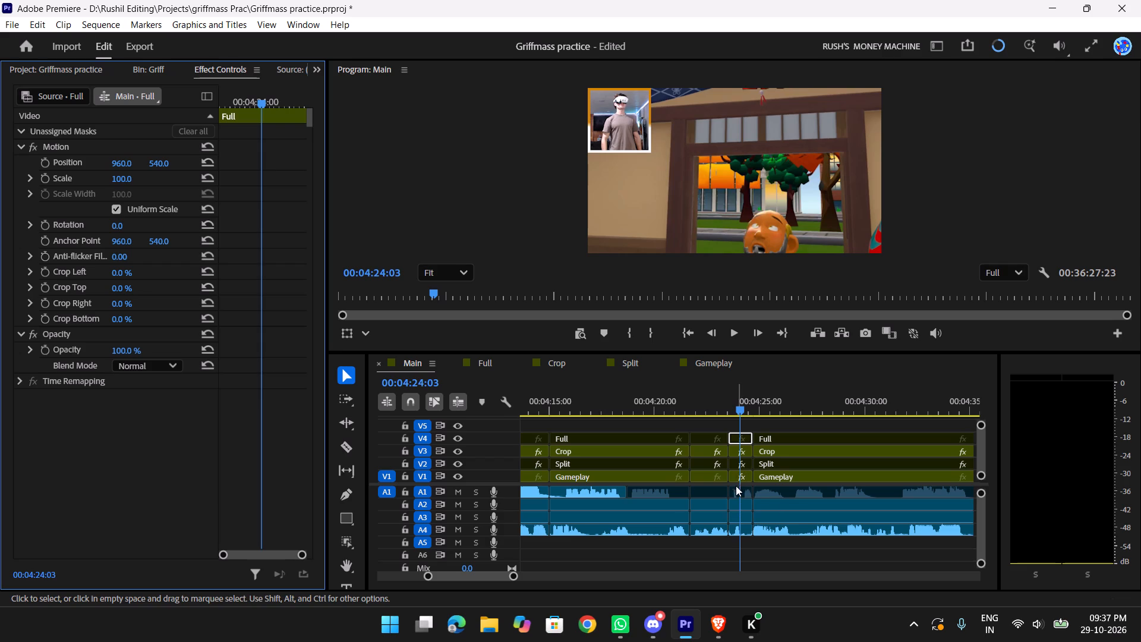
Zoom the short V1 Gameplay segment in on the customer, with Scale 260 and Position 747, -171.
left_click(735, 477)
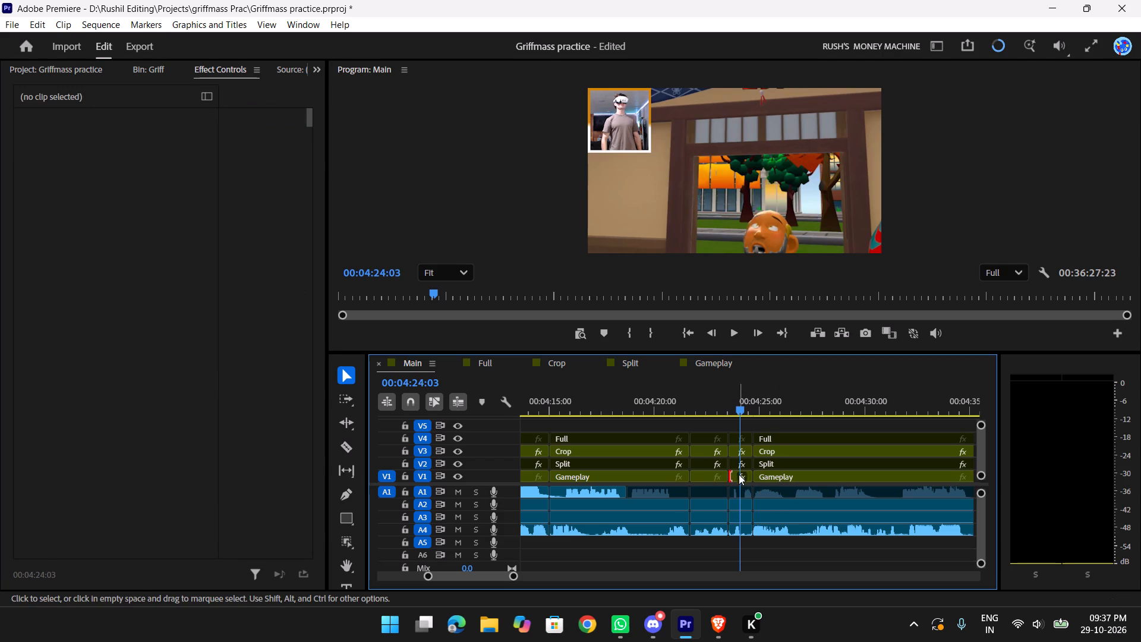
key("t")
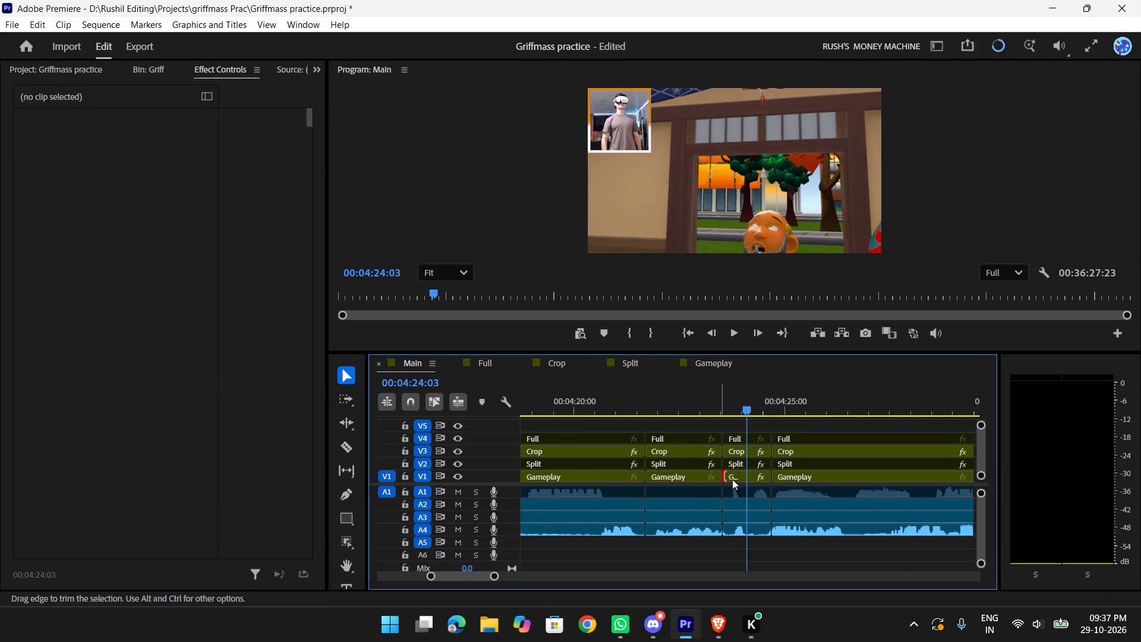
left_click(739, 477)
left_click_drag(165, 165, 94, 181)
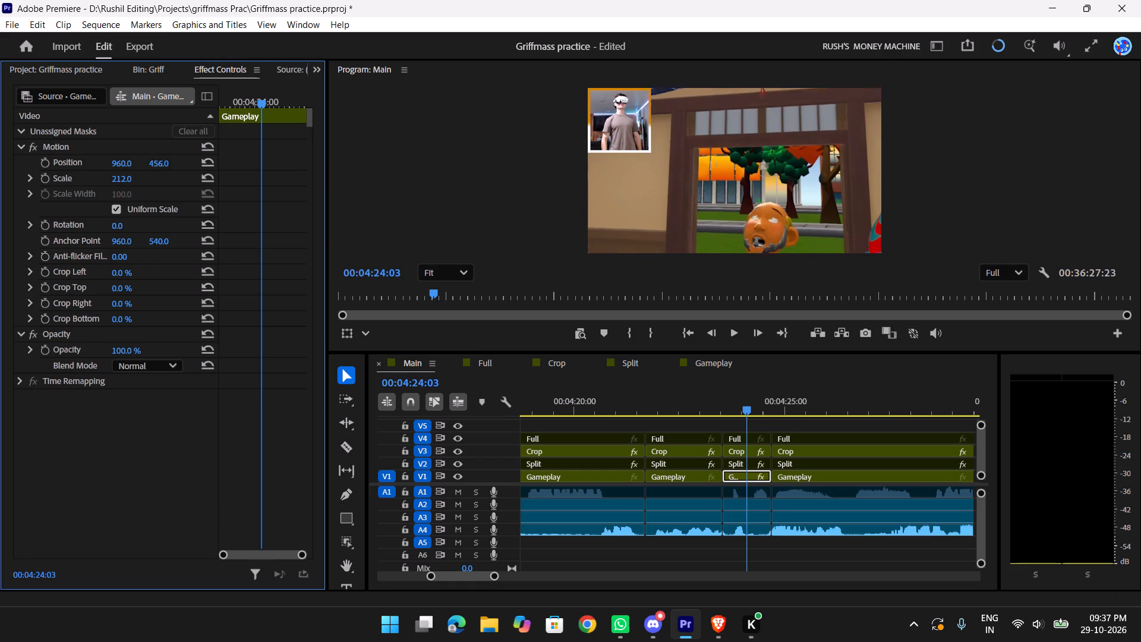
left_click_drag(94, 181, 62, 222)
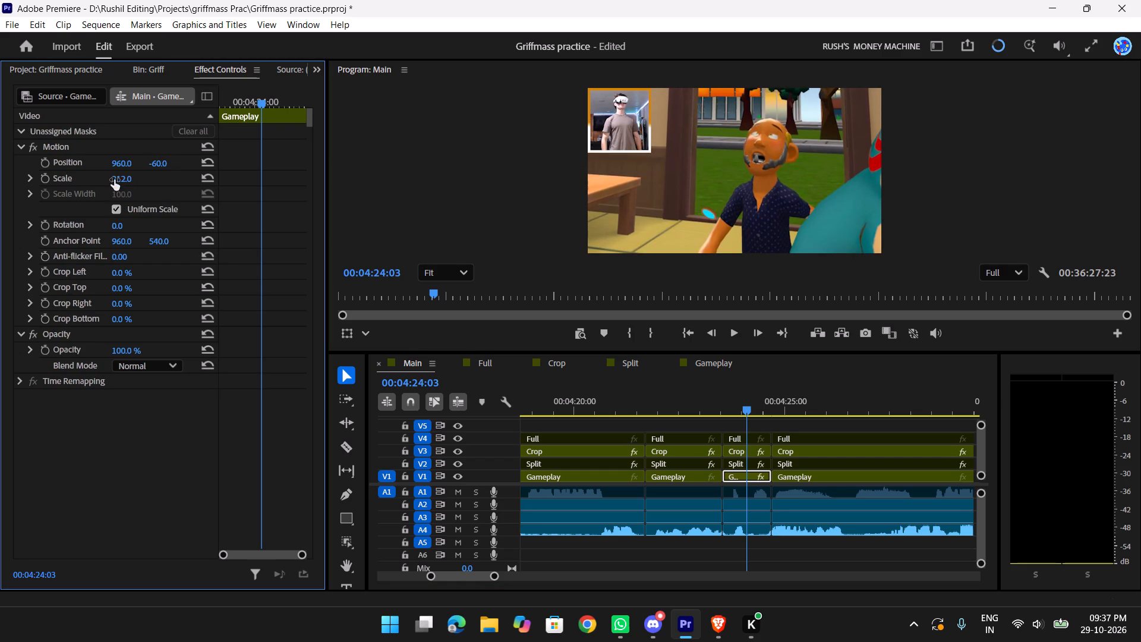
left_click_drag(115, 179, 151, 180)
left_click_drag(161, 163, 80, 197)
left_click_drag(119, 164, 103, 169)
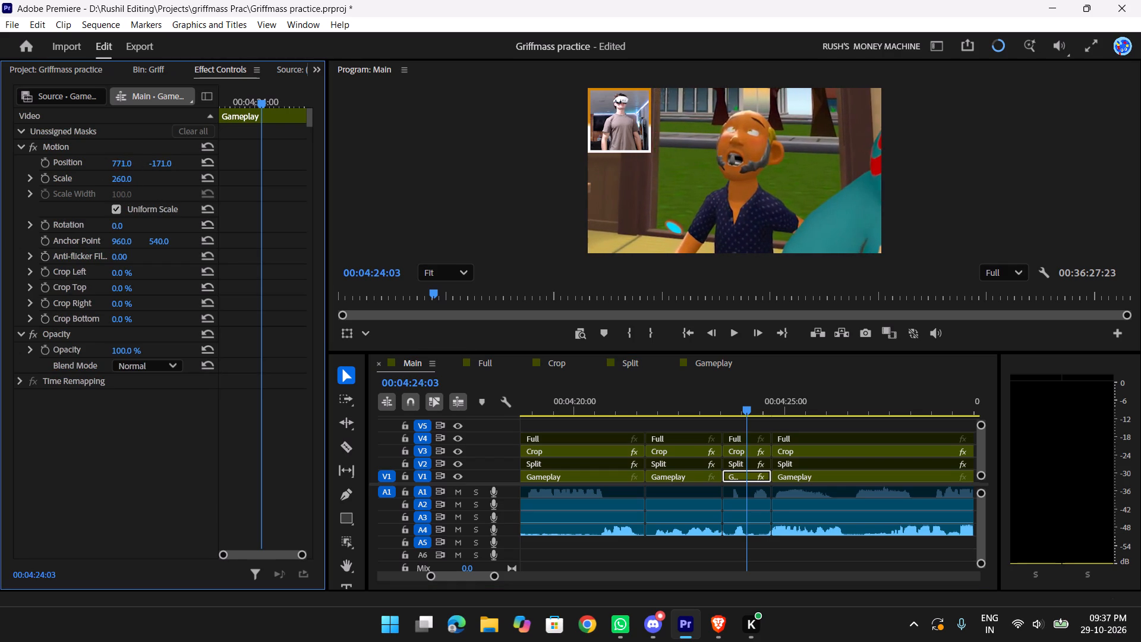
left_click_drag(103, 169, 103, 169)
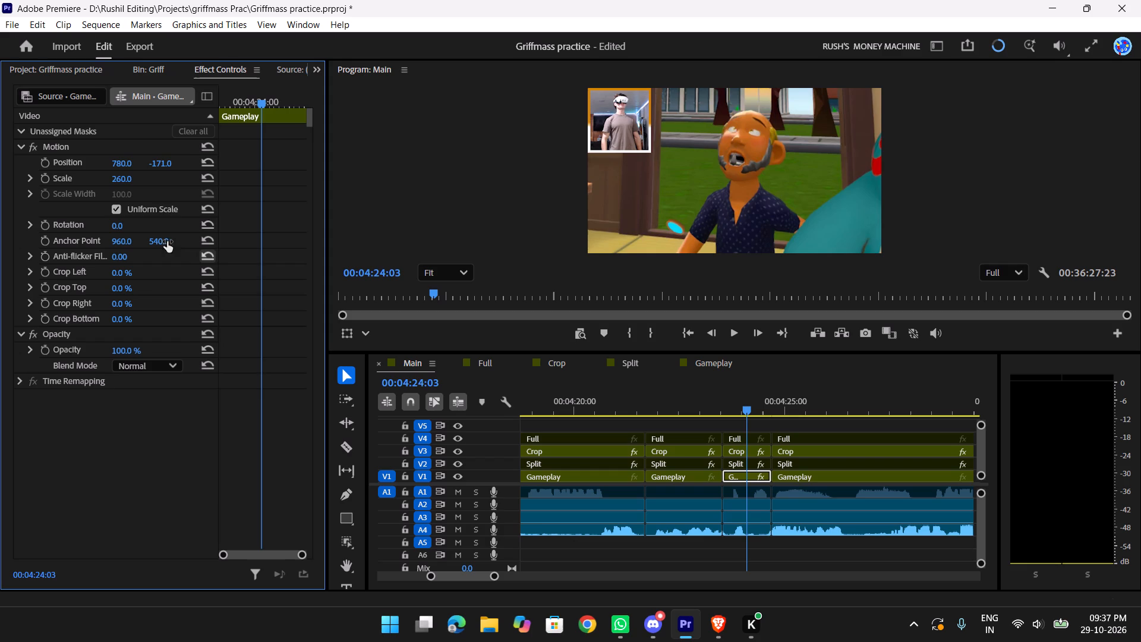
left_click_drag(121, 162, 99, 170)
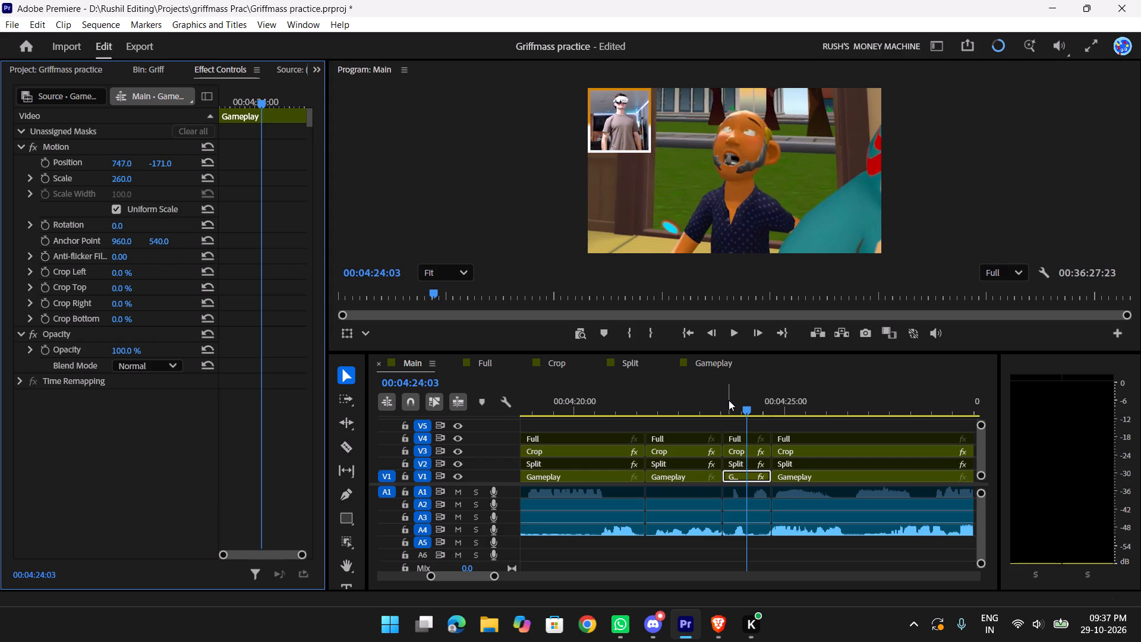
Play back the zoomed customer segment from about 00:04:22 and save the project.
left_click_drag(739, 399, 682, 399)
key("space")
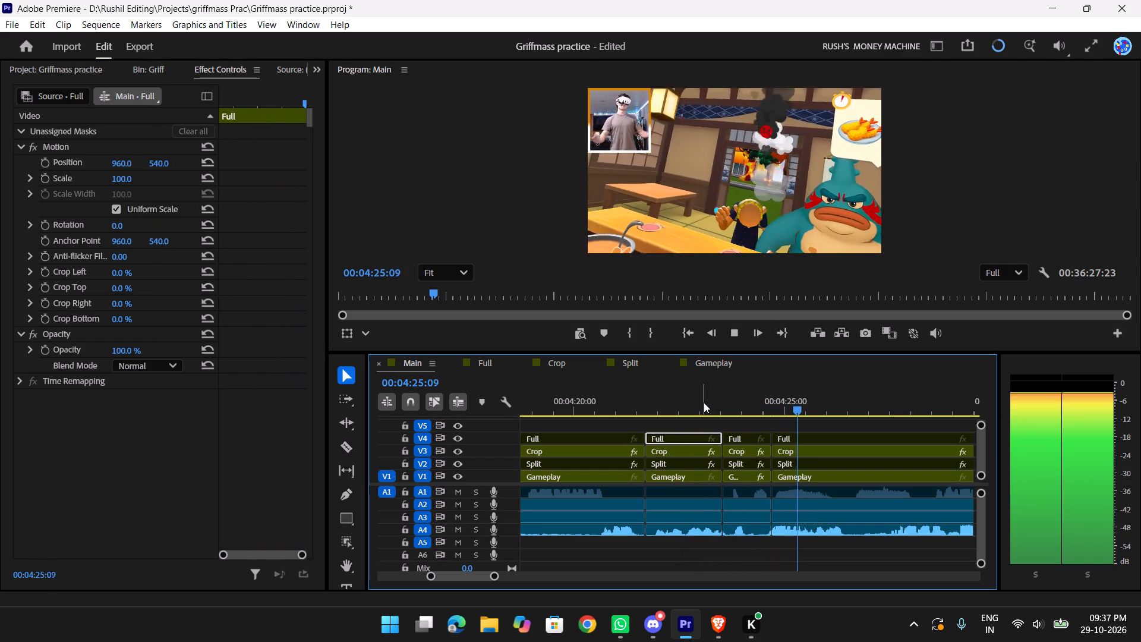
key("space")
key("ctrl+s")
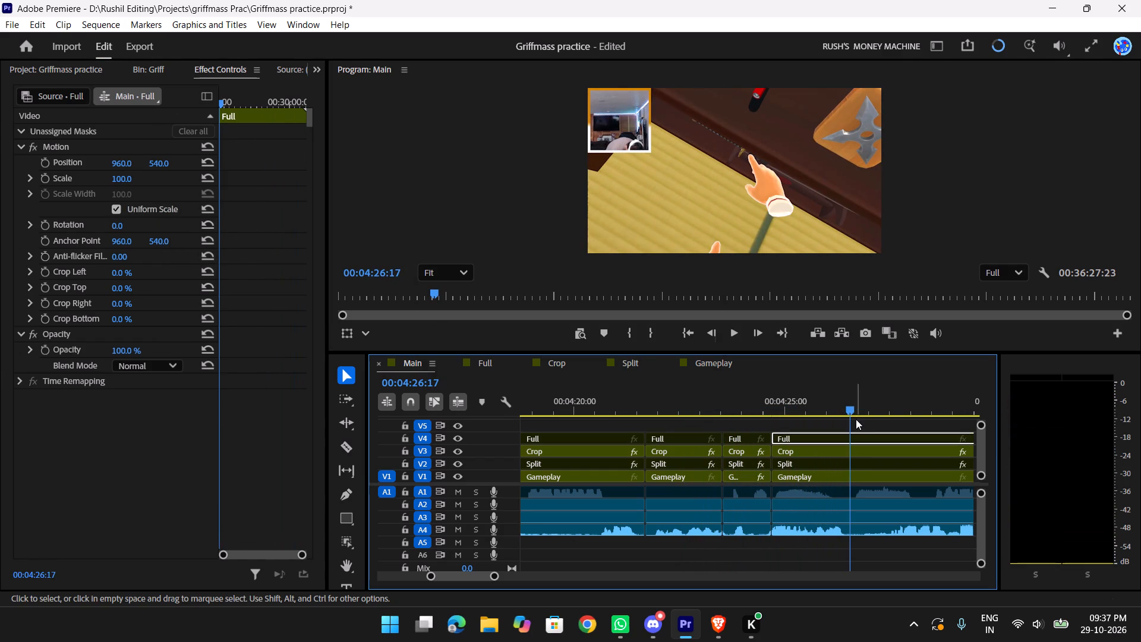
Play the Main sequence from 00:04:26:17 and compare it with the reference gameplay video around 3:23.
key("space")
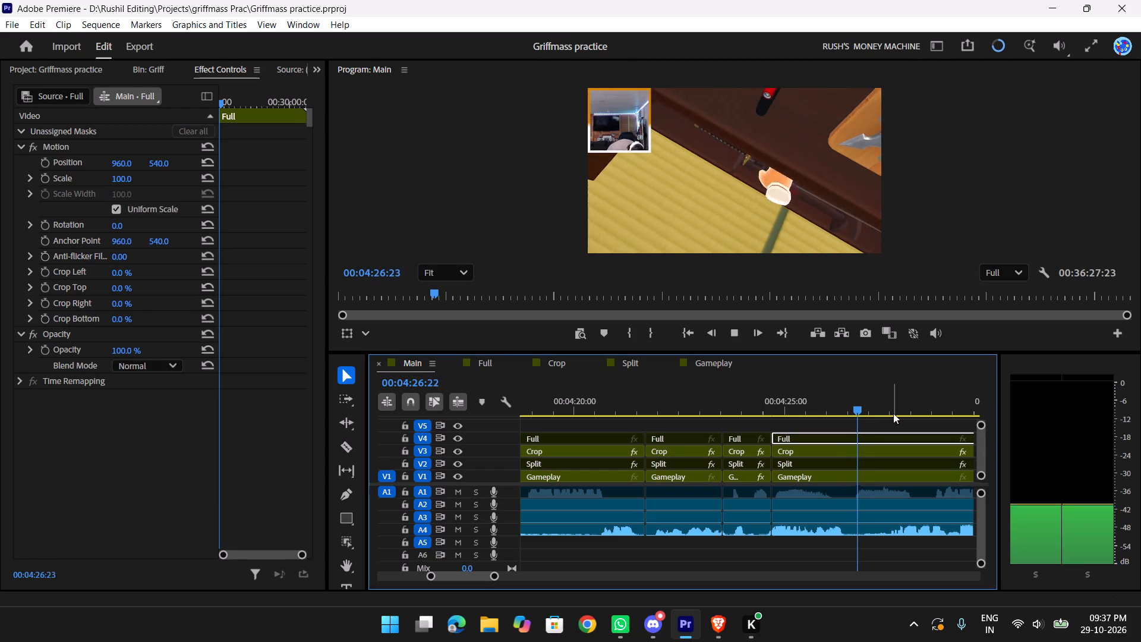
key("space")
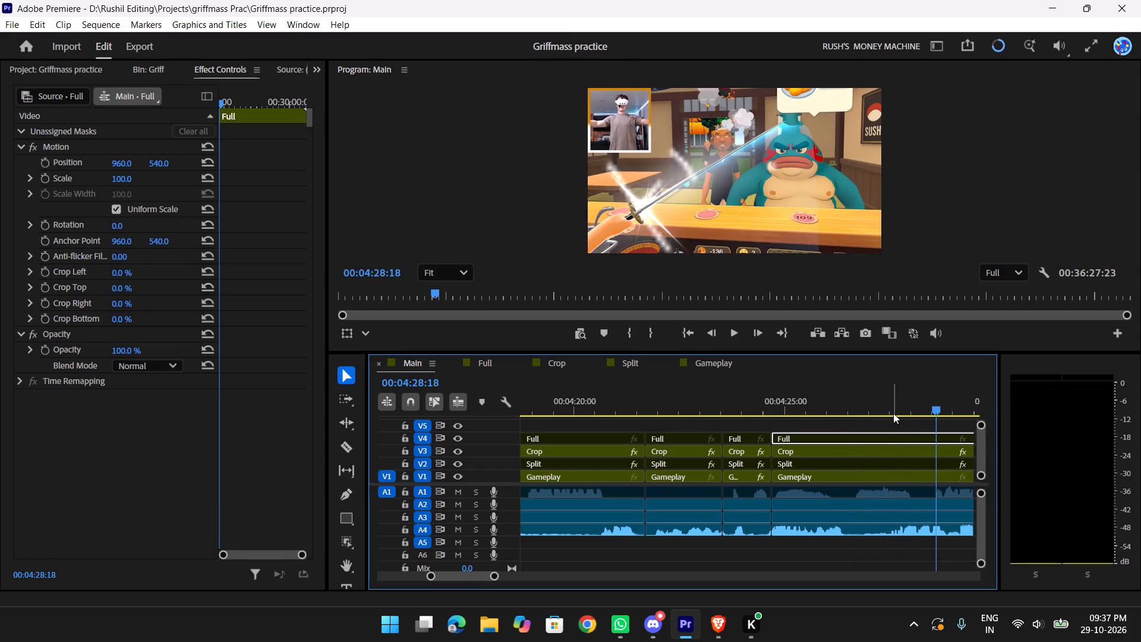
key("alt+Tab")
left_click(562, 299)
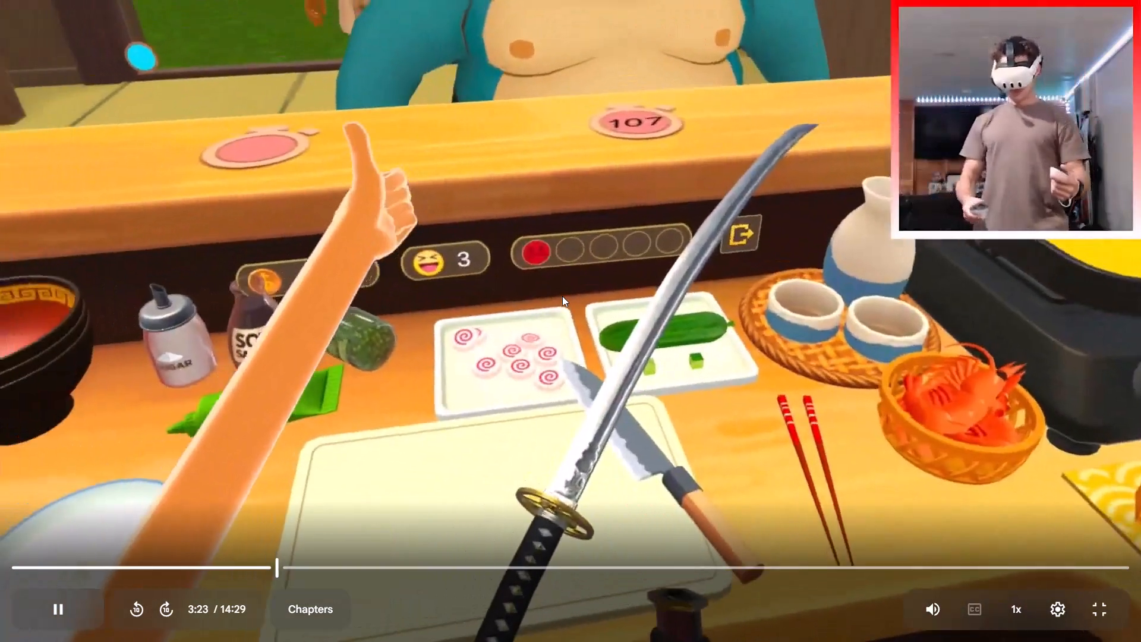
key("space")
key("alt+Tab")
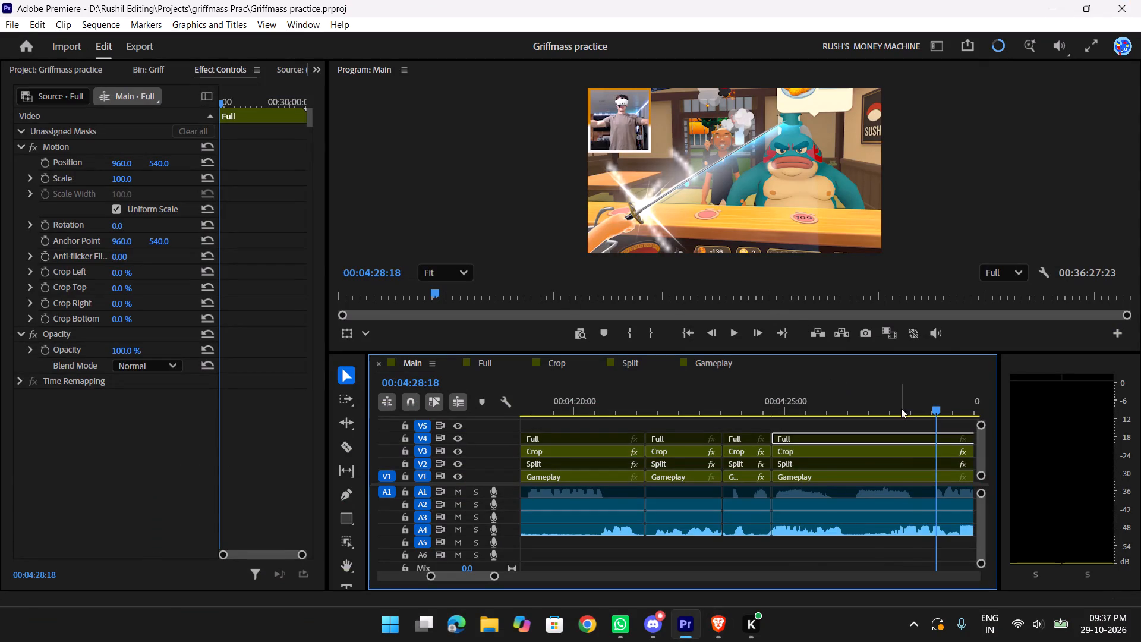
Play the Main sequence from about 00:04:24 and review the sword pause around 00:04:31 for a possible cut.
left_click_drag(917, 401, 748, 408)
key("space")
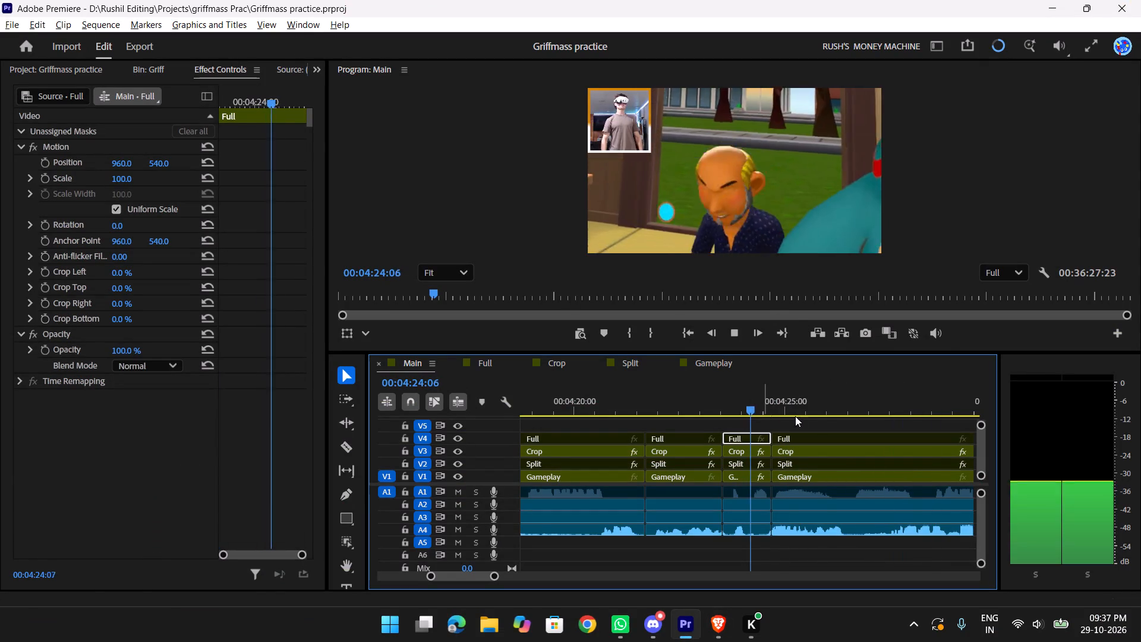
scroll(808, 421, "down", 4)
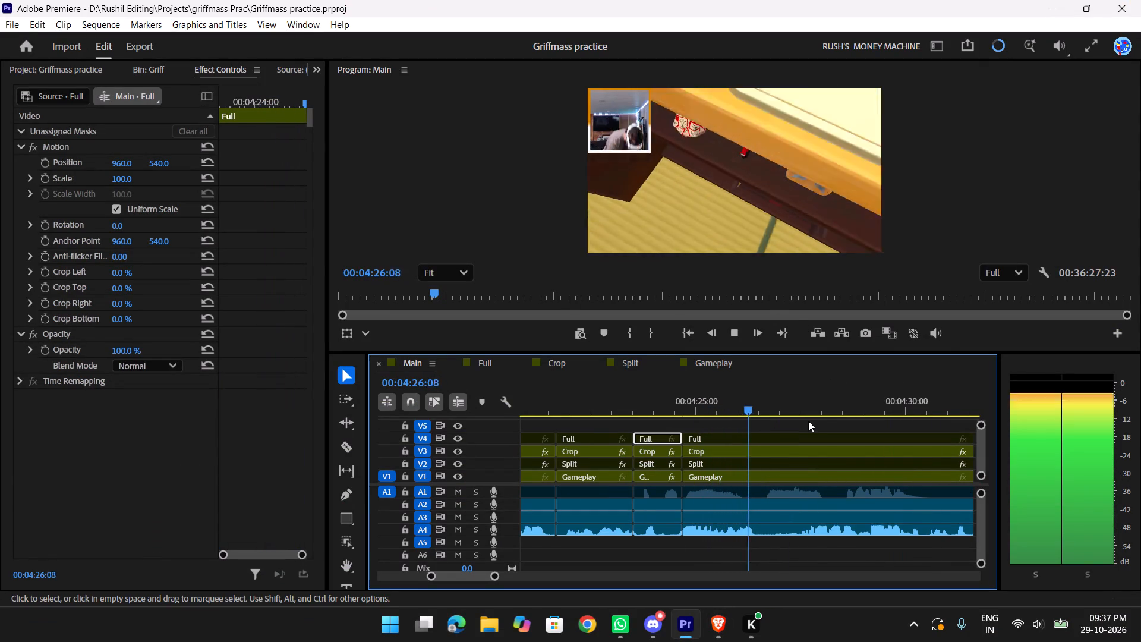
scroll(808, 421, "down", 5)
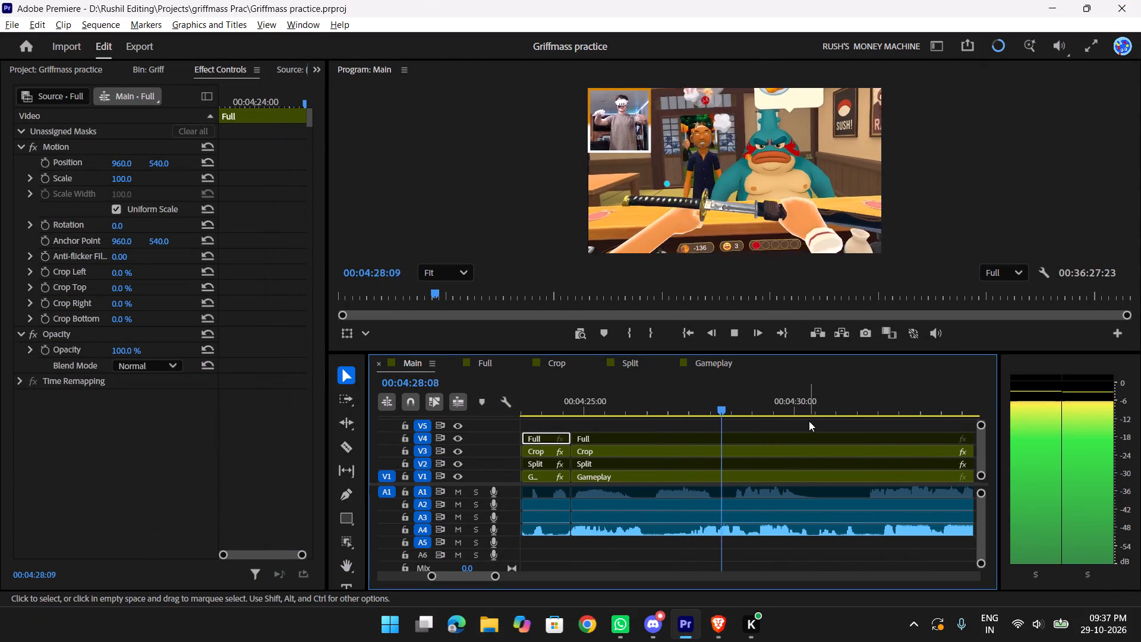
scroll(809, 421, "down", 3)
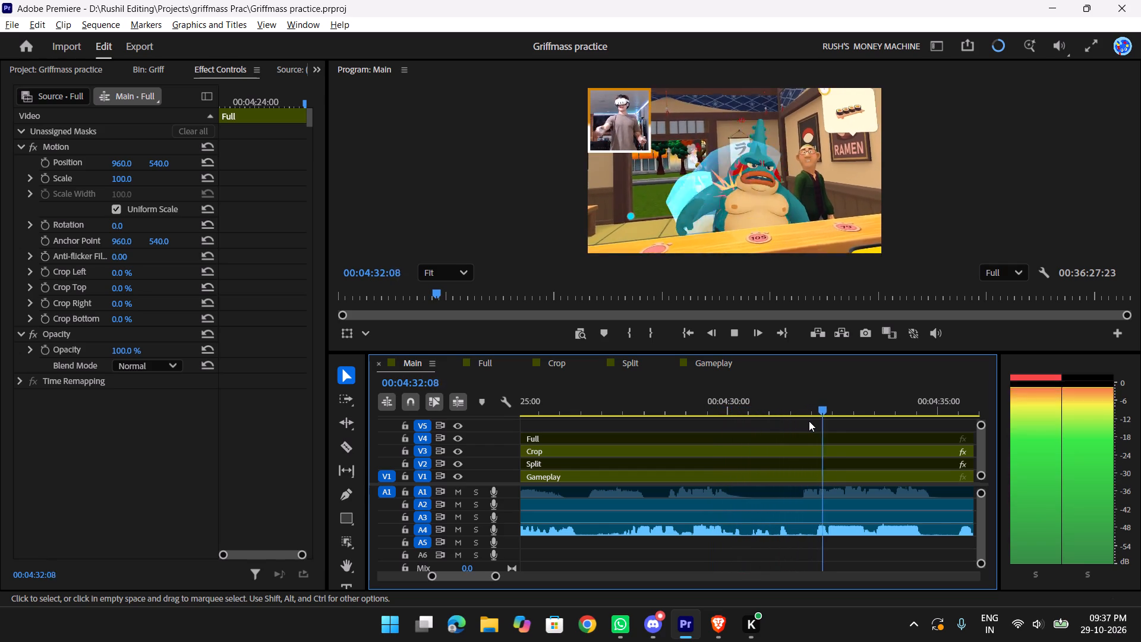
key("space")
left_click_drag(862, 405, 837, 410)
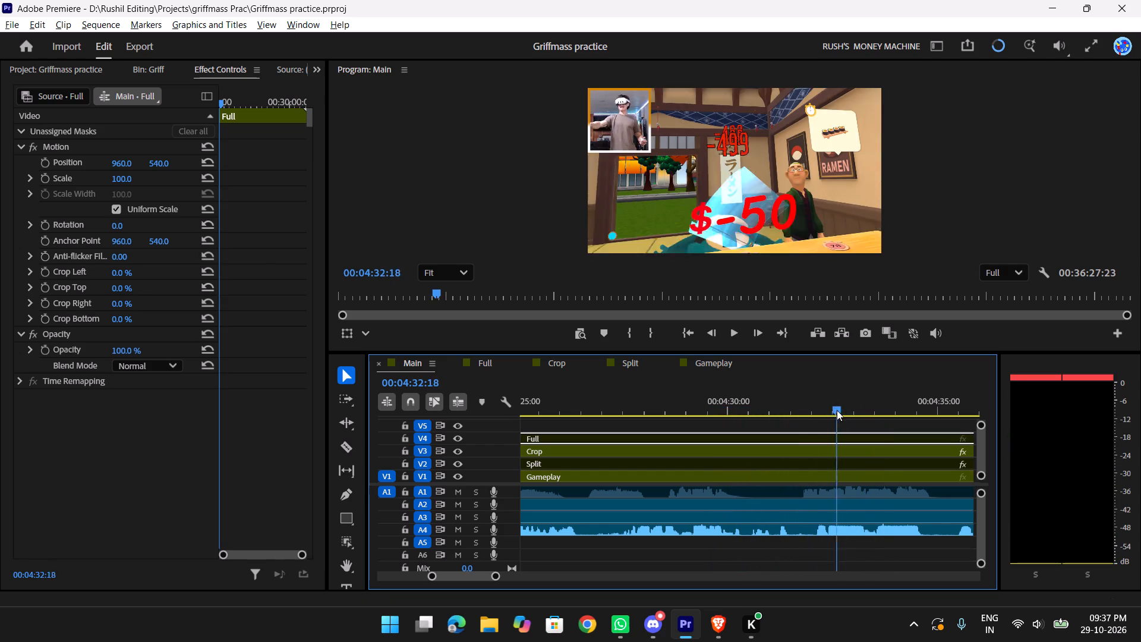
left_click_drag(837, 410, 799, 411)
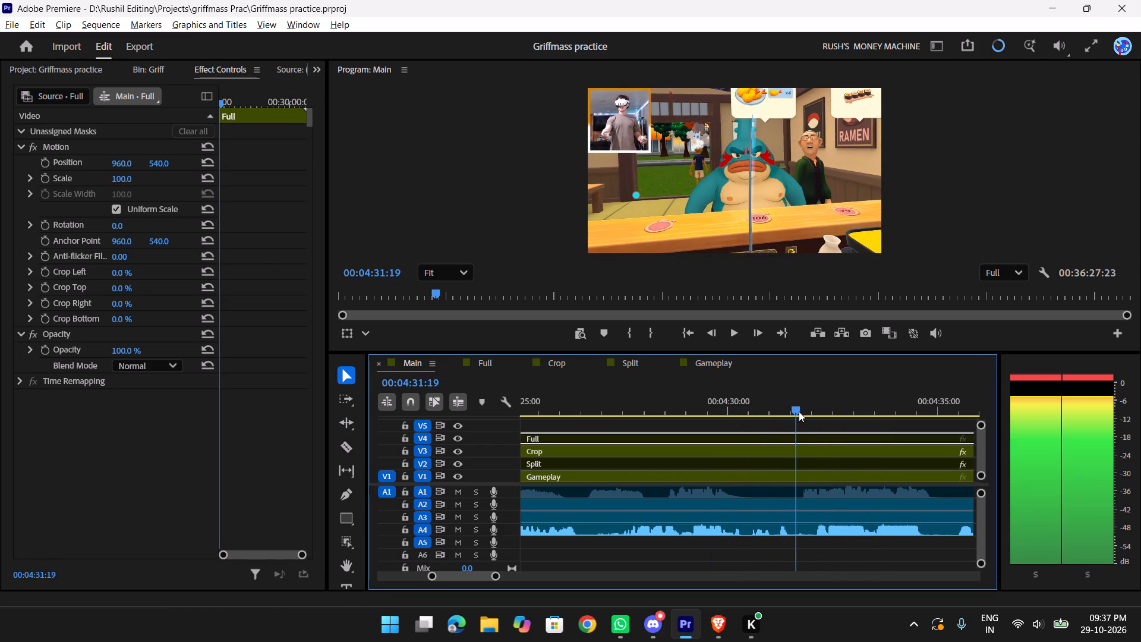
left_click_drag(799, 411, 739, 412)
key("space")
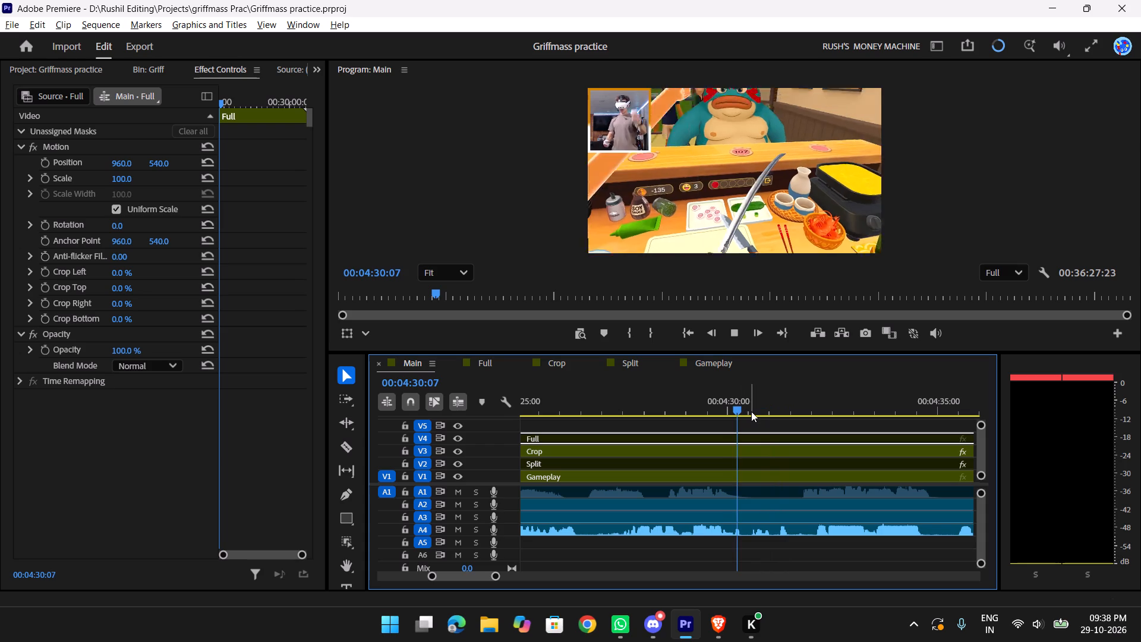
key("space")
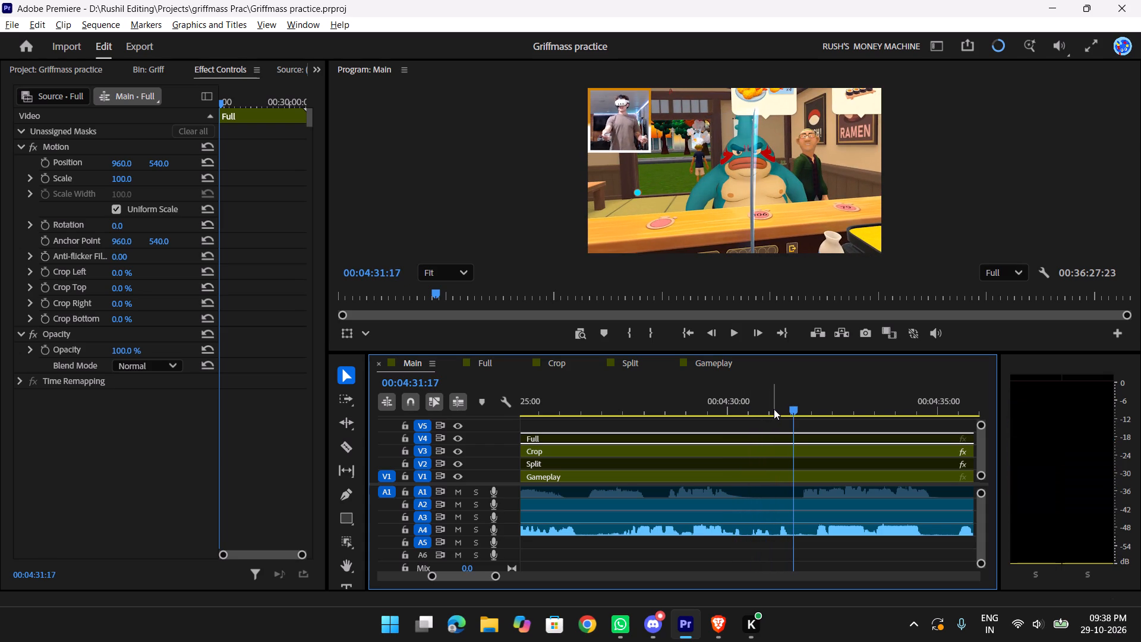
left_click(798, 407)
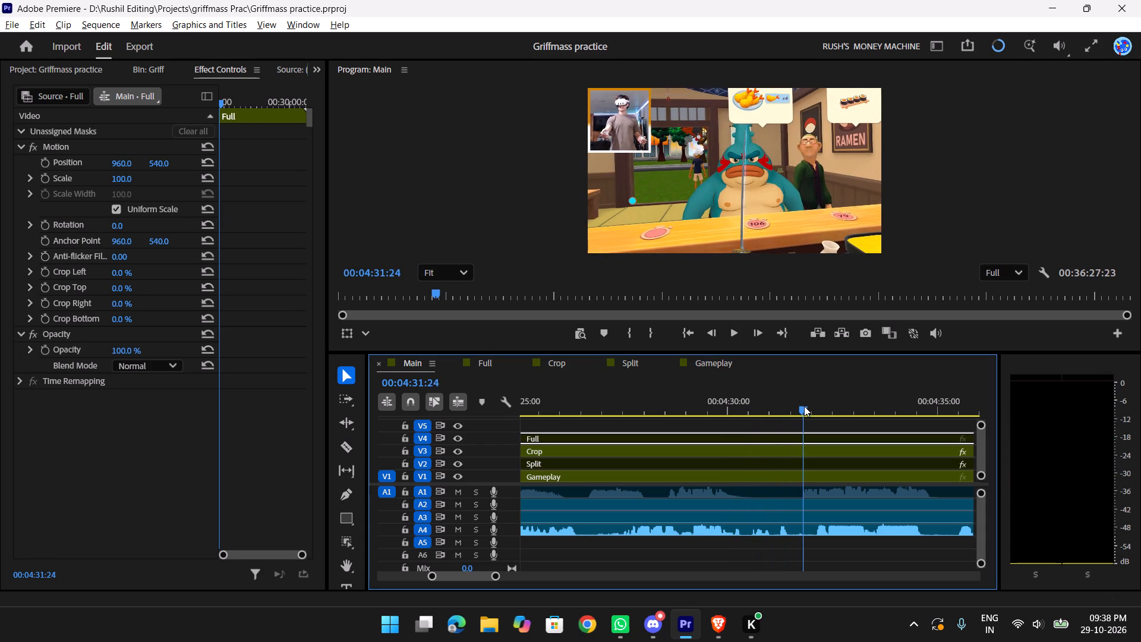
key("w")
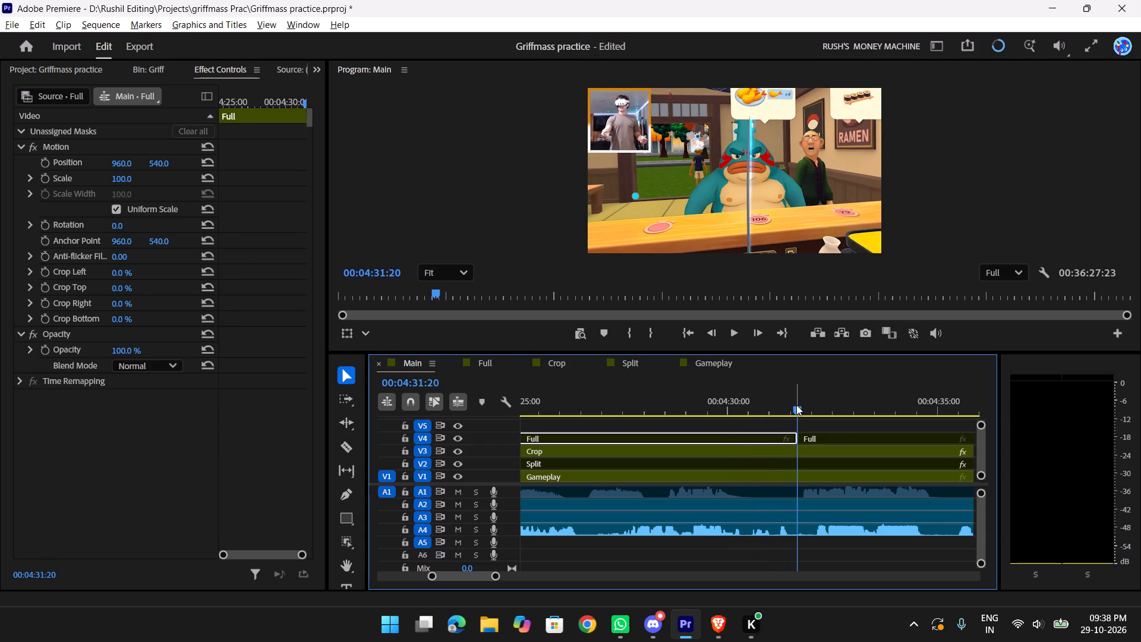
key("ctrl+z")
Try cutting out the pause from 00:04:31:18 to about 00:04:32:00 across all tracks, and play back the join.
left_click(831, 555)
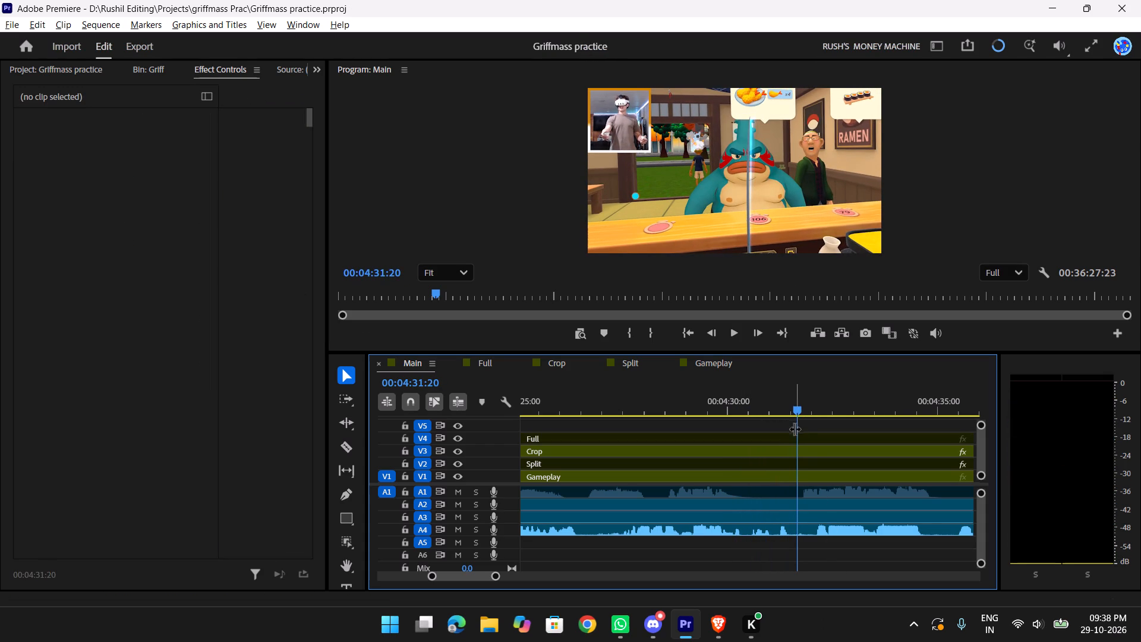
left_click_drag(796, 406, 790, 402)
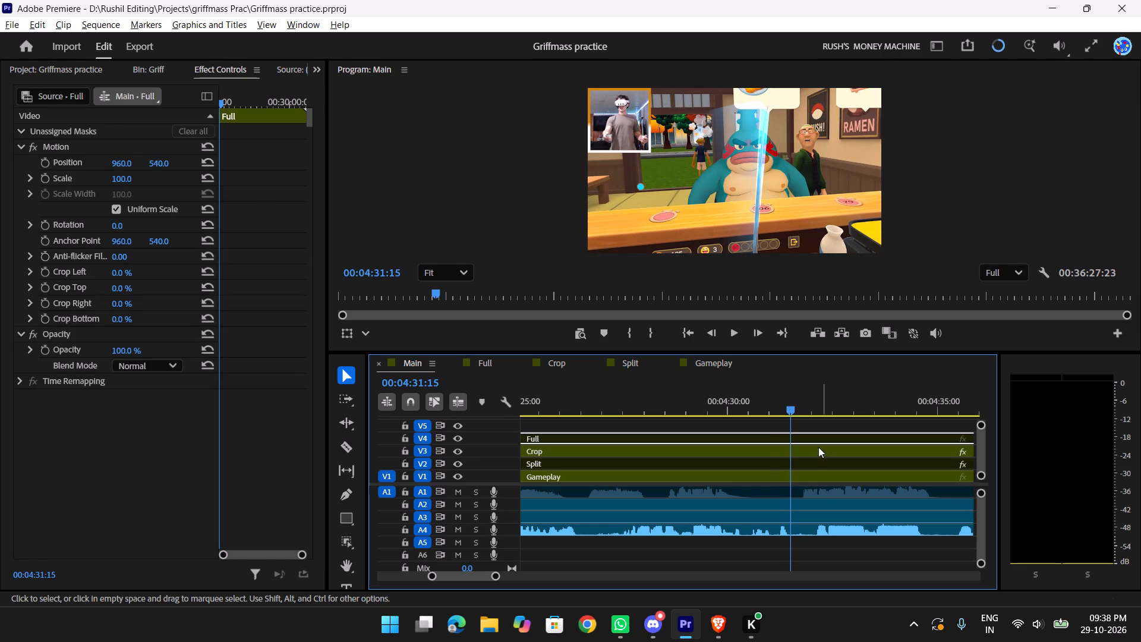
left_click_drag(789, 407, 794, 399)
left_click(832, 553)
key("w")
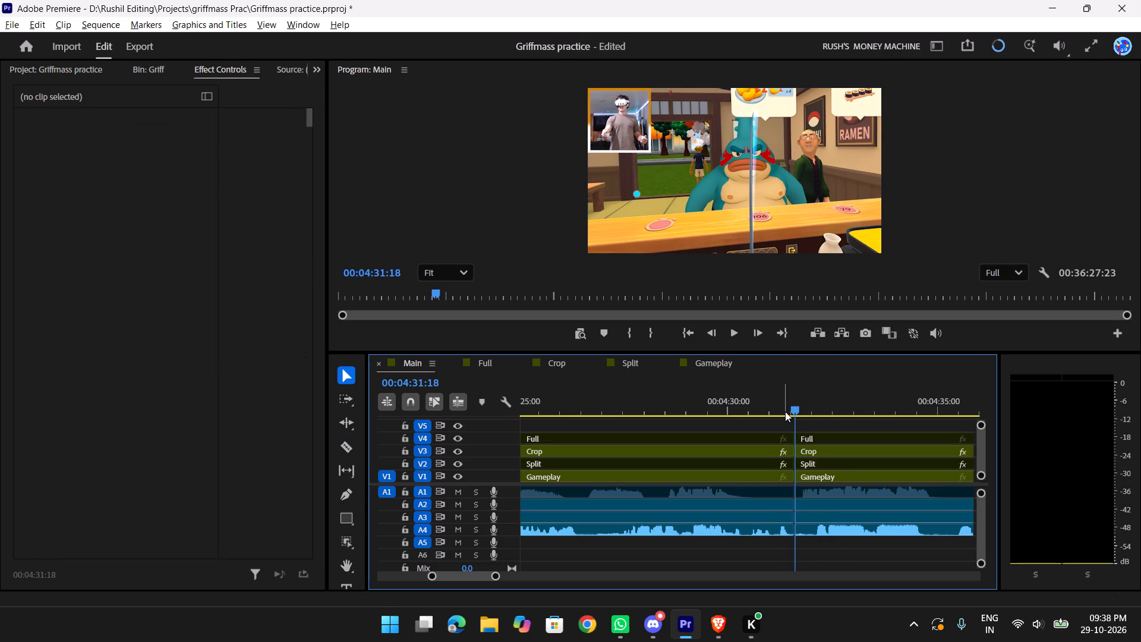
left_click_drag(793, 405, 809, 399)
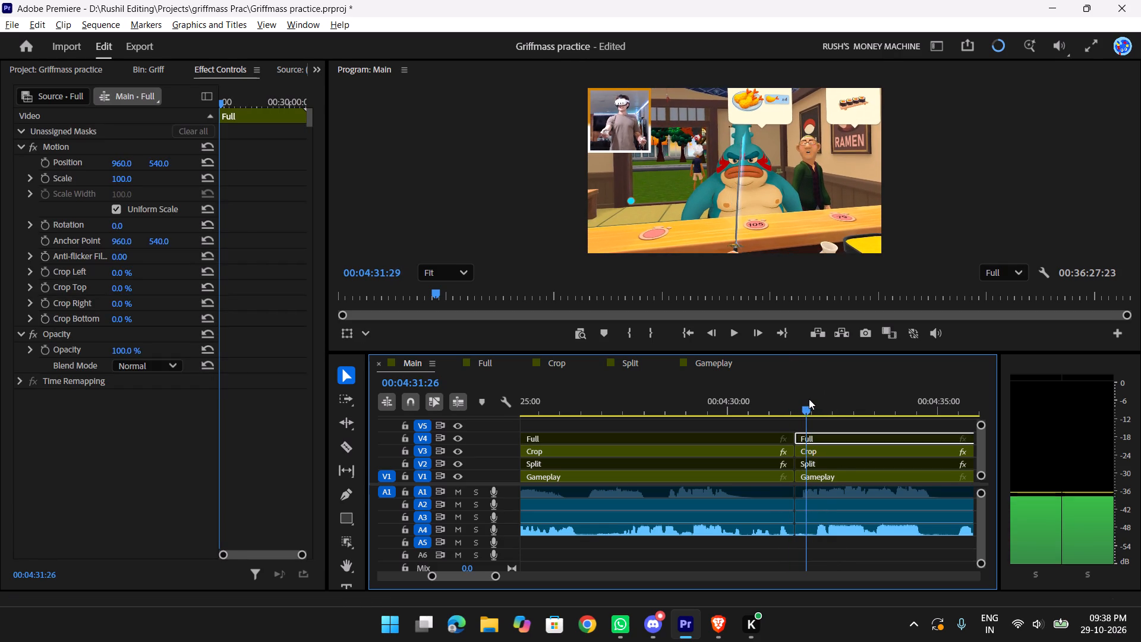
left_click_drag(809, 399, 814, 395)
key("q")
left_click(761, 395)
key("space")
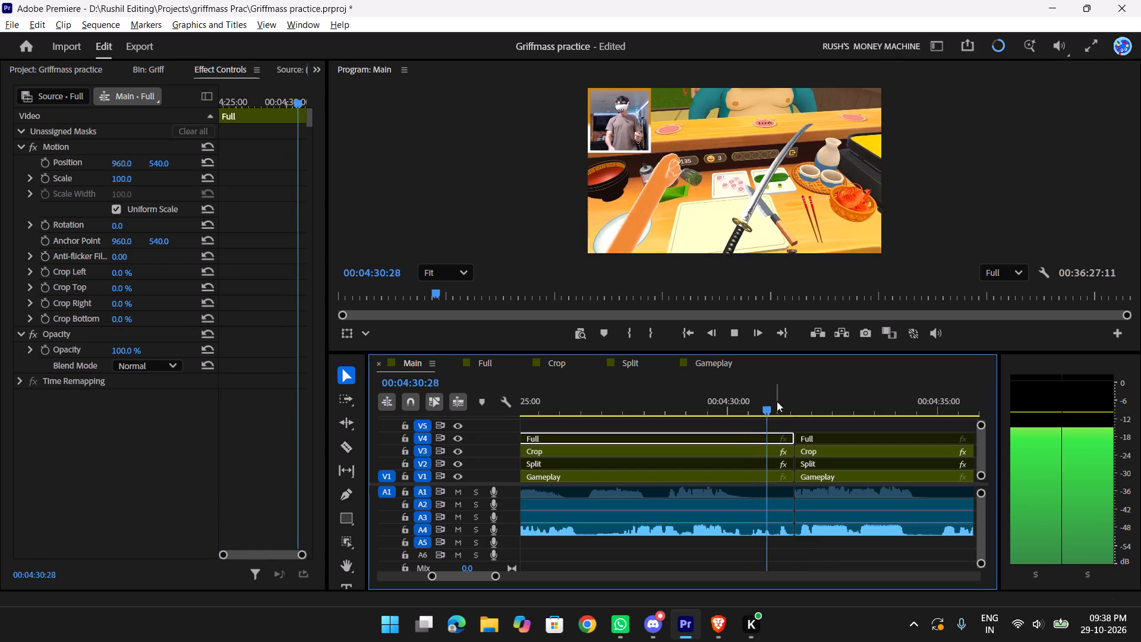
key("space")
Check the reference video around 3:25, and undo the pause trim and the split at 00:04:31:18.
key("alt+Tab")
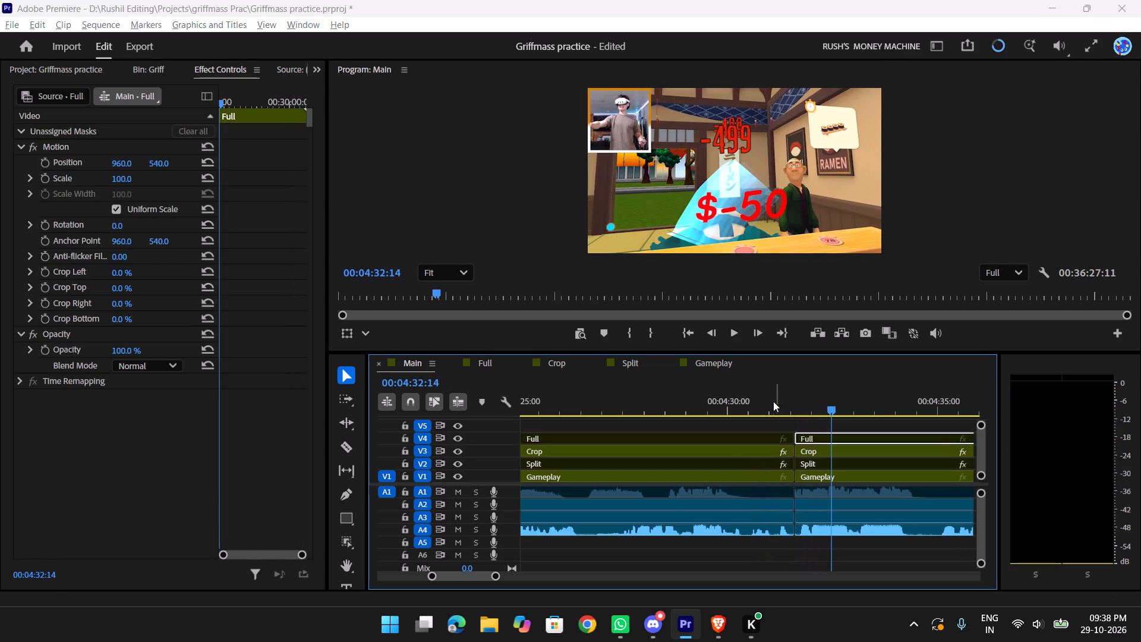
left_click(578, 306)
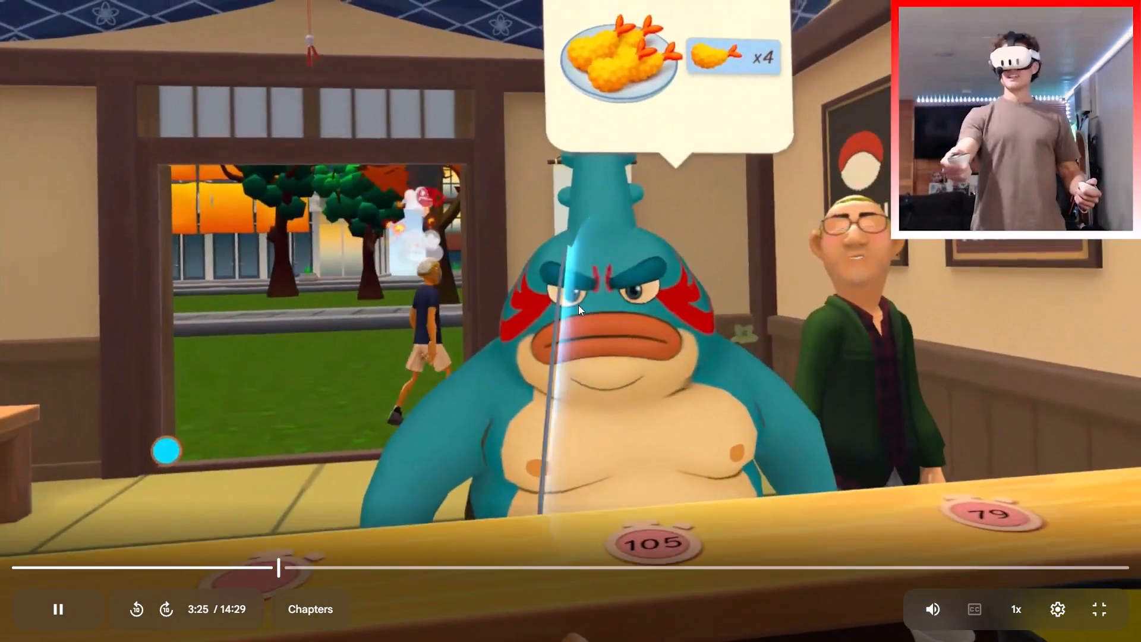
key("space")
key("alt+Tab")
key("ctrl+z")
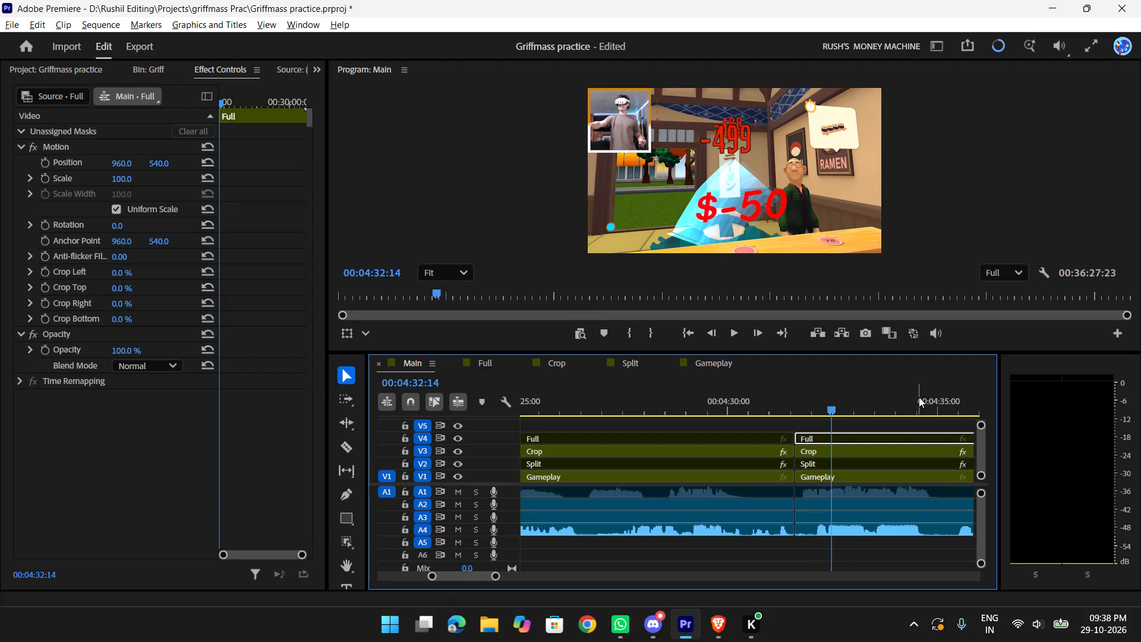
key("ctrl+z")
Play the Main sequence from about 00:04:30 to 00:04:38 to look for the next pause.
left_click_drag(836, 396, 737, 409)
key("space")
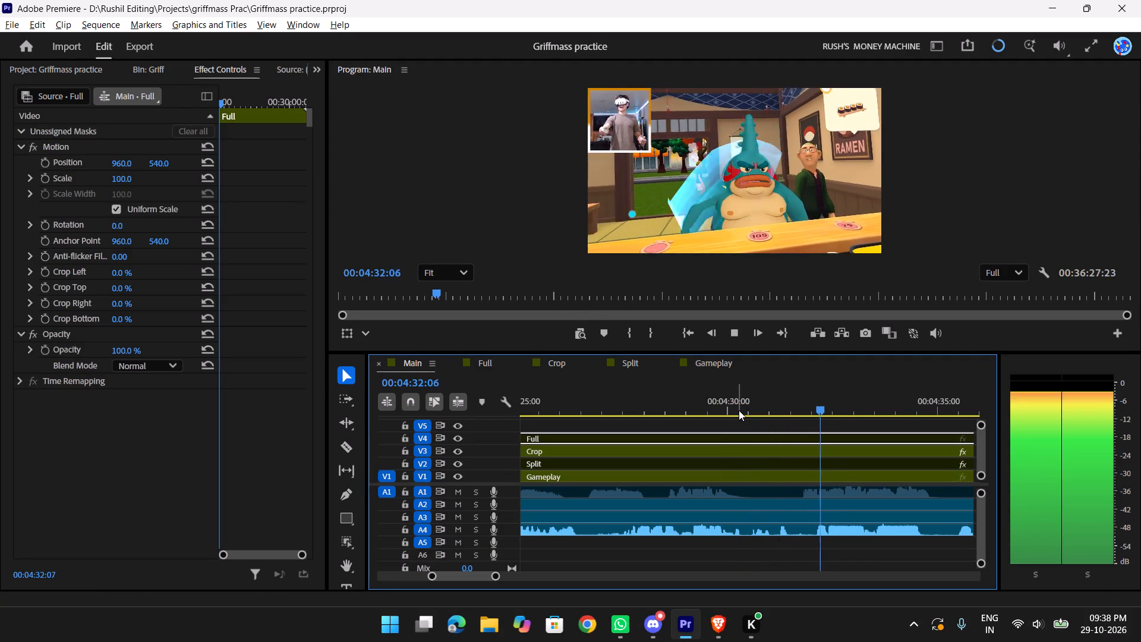
scroll(739, 410, "down", 8)
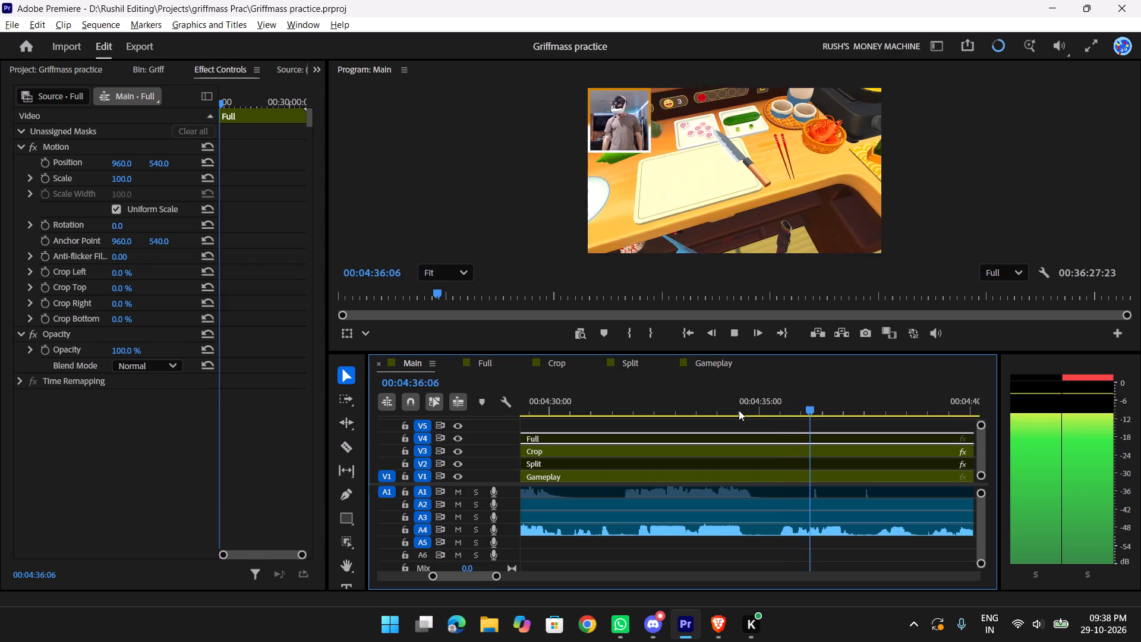
key("space")
key("space")
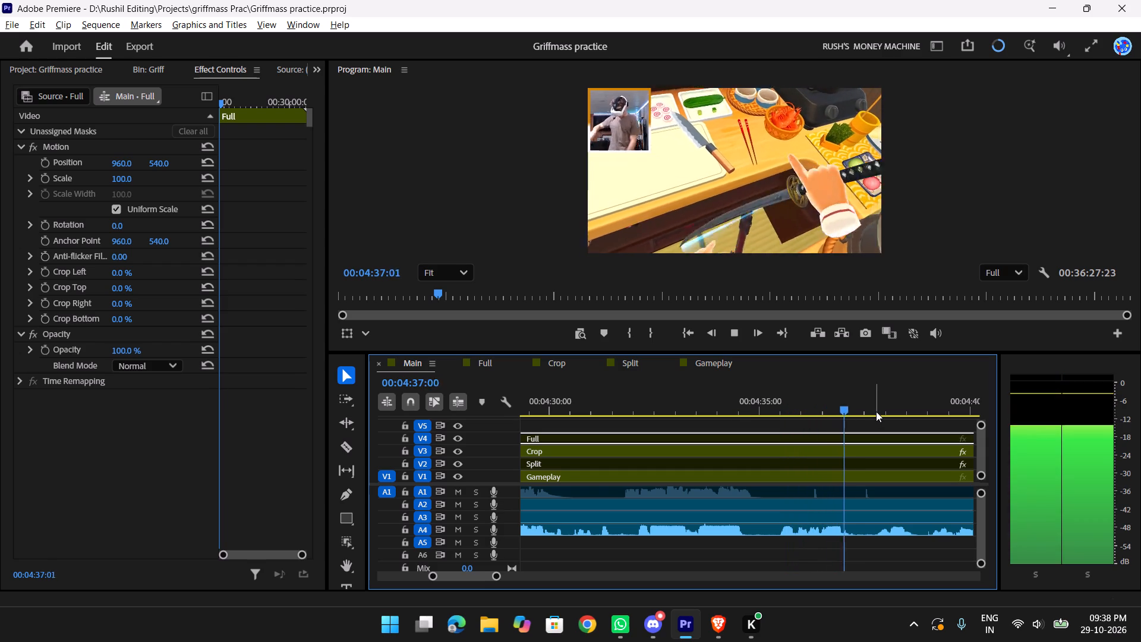
key("space")
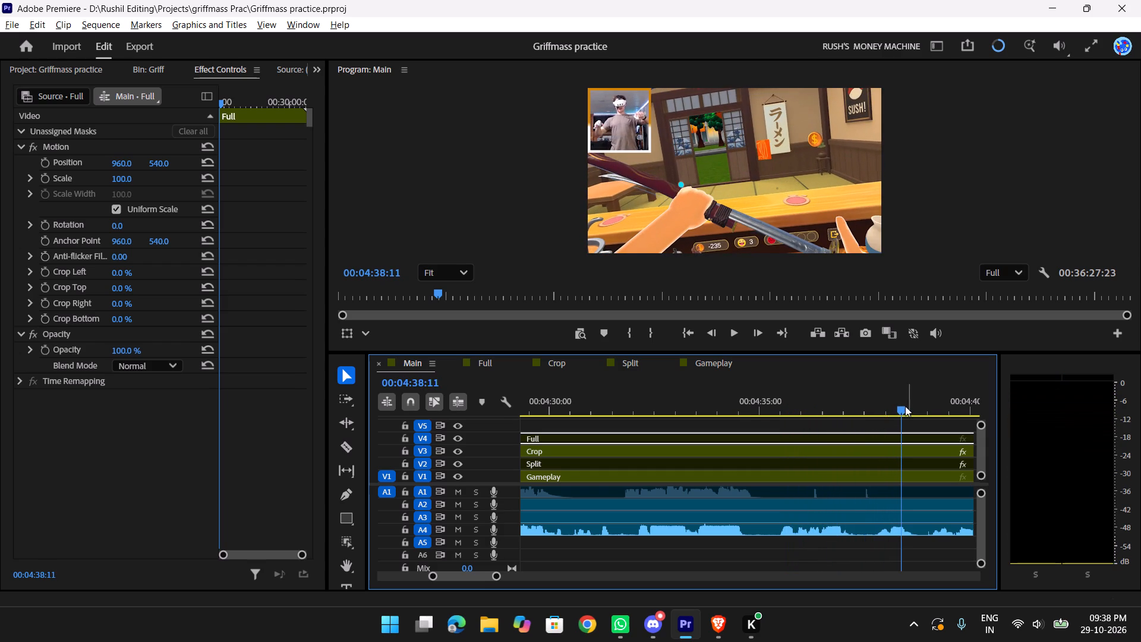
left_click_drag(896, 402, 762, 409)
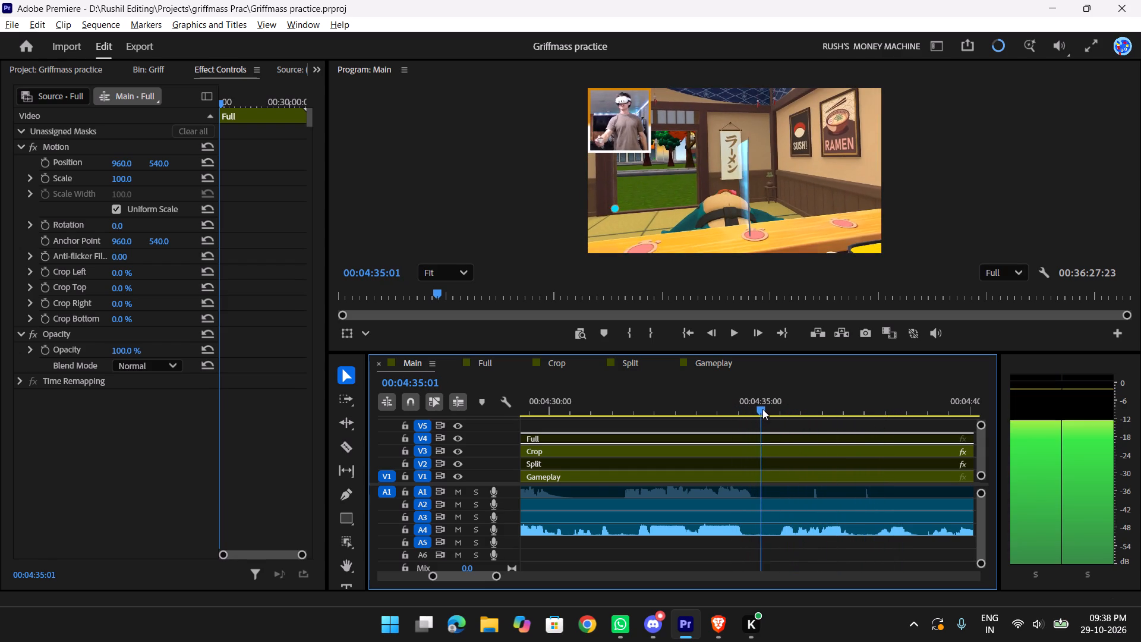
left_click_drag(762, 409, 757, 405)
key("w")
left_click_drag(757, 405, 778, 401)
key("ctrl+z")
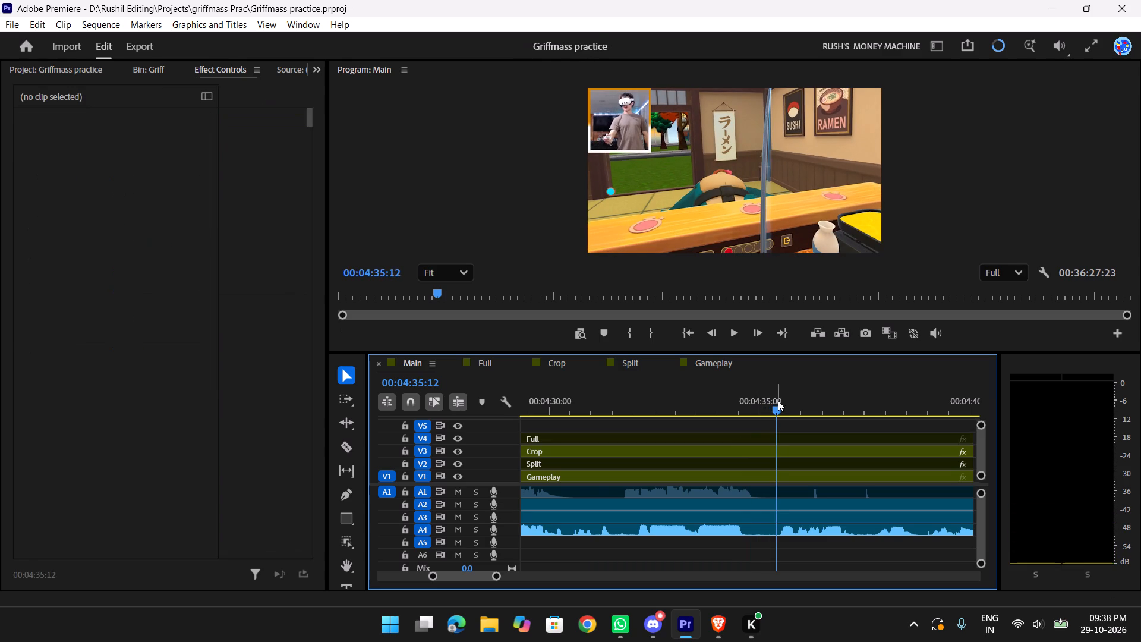
Split all tracks at 00:04:34:25 and ripple-trim the pause up to 00:04:35:10.
left_click_drag(777, 399, 762, 395)
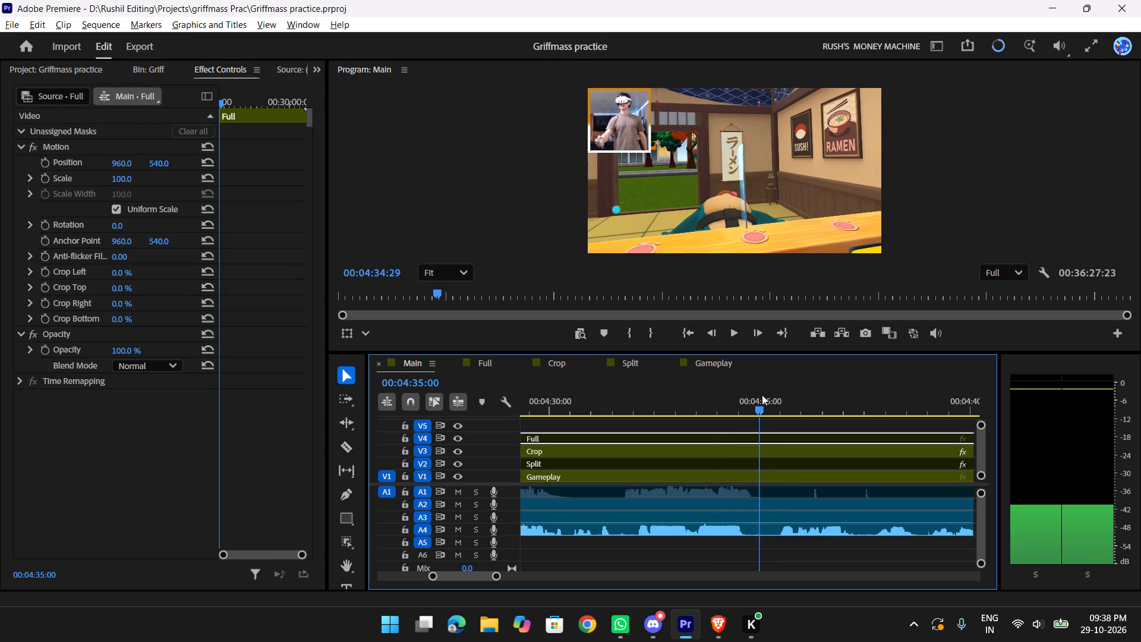
left_click_drag(762, 395, 754, 389)
left_click(782, 555)
key("w")
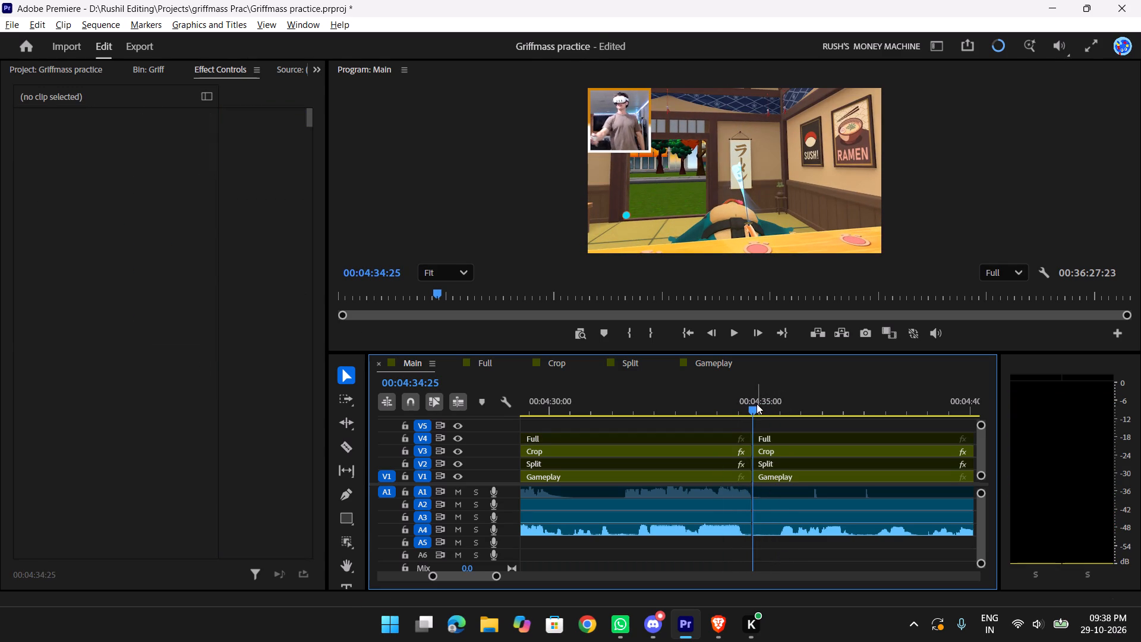
left_click_drag(757, 404, 776, 394)
key("q")
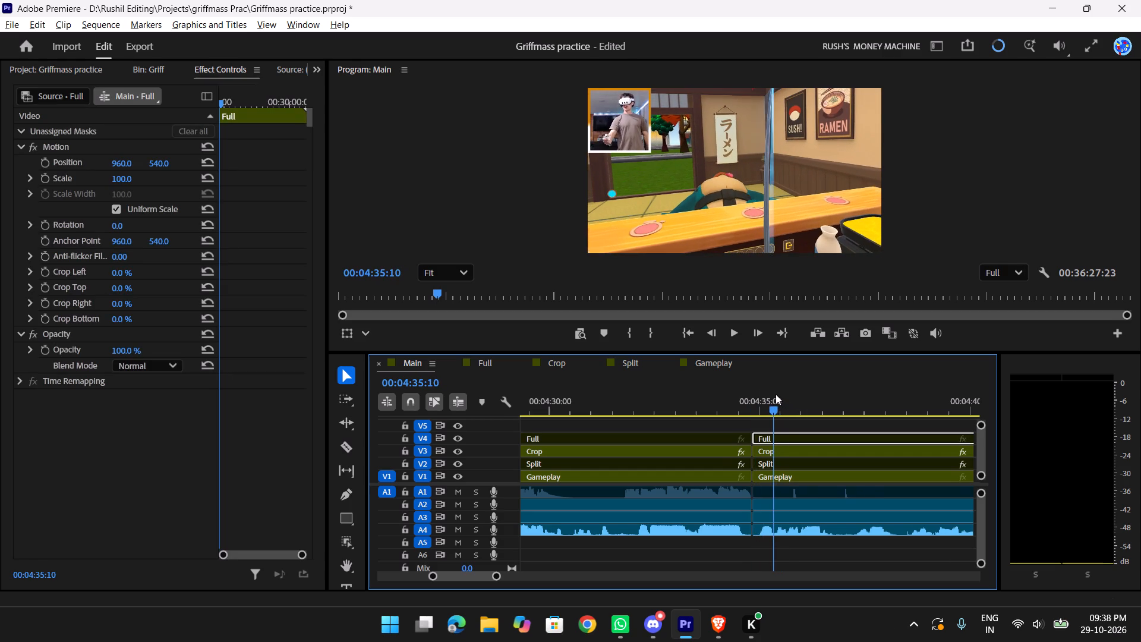
Play back across the trimmed pause to about 00:04:40 and compare it with the reference video up to 3:32.
left_click_drag(758, 393, 716, 395)
key("space")
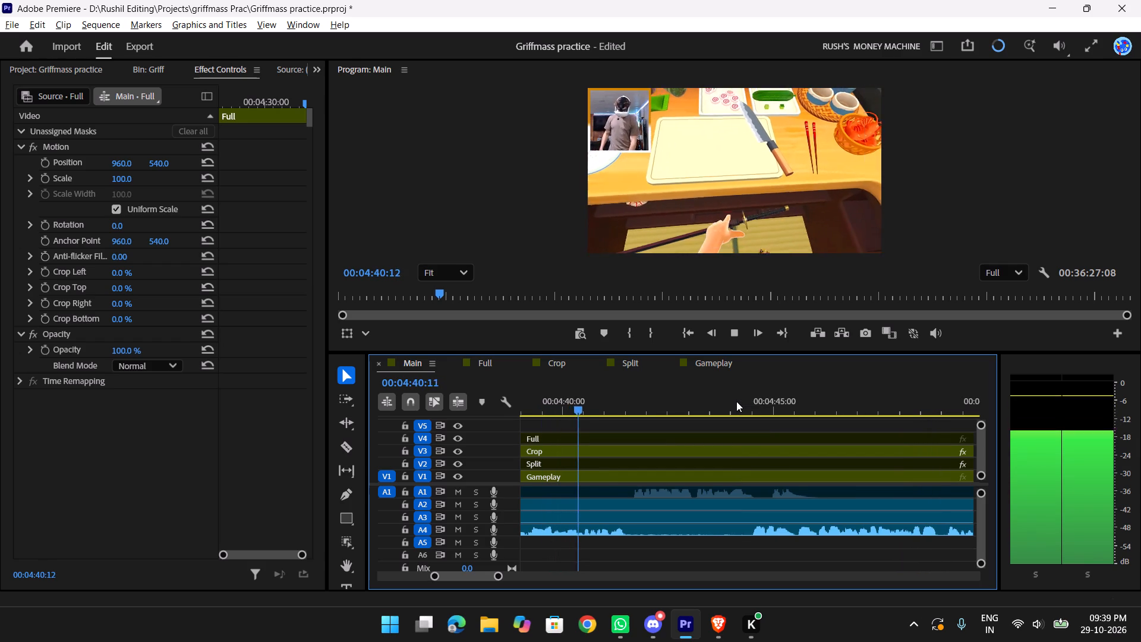
key("space")
key("alt+Tab")
left_click(650, 348)
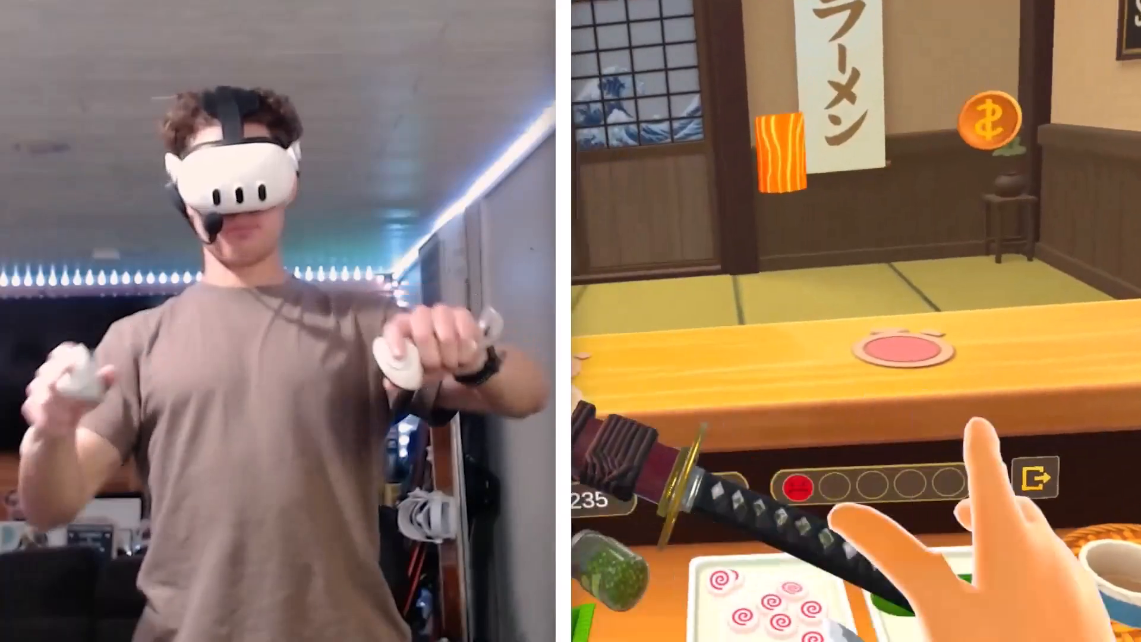
key("space")
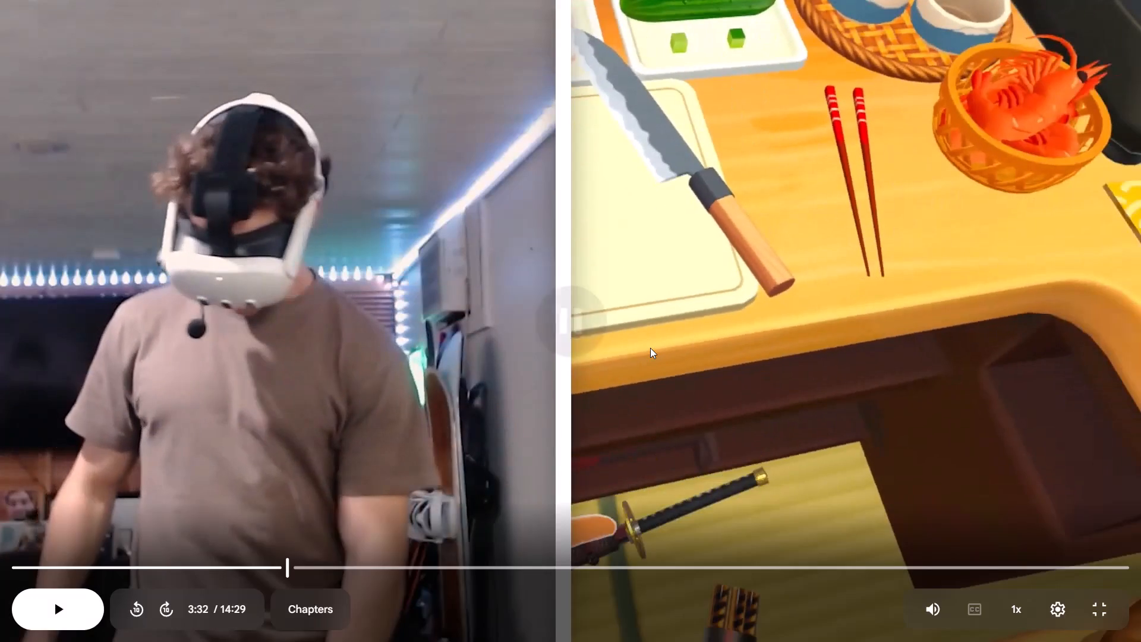
key("alt+Tab")
scroll(824, 407, "up", 9)
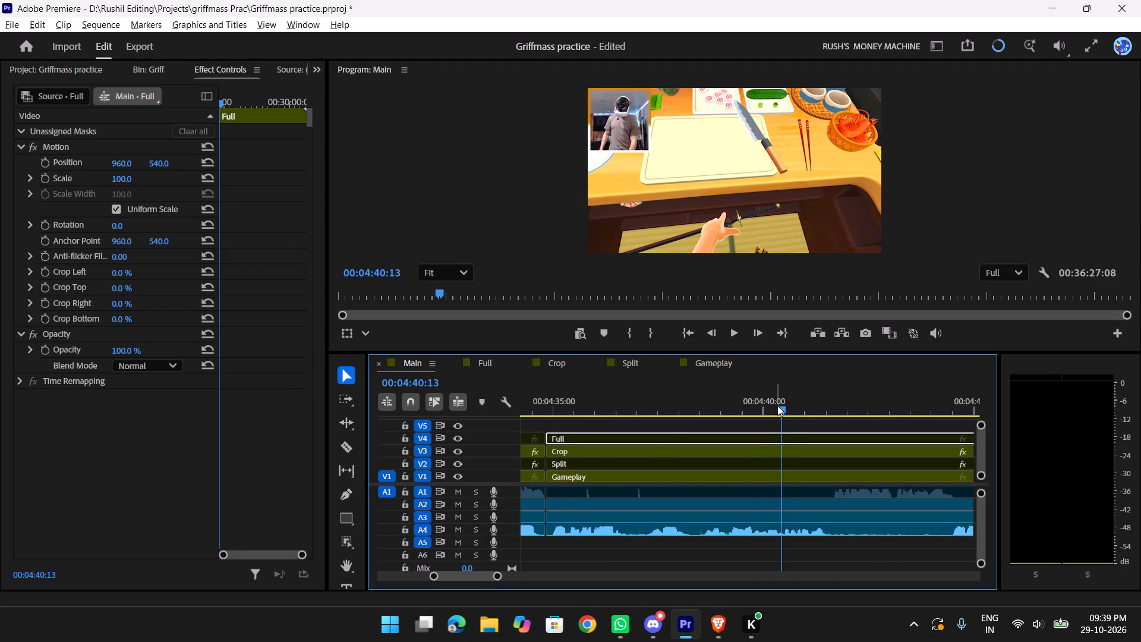
Play the Main sequence repeatedly between about 00:04:37 and 00:04:39 to find the next cut point.
left_click_drag(777, 404, 634, 399)
key("space")
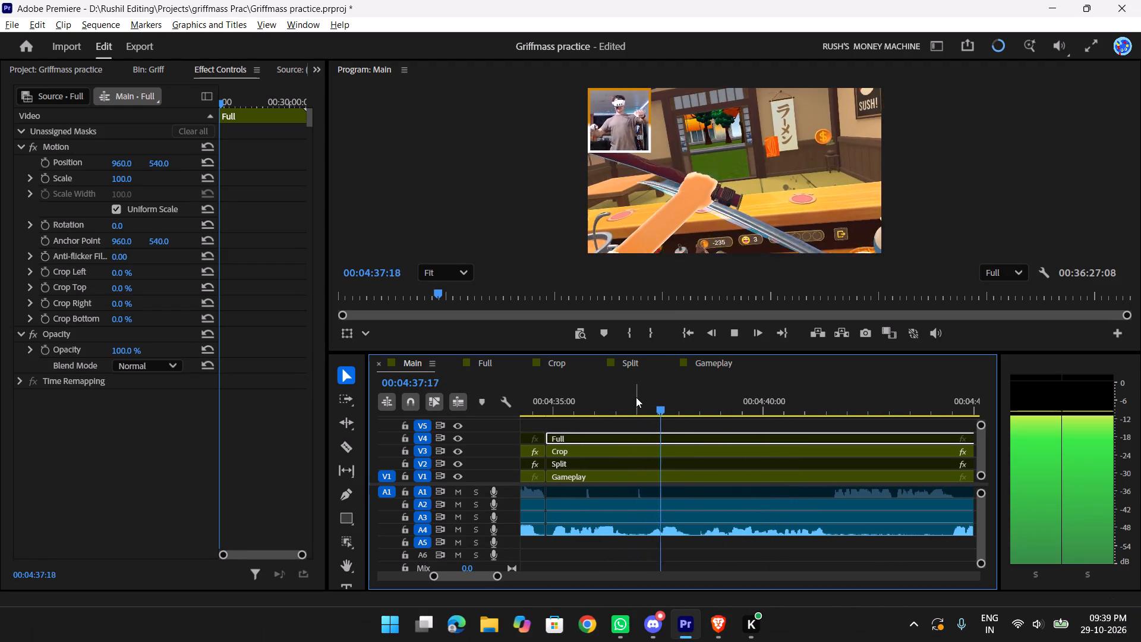
key("space")
key("space")
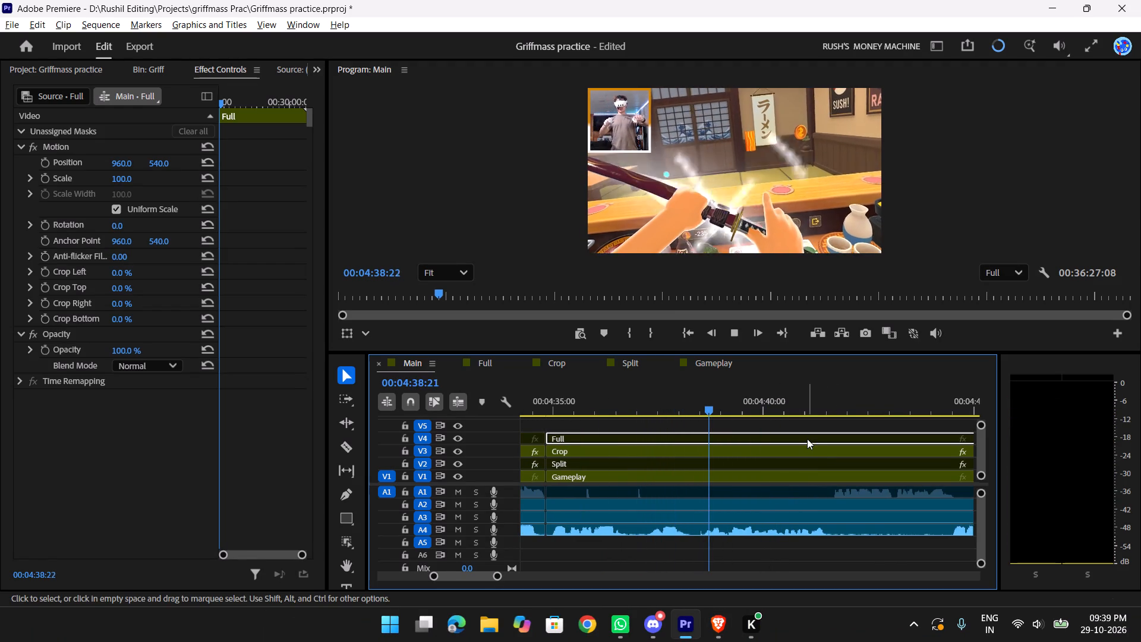
key("space")
left_click_drag(723, 408, 642, 404)
key("space")
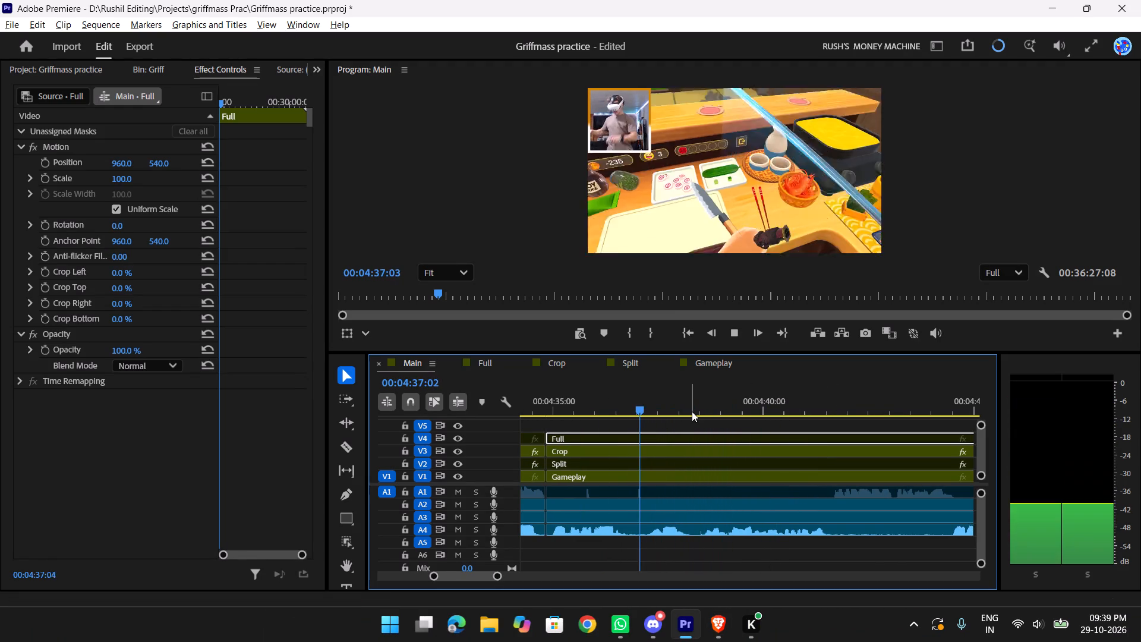
key("space")
key("space")
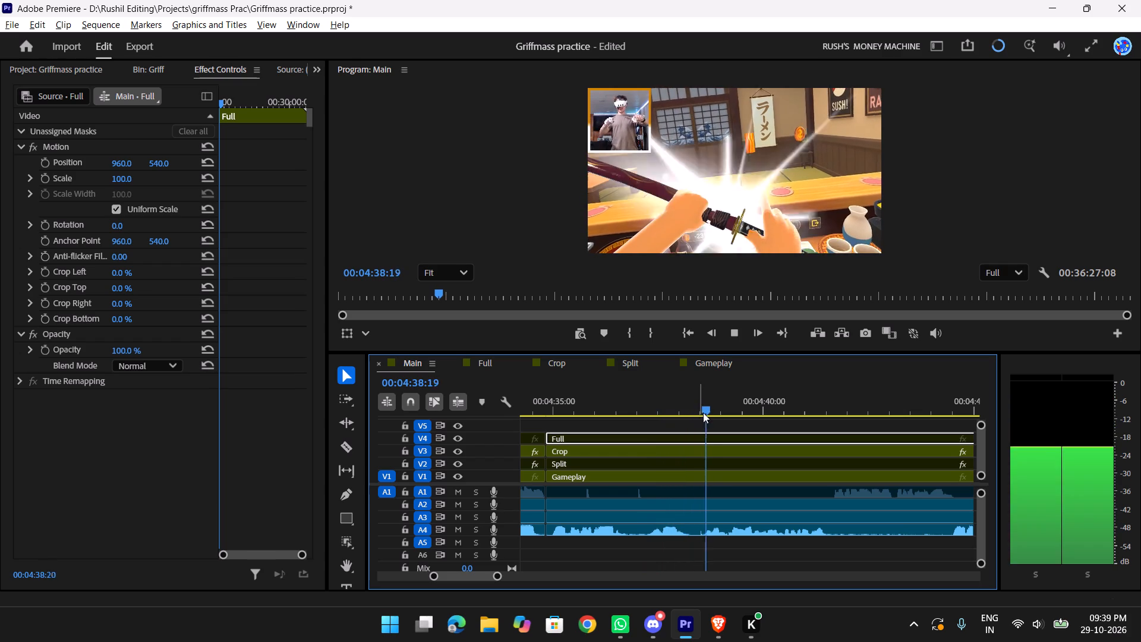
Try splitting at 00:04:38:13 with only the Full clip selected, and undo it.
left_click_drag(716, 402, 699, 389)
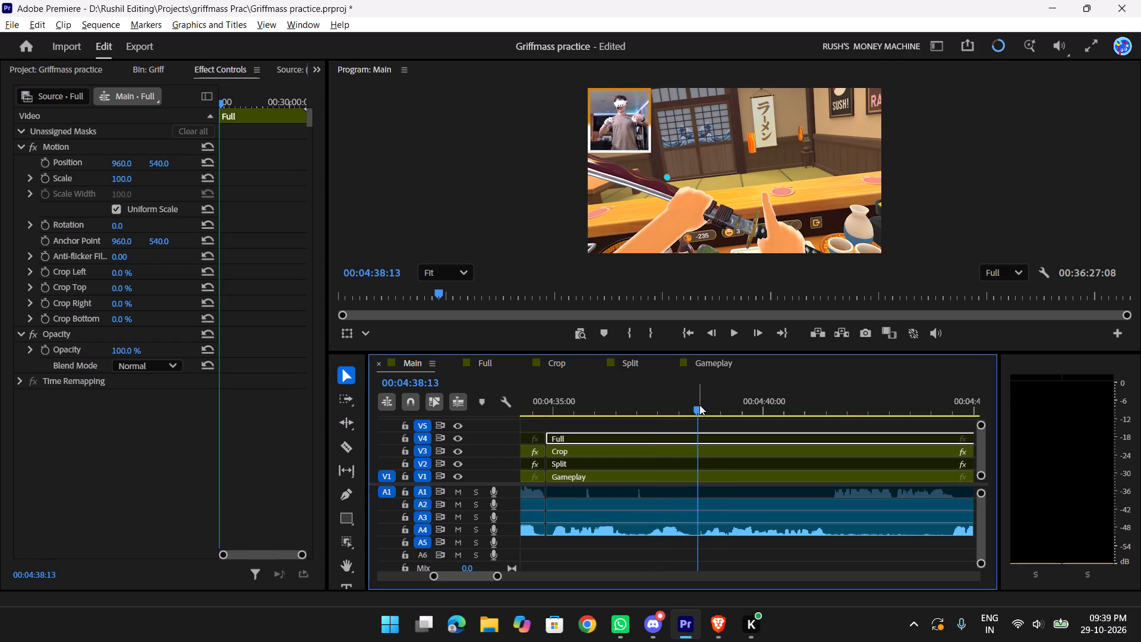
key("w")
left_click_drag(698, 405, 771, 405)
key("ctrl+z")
Split all tracks of the Main sequence at 00:04:38:13.
left_click_drag(743, 401, 716, 399)
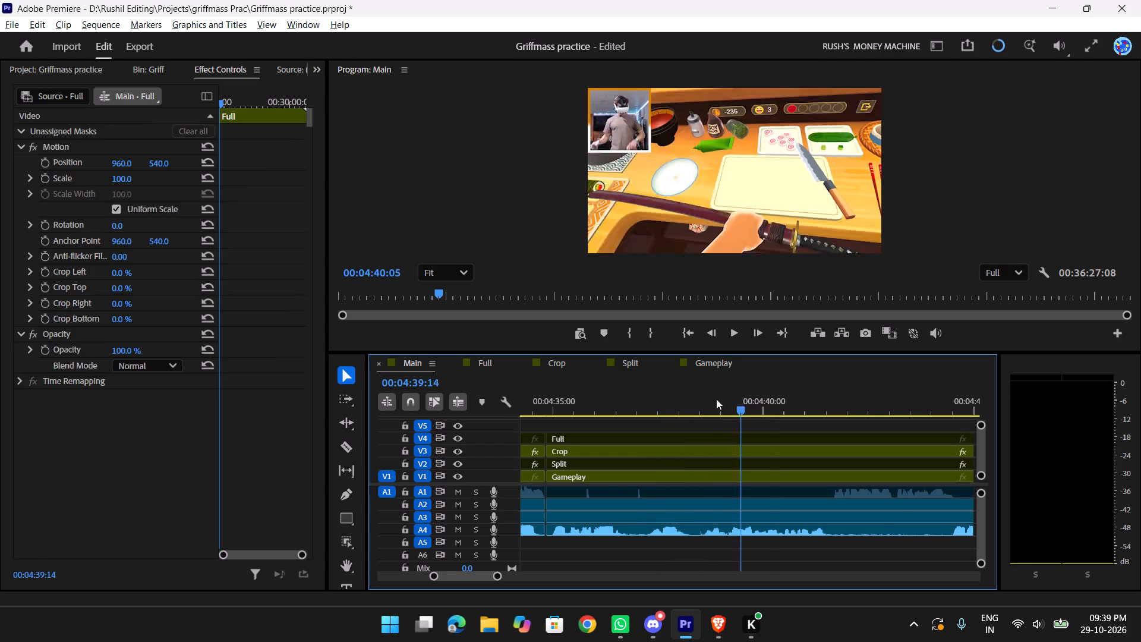
left_click_drag(716, 399, 704, 394)
left_click_drag(702, 402, 701, 394)
left_click(757, 549)
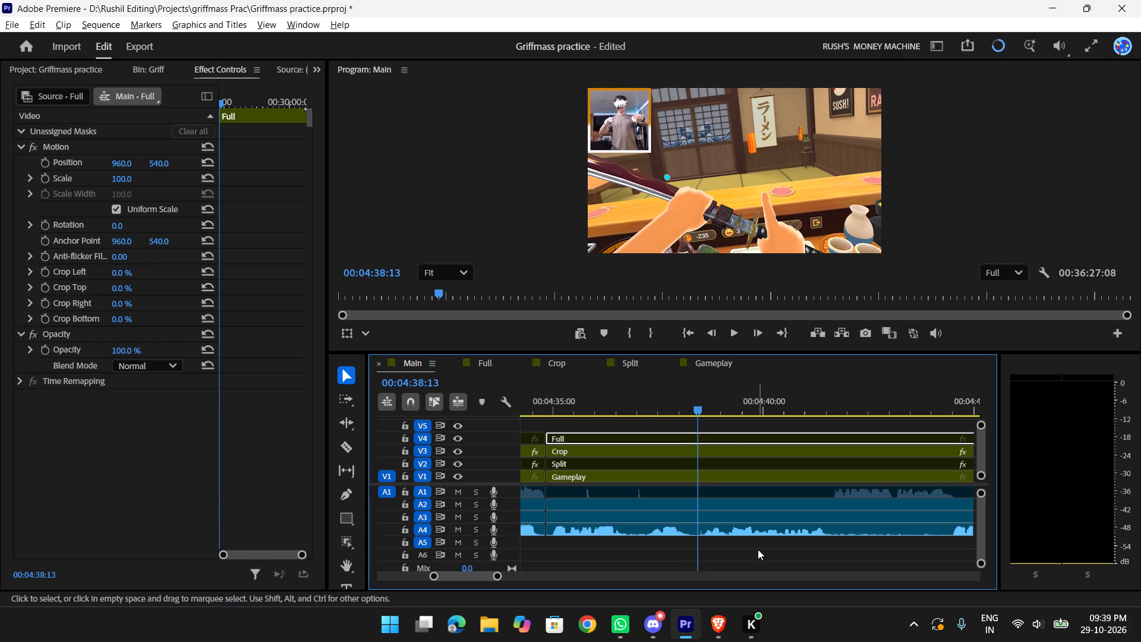
key("w")
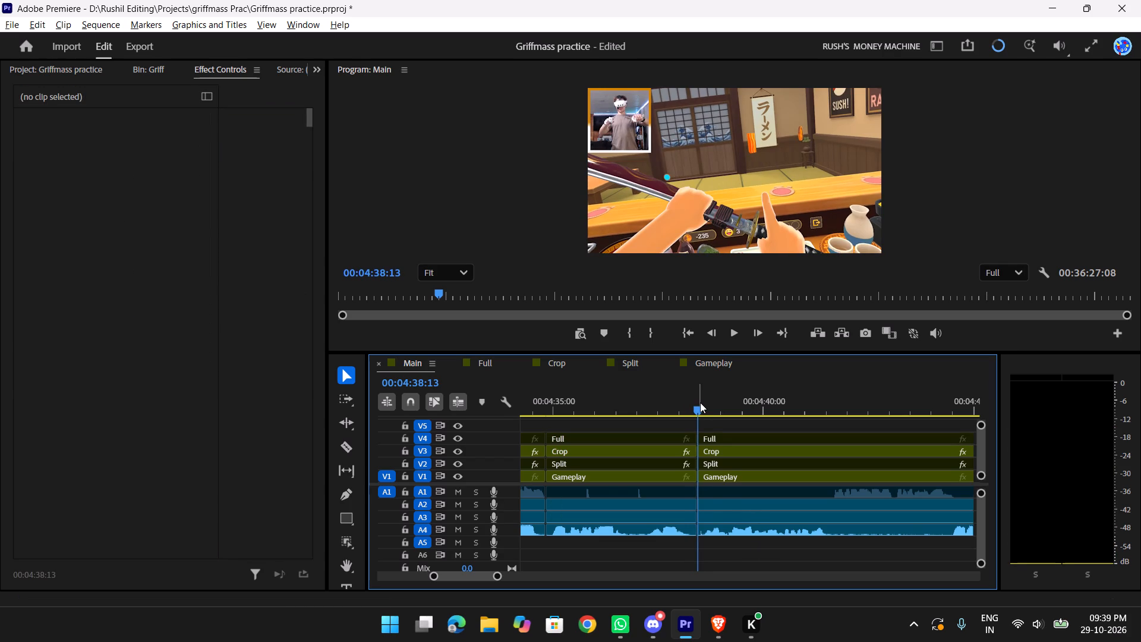
Play the Main sequence from about 00:04:39 to 00:04:44 and compare it with the reference video up to 3:33.
left_click_drag(700, 402, 737, 404)
key("space")
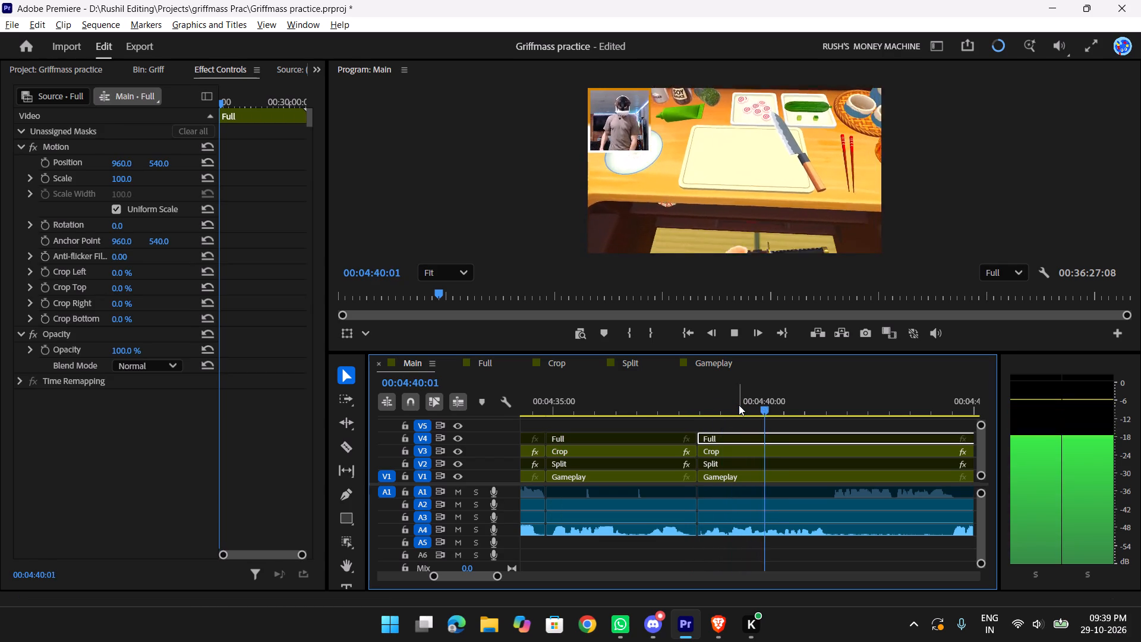
key("space")
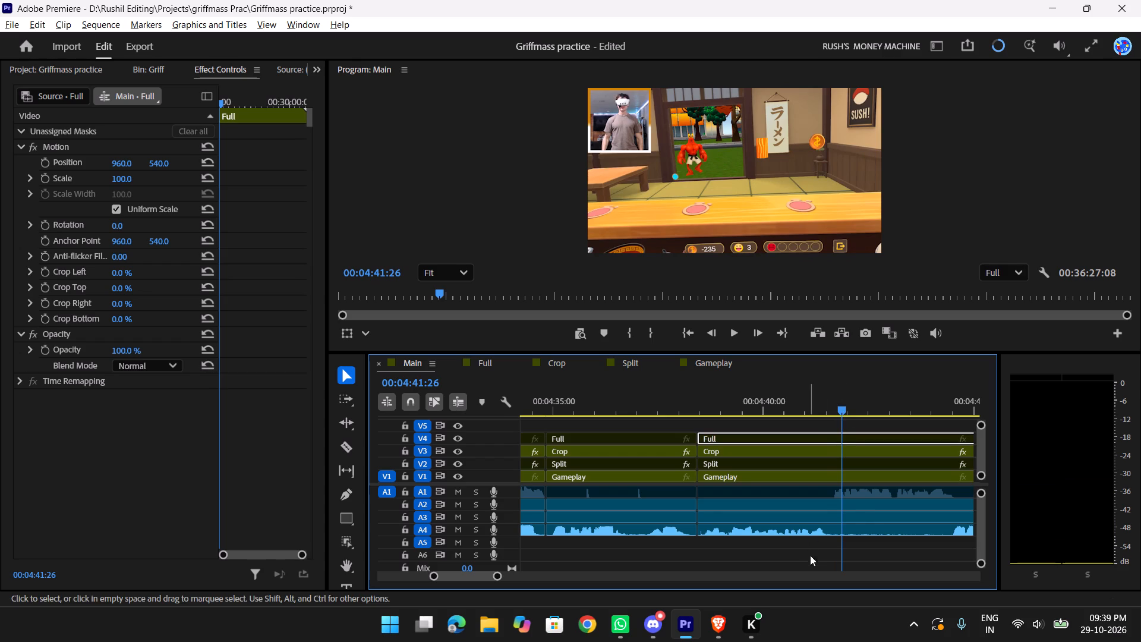
key("space")
scroll(859, 488, "down", 3)
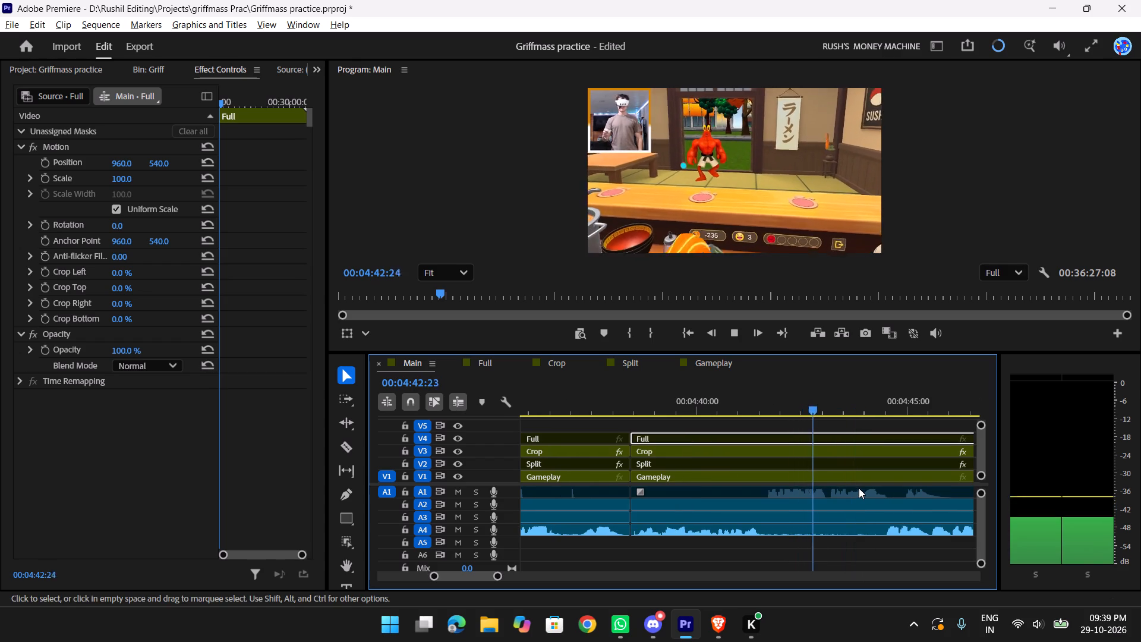
key("space")
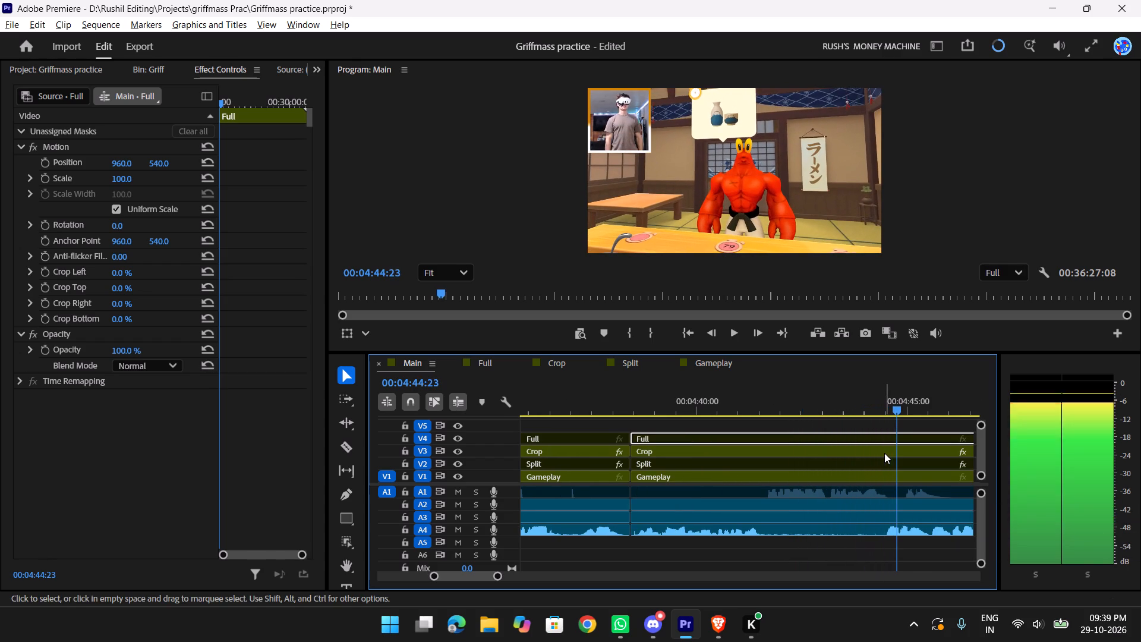
left_click_drag(906, 385, 761, 398)
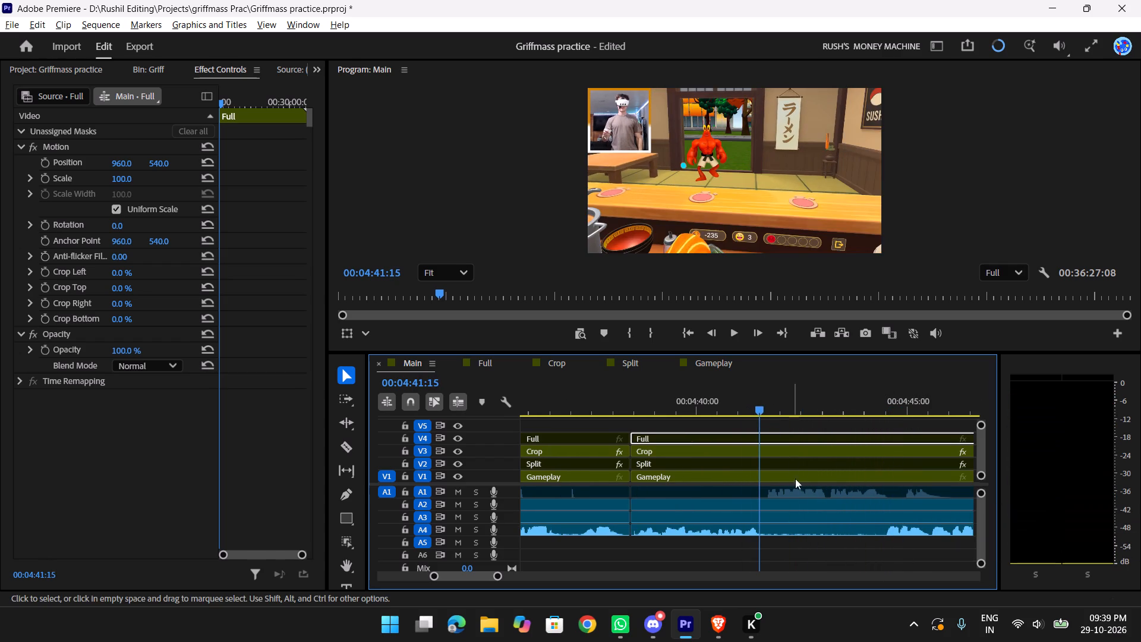
left_click_drag(755, 399, 770, 399)
key("alt+Tab")
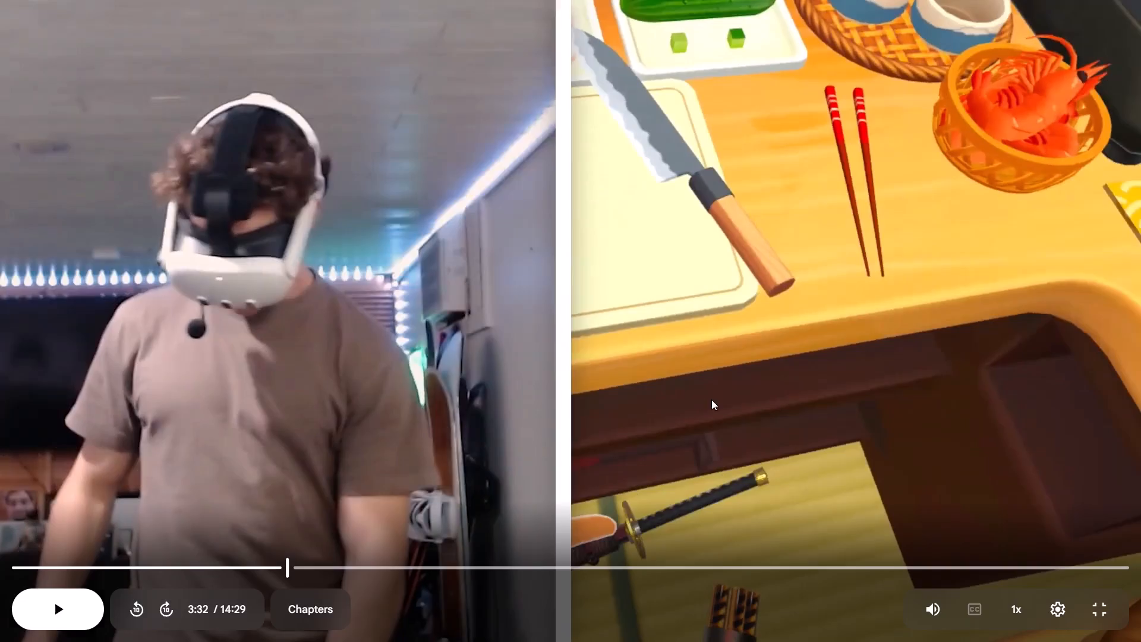
left_click(686, 381)
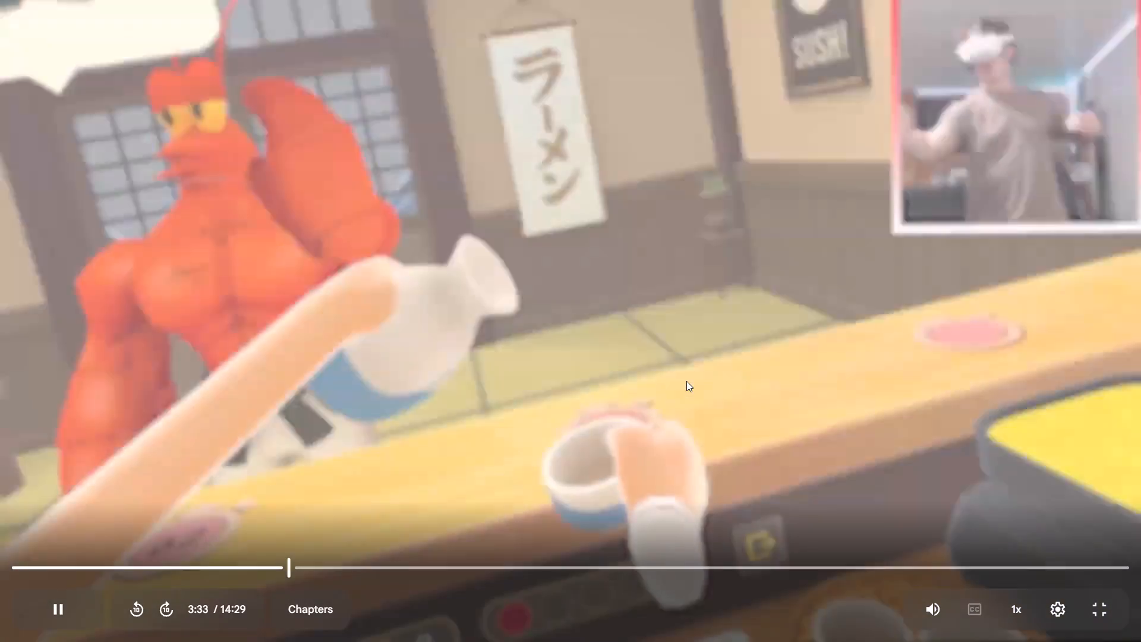
key("space")
key("alt+Tab")
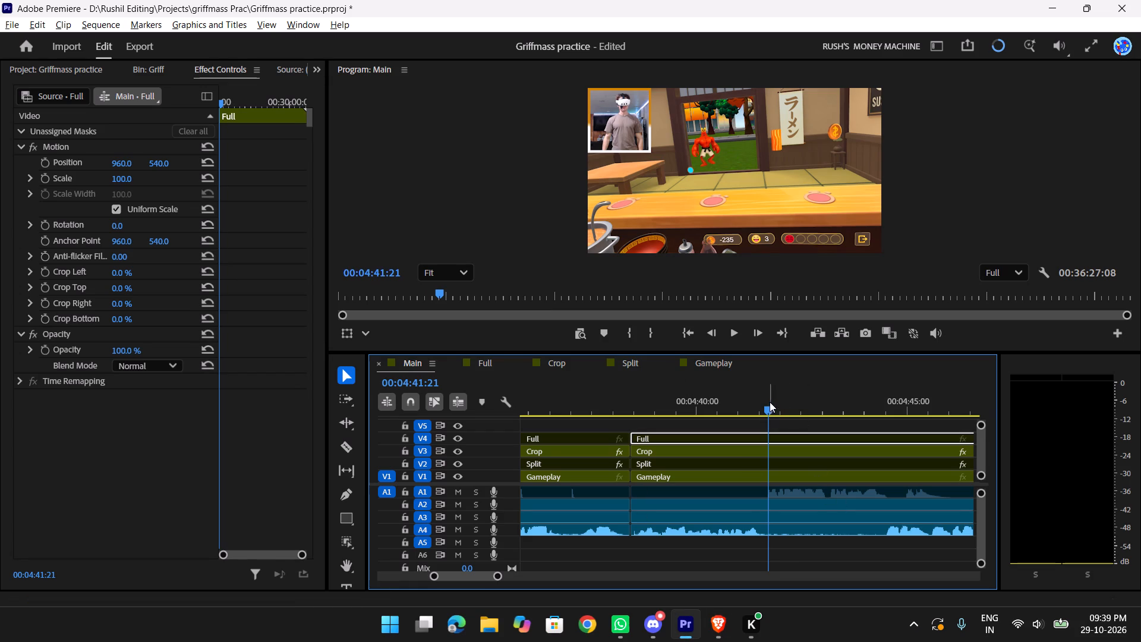
Split all tracks of the Main sequence at 00:04:41:19.
left_click_drag(764, 400, 767, 394)
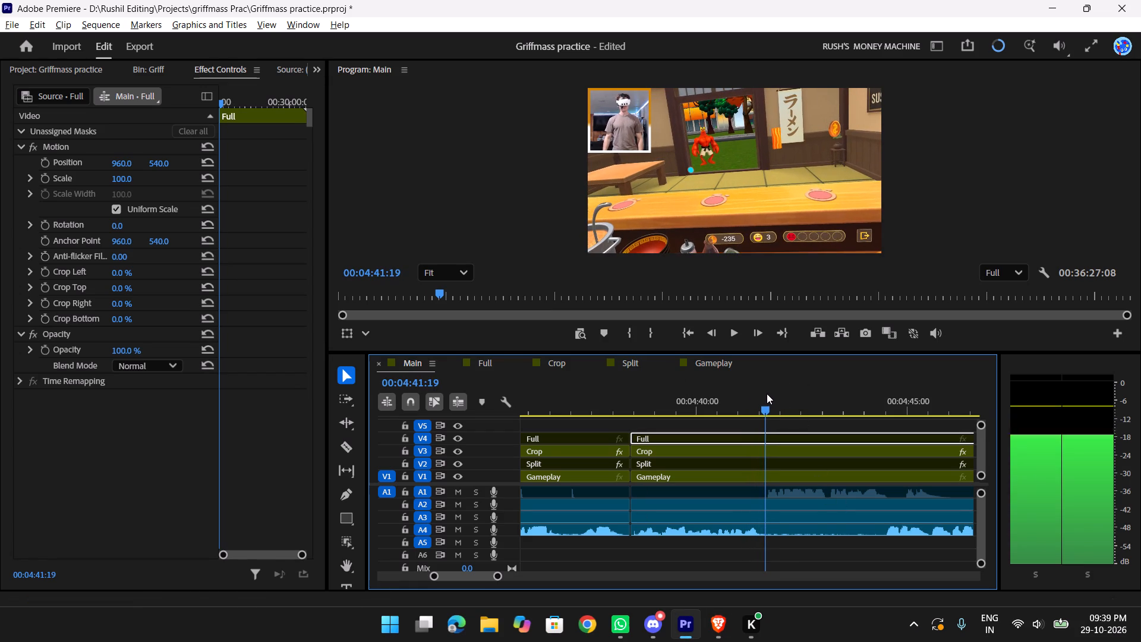
left_click_drag(767, 394, 767, 394)
left_click(792, 565)
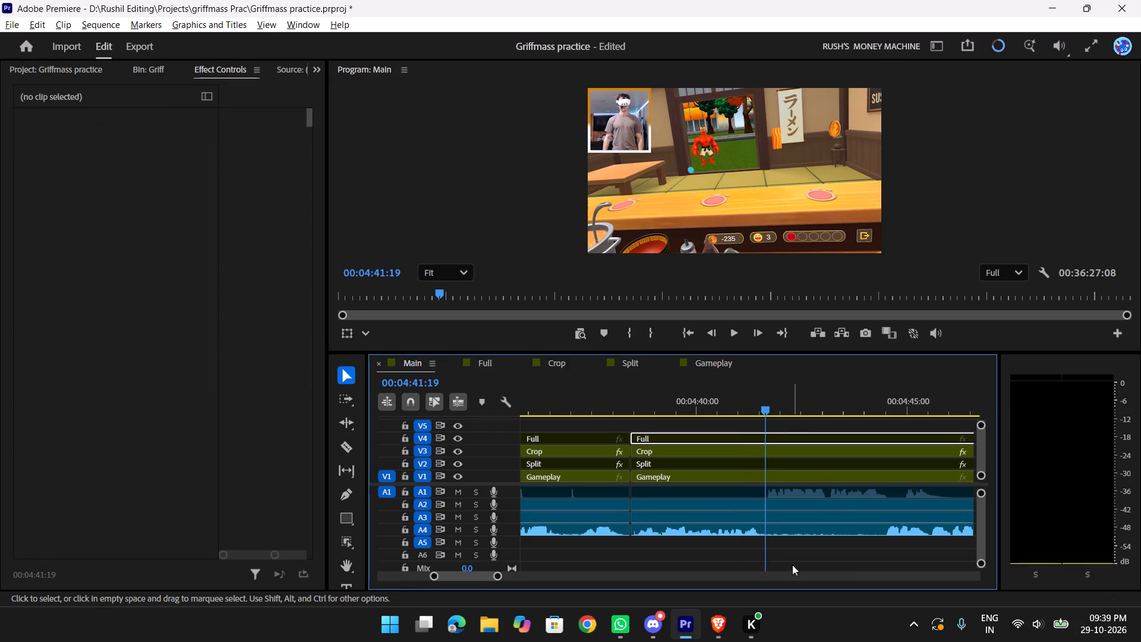
key("w")
Enable the Split clip and disable the Crop clip in the segment from 00:04:38:13 to 00:04:41:19.
left_click_drag(760, 401, 671, 401)
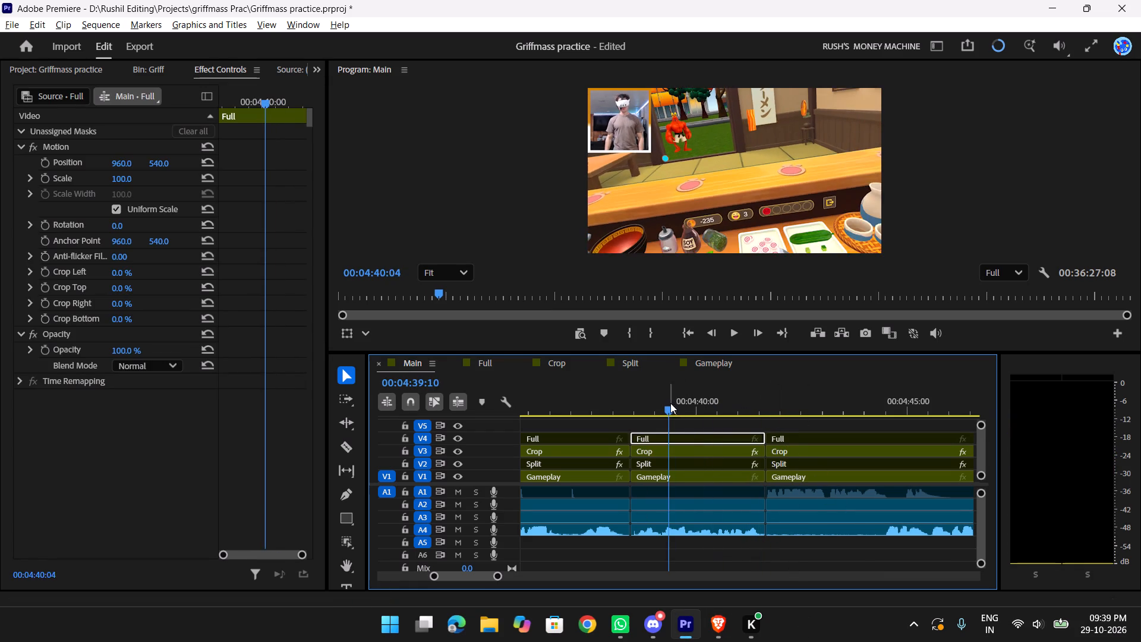
key("space")
key("space")
left_click(702, 467)
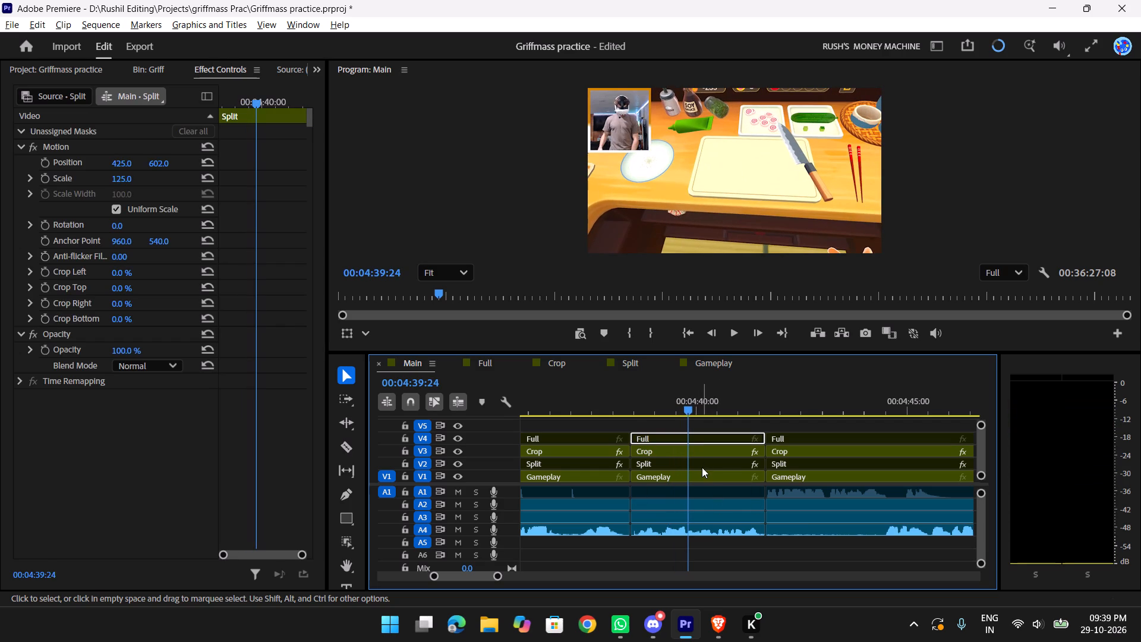
key("r")
left_click(695, 449)
key("r")
Play back across the split-screen segment and on to about 00:04:51 to check the layout change.
left_click_drag(688, 404, 648, 404)
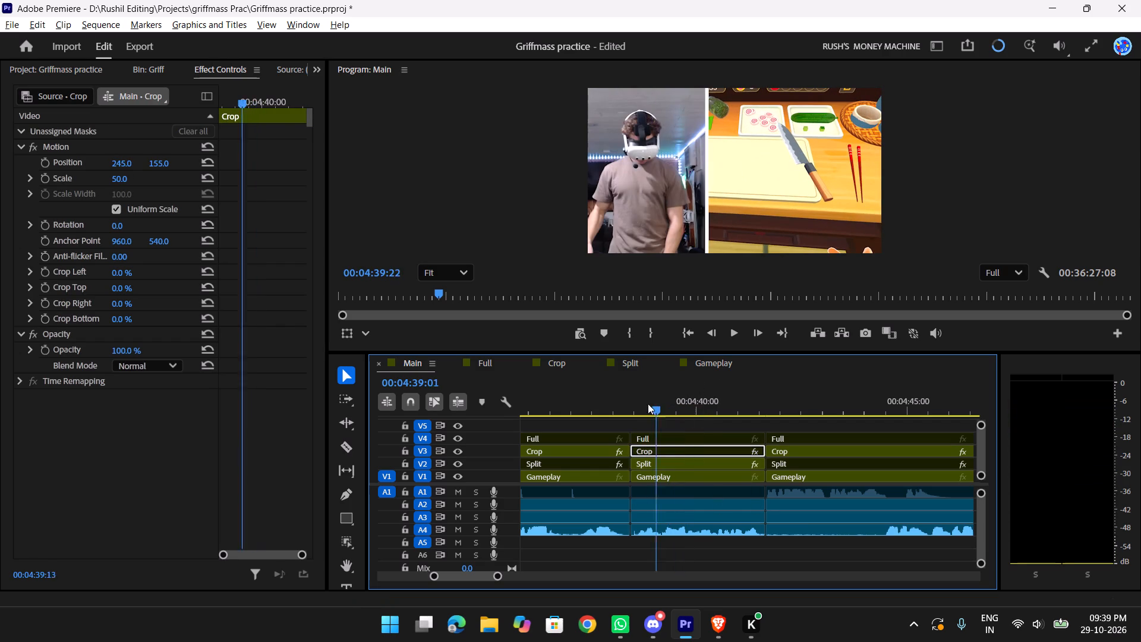
left_click_drag(648, 404, 608, 405)
key("space")
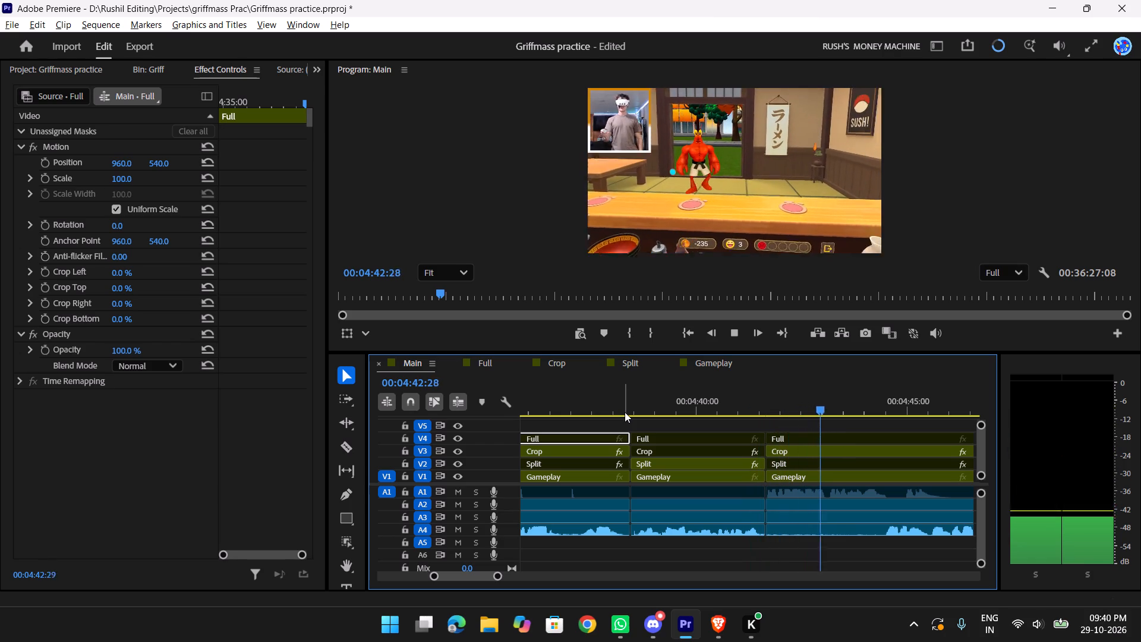
key("space")
key("space")
scroll(922, 481, "down", 5)
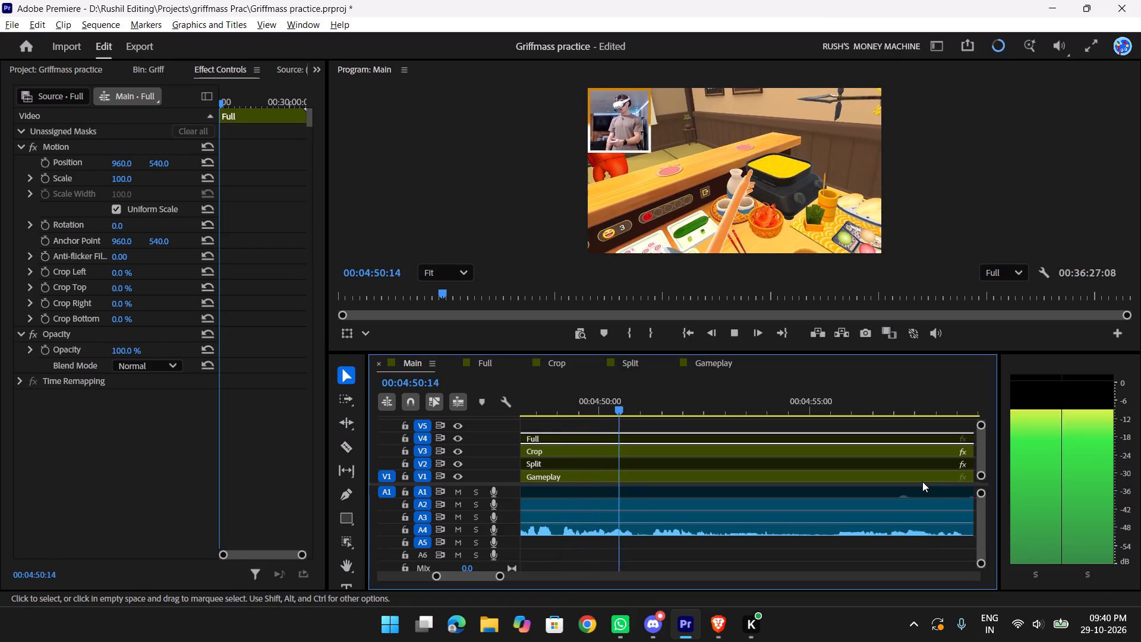
key("space")
Review the passage from about 00:04:42 to 00:04:44 in close detail to locate where the pause in speech ends.
type("yy")
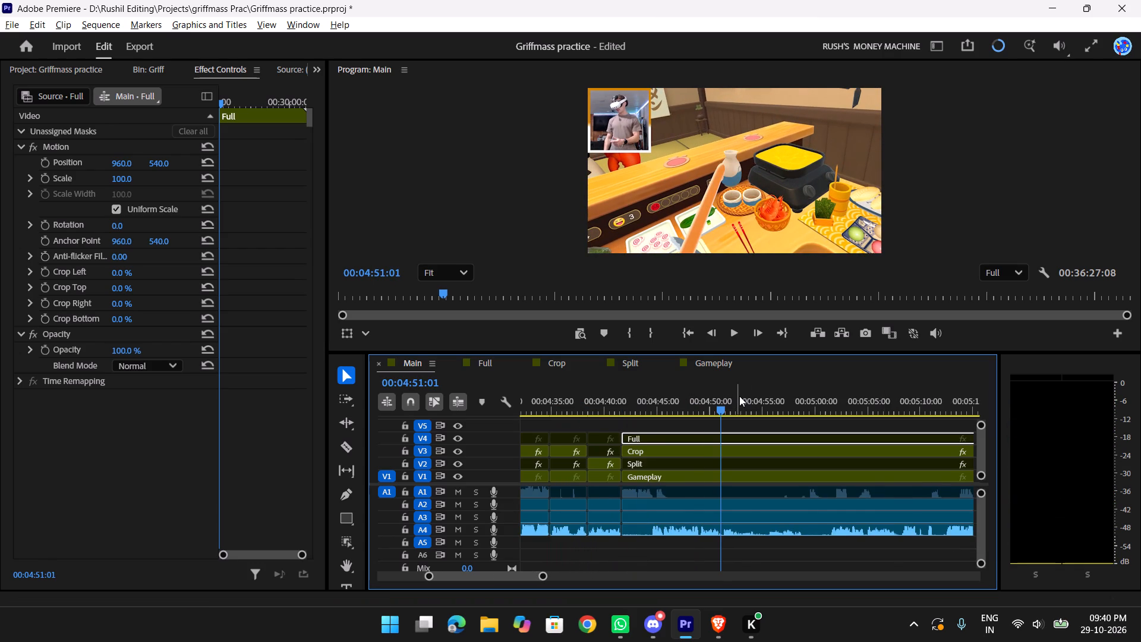
key("t")
left_click_drag(737, 402, 571, 411)
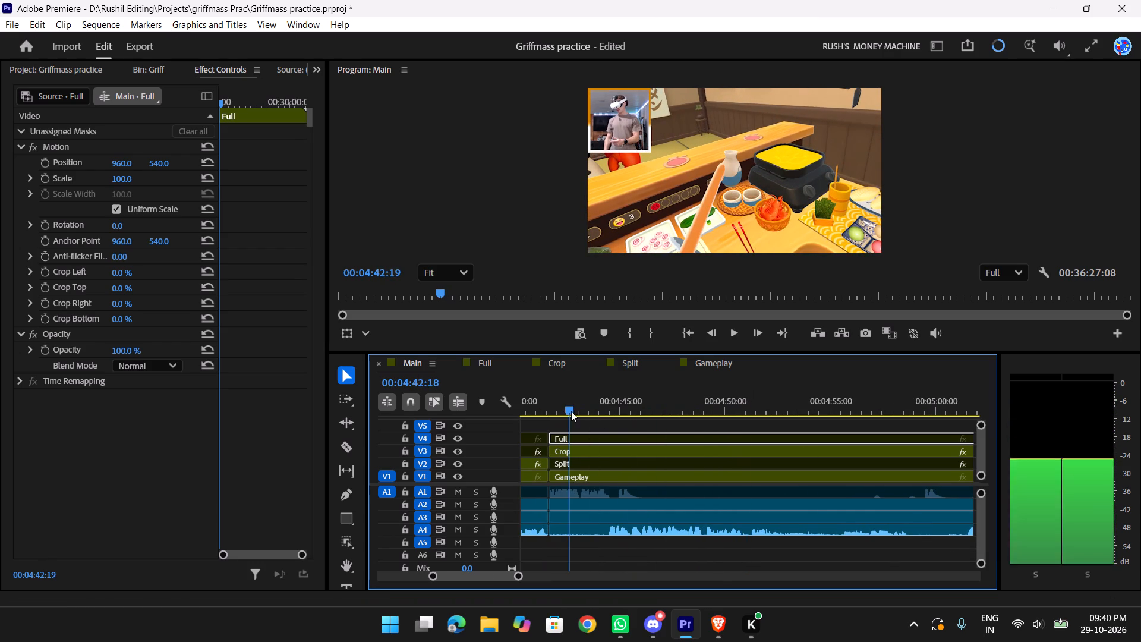
scroll(675, 423, "up", 6)
left_click_drag(721, 411, 744, 411)
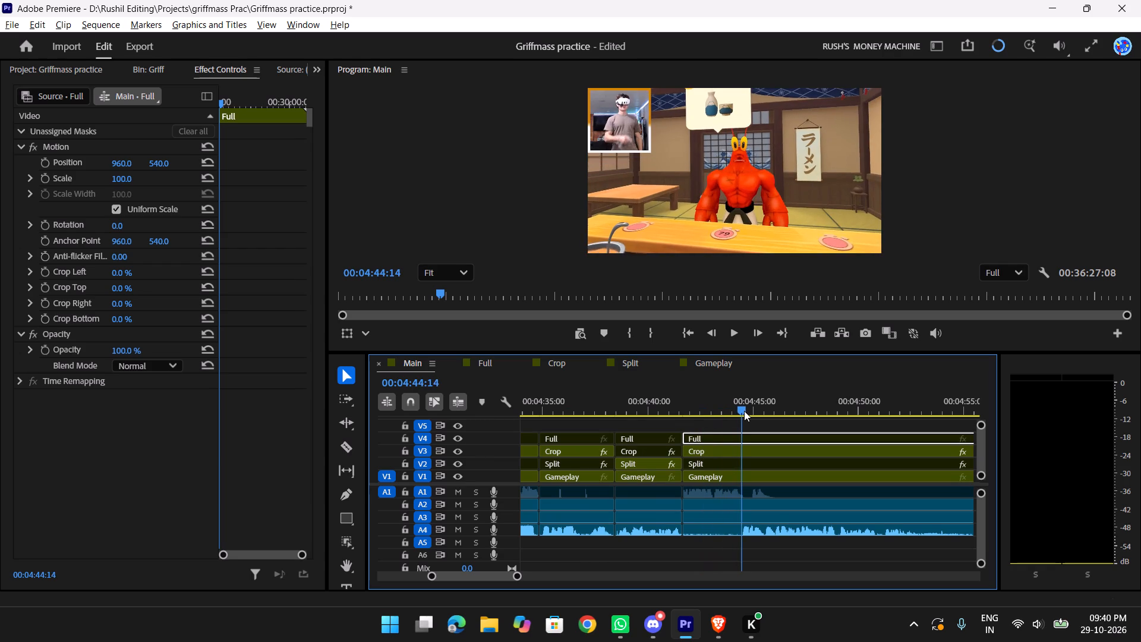
left_click_drag(744, 411, 745, 411)
type("tt")
left_click_drag(733, 406, 598, 412)
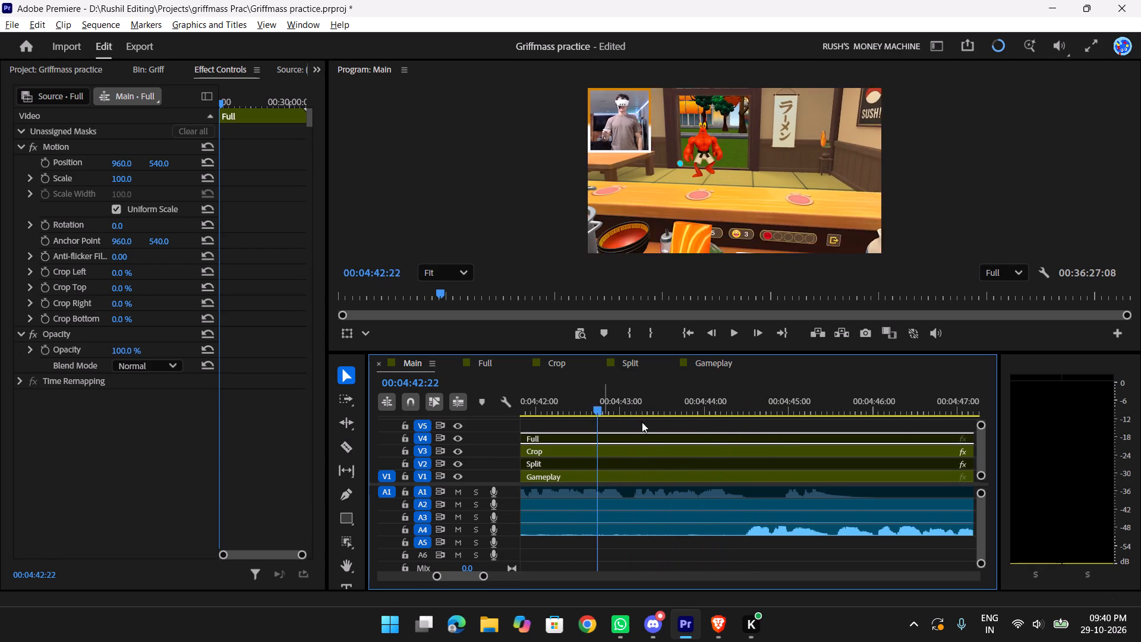
key("space")
key("space")
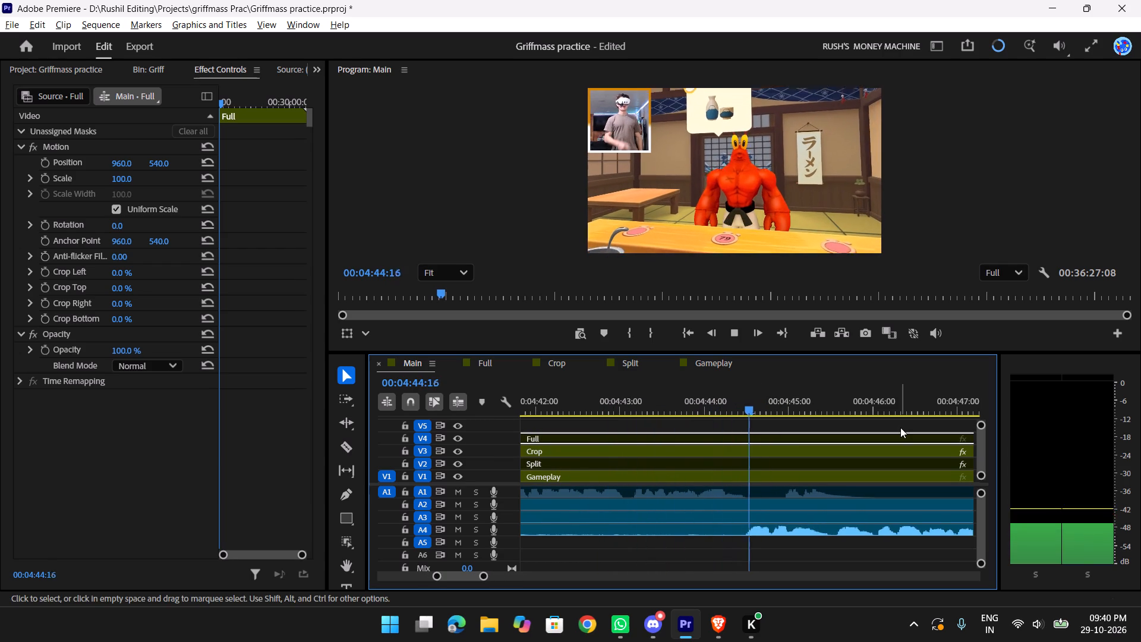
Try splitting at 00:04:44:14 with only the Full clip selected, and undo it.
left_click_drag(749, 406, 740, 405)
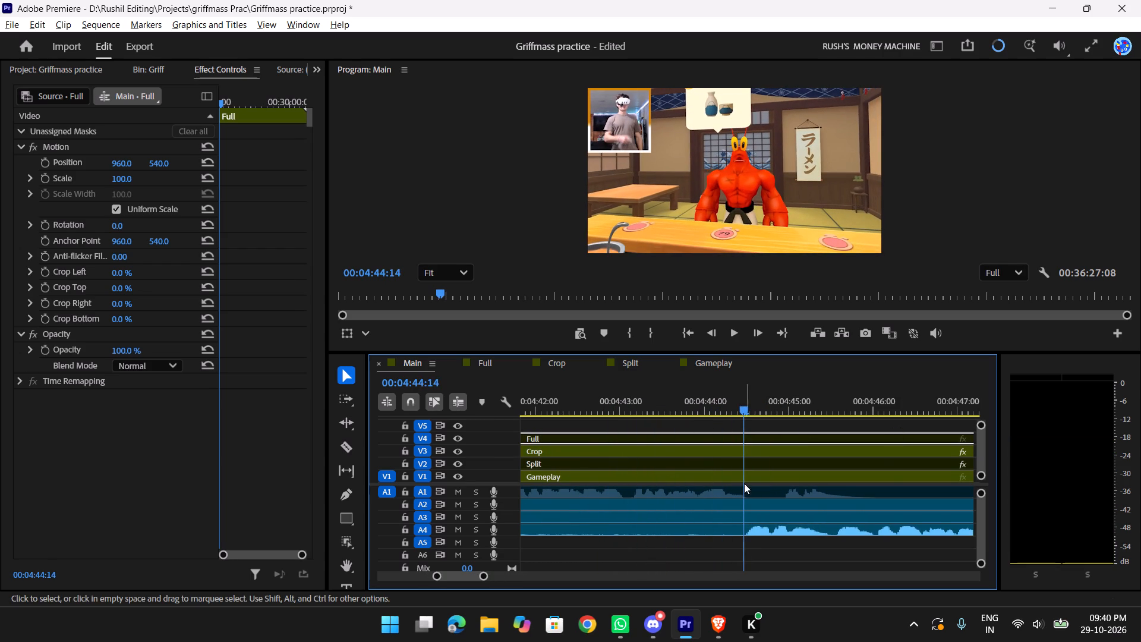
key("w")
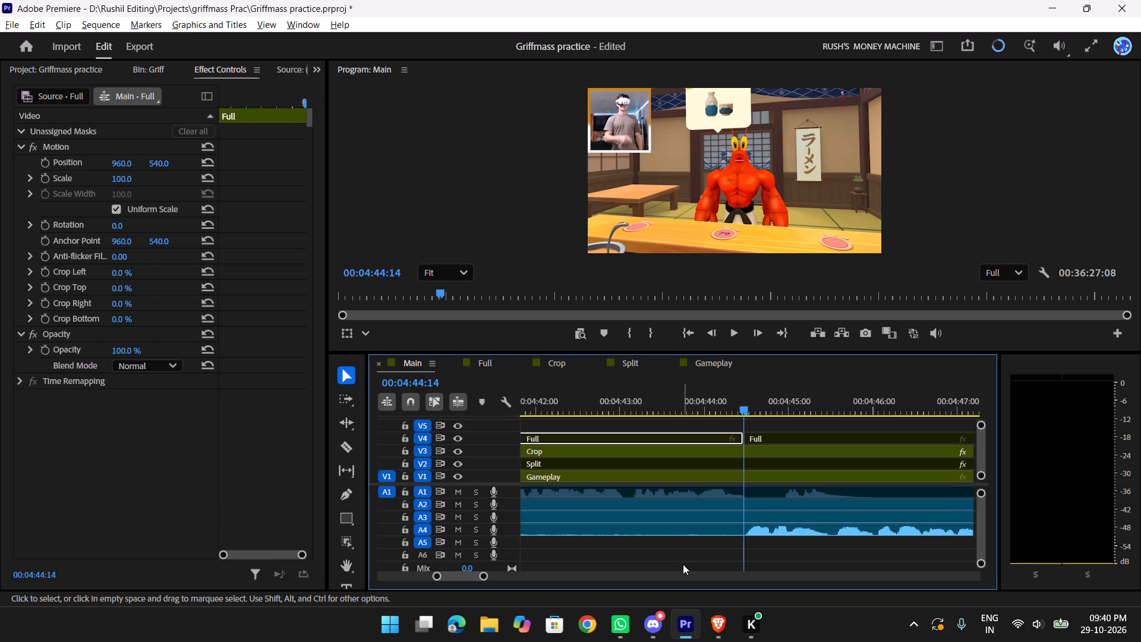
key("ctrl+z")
Split all tracks at 00:04:44:13, delete the pause segment from 00:04:41:19 up to there, and ripple-delete the gap.
left_click(746, 401)
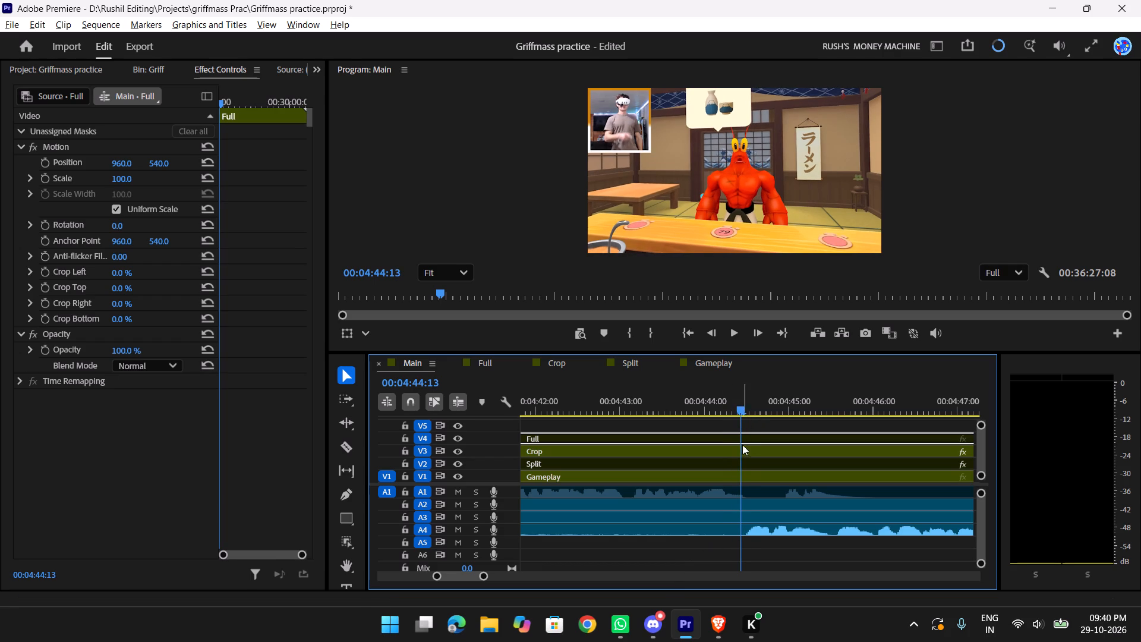
left_click(680, 555)
left_click(687, 551)
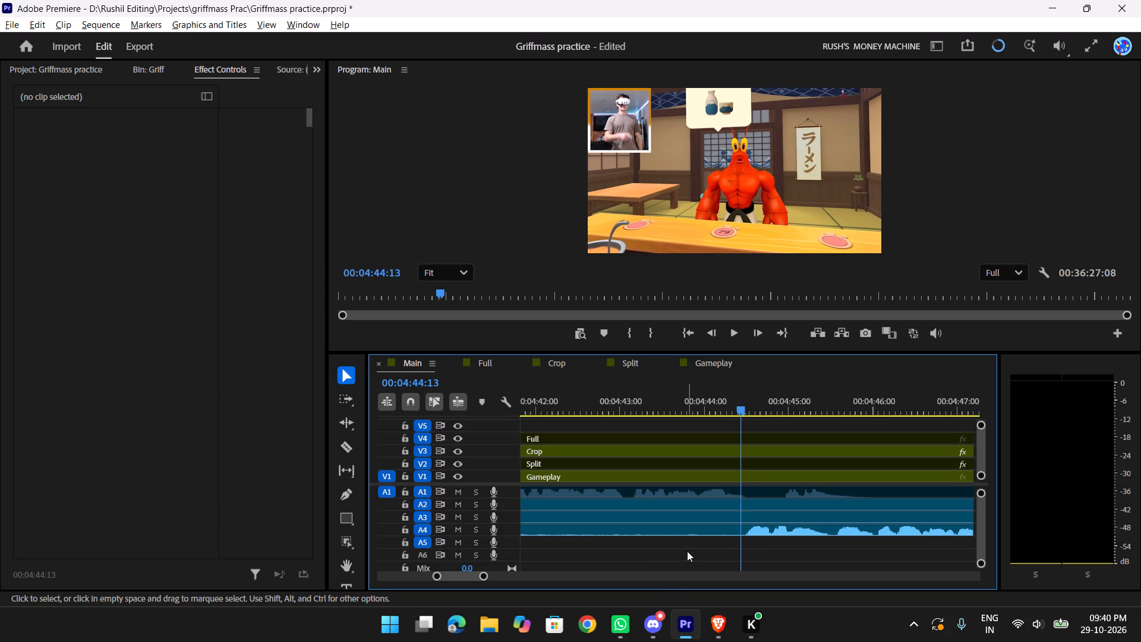
key("w")
left_click_drag(687, 551, 691, 437)
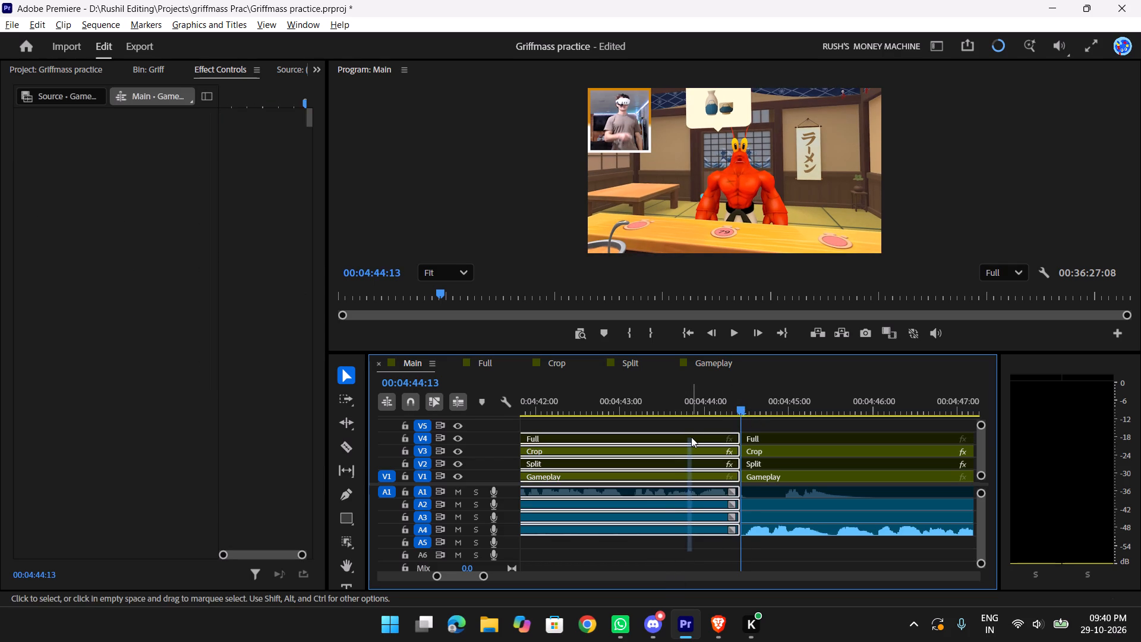
key("Delete")
right_click(694, 457)
left_click(724, 467)
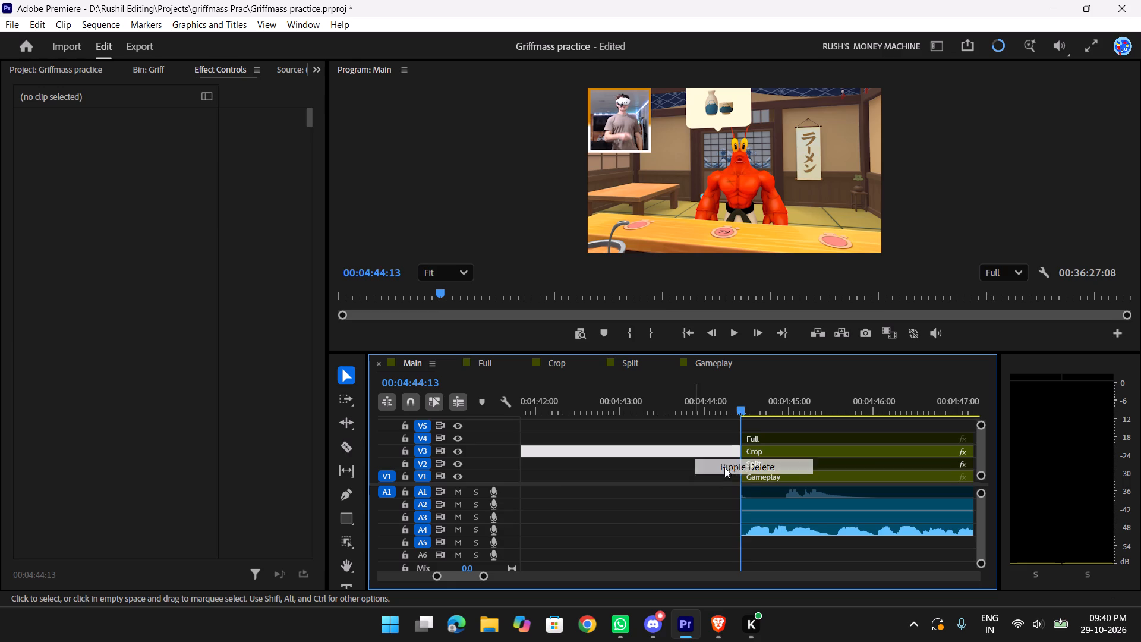
type("yy")
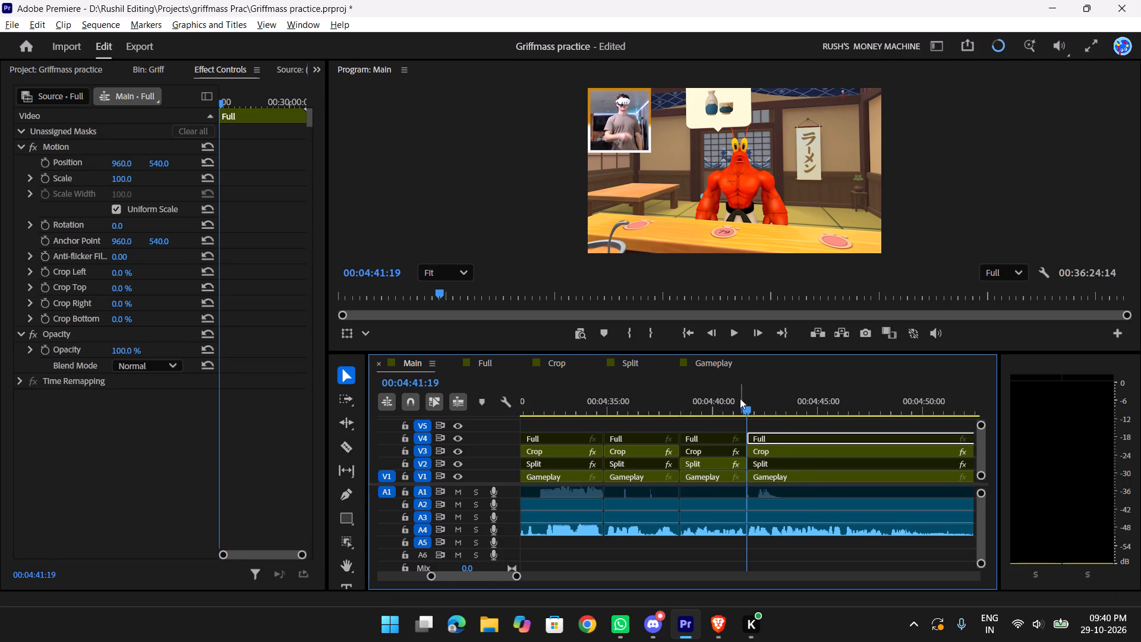
Play back from about 00:04:35 to 00:04:48 to check the last cut and the layout changes.
left_click_drag(734, 400, 654, 410)
key("t")
key("t")
key("space")
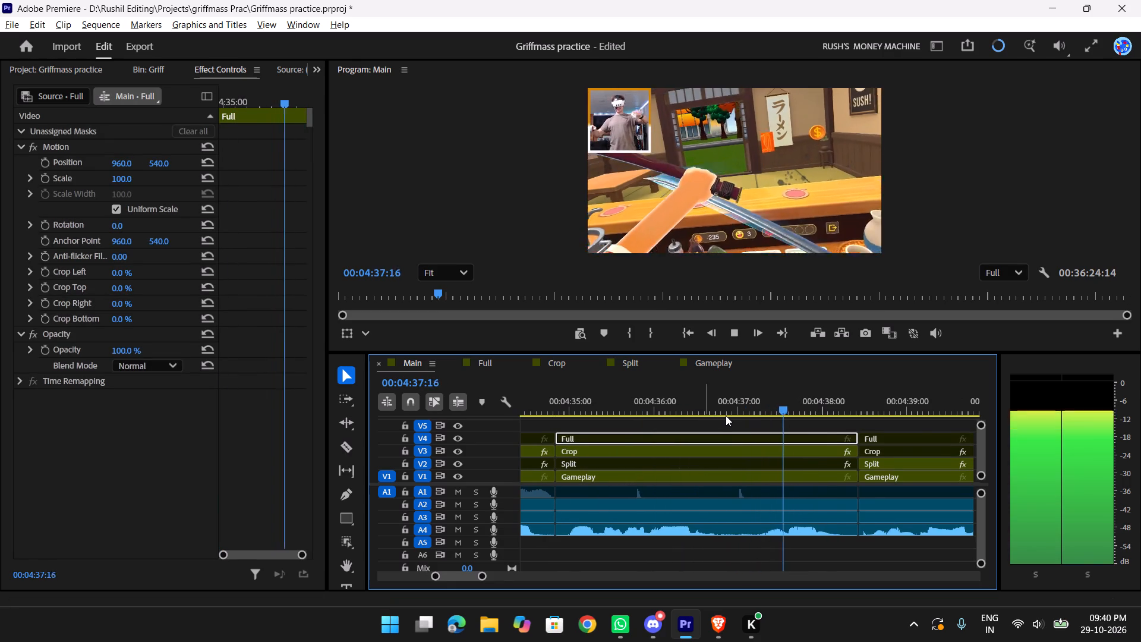
scroll(726, 416, "down", 4)
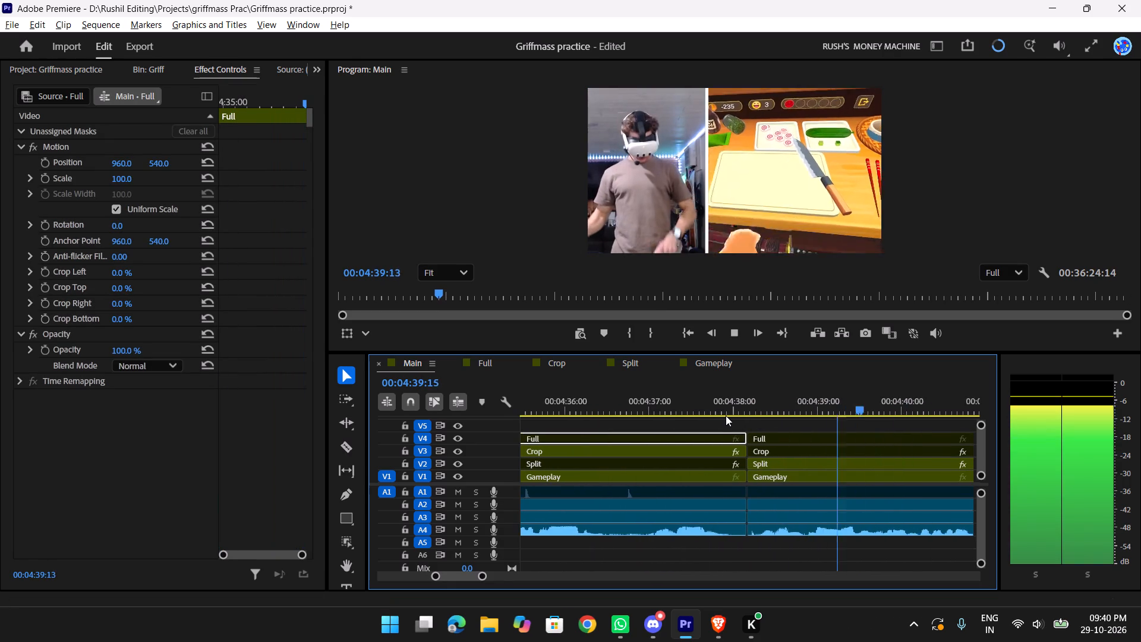
scroll(726, 416, "down", 13)
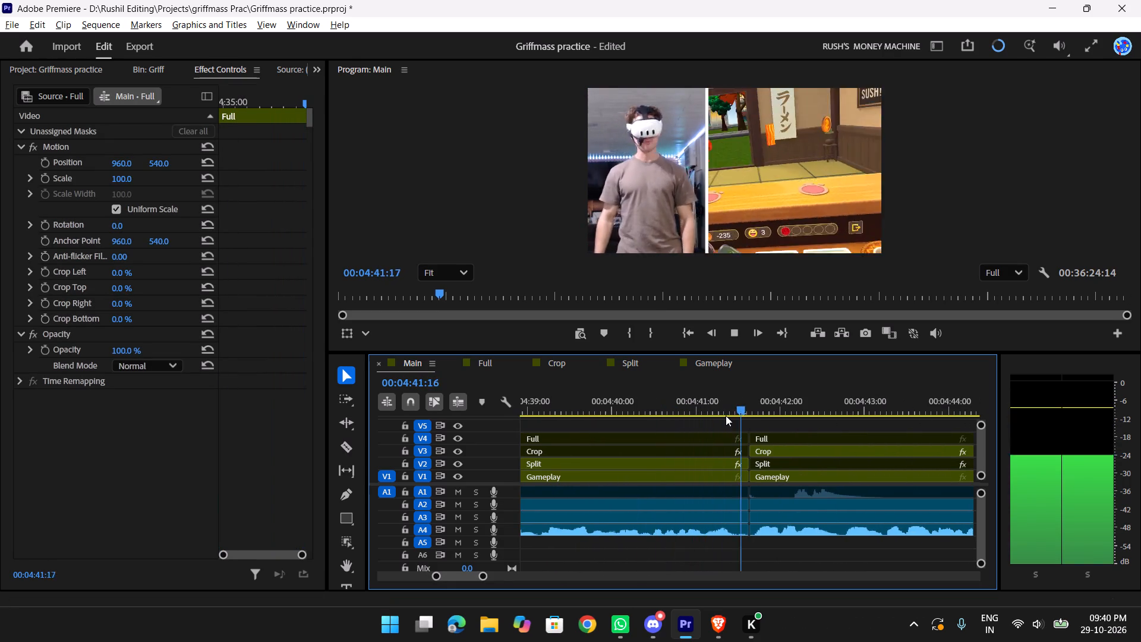
scroll(726, 416, "down", 3)
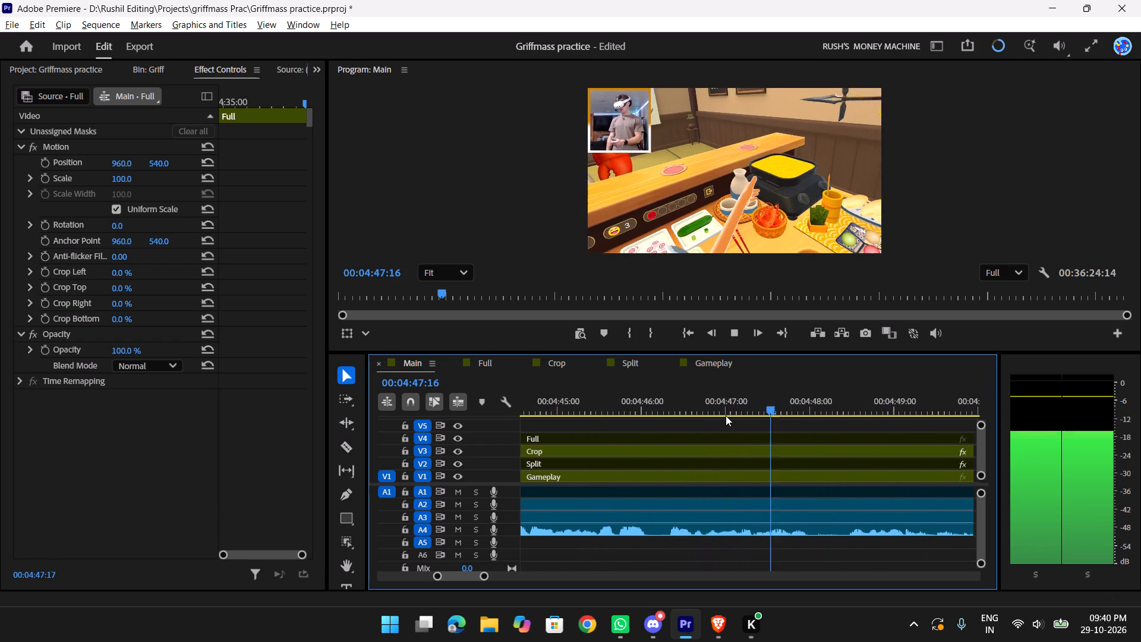
key("space")
Find where the remark about the coin counter begins after the split-screen segment, and split all tracks at 00:04:43:24.
scroll(734, 425, "up", 12)
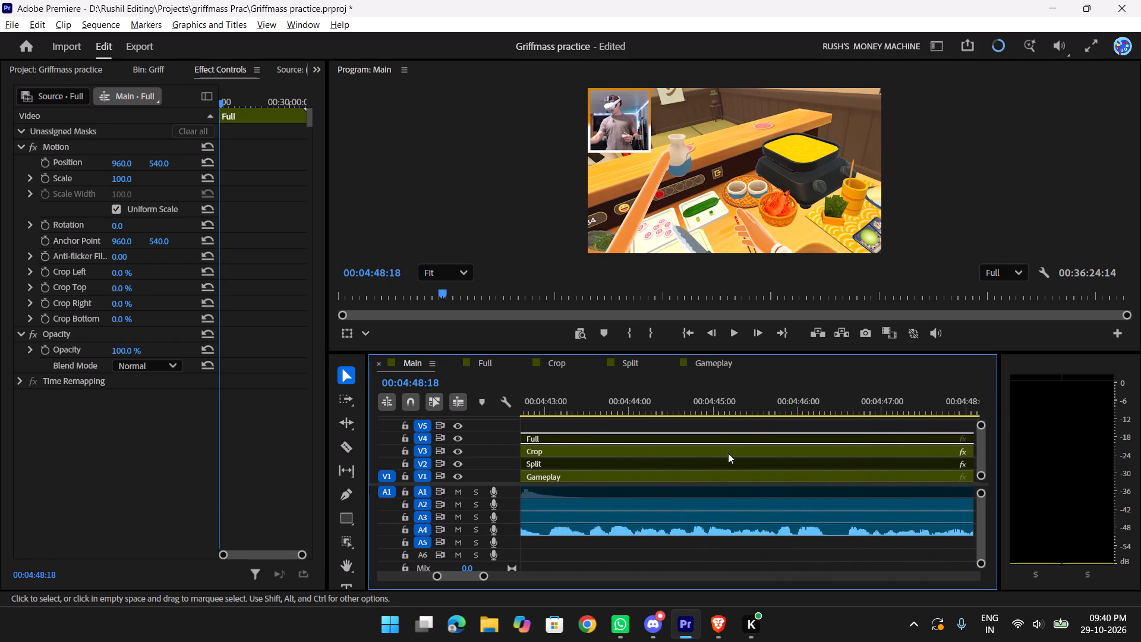
scroll(728, 453, "up", 11)
left_click_drag(797, 410, 775, 411)
key("space")
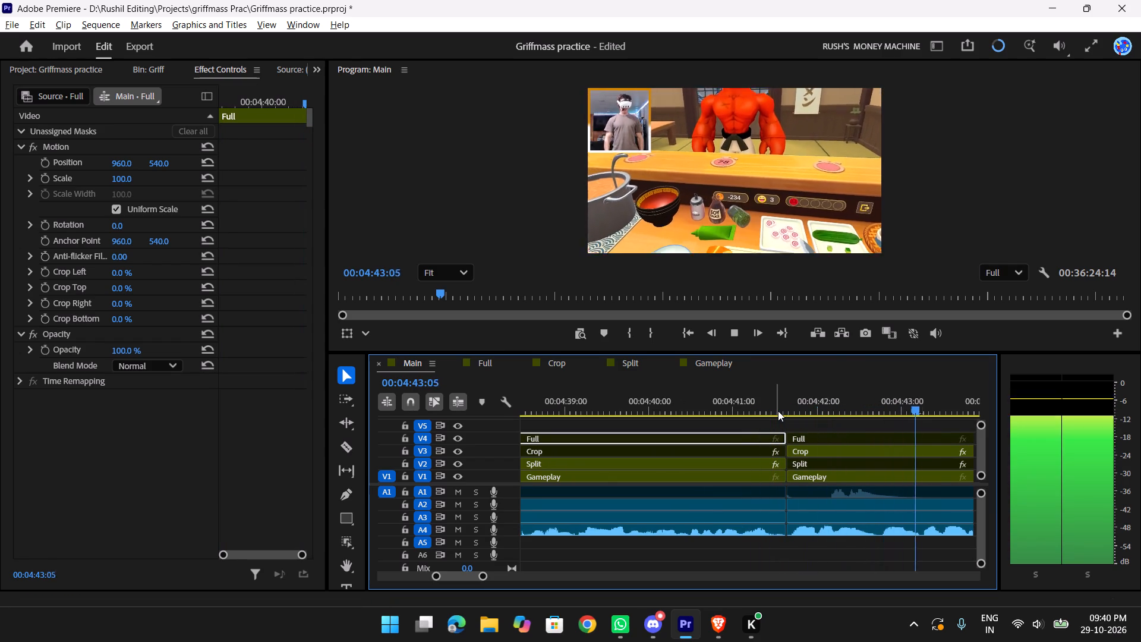
key("space")
key("space")
scroll(783, 414, "down", 4)
key("space")
scroll(825, 434, "up", 3)
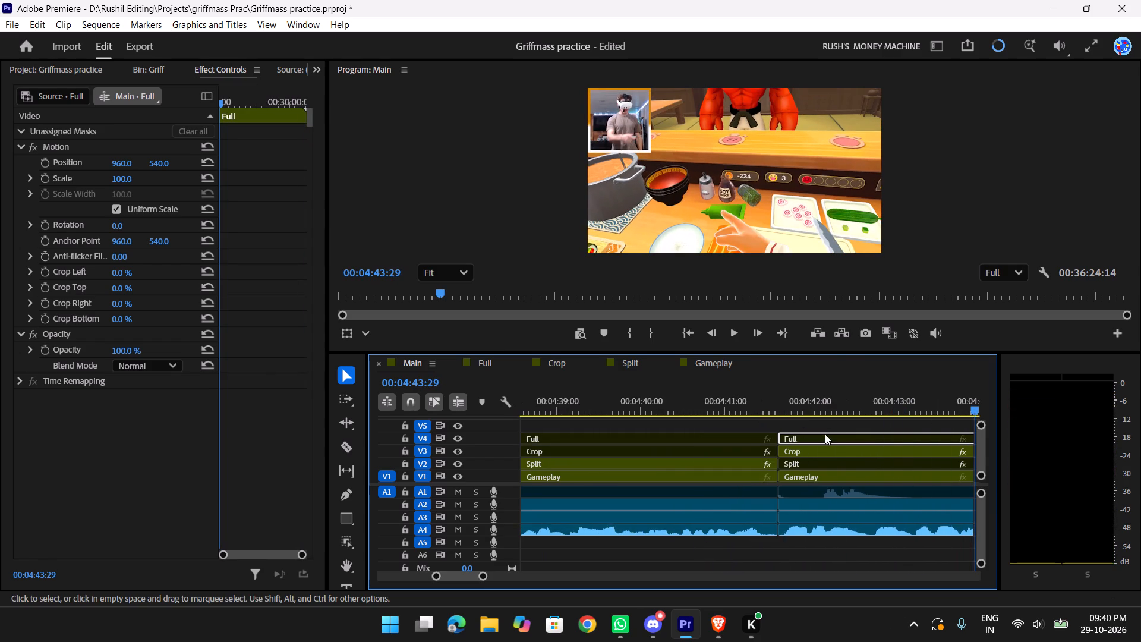
scroll(843, 436, "down", 9)
left_click_drag(778, 413, 759, 413)
key("space")
left_click_drag(778, 412, 757, 406)
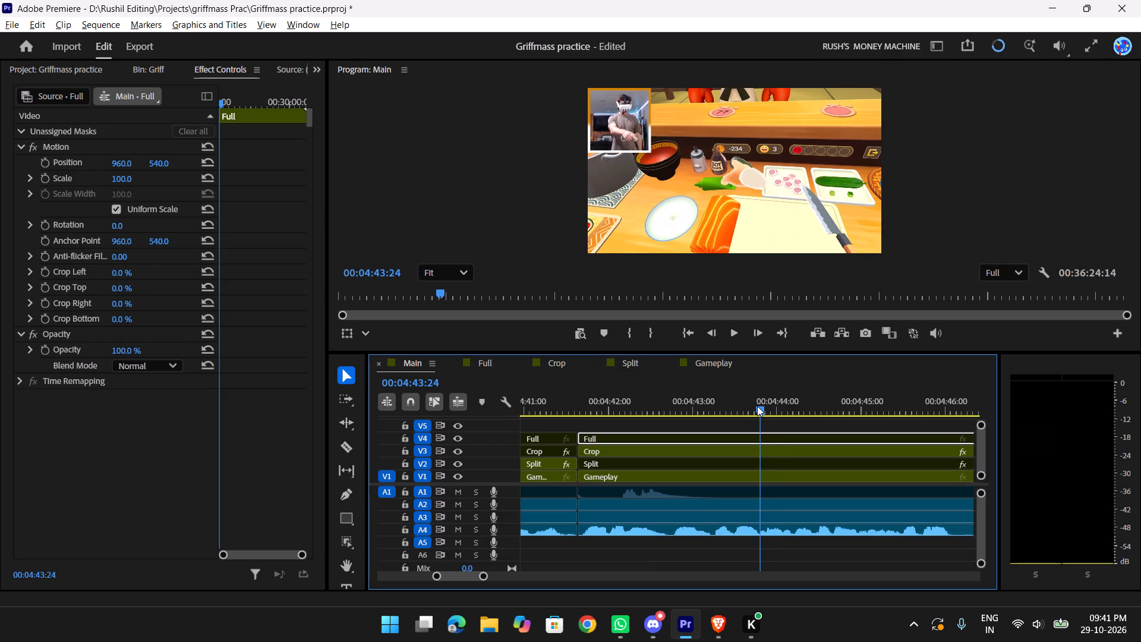
left_click_drag(757, 406, 758, 404)
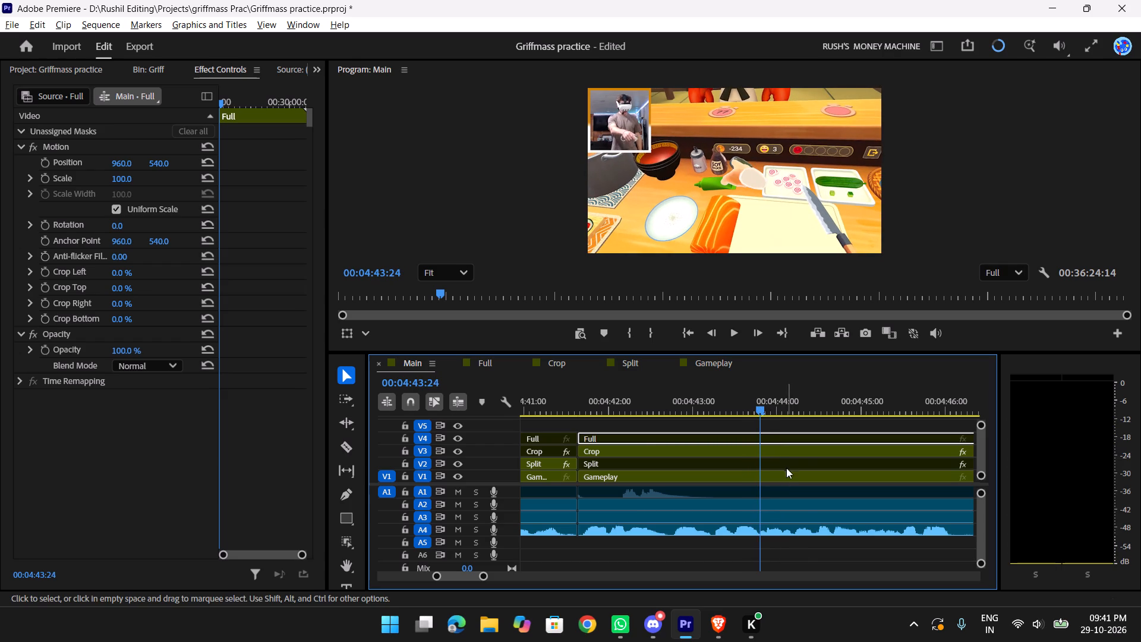
left_click(810, 559)
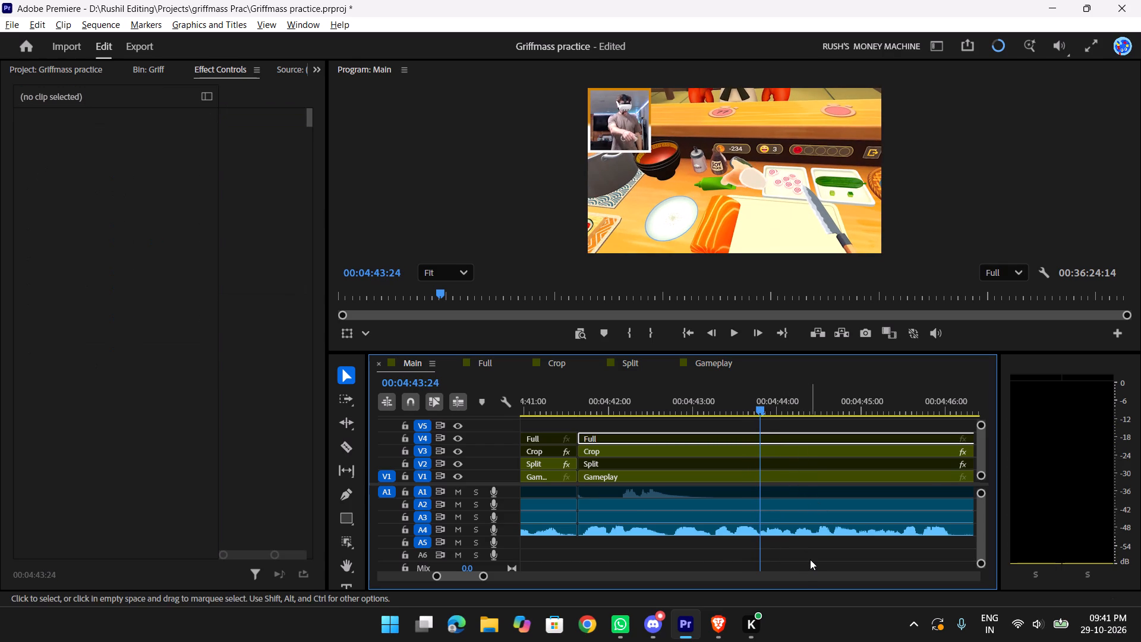
key("w")
Find the end of the remark and split all tracks again at 00:04:44:29.
key("space")
scroll(840, 459, "down", 3)
key("space")
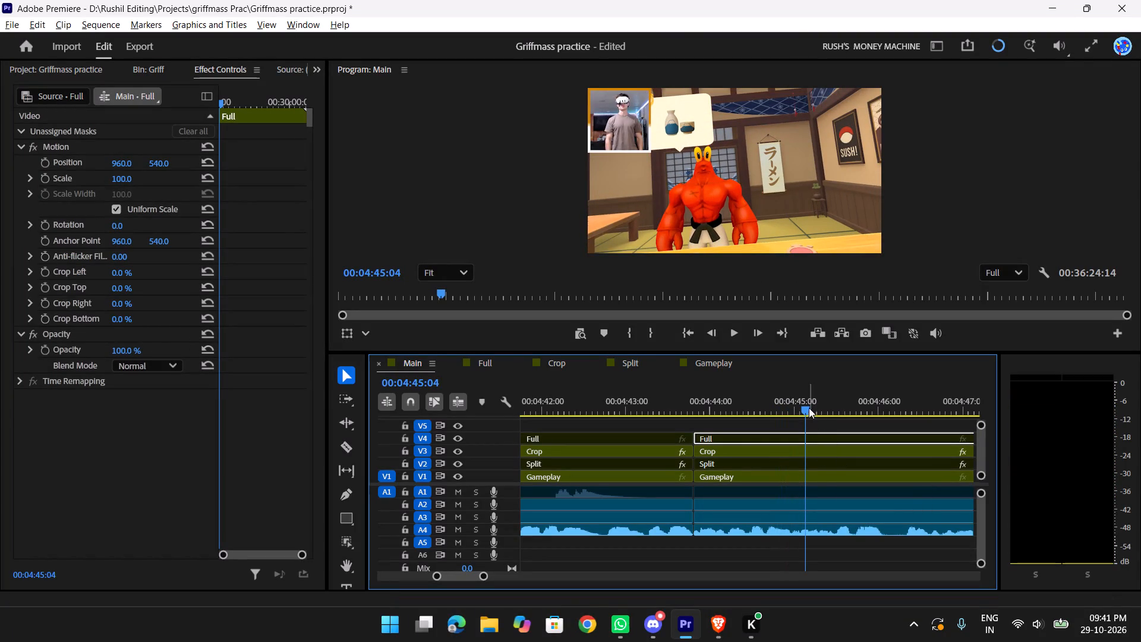
left_click_drag(805, 406, 791, 404)
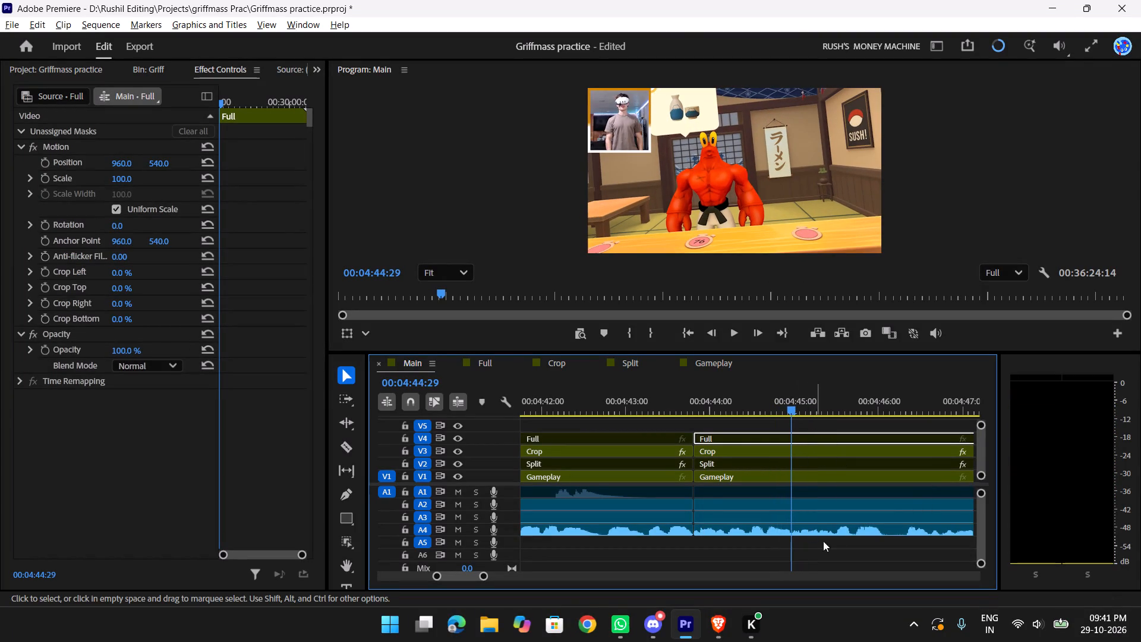
key("space")
key("space")
left_click_drag(805, 410, 794, 409)
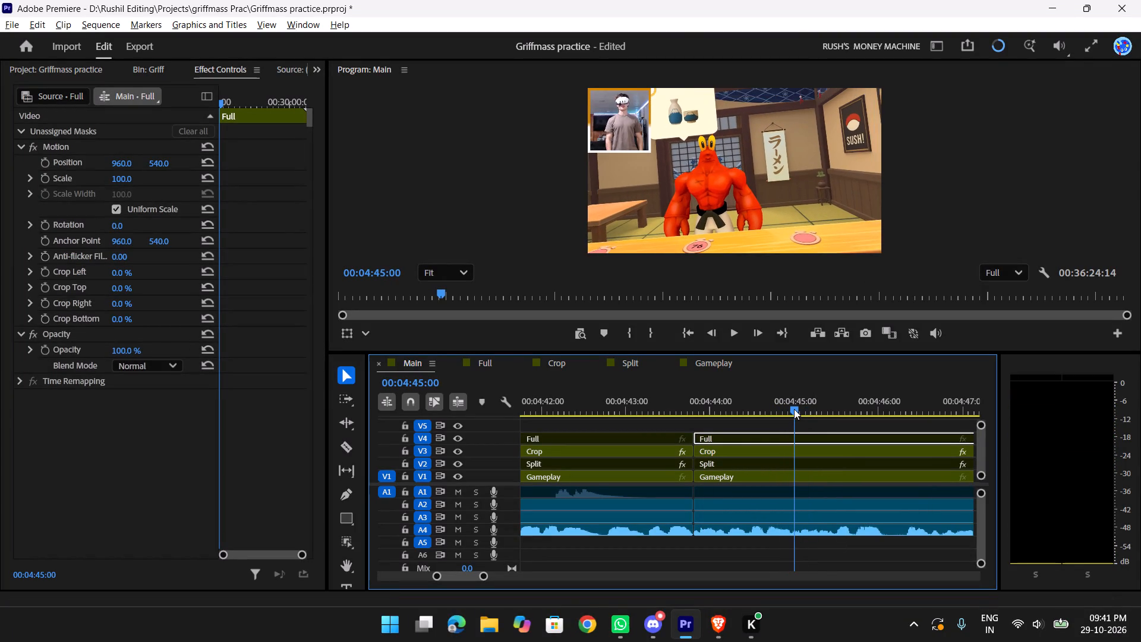
left_click_drag(794, 409, 790, 405)
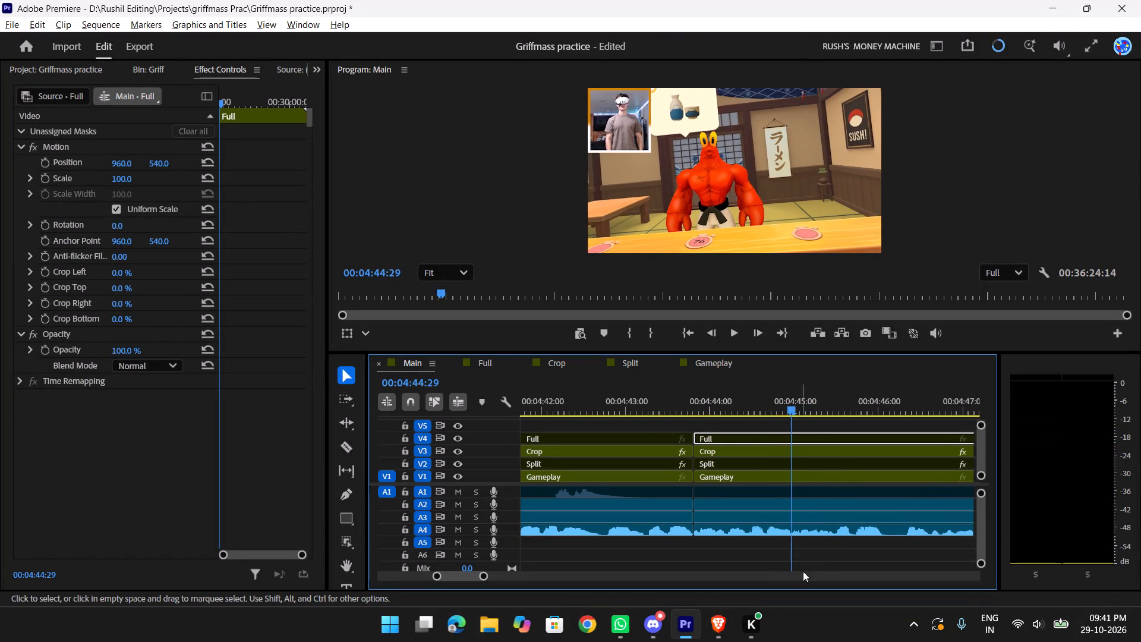
left_click(808, 556)
key("w")
Zoom the Gameplay clip between 00:04:43:24 and 00:04:44:29 onto the coin counter, with scale 326 and position 744, -347.
left_click(758, 479)
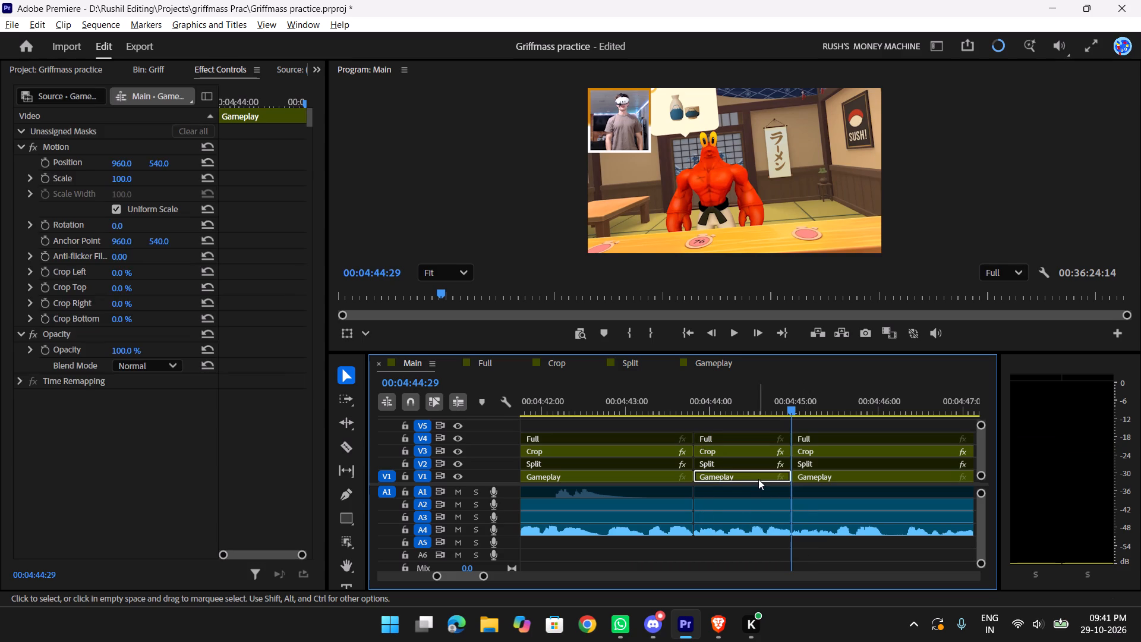
left_click(748, 463)
left_click(727, 474)
left_click_drag(783, 407, 742, 405)
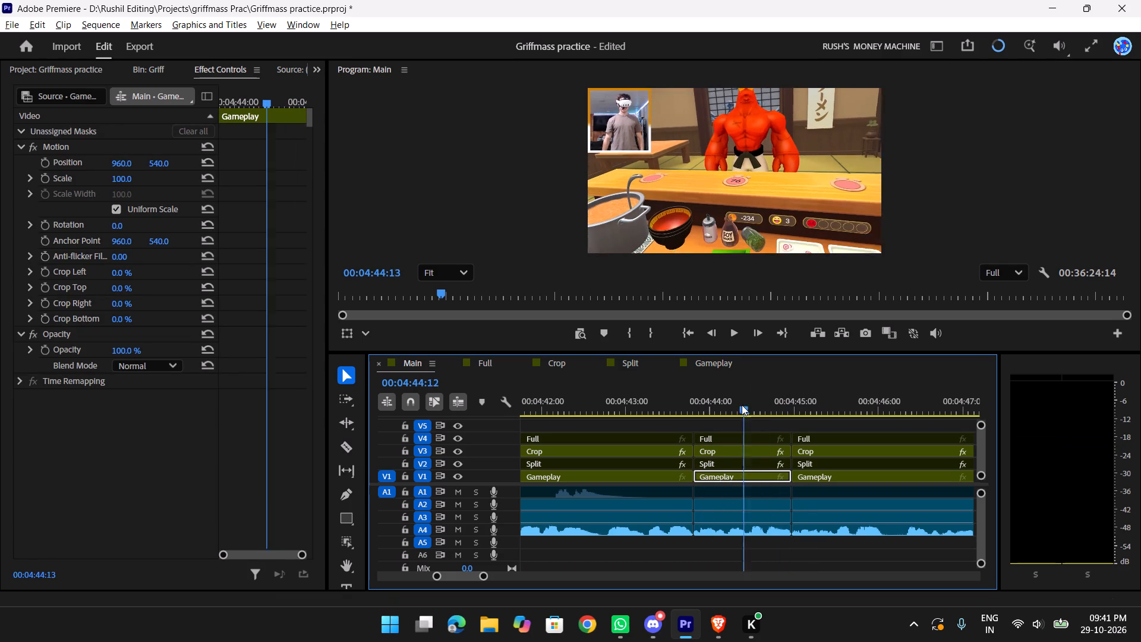
left_click_drag(742, 405, 732, 407)
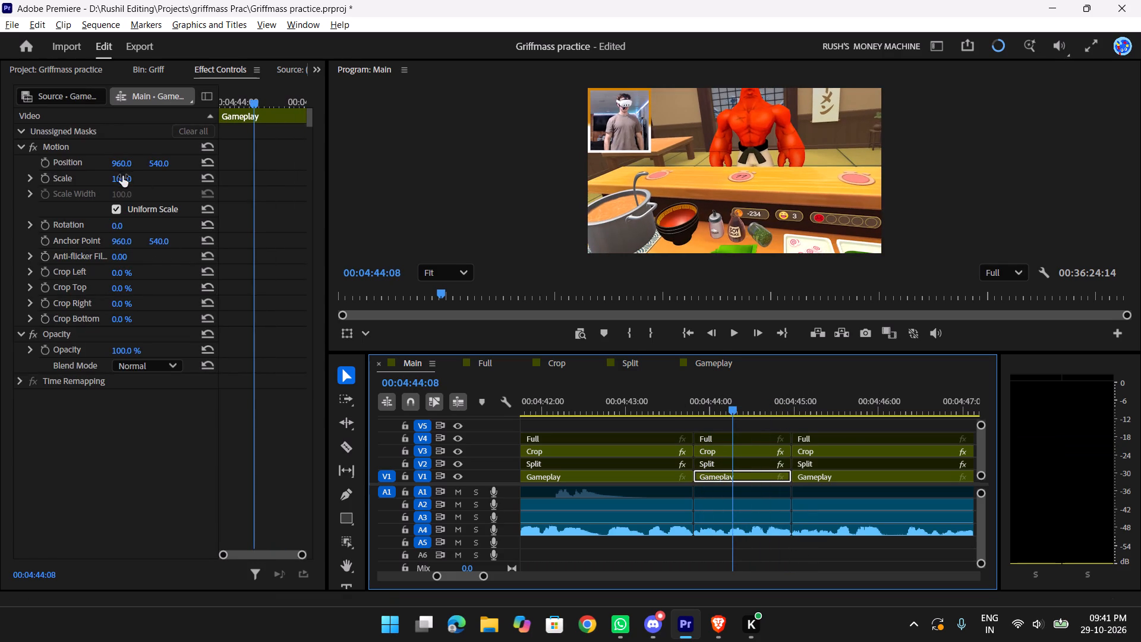
left_click_drag(122, 176, 209, 181)
left_click_drag(157, 162, 149, 165)
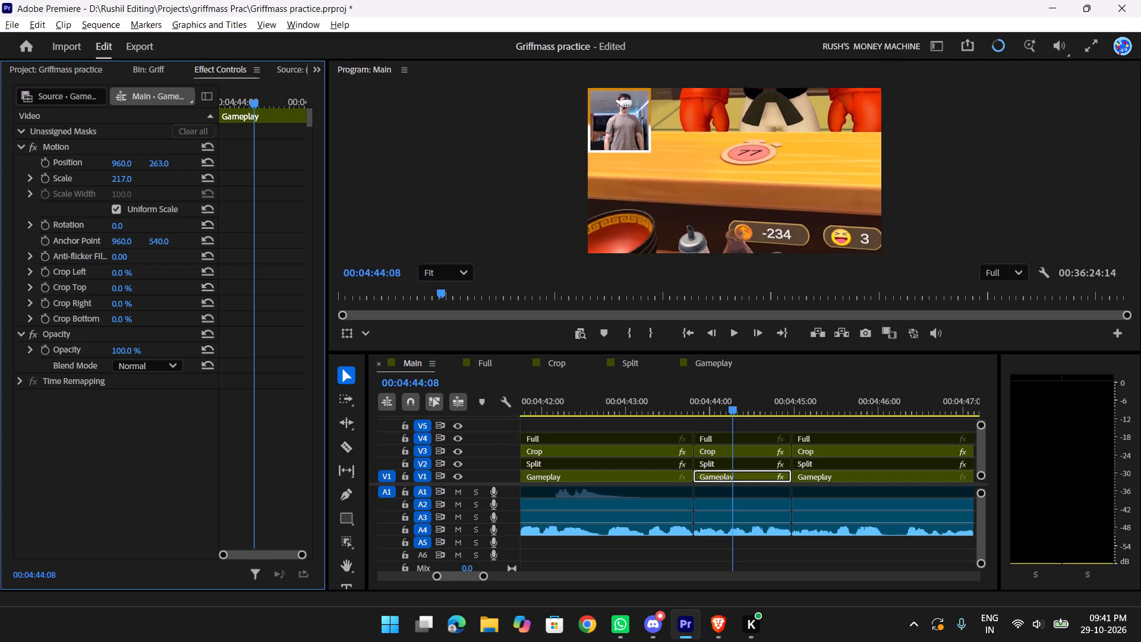
left_click_drag(149, 165, 92, 193)
left_click_drag(118, 181, 163, 184)
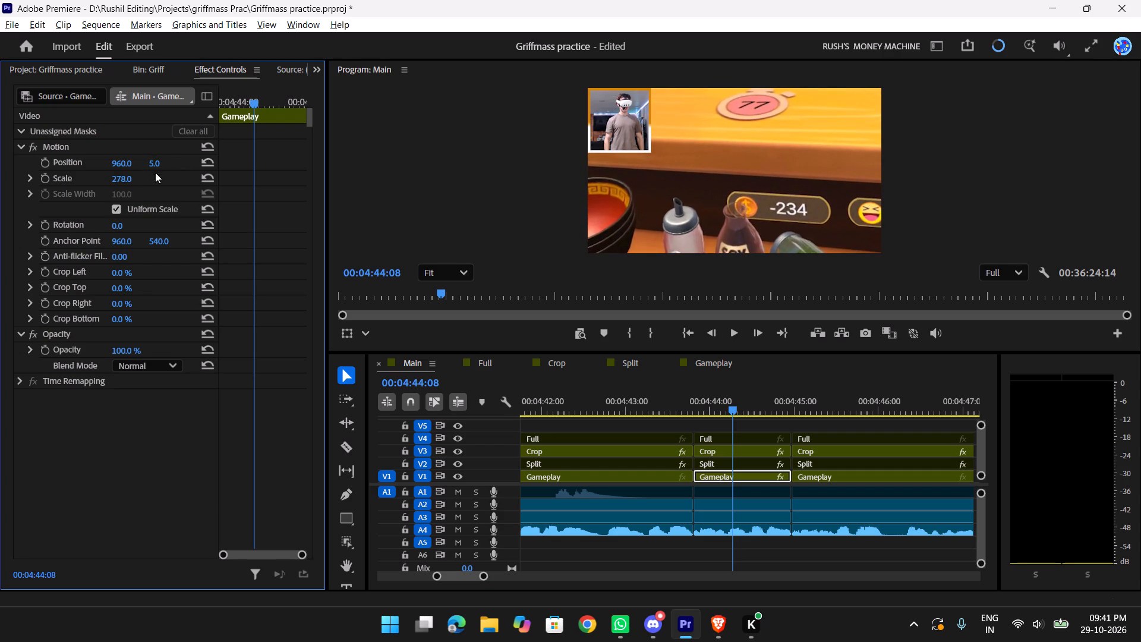
left_click_drag(165, 163, 27, 249)
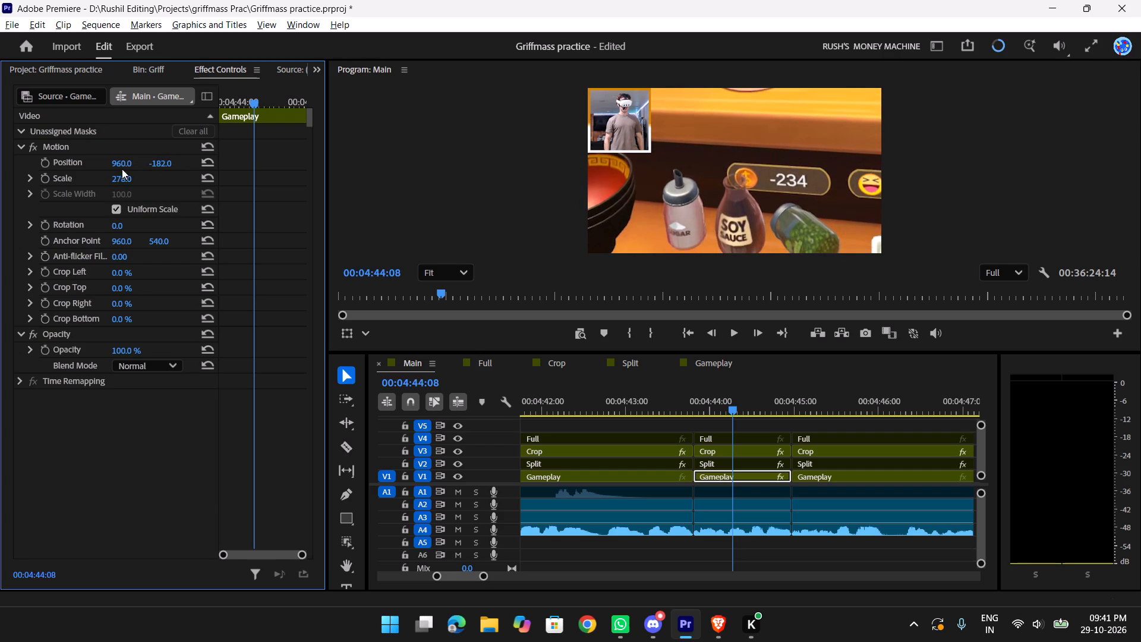
left_click_drag(105, 166, 8, 175)
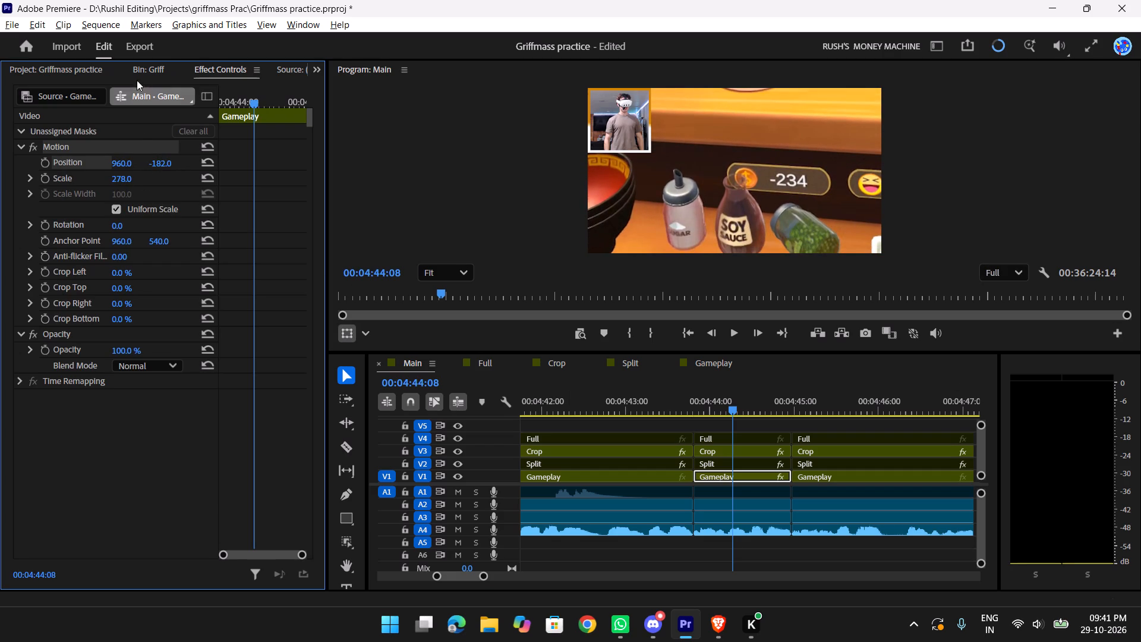
left_click_drag(123, 162, 114, 168)
left_click_drag(127, 178, 162, 178)
left_click_drag(162, 162, 48, 230)
left_click_drag(128, 164, 119, 166)
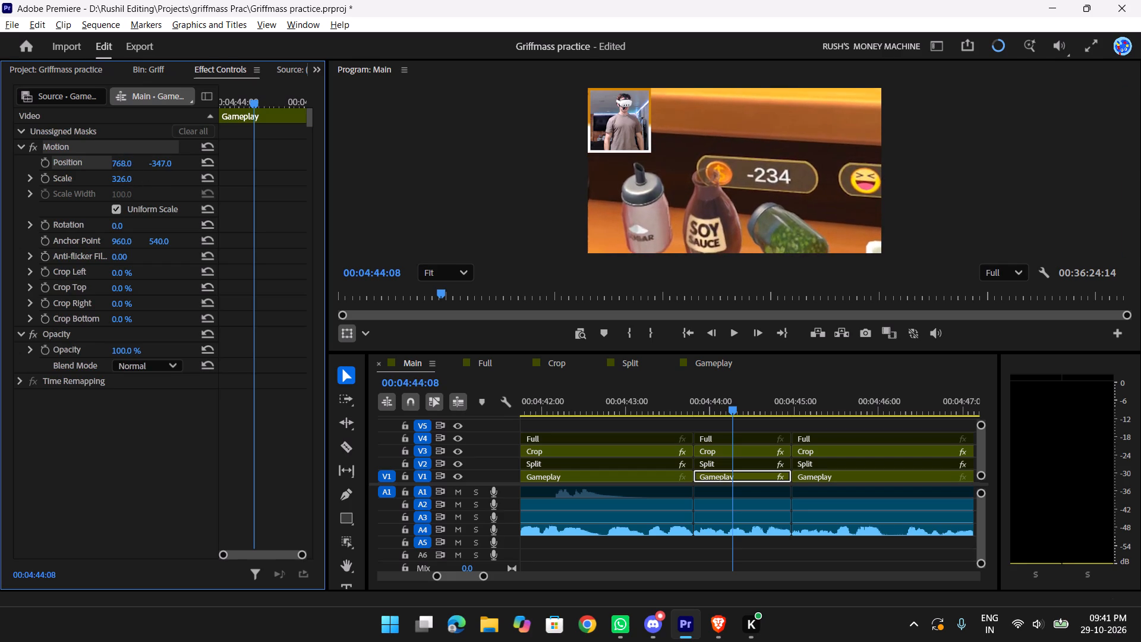
left_click_drag(119, 166, 102, 171)
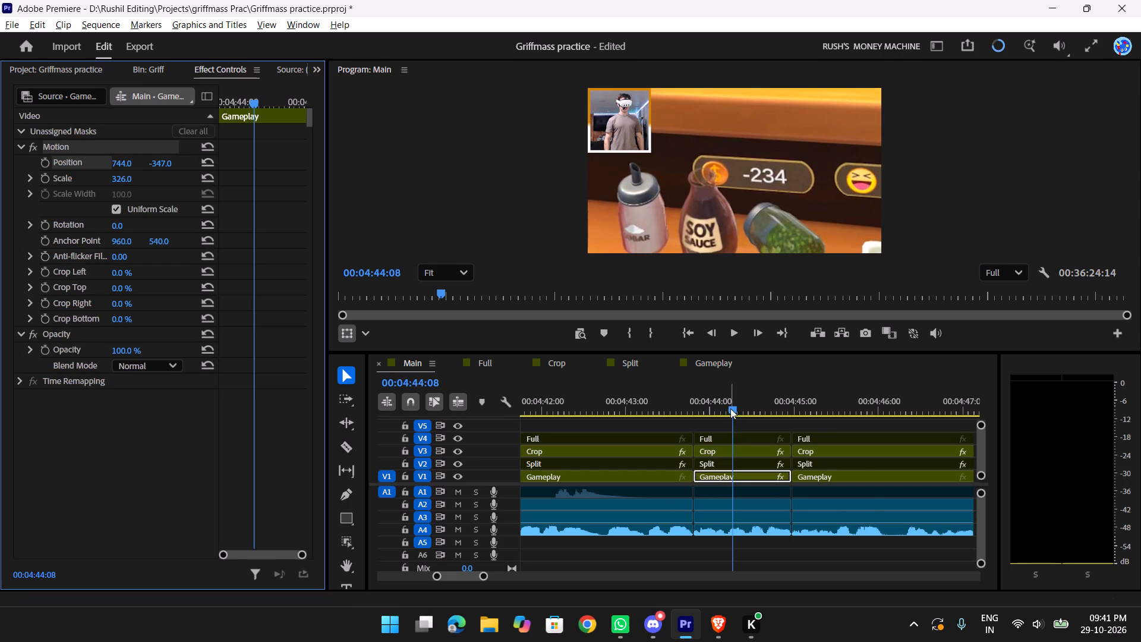
Play back the coin-counter zoom repeatedly and on to about 00:04:47:05 to check its timing and framing.
left_click_drag(728, 408, 675, 411)
key("space")
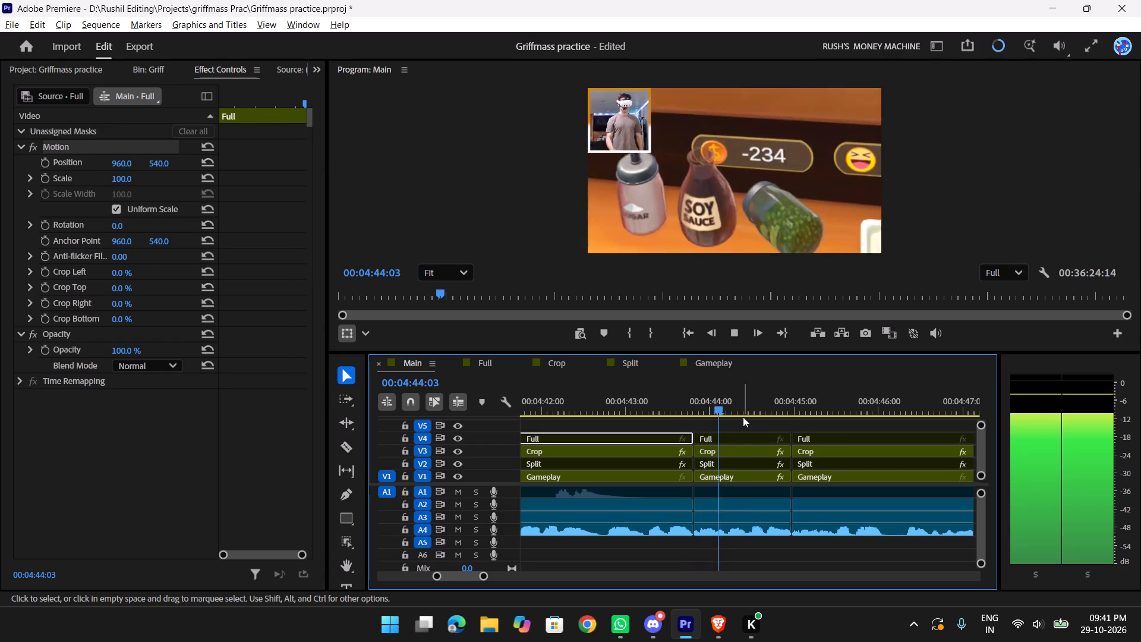
key("space")
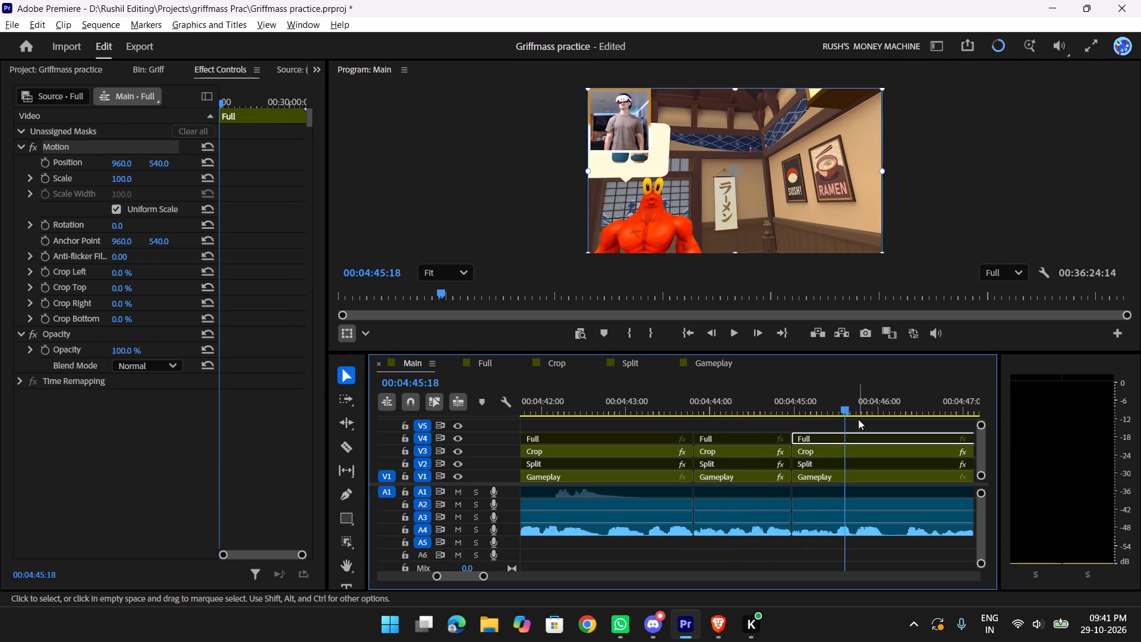
left_click_drag(828, 400, 665, 408)
key("space")
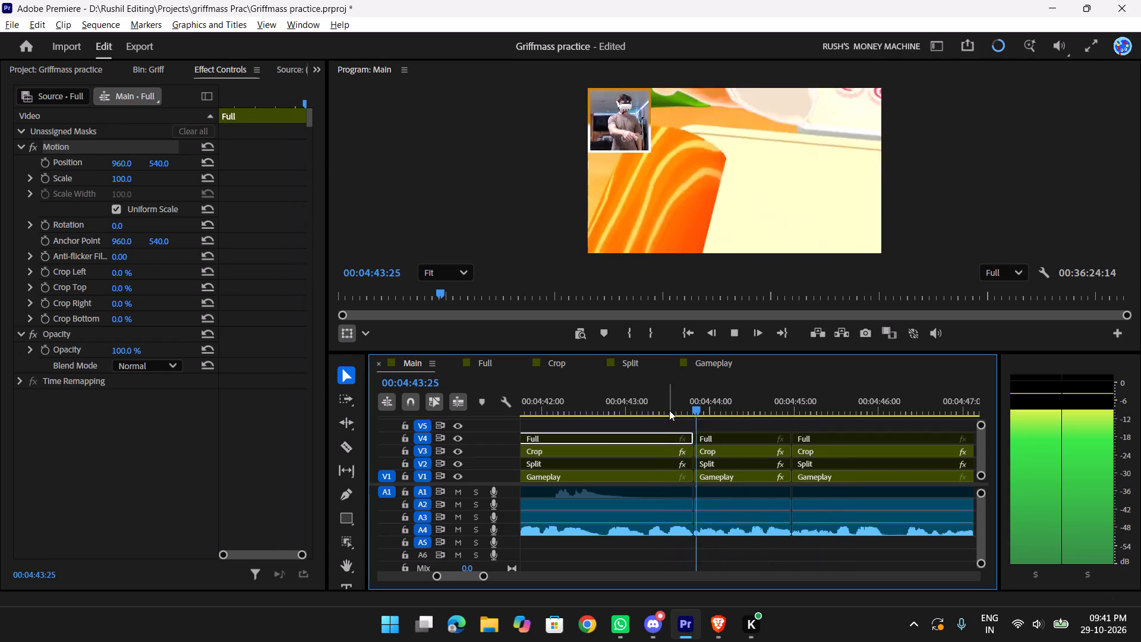
key("space")
left_click_drag(806, 403, 790, 403)
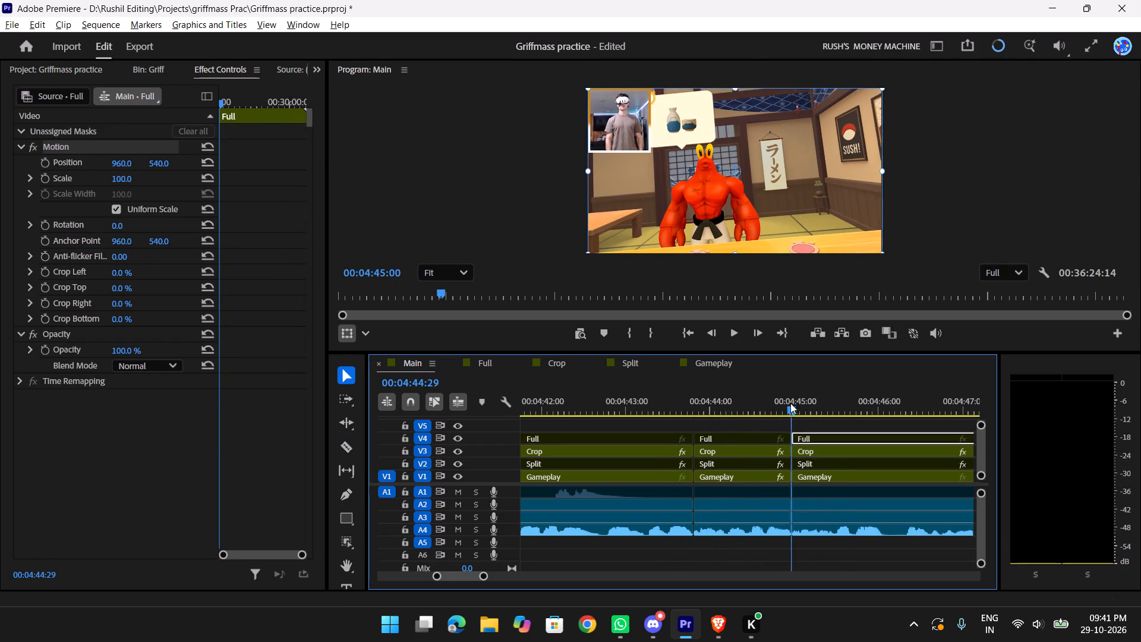
left_click_drag(790, 403, 653, 414)
key("space")
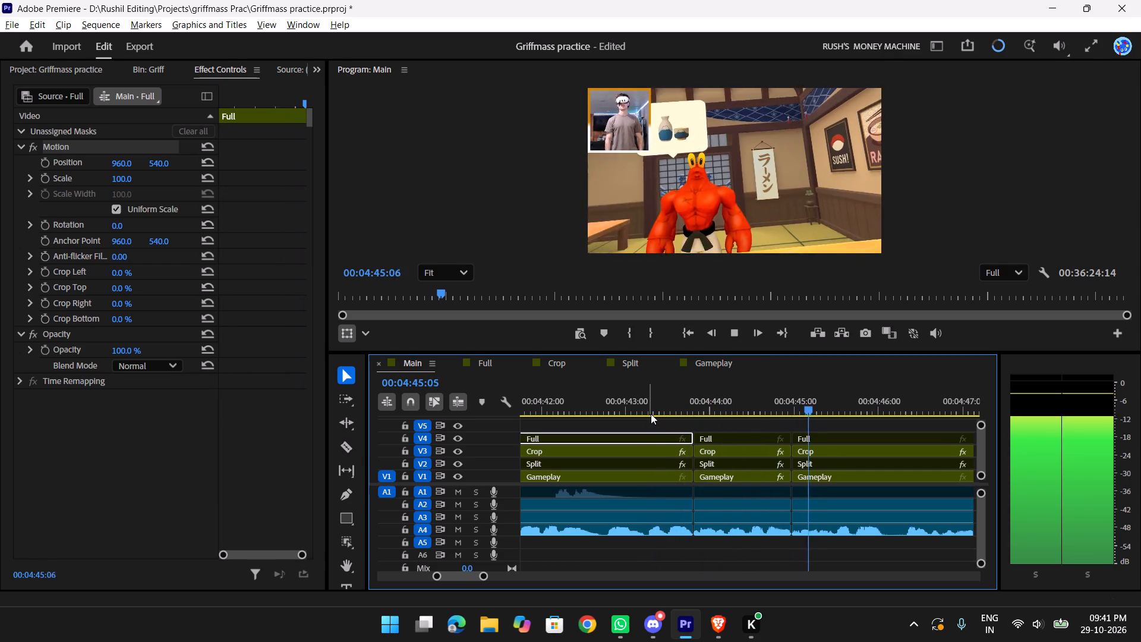
scroll(651, 414, "down", 4)
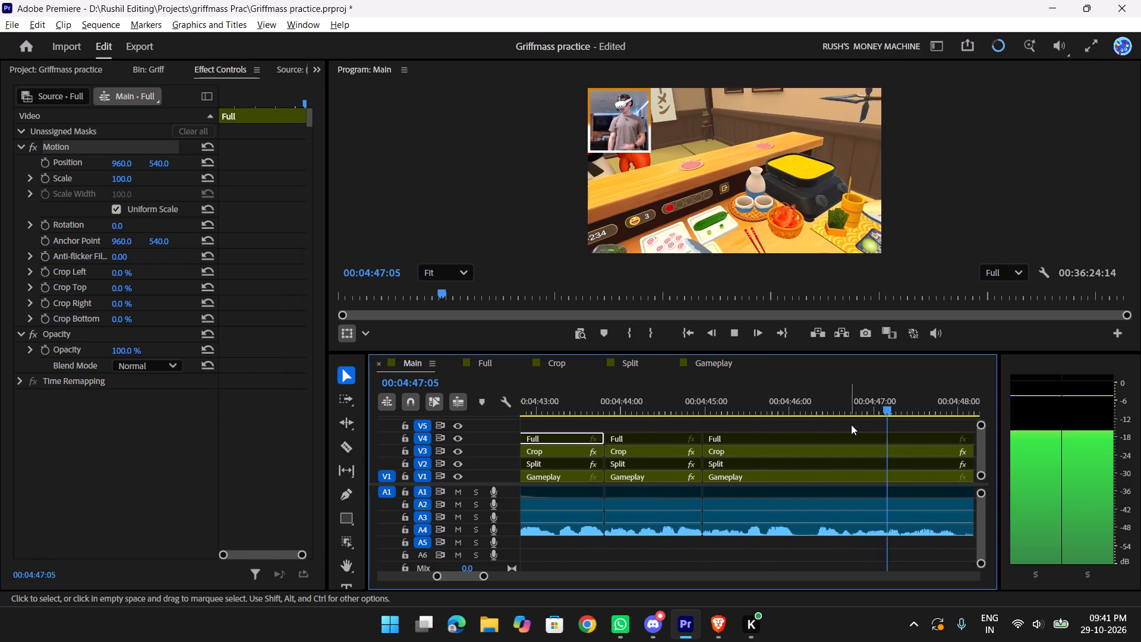
key("space")
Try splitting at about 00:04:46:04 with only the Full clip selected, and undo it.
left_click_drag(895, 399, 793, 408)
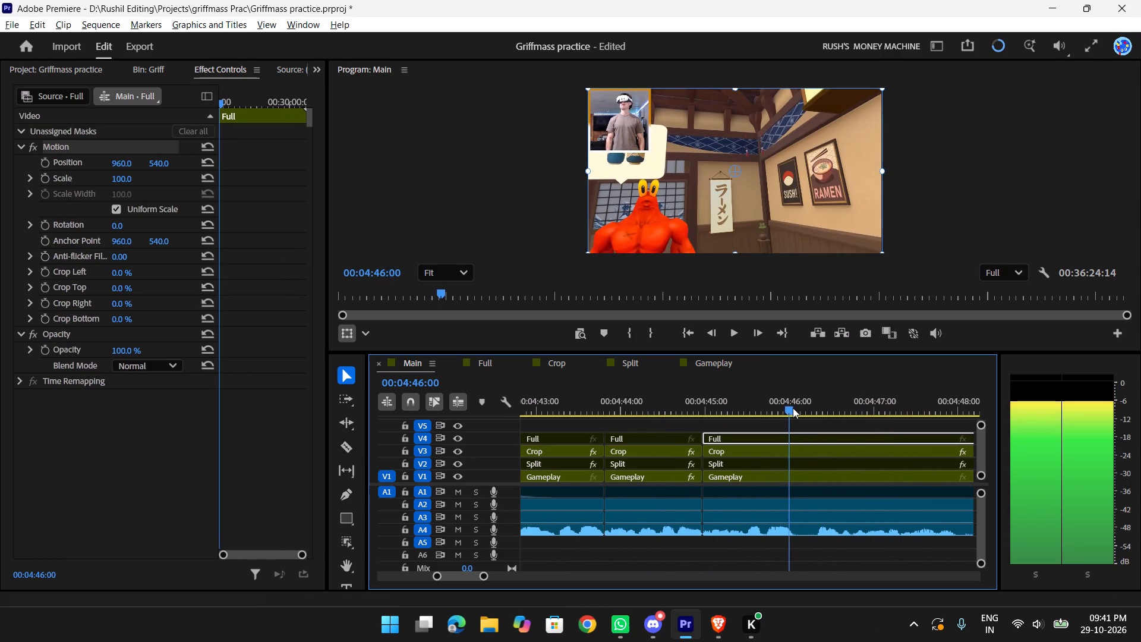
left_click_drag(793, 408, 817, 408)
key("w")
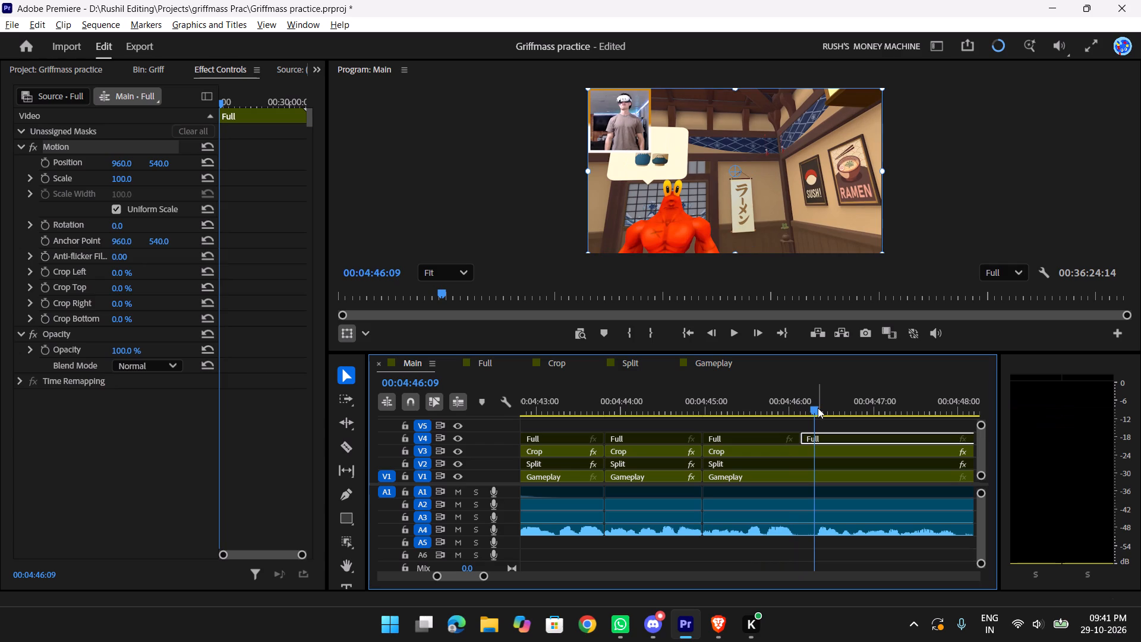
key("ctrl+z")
Split all tracks at 00:04:46:03, where the pause in speech begins.
left_click_drag(818, 401, 802, 407)
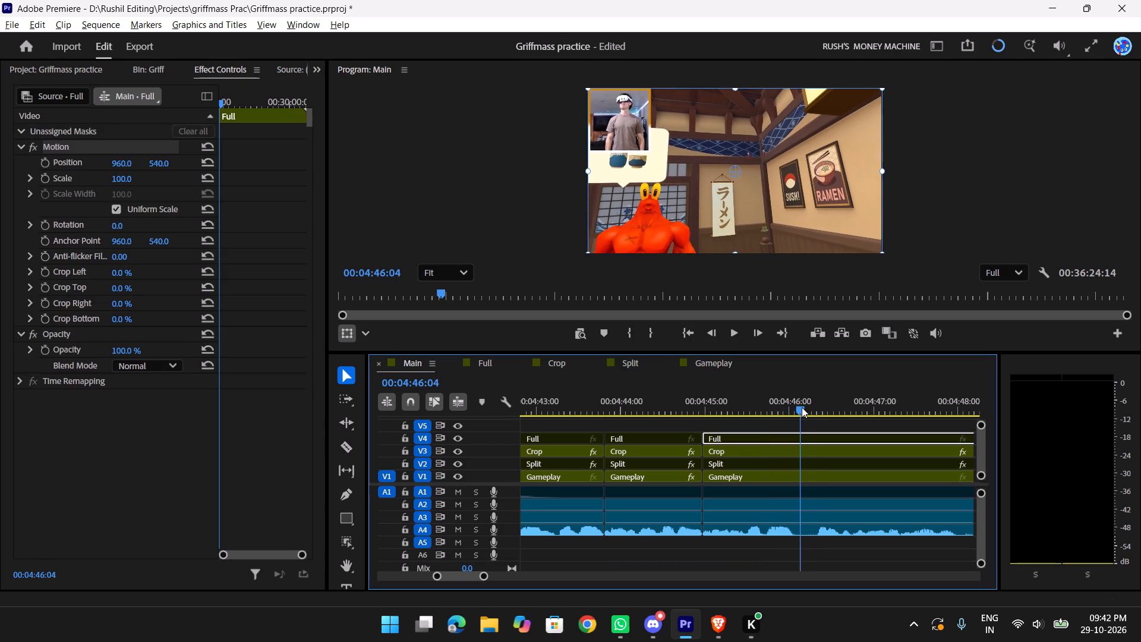
left_click_drag(802, 407, 798, 407)
left_click(827, 551)
key("w")
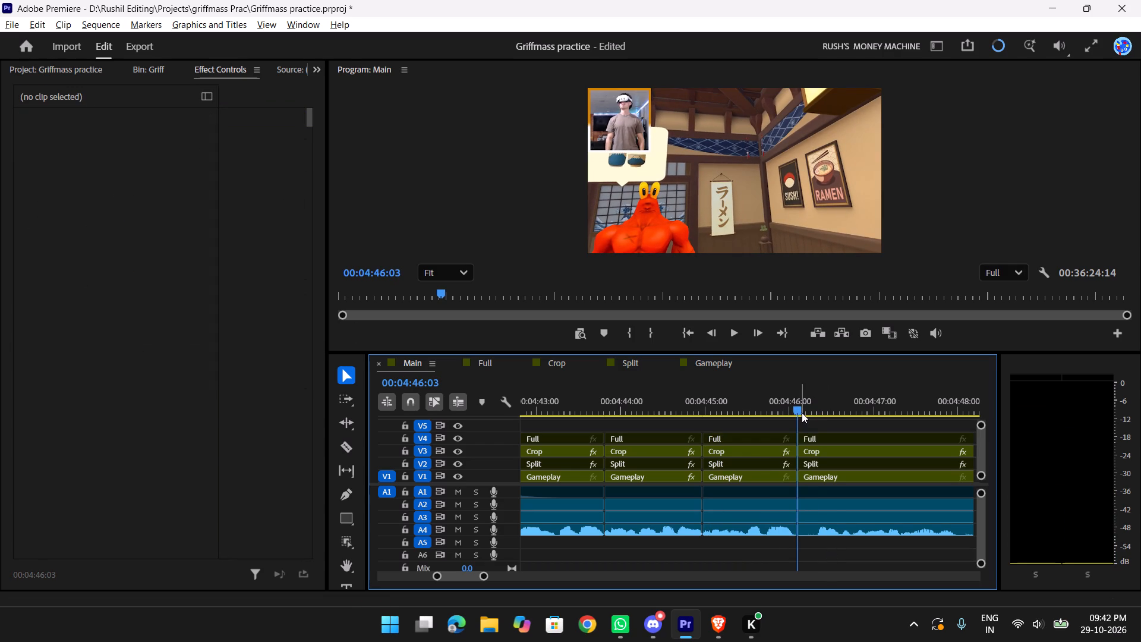
Ripple-trim the pause after the 00:04:46:03 cut on all tracks, removing everything up to 00:04:46:09.
left_click_drag(796, 404, 814, 402)
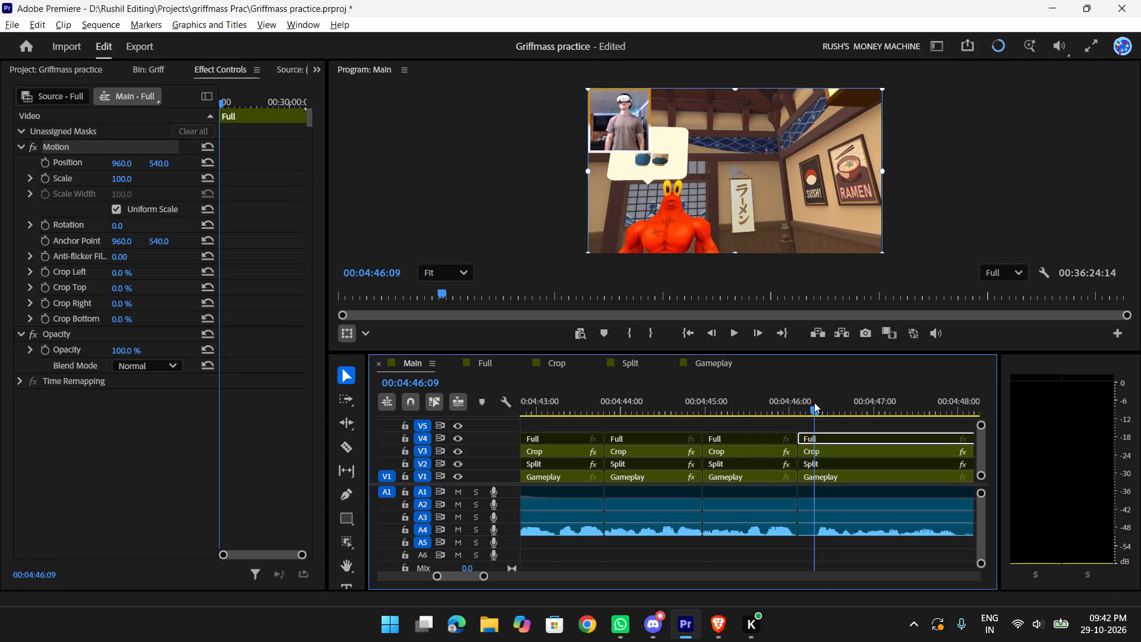
left_click_drag(814, 402, 742, 413)
key("q")
Play back the trimmed join at 00:04:46:03 and on to about 00:04:50:06 to check its flow.
key("space")
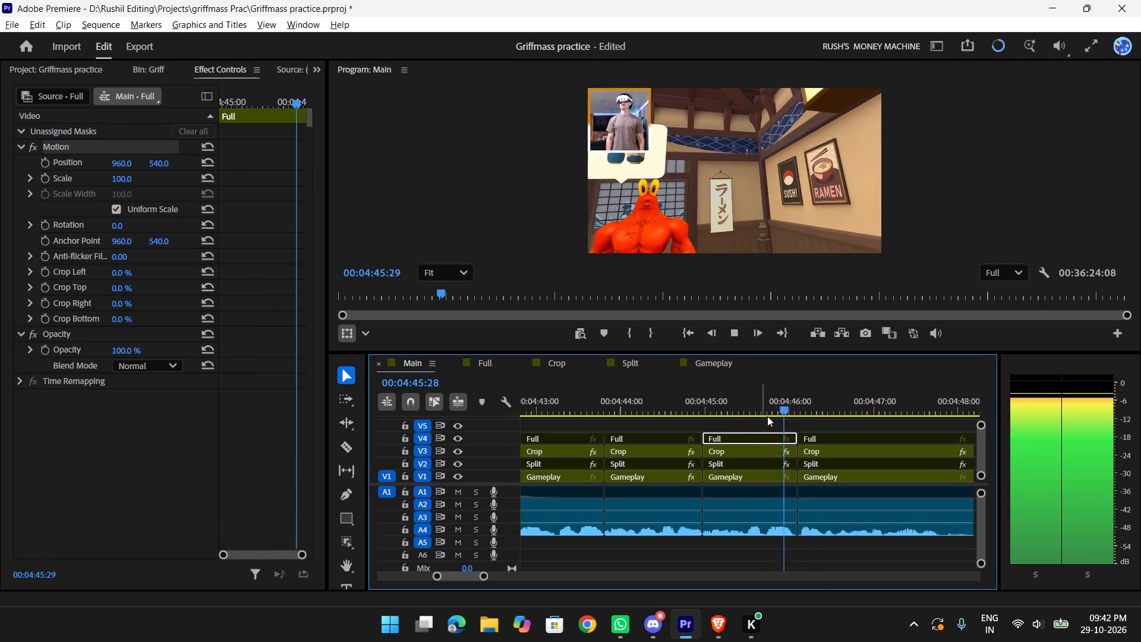
scroll(767, 416, "down", 3)
key("space")
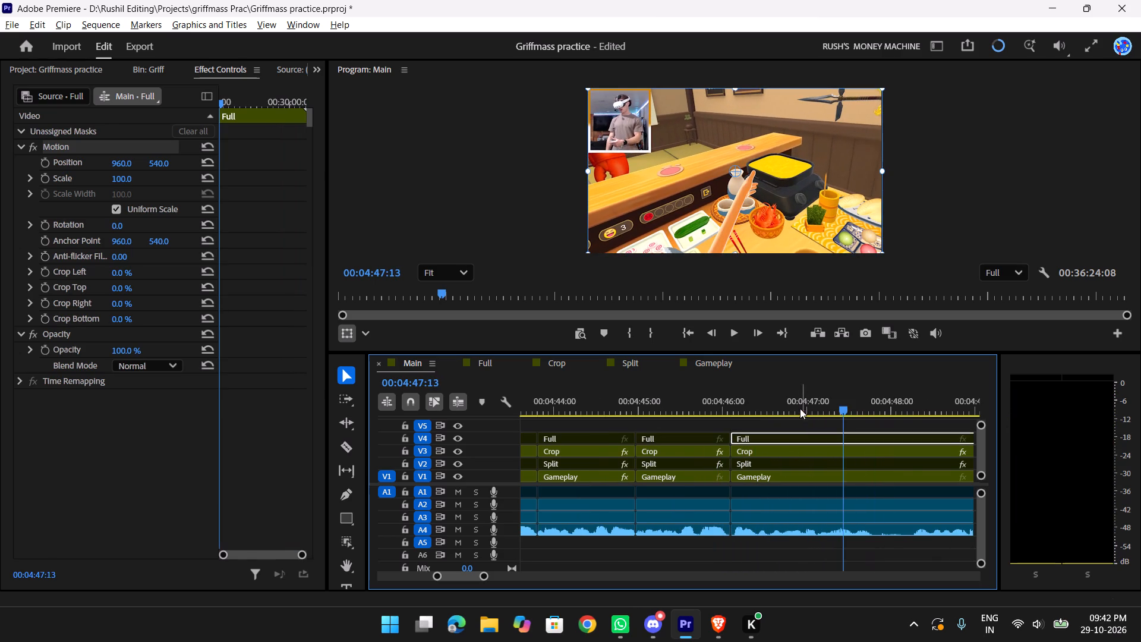
left_click_drag(802, 409, 665, 413)
scroll(667, 415, "down", 1)
key("space")
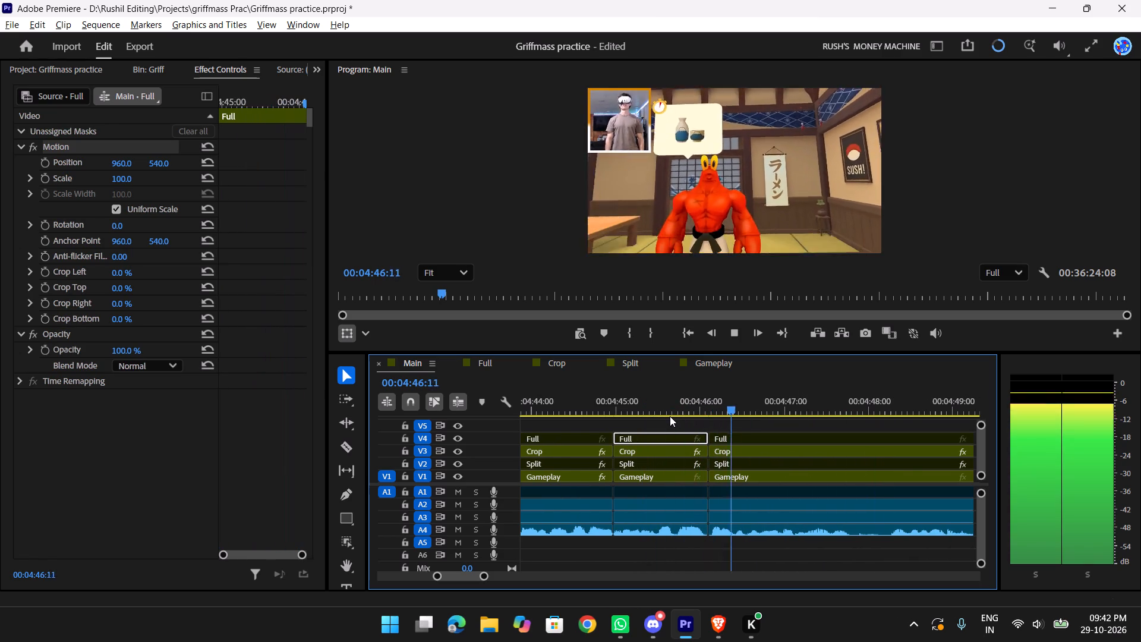
scroll(670, 416, "down", 4)
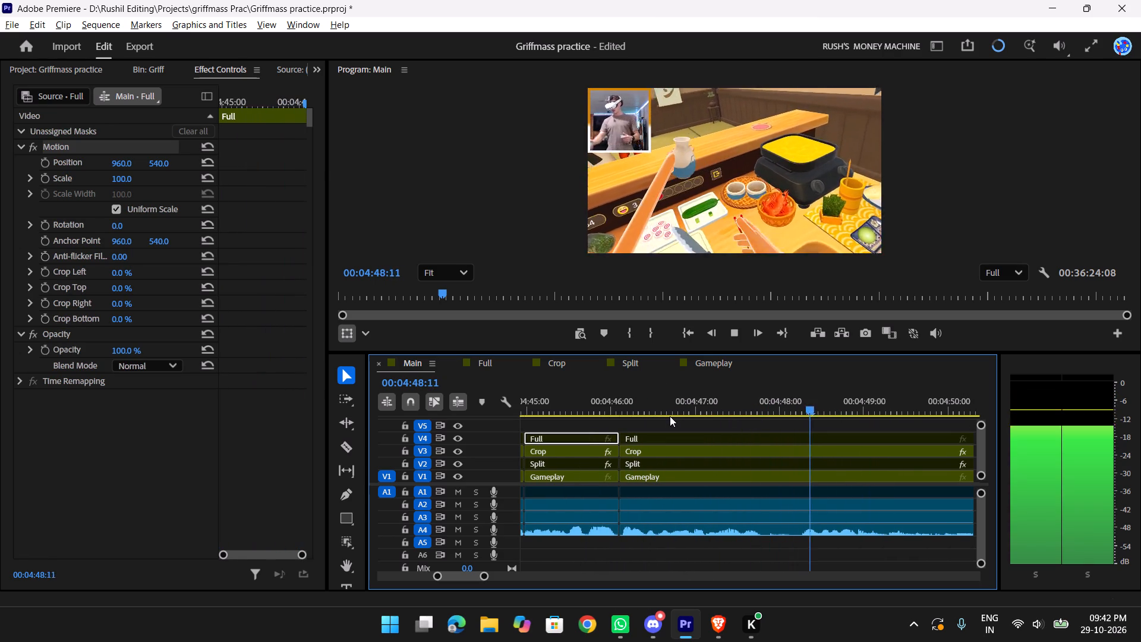
key("space")
type("yy")
key("space")
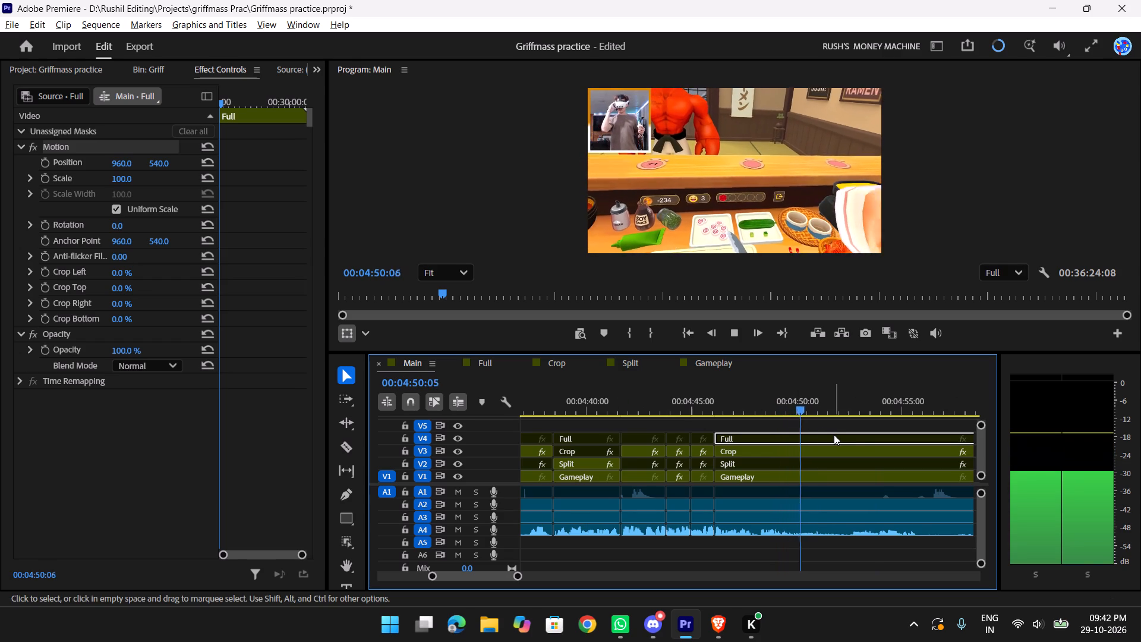
key("space")
Find the end of the spoken phrase and split all tracks there, at 00:04:47:24.
left_click_drag(794, 408, 751, 418)
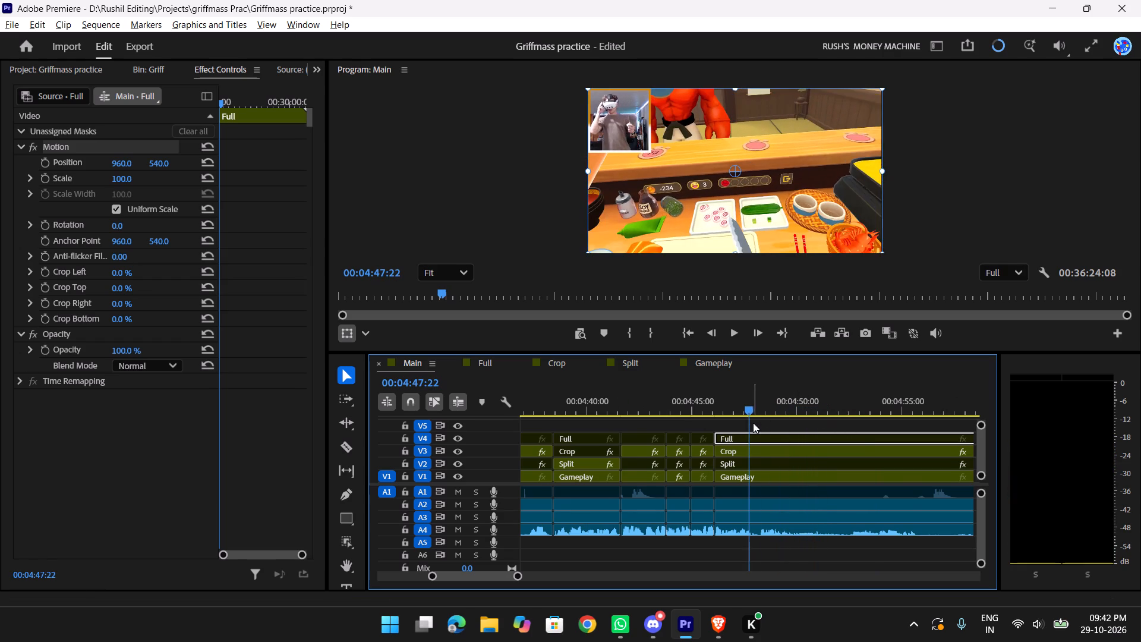
key("t")
key("t")
key("space")
key("space")
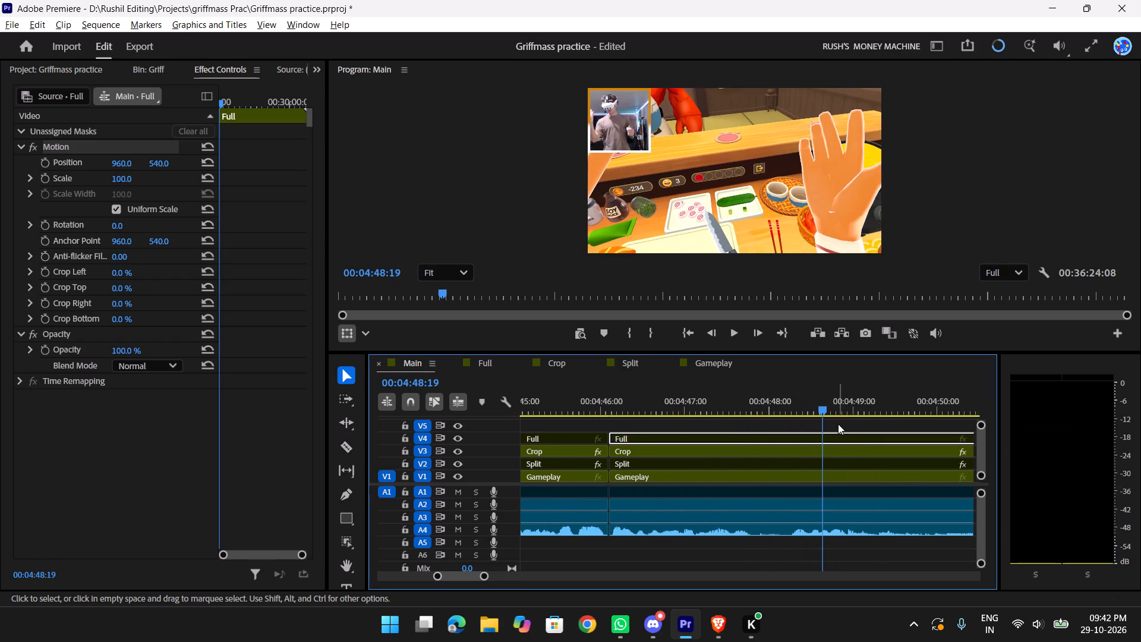
key("space")
key("space")
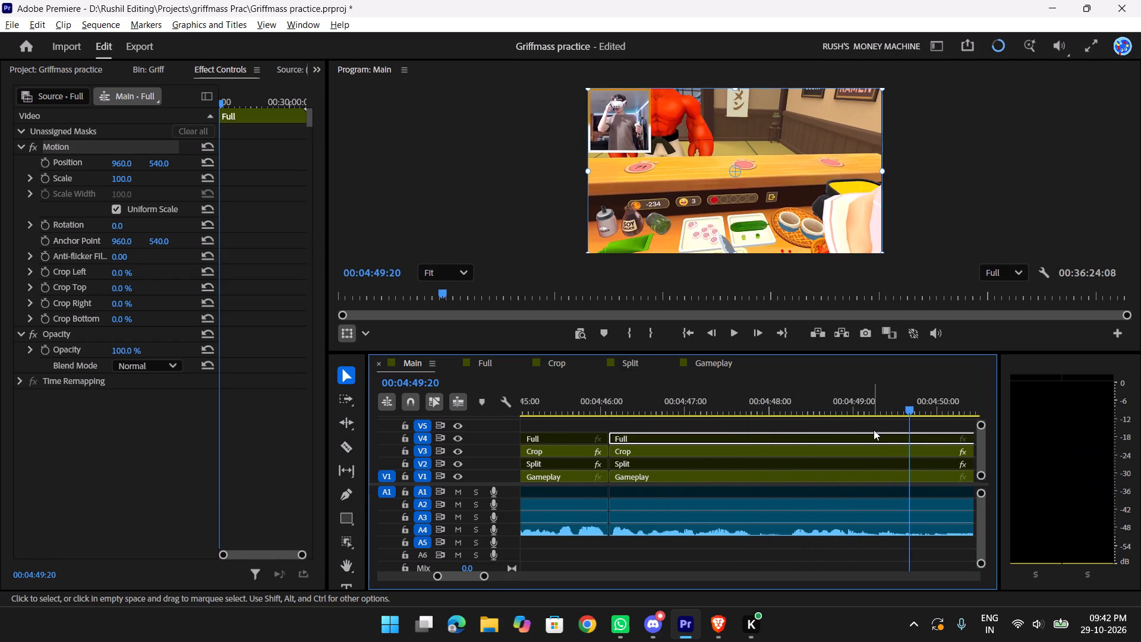
left_click_drag(910, 397, 746, 420)
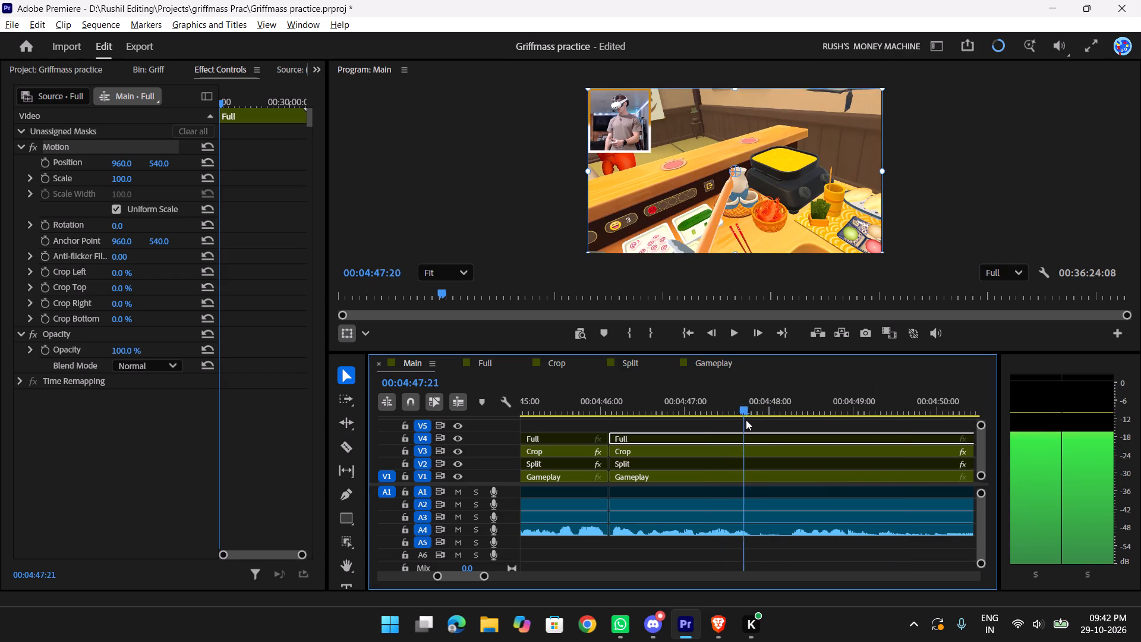
left_click_drag(746, 420, 777, 416)
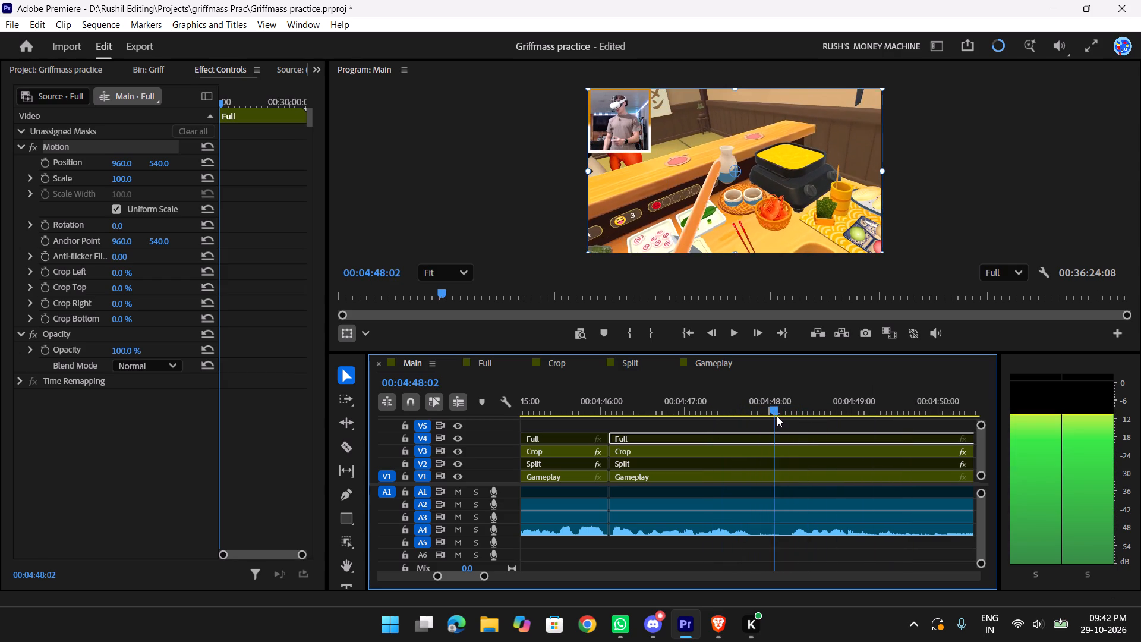
left_click_drag(777, 416, 761, 417)
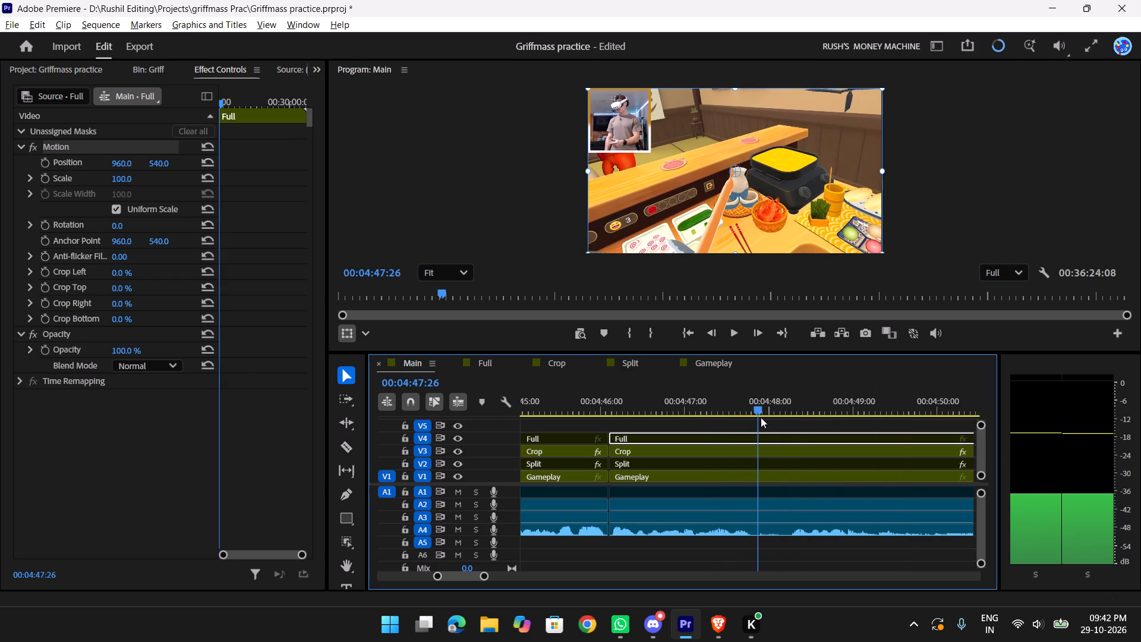
left_click_drag(761, 417, 813, 416)
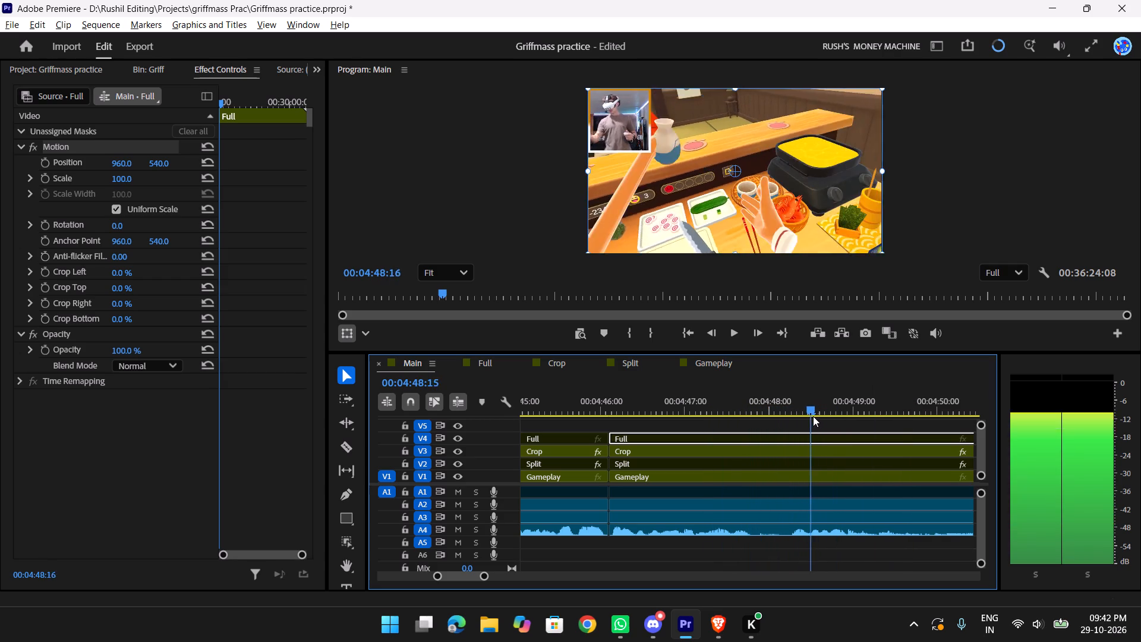
left_click_drag(813, 416, 762, 427)
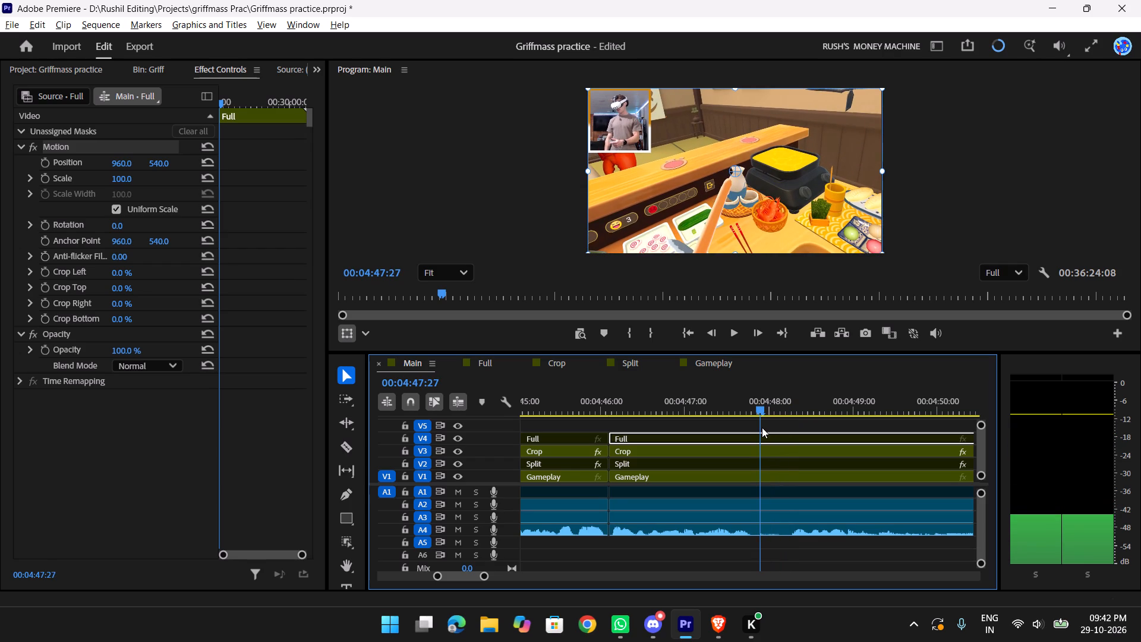
left_click_drag(762, 427, 754, 417)
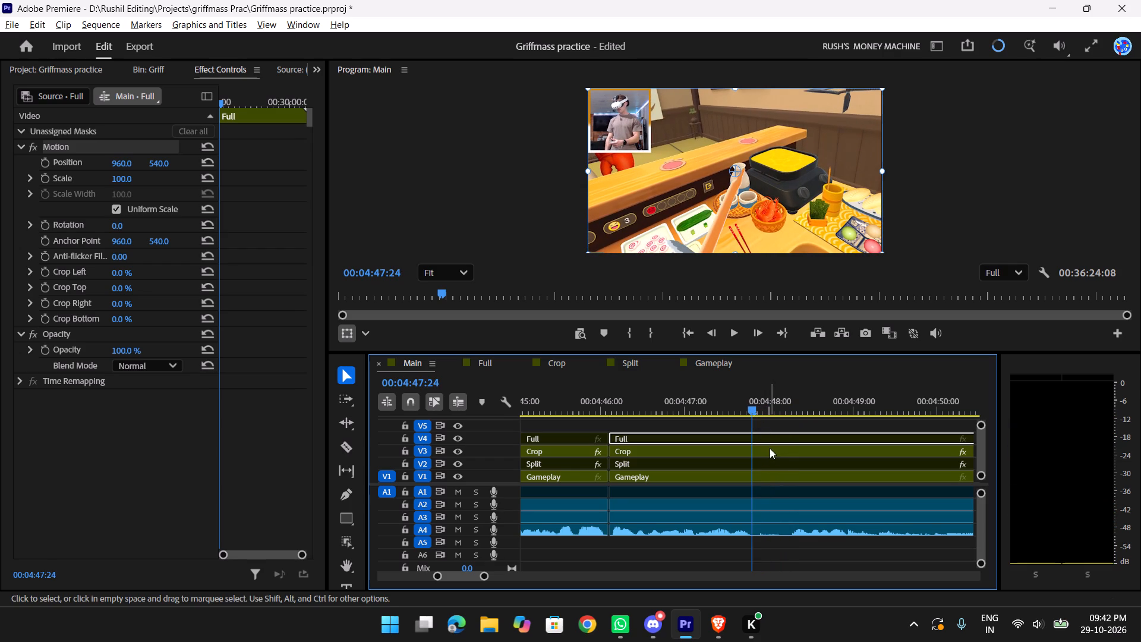
left_click(784, 561)
key("w")
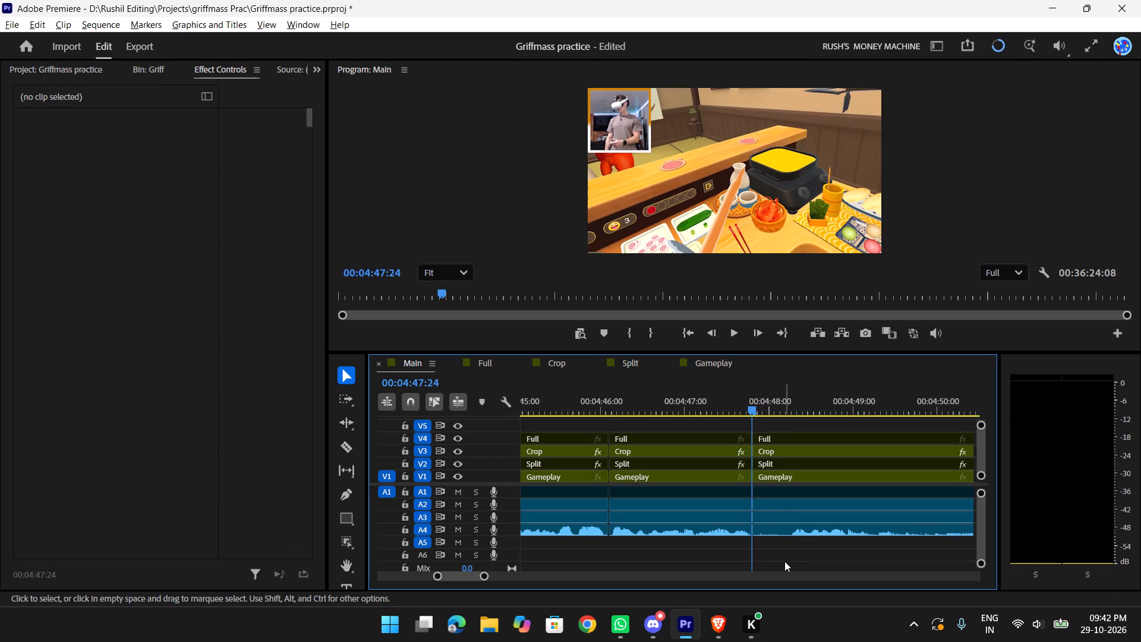
Scrub from the 00:04:47:24 cut to about 00:04:58:13 to examine where the drink-pouring action picks up.
type("yy")
left_click_drag(753, 401, 772, 401)
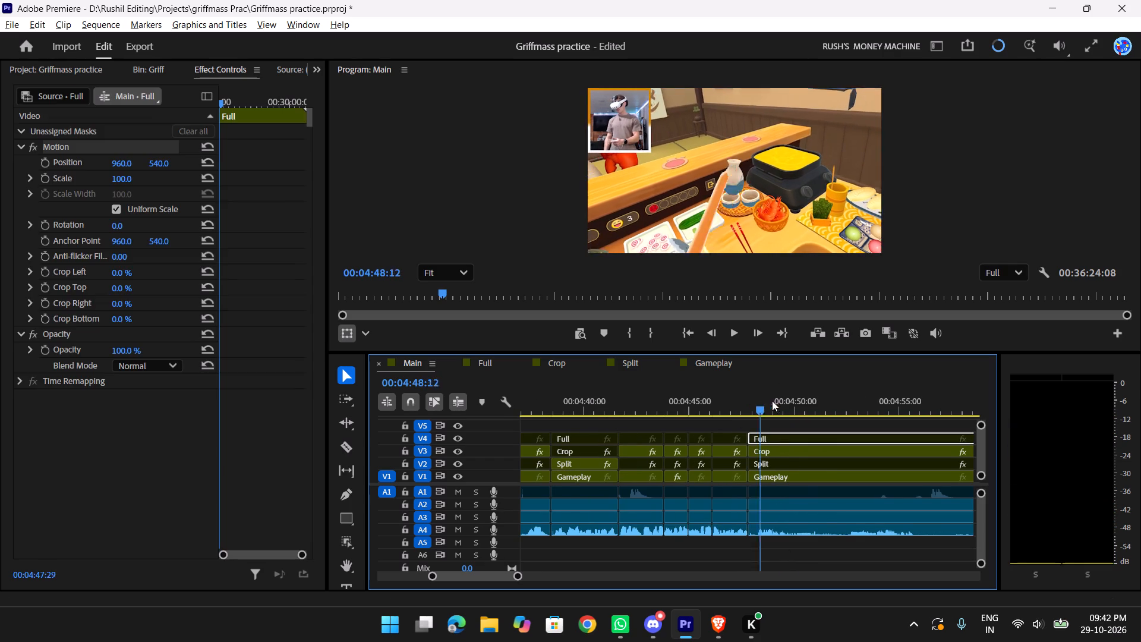
left_click_drag(772, 401, 924, 407)
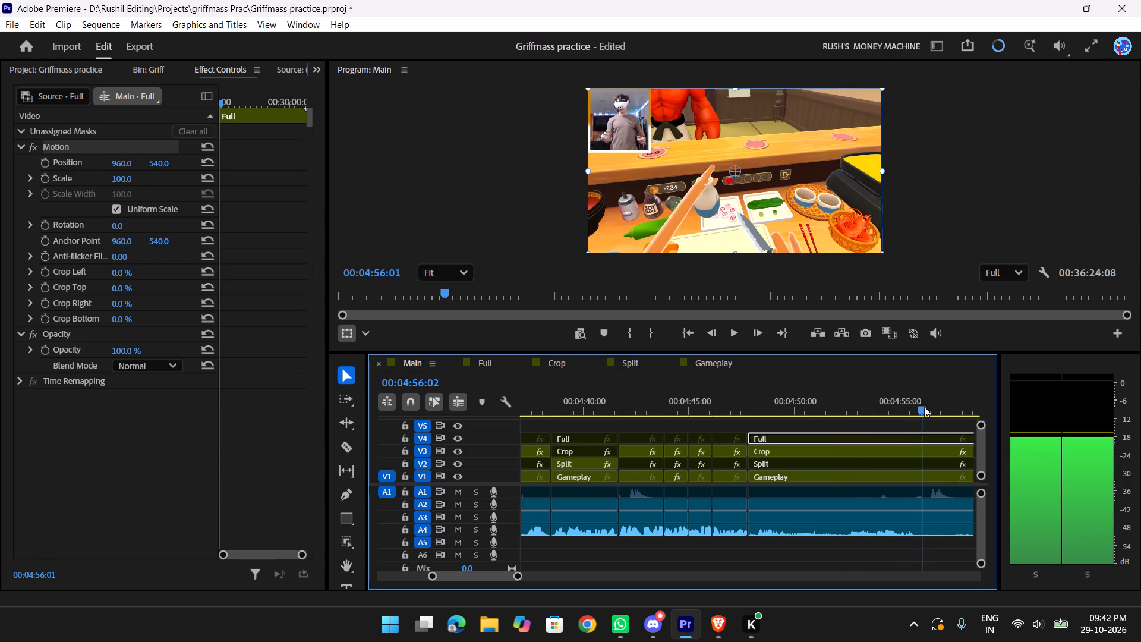
left_click_drag(924, 407, 926, 407)
scroll(926, 408, "down", 8)
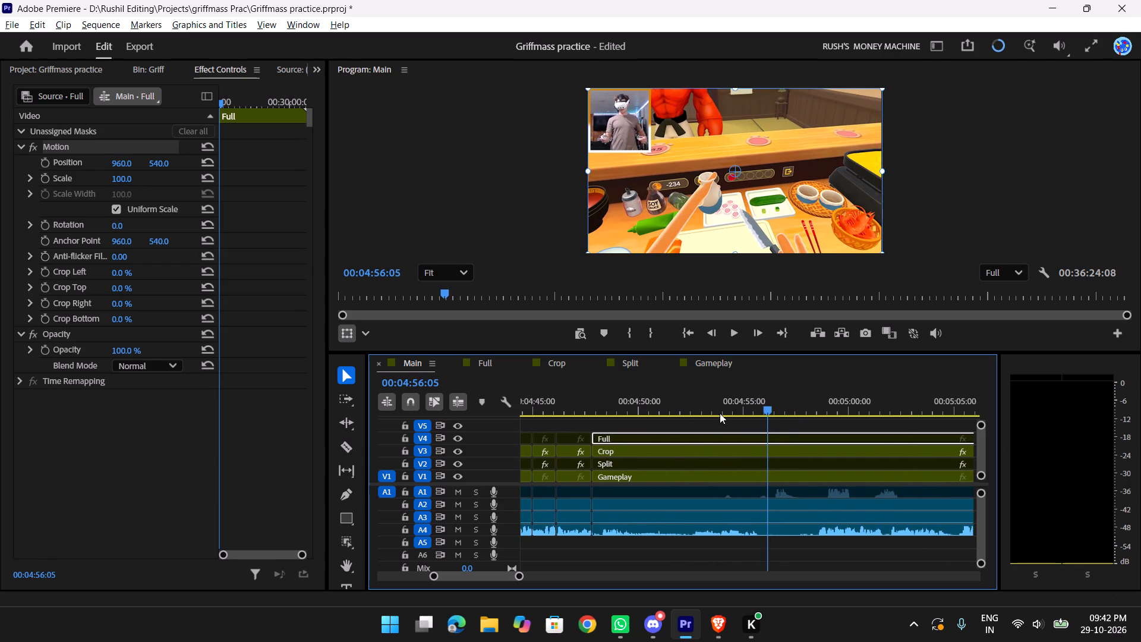
left_click_drag(747, 408, 789, 409)
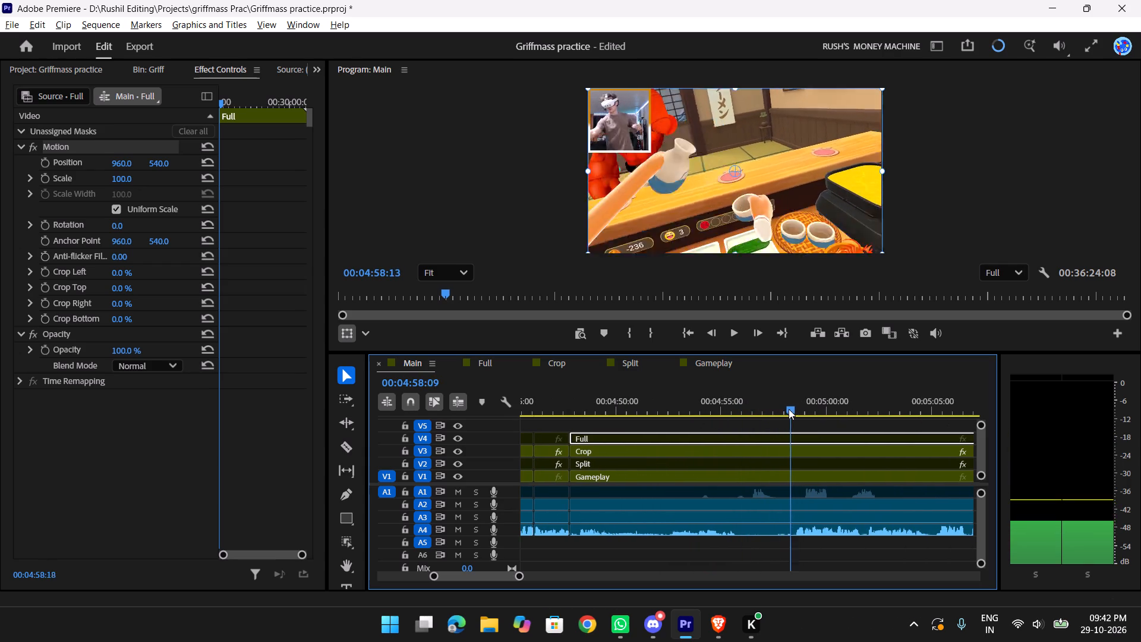
left_click_drag(789, 409, 749, 413)
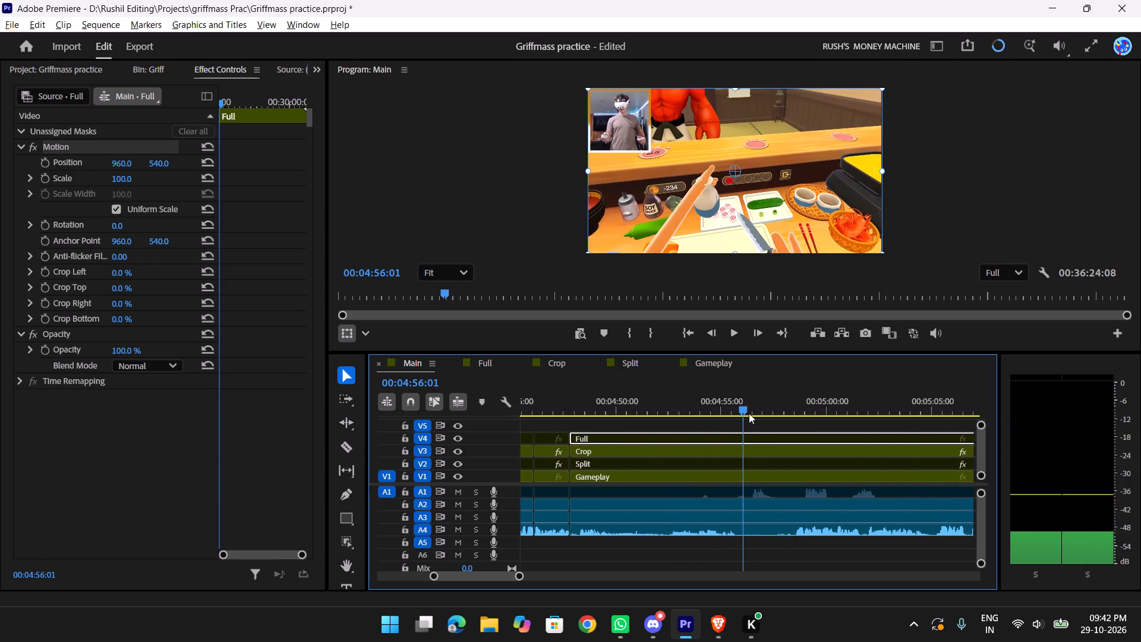
left_click_drag(749, 413, 753, 413)
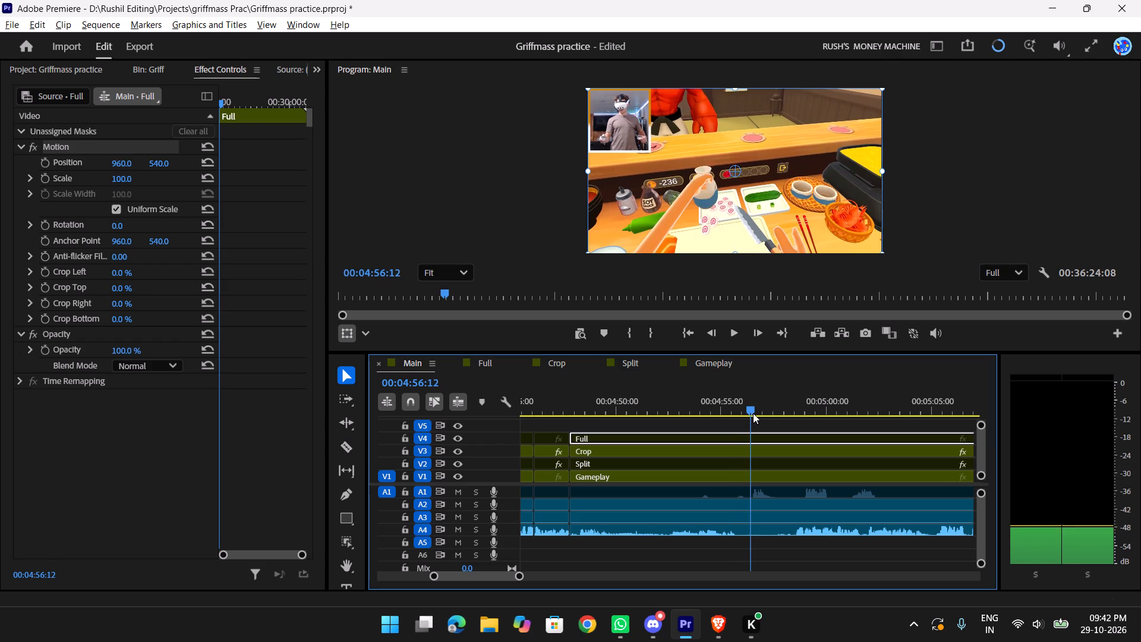
left_click_drag(753, 413, 764, 413)
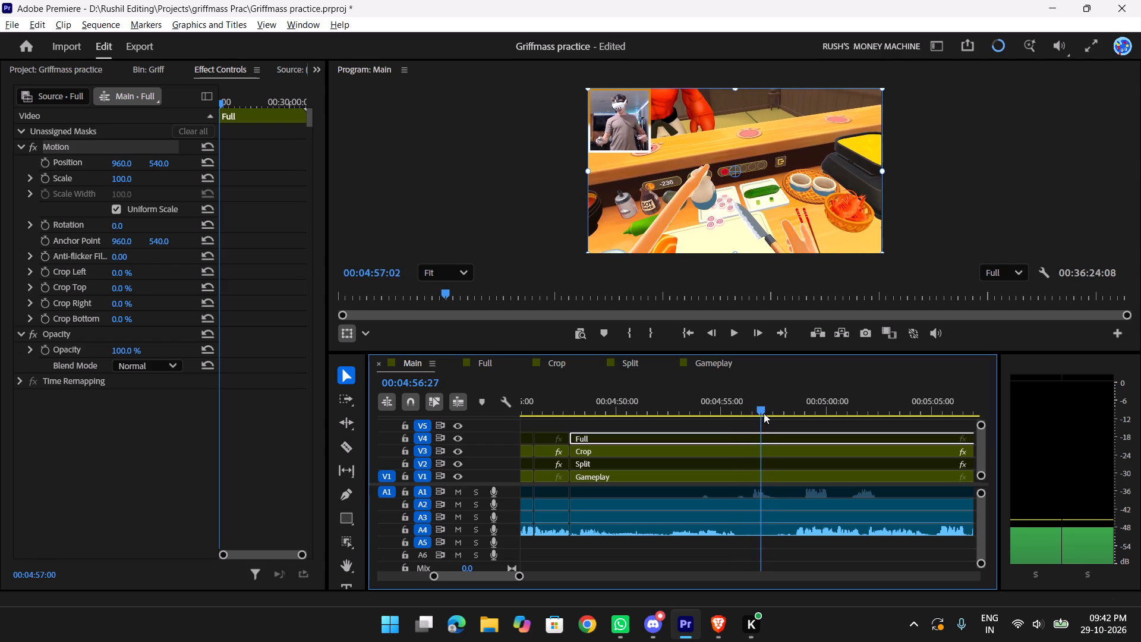
left_click_drag(764, 413, 762, 413)
Locate the frame where the bottle starts to move and split all tracks there, at 00:04:57:02.
key("Right")
key("Right")
key("Right")
key("Right")
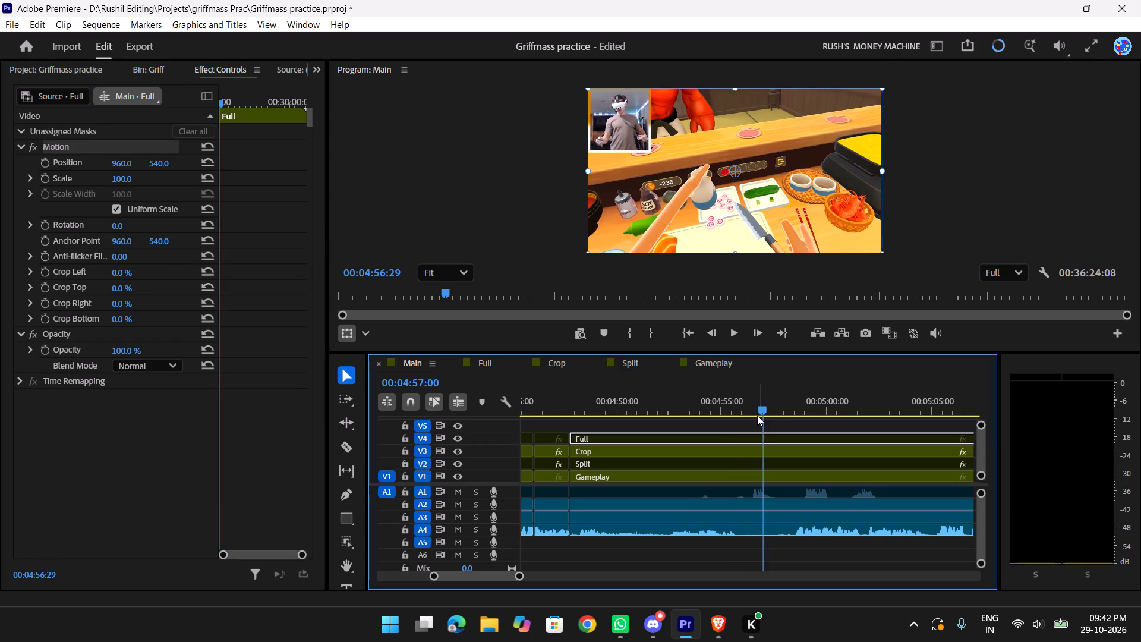
key("Right")
key("Right")
key("Right")
key("Left")
key("Left")
key("Left")
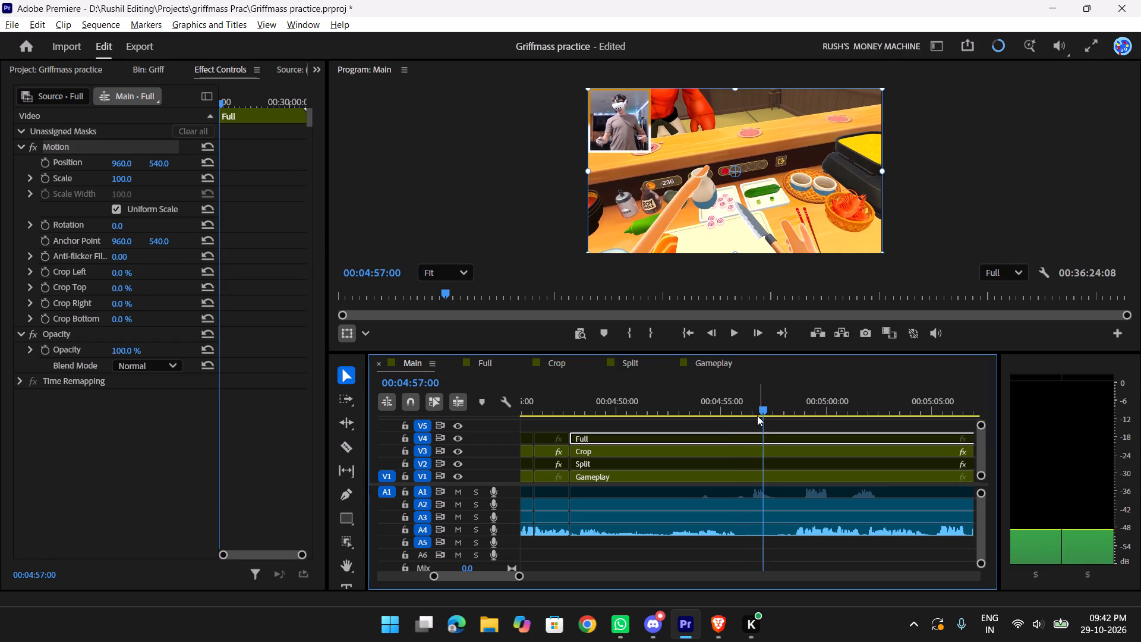
key("Right")
key("Right")
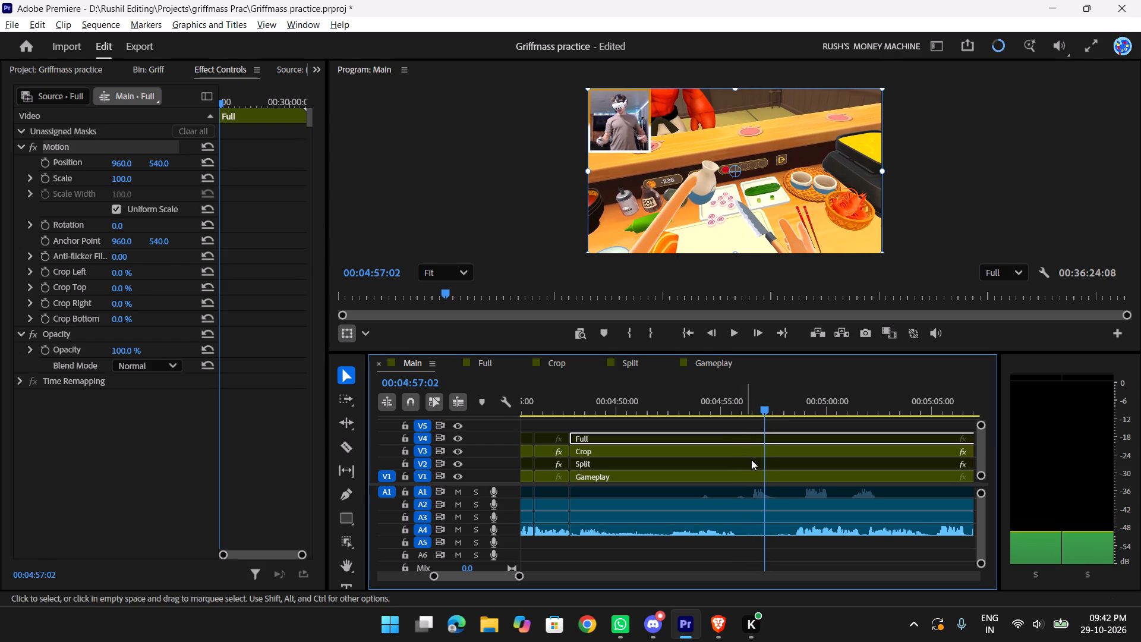
left_click(755, 549)
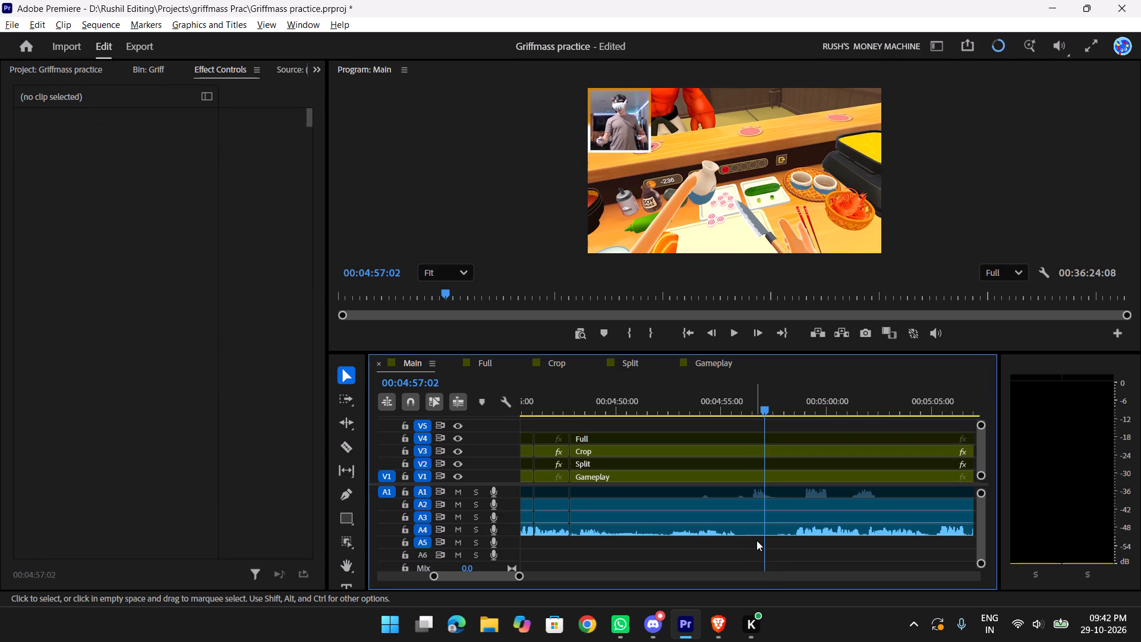
key("w")
Delete the clips on all tracks between 00:04:47:24 and 00:04:57:02 and close the gap with Ripple Delete.
left_click_drag(729, 550, 706, 443)
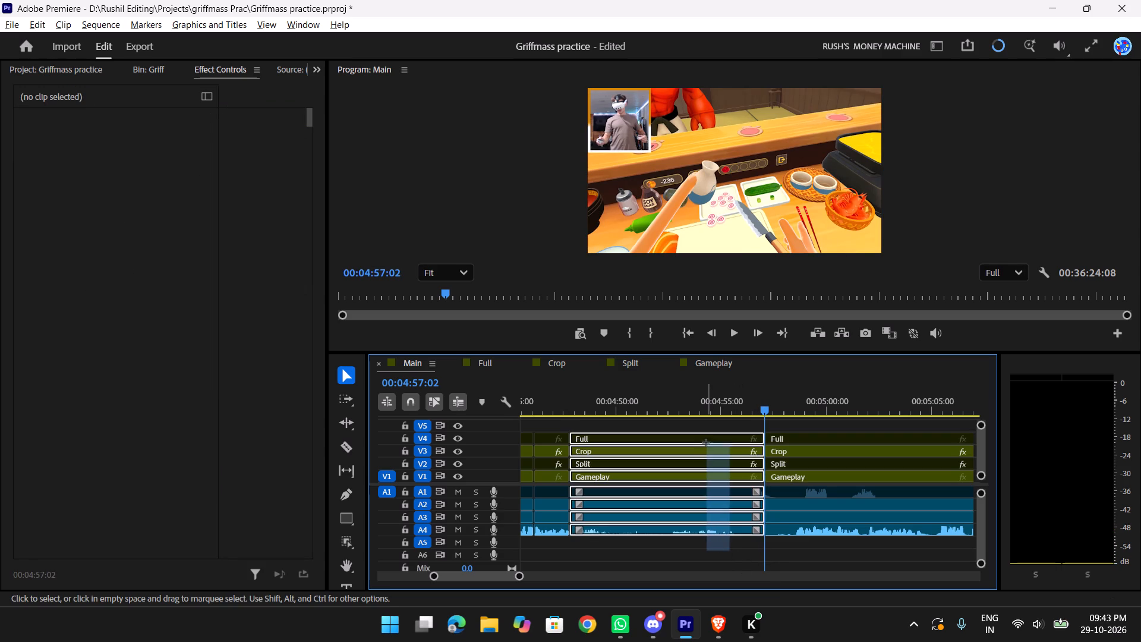
left_click_drag(706, 443, 705, 438)
key("Delete")
left_click(698, 457)
right_click(698, 457)
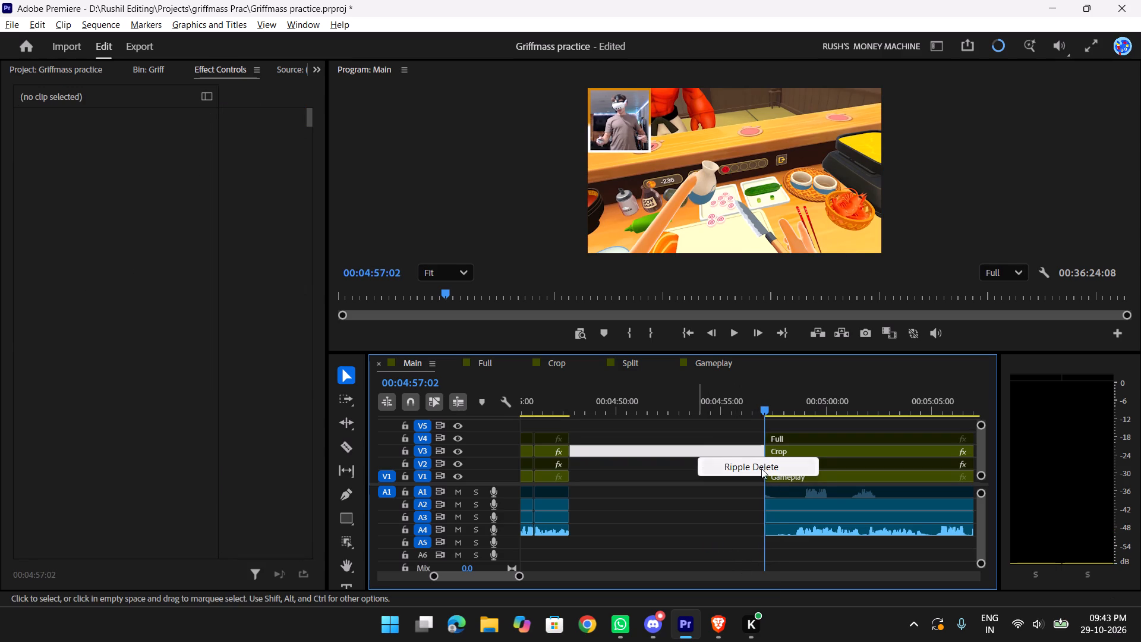
left_click(761, 468)
Play back the new join at 00:04:47:24 in full screen and in the timeline, on to 00:04:49:09.
scroll(684, 428, "up", 8)
left_click_drag(742, 400, 717, 399)
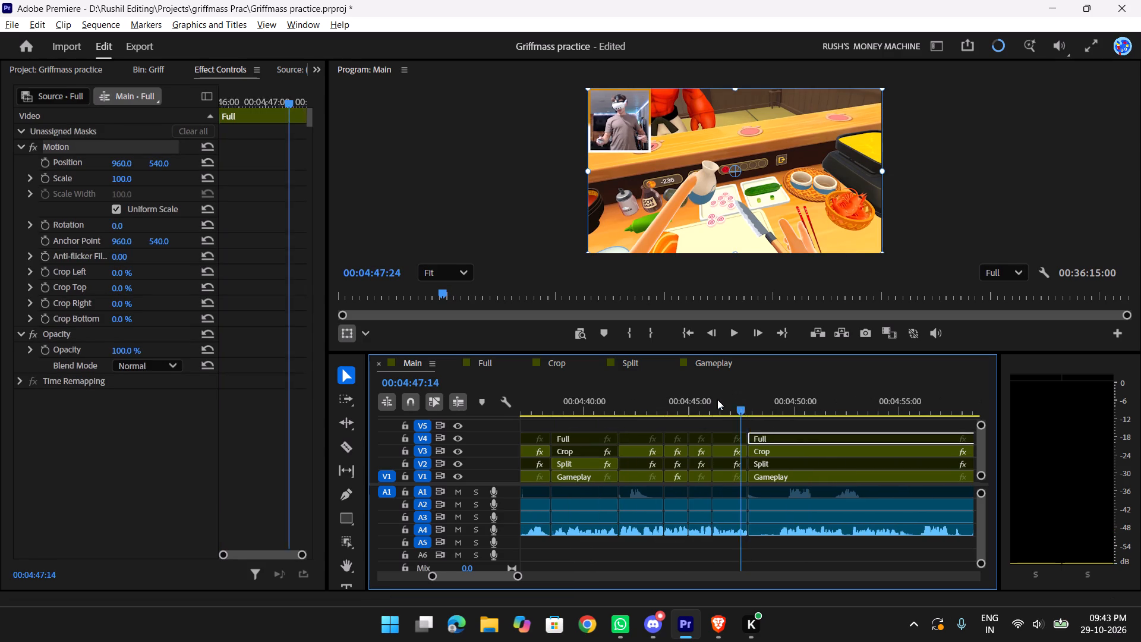
left_click_drag(717, 399, 702, 400)
type("f")
key("space")
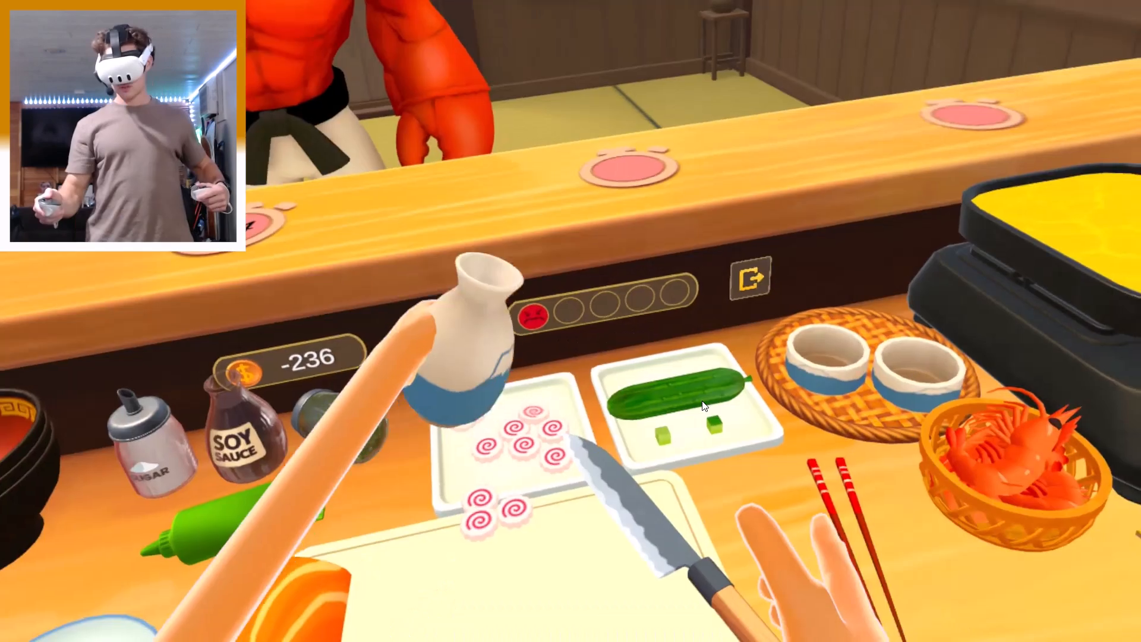
key("space")
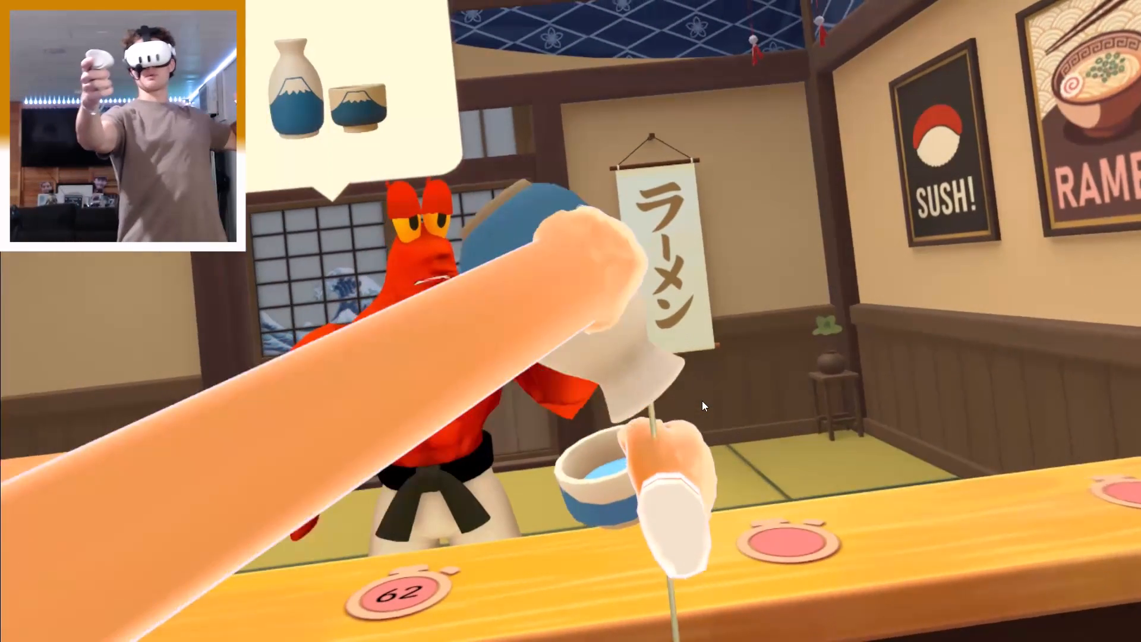
key("t")
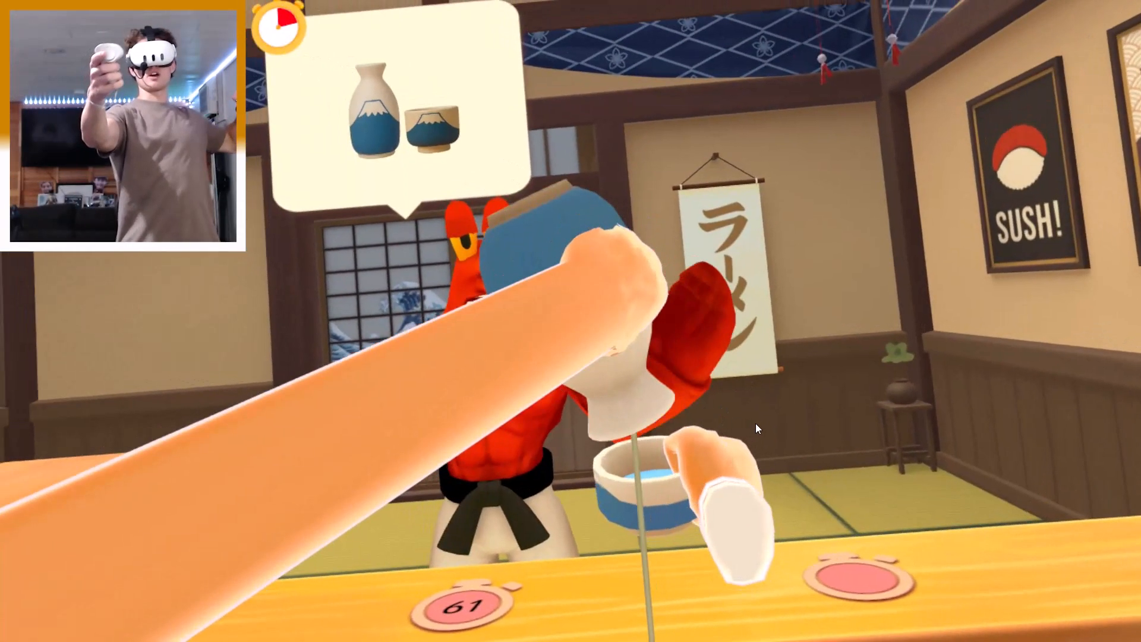
key("f")
left_click_drag(748, 403, 651, 405)
key("space")
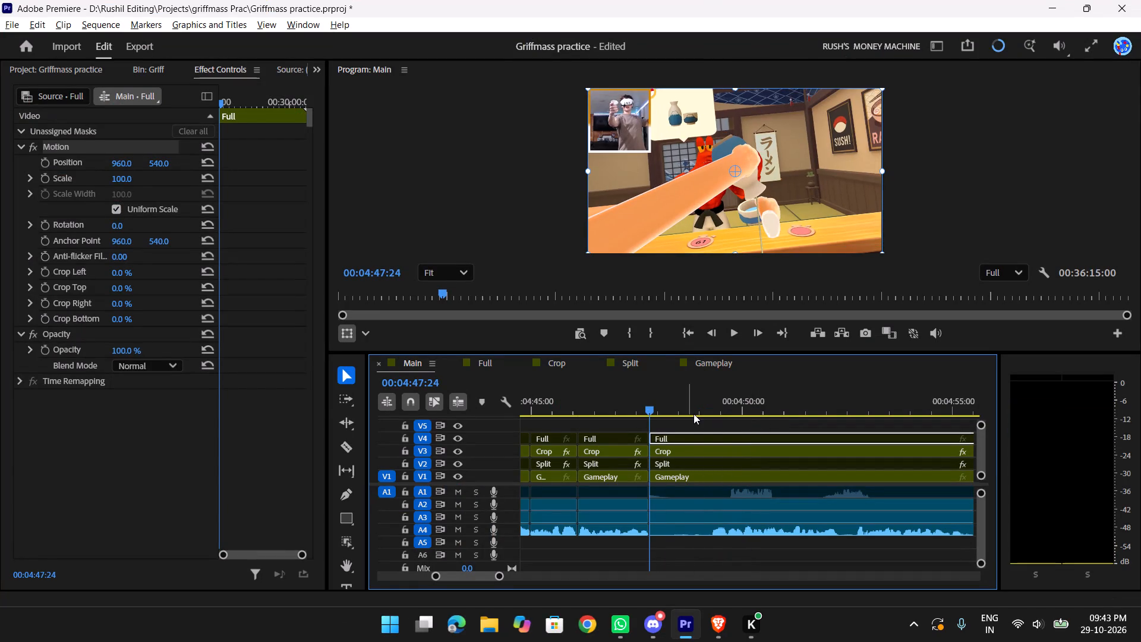
key("space")
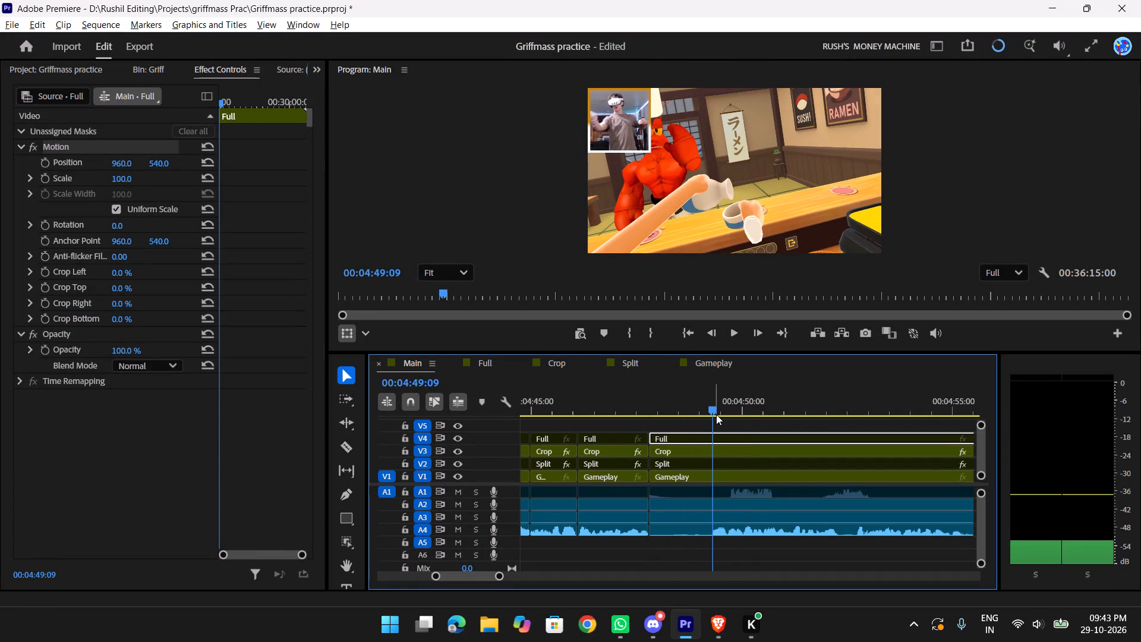
Find where the pouring action picks up and ripple-trim the start of the clips on all tracks from 00:04:47:24 to 00:04:49:02.
left_click_drag(712, 404, 708, 402)
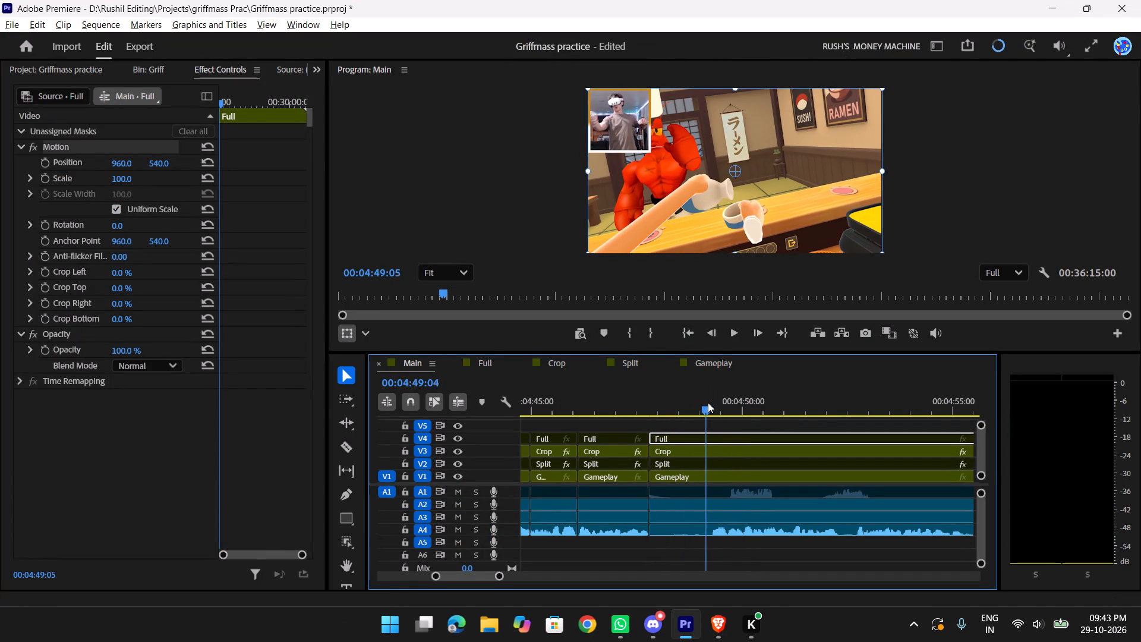
left_click_drag(708, 402, 675, 401)
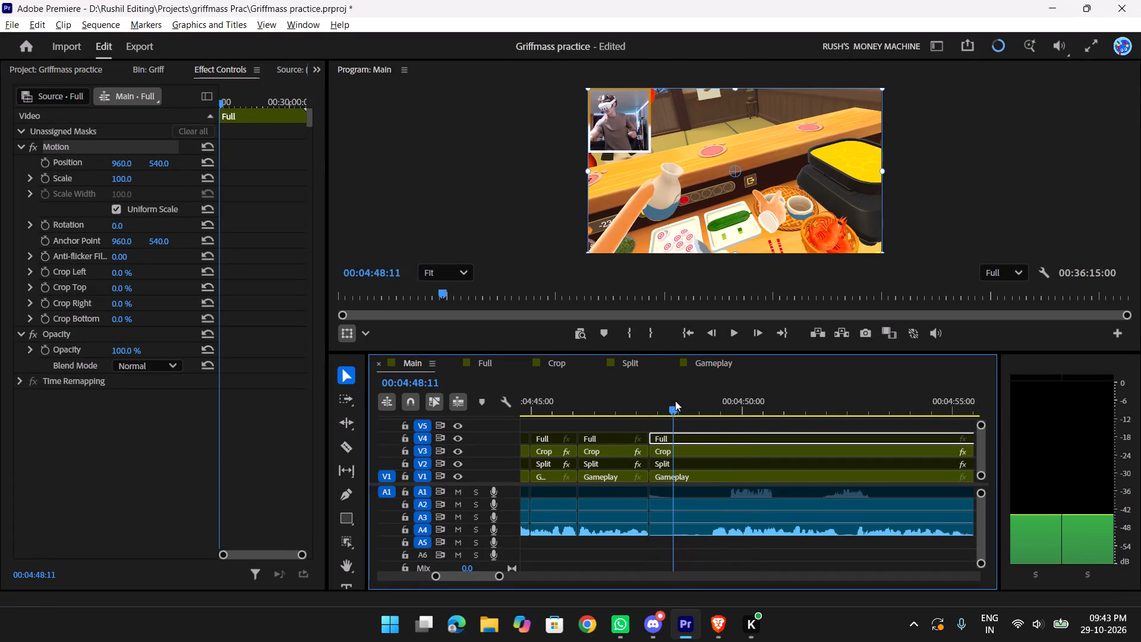
left_click_drag(675, 401, 692, 401)
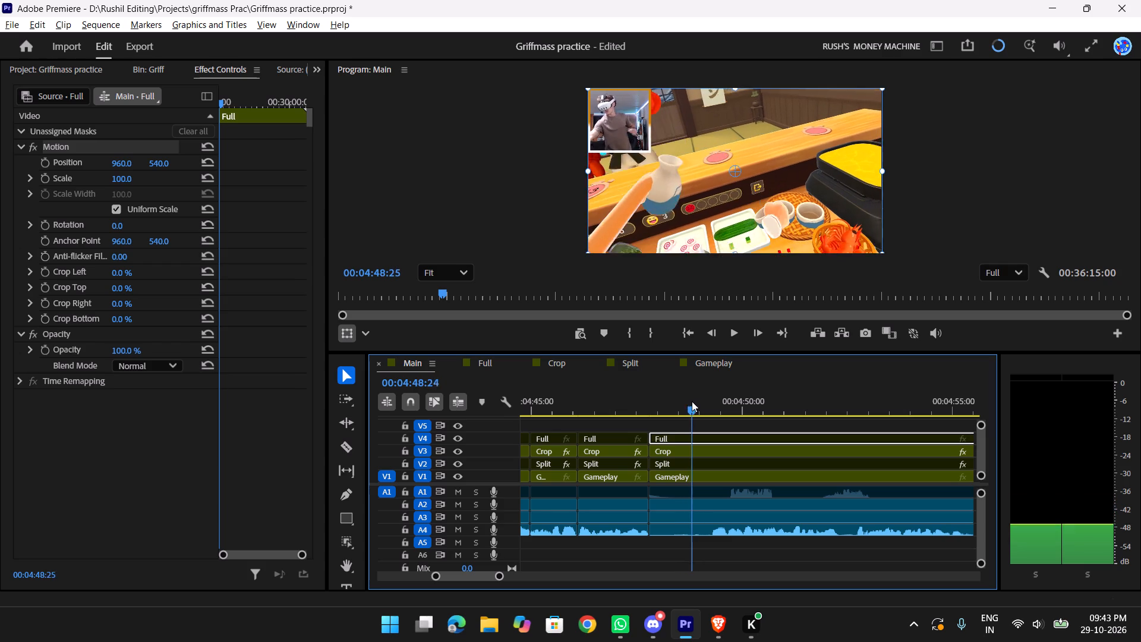
left_click_drag(692, 401, 672, 401)
key("space")
key("space")
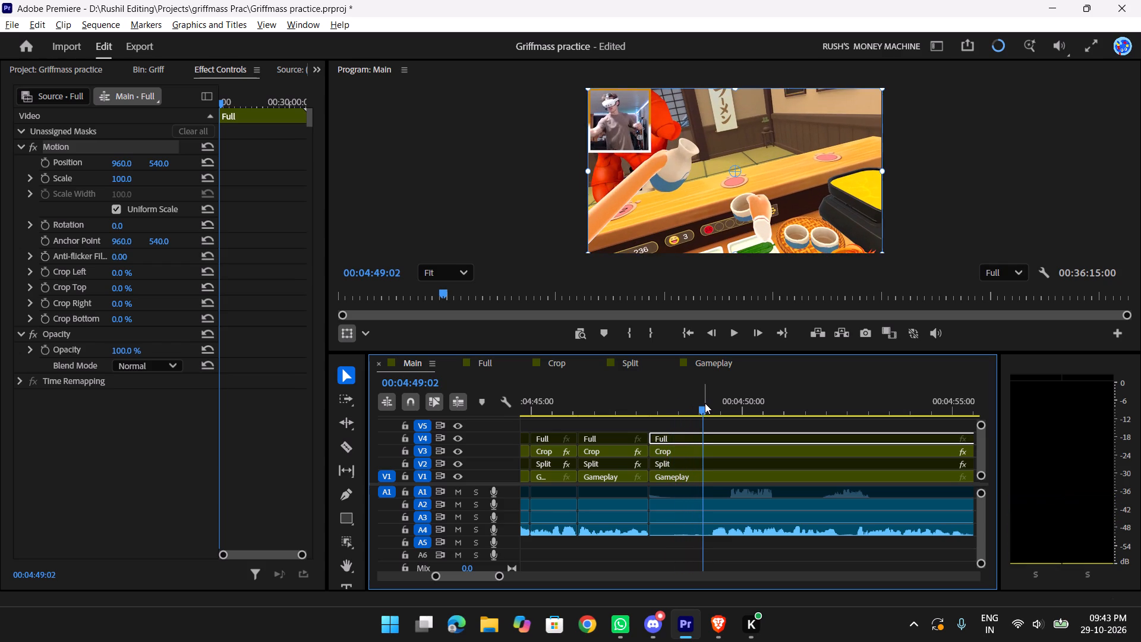
key("q")
Play back the tightened join at 00:04:47:24 and continue to 00:04:55:04.
left_click_drag(654, 407, 592, 411)
key("space")
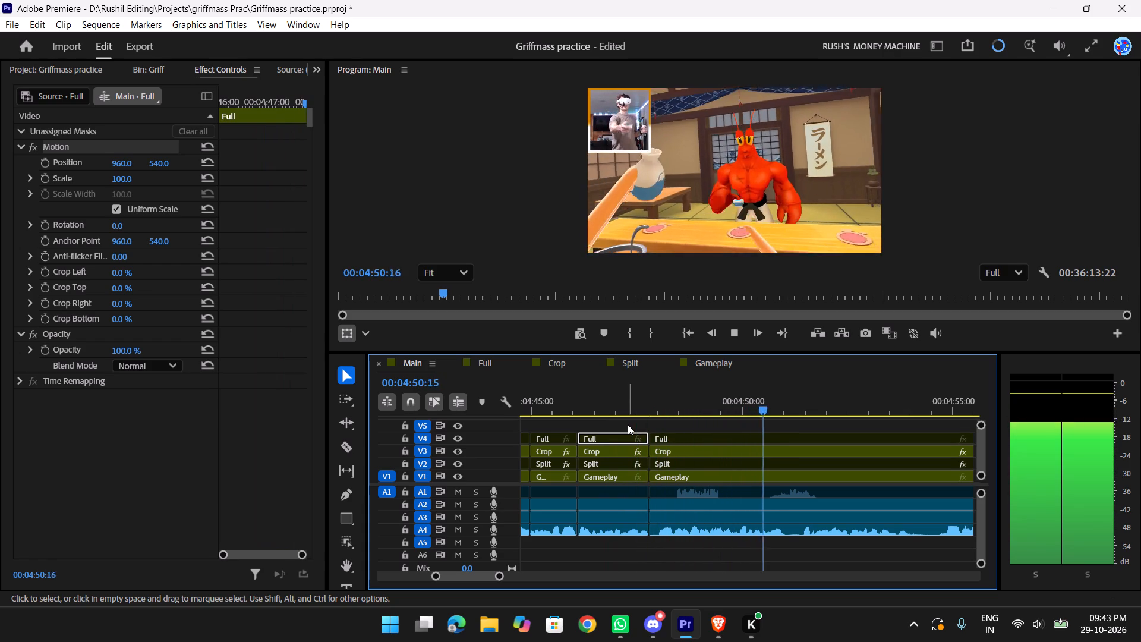
scroll(628, 424, "down", 3)
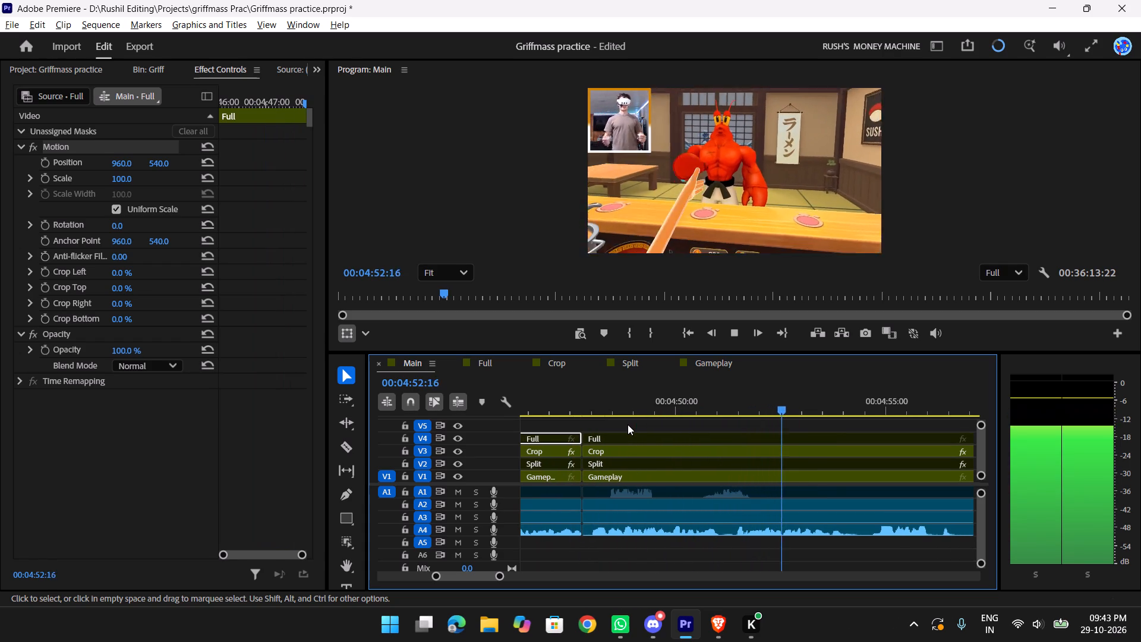
scroll(628, 424, "down", 1)
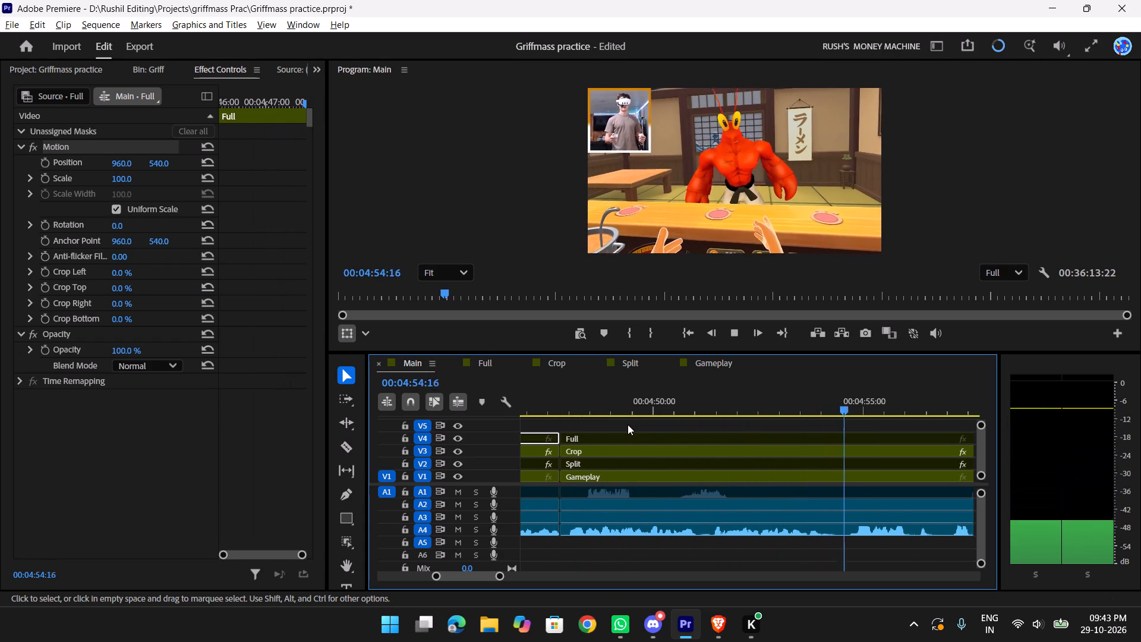
key("space")
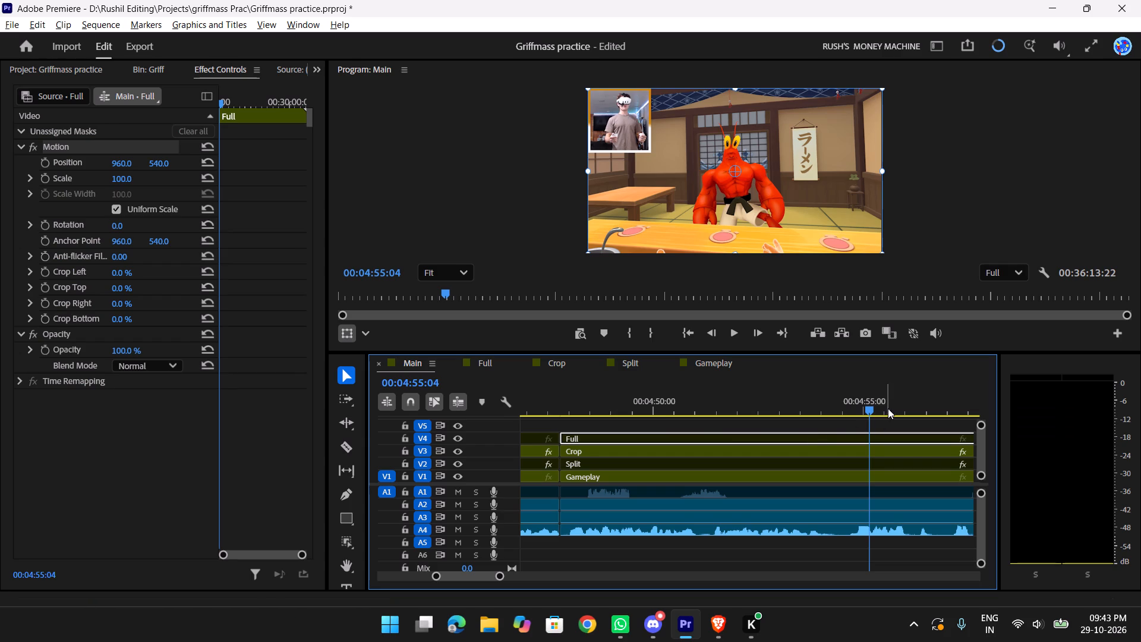
Enable the game-audio clip on A1 that starts at the 00:04:47:24 cut.
scroll(827, 445, "up", 5)
left_click(735, 491)
key("r")
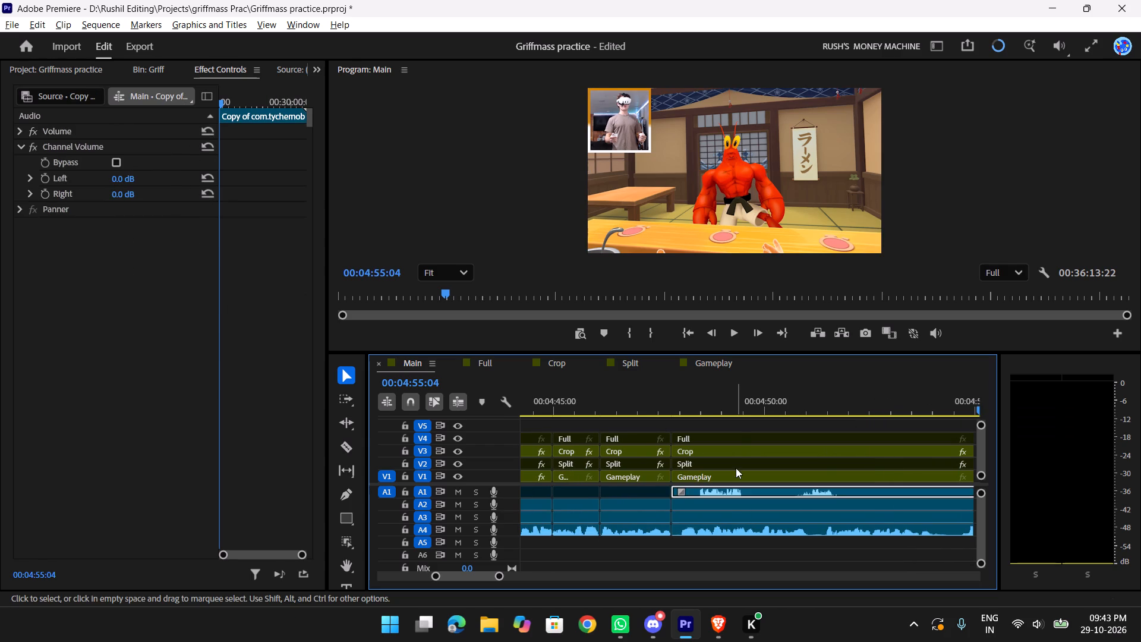
Play back from the 00:04:47:24 cut to 00:04:56:00 to check the section with its game audio.
left_click_drag(718, 405, 638, 408)
key("space")
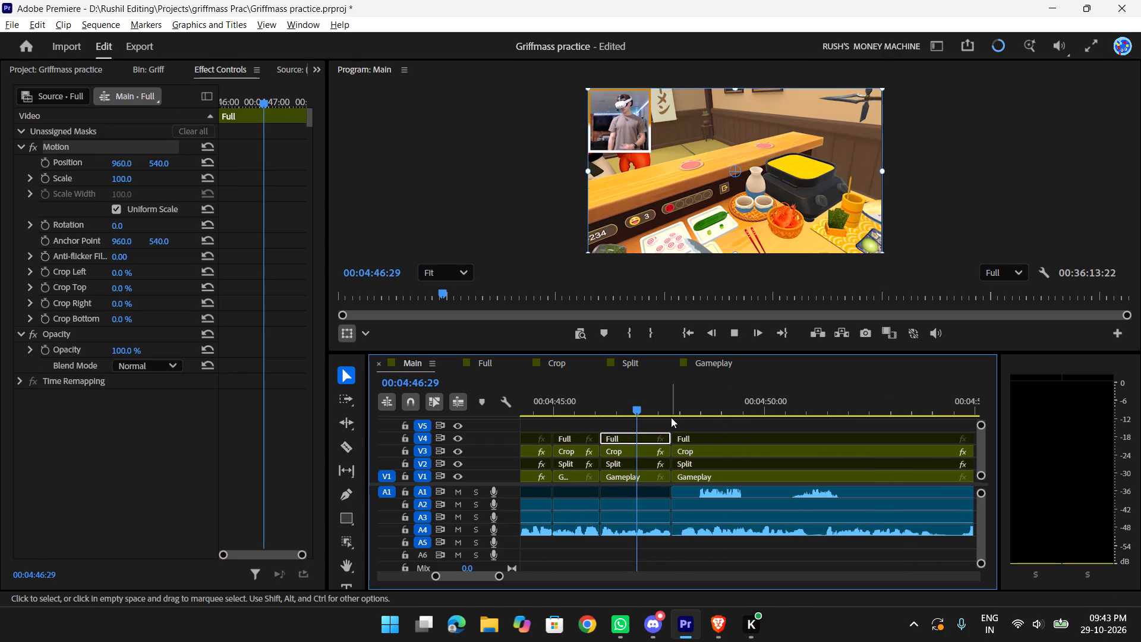
left_click(674, 410)
key("space")
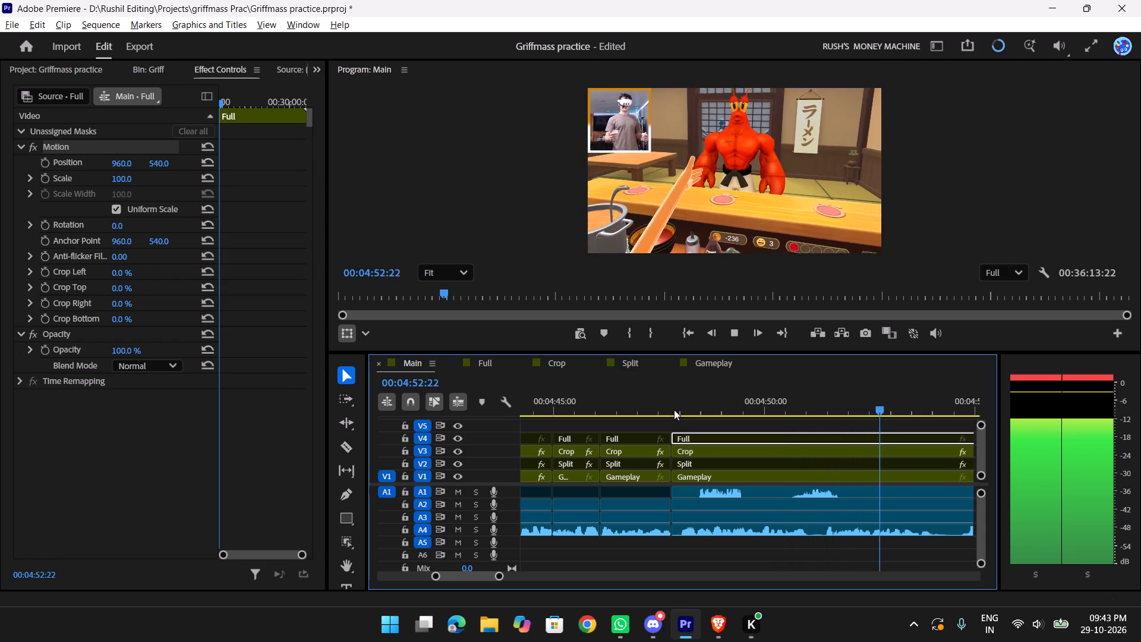
scroll(674, 410, "down", 7)
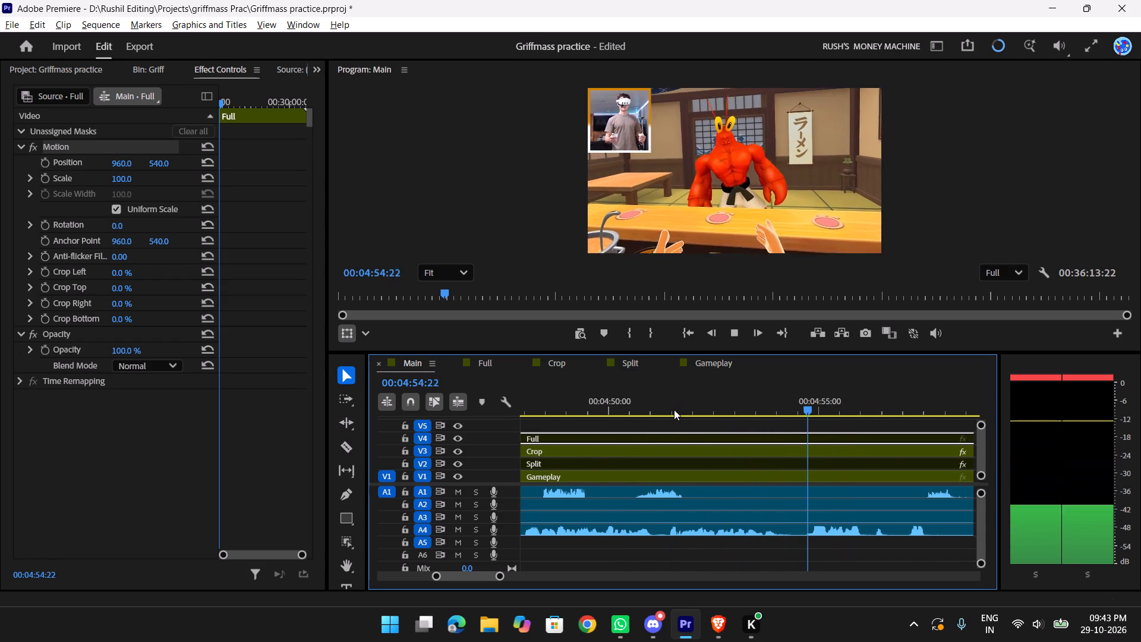
key("space")
scroll(674, 410, "down", 4)
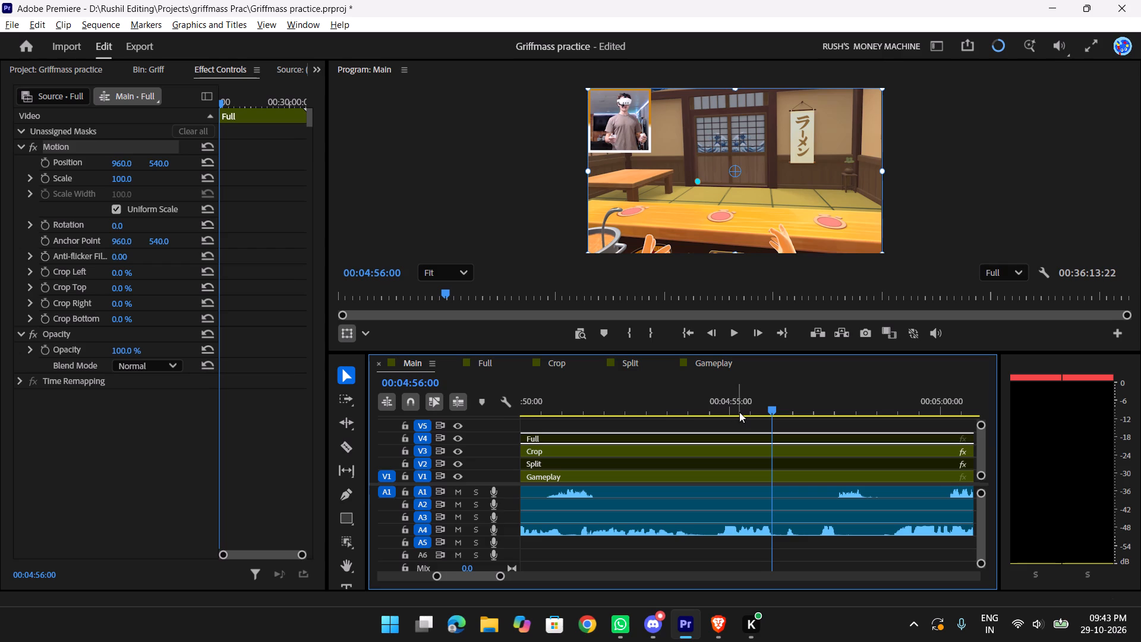
Switch to the Brave browser and watch how the reference video handles the lobster customer's drink and exit, from 3:34 onward.
key("alt+Tab")
left_click(662, 366)
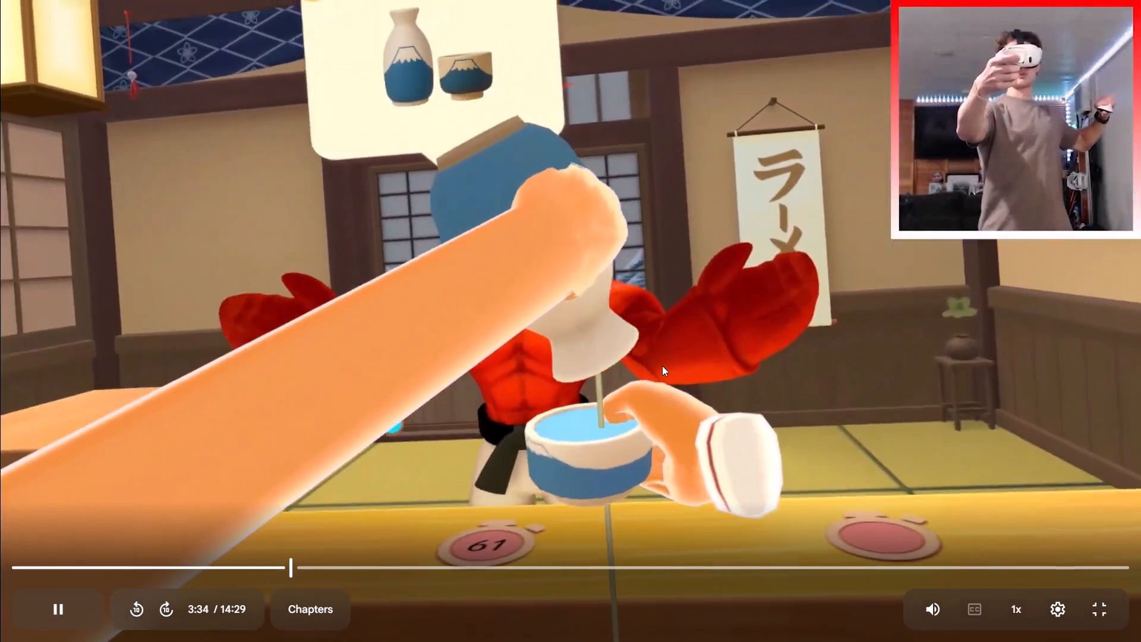
key("Right")
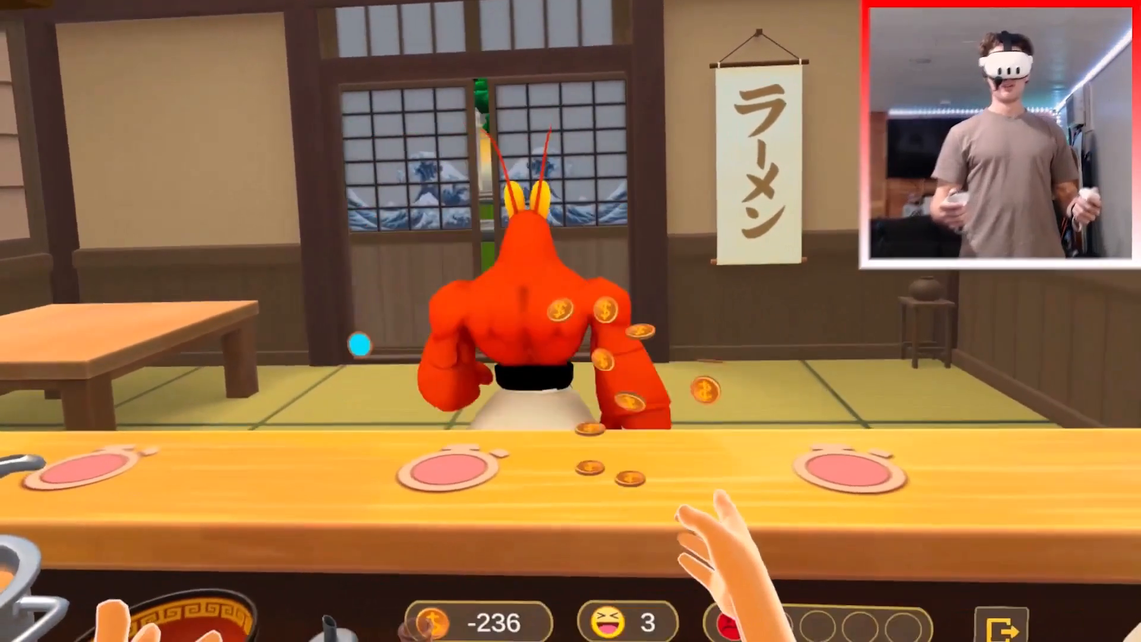
key("space")
key("alt+Tab")
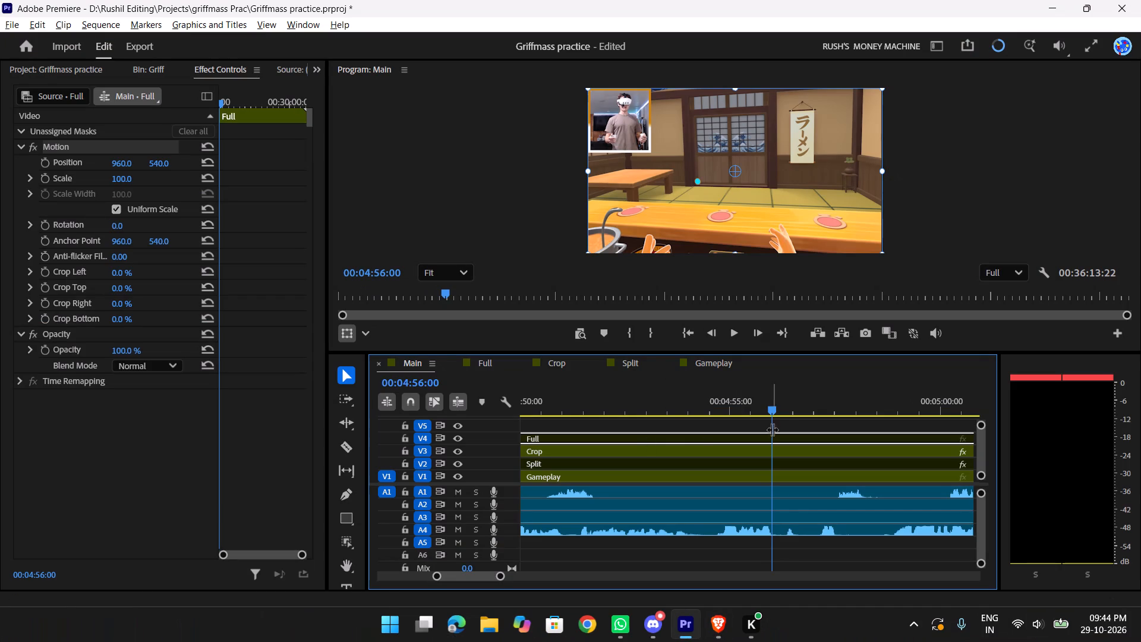
Back in Premiere Pro, play the Main sequence from about 00:04:51 to 00:05:04:18 to examine the lobster's exit and the stretch after it.
left_click_drag(752, 398, 570, 395)
key("space")
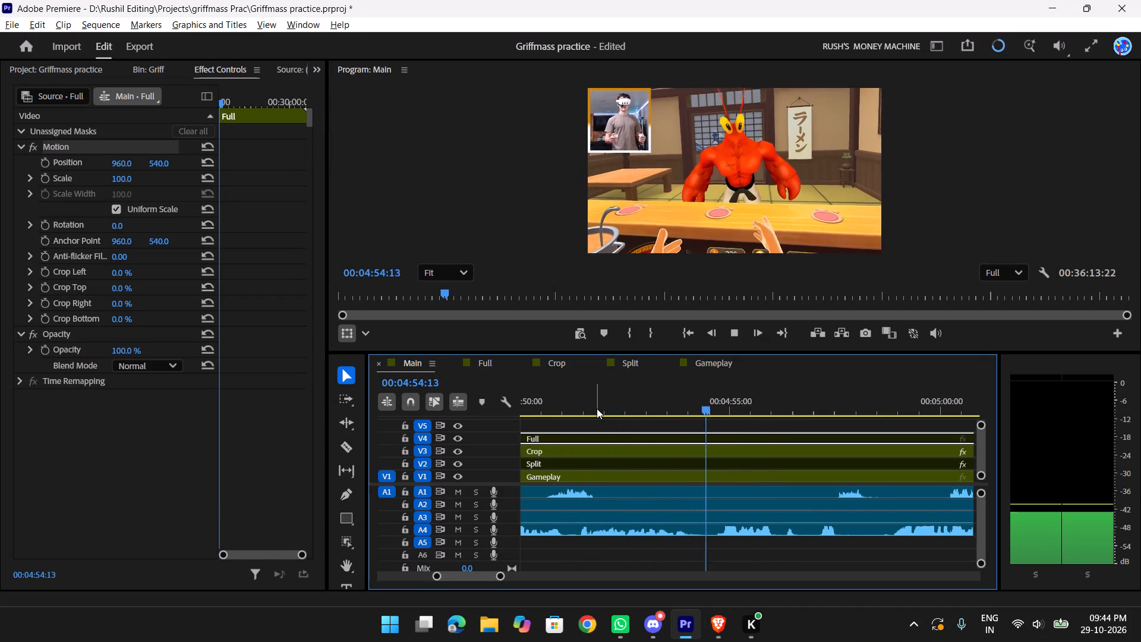
scroll(597, 408, "down", 2)
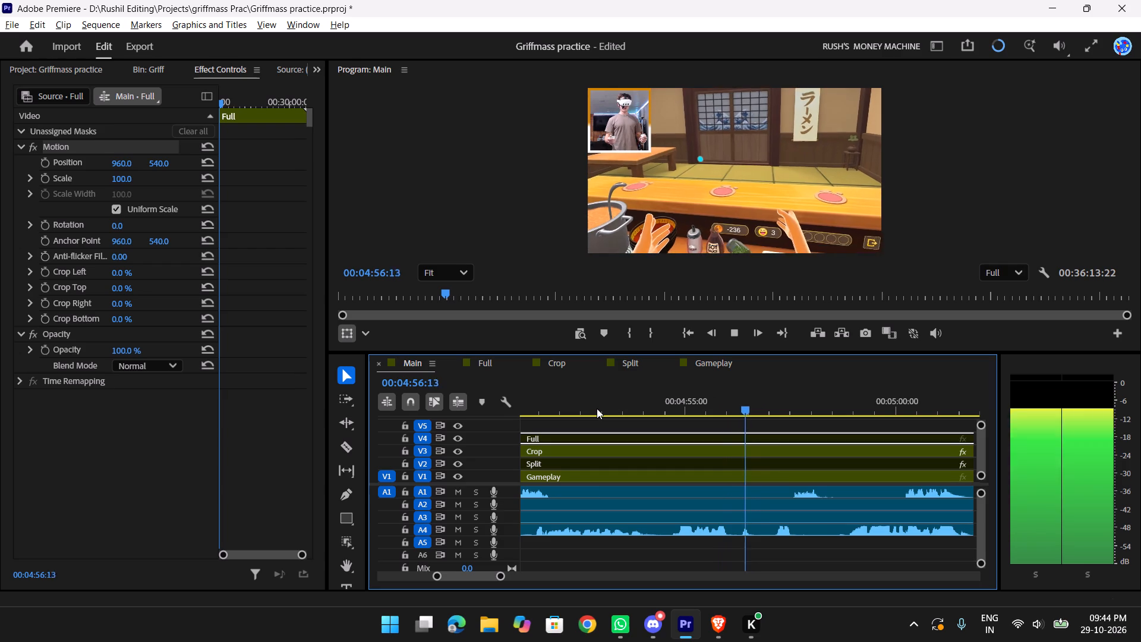
scroll(597, 408, "down", 3)
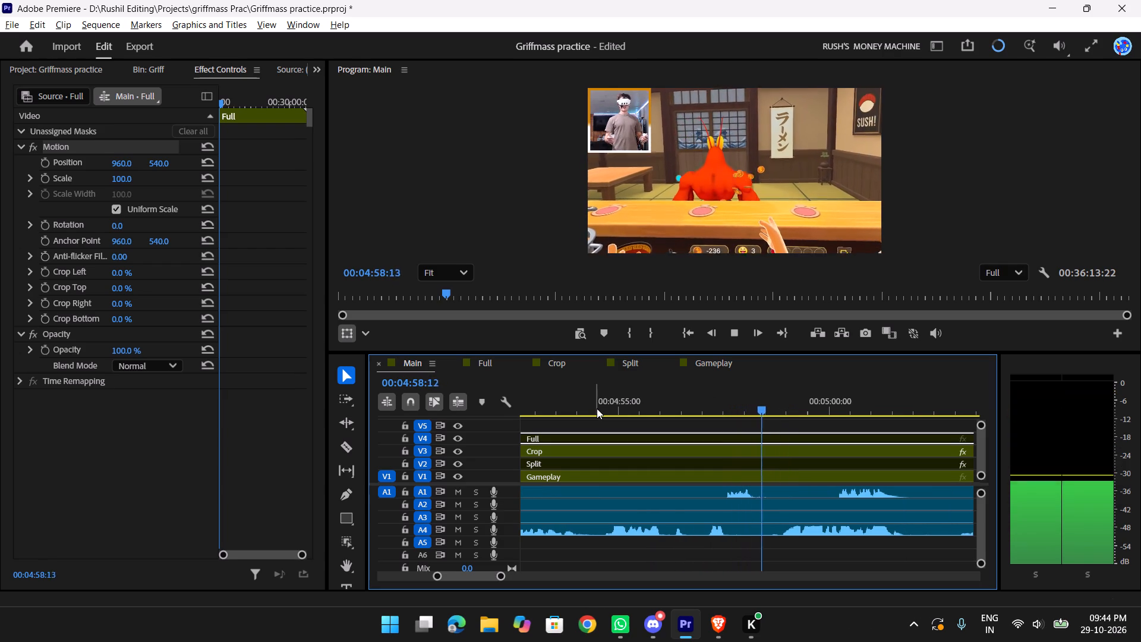
key("space")
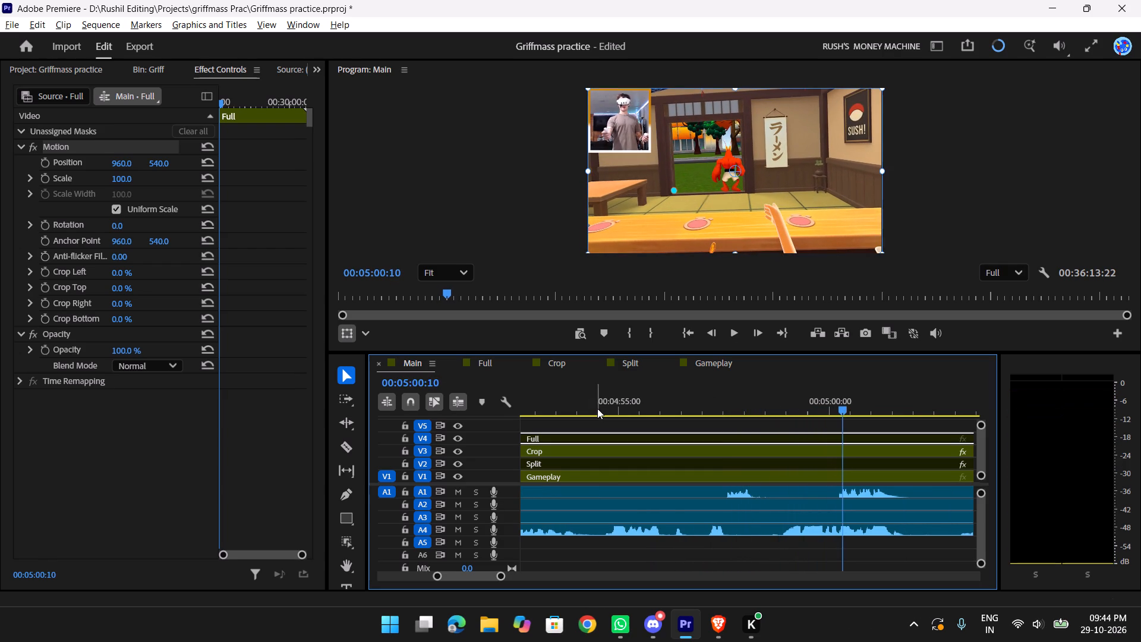
scroll(821, 399, "down", 2)
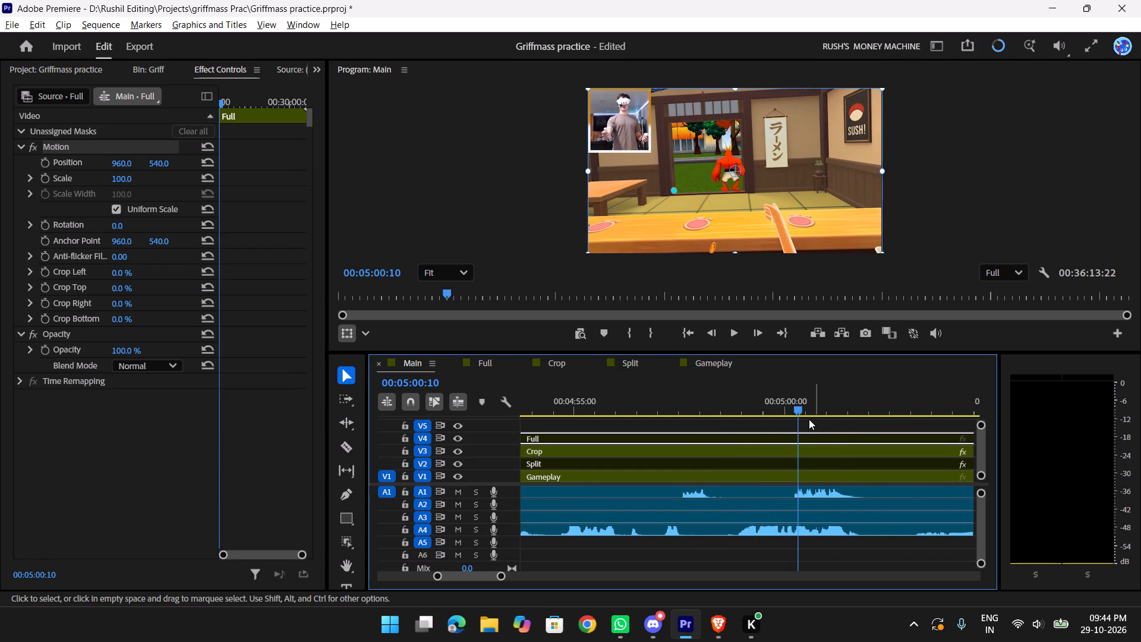
left_click_drag(802, 406, 670, 399)
key("space")
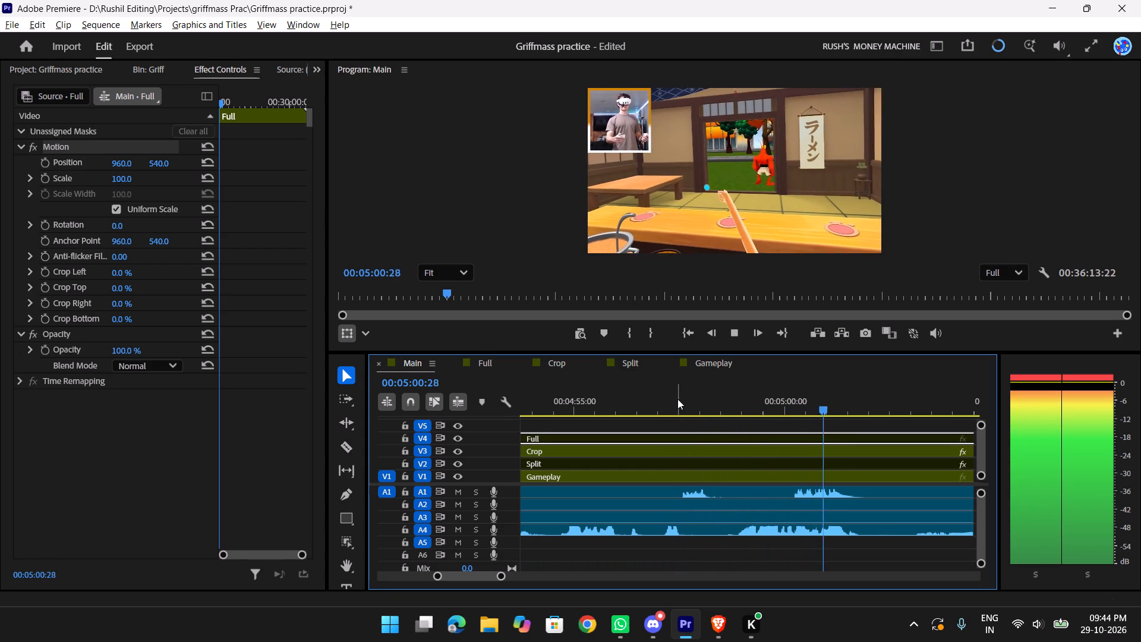
scroll(776, 413, "down", 7)
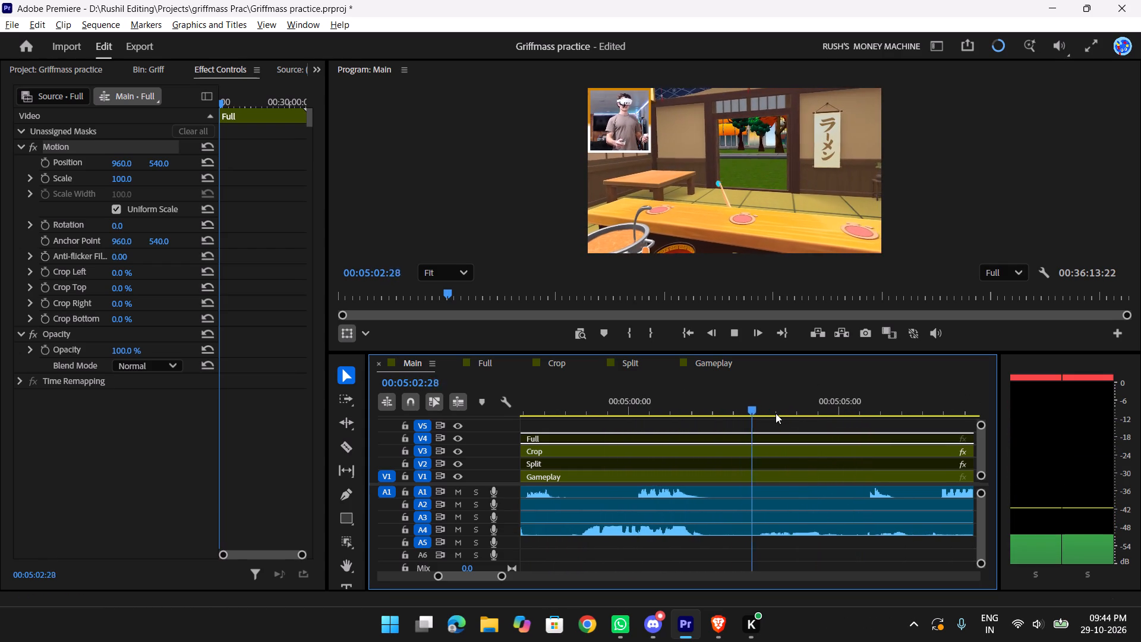
key("space")
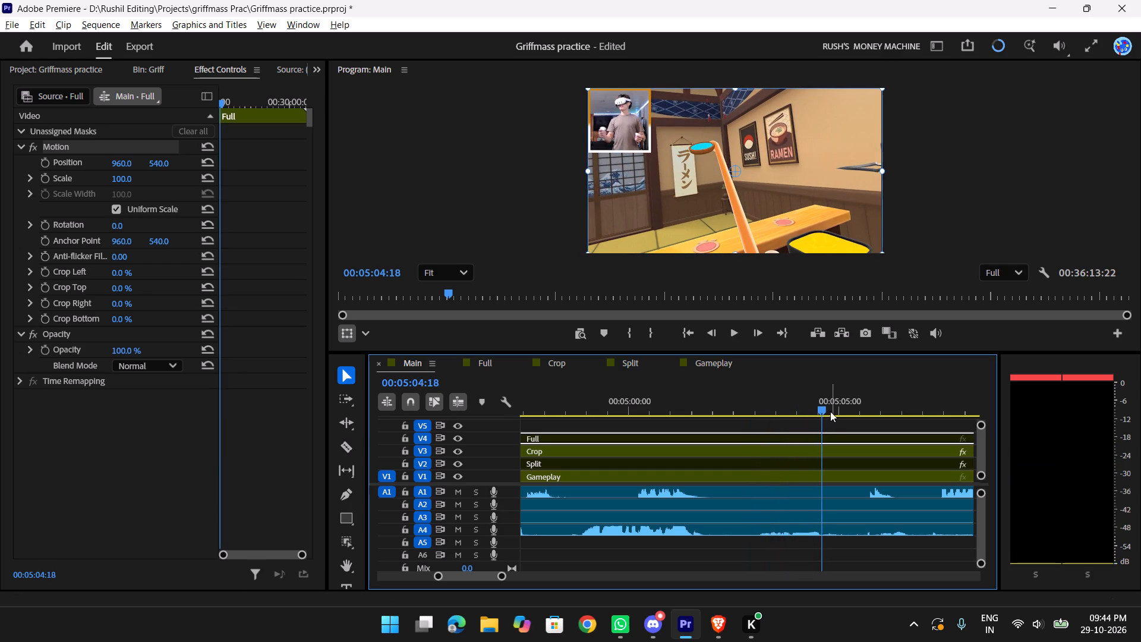
Locate the end of the speech after the lobster leaves and split all tracks there, at 00:05:01:27.
left_click_drag(821, 404, 672, 395)
key("space")
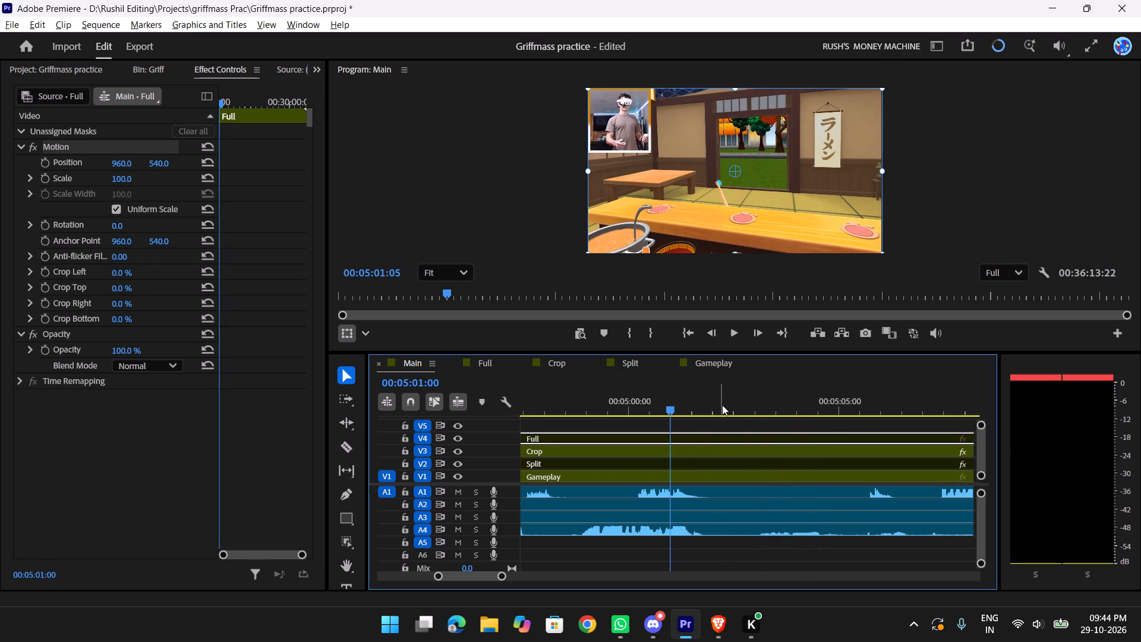
key("space")
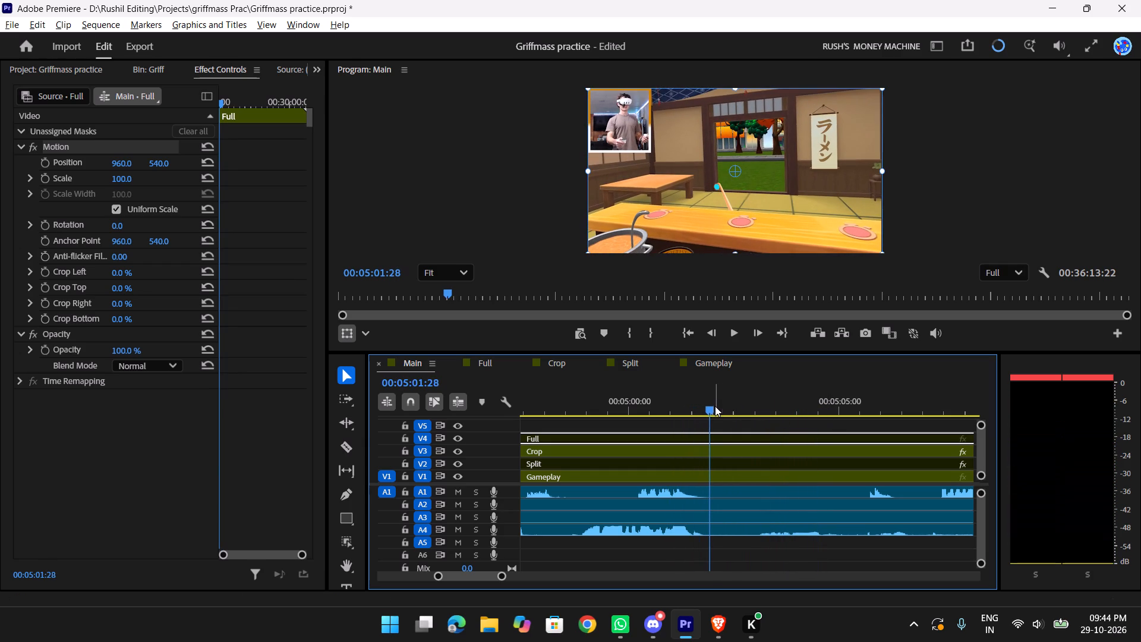
left_click_drag(708, 403, 710, 396)
left_click(732, 490)
left_click(750, 548)
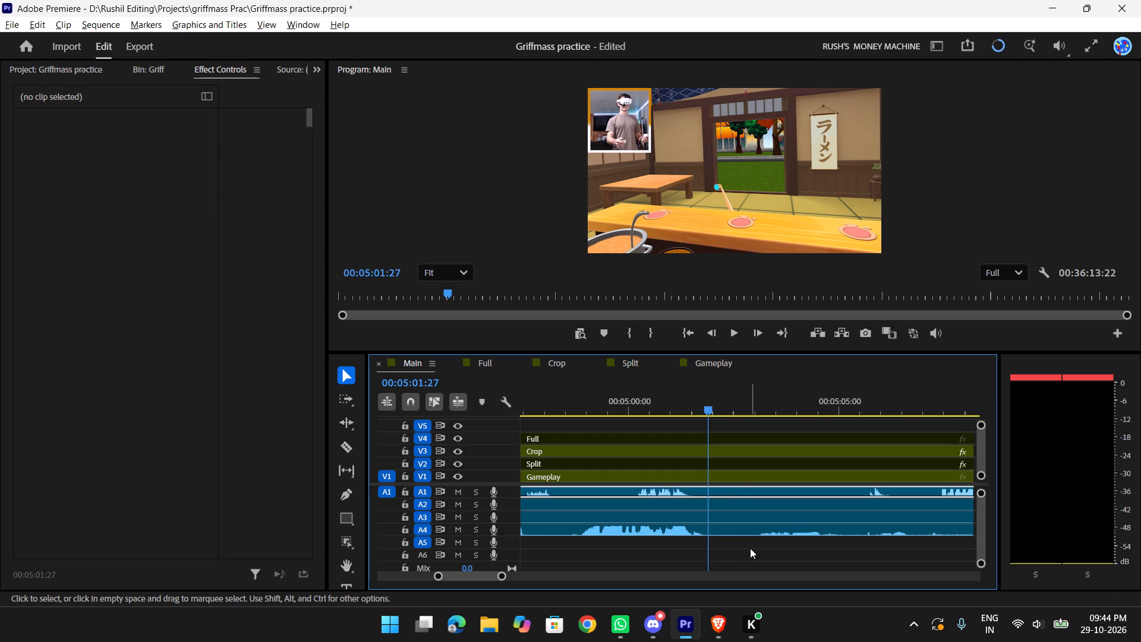
key("w")
key("y")
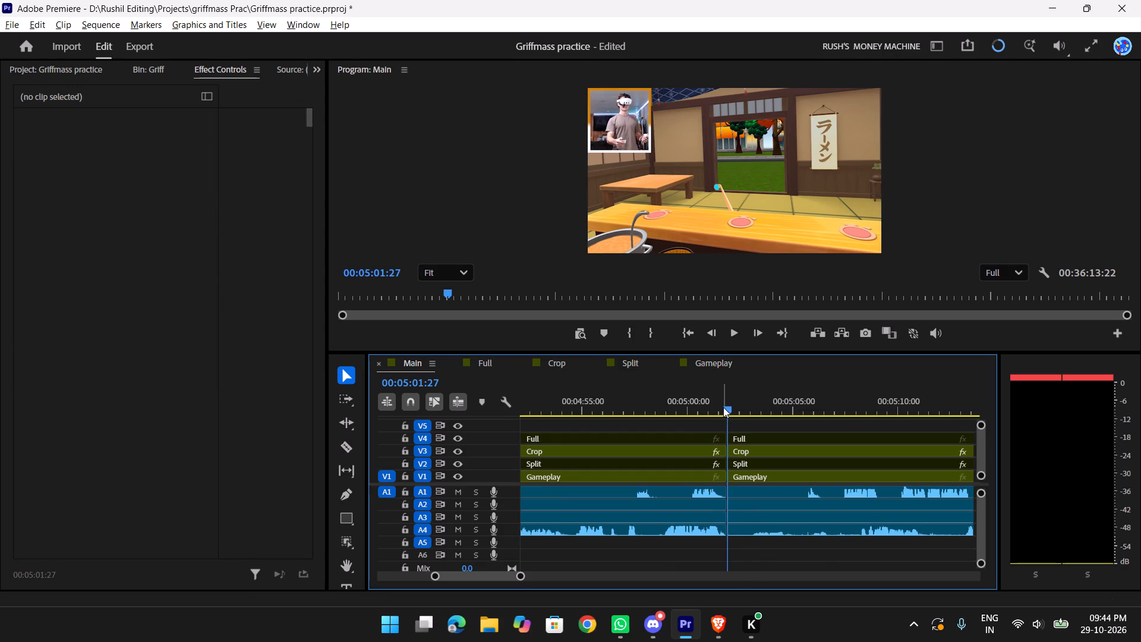
Play and replay the Main sequence between about 00:05:07 and 00:05:15 to examine the trash can moment and the dog customer's order.
left_click_drag(731, 403, 861, 402)
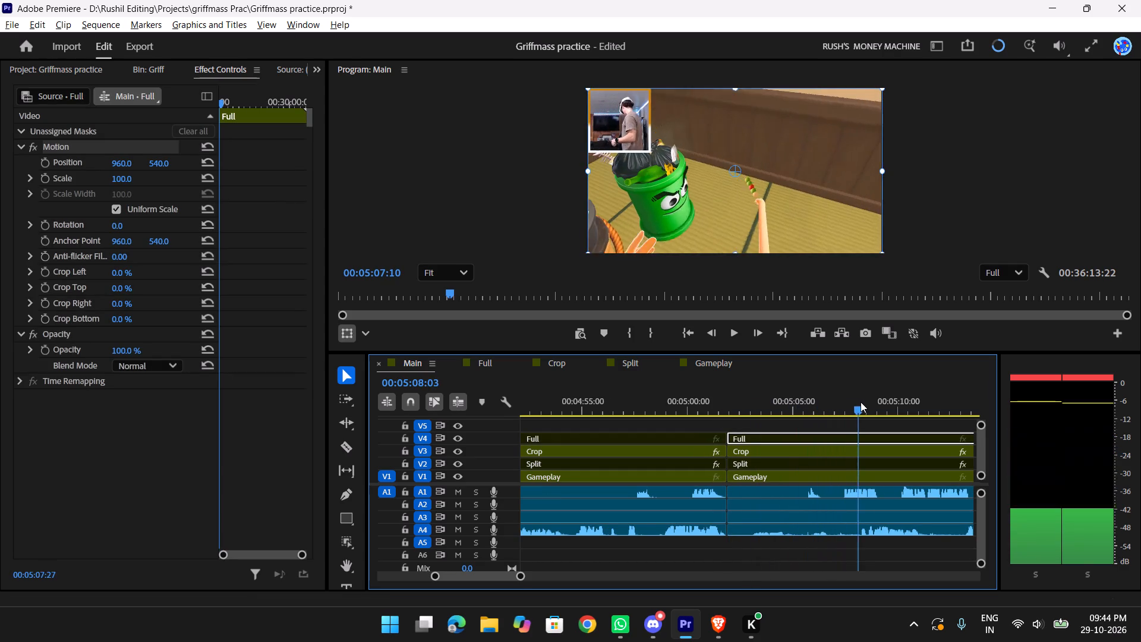
left_click_drag(861, 402, 864, 401)
scroll(864, 401, "down", 7)
key("space")
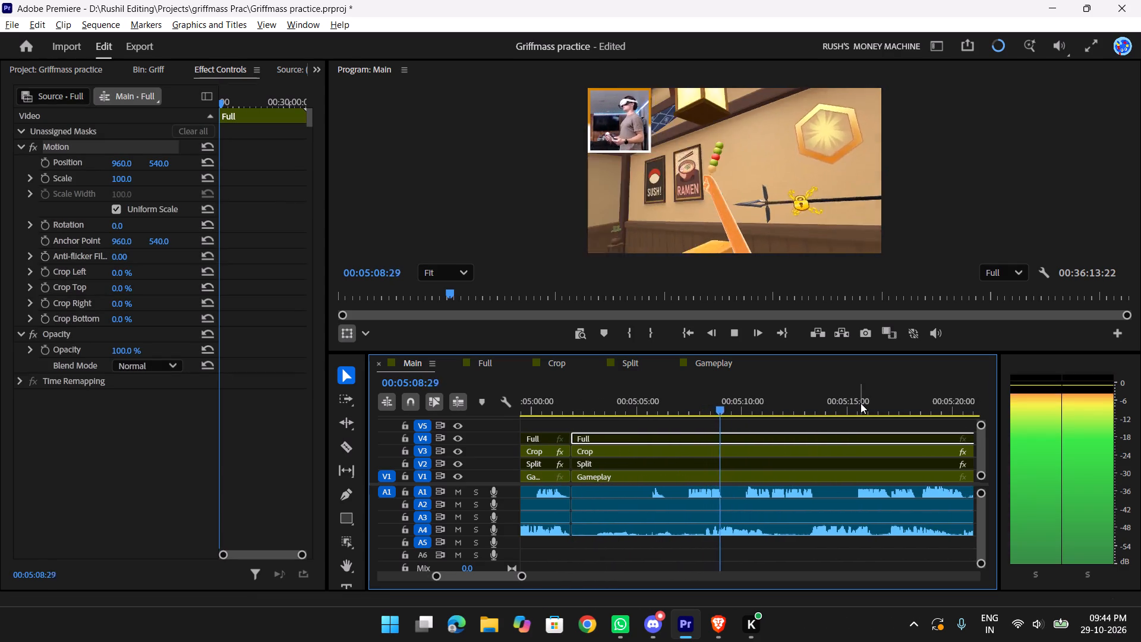
key("space")
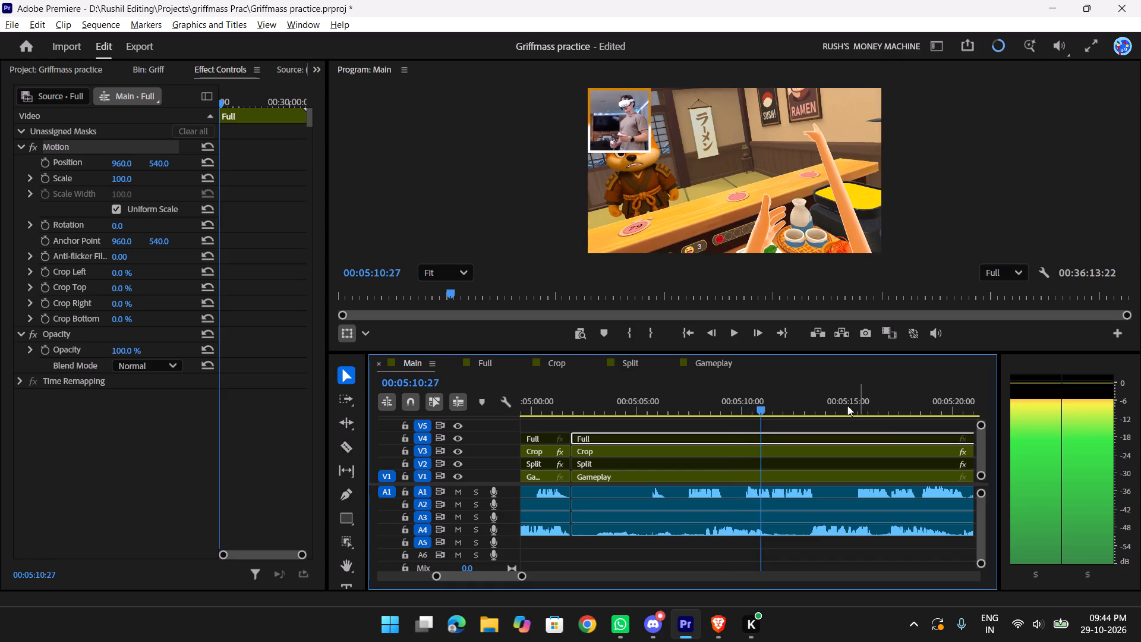
left_click_drag(754, 402, 670, 399)
key("space")
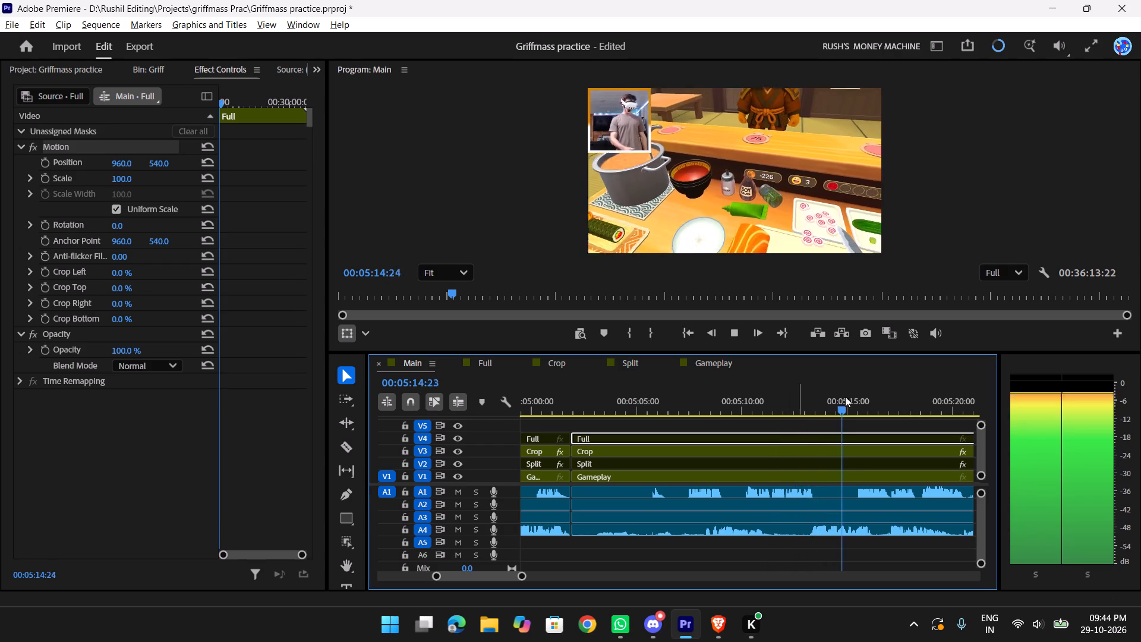
key("space")
left_click_drag(867, 401, 717, 421)
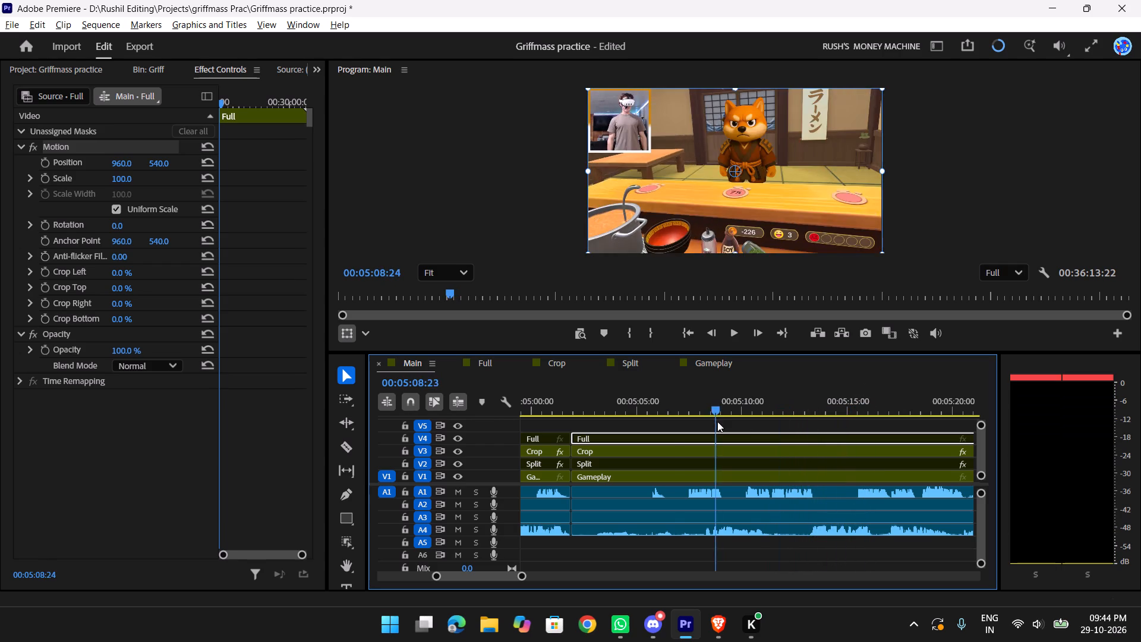
left_click_drag(717, 421, 685, 418)
key("space")
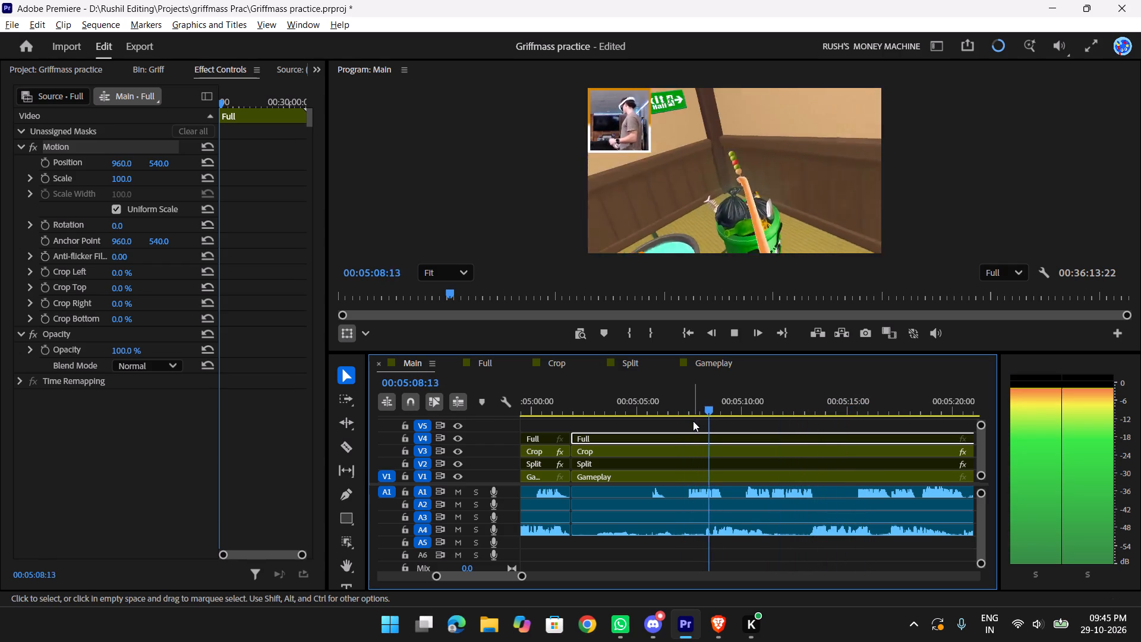
key("space")
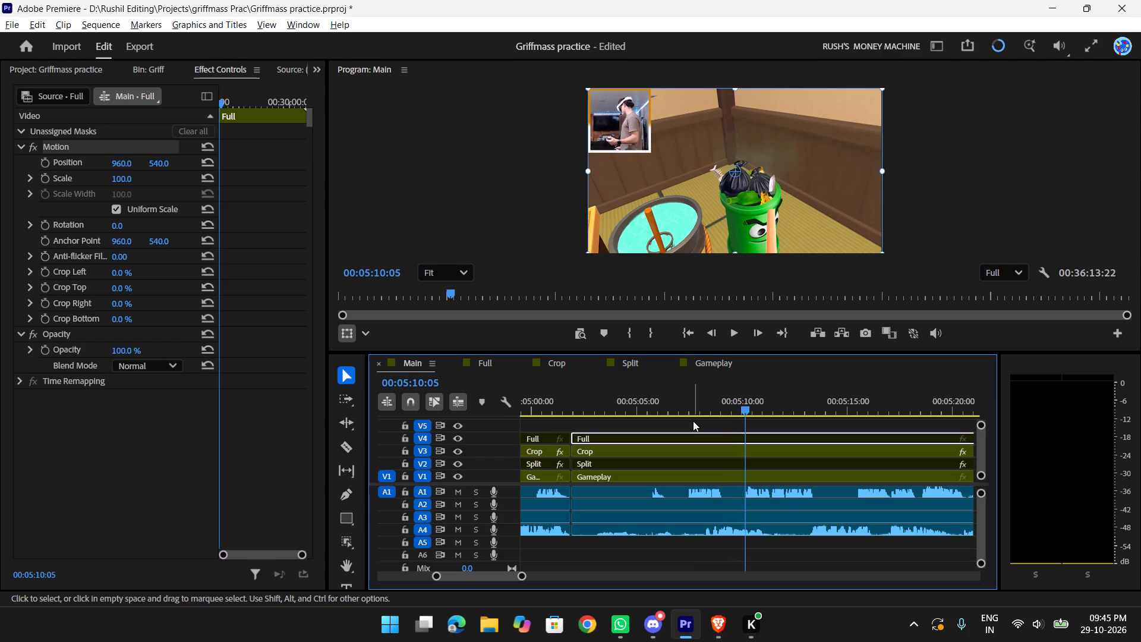
key("space")
key("space")
key("space")
key("space")
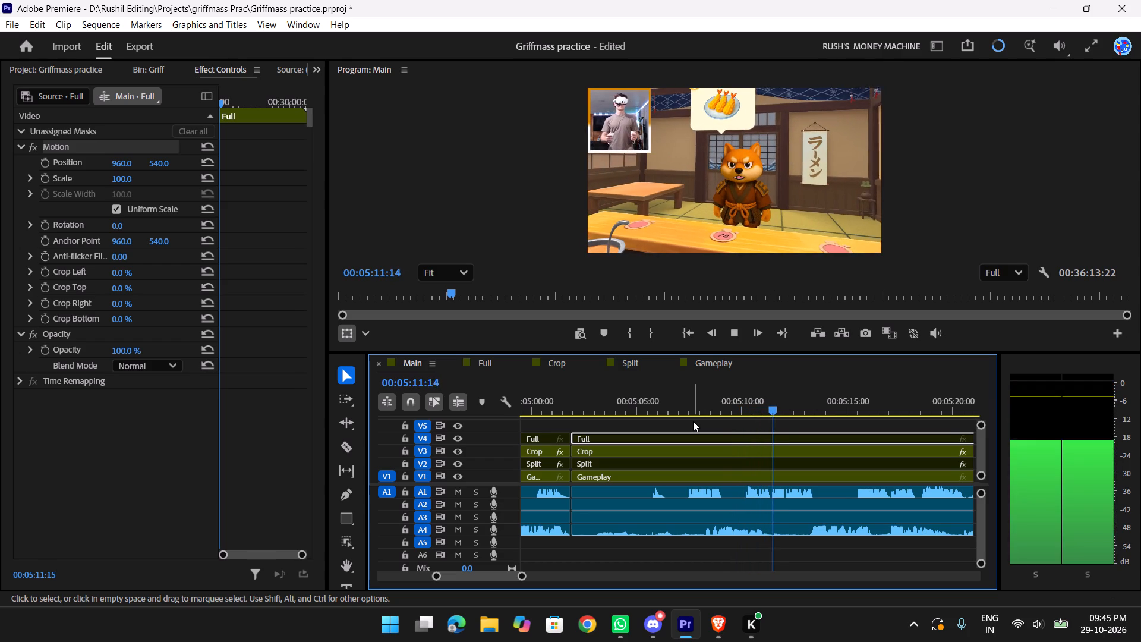
Split all tracks at 00:05:11:11, delete the segment between the 00:05:01:27 cut and that point, and close the gap.
left_click(770, 408)
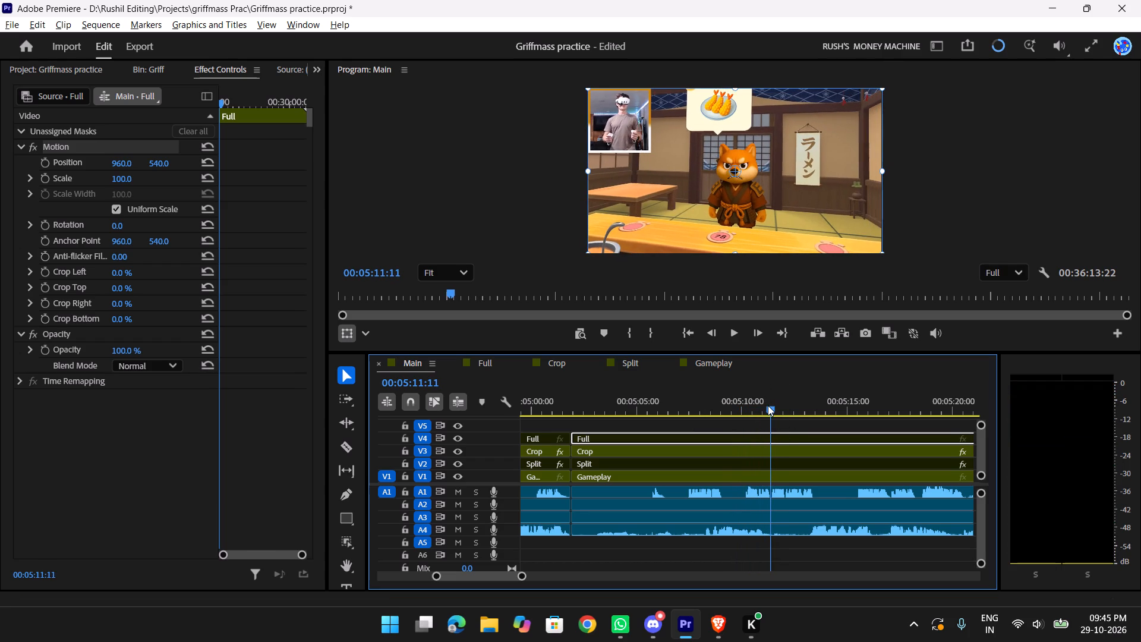
key("w")
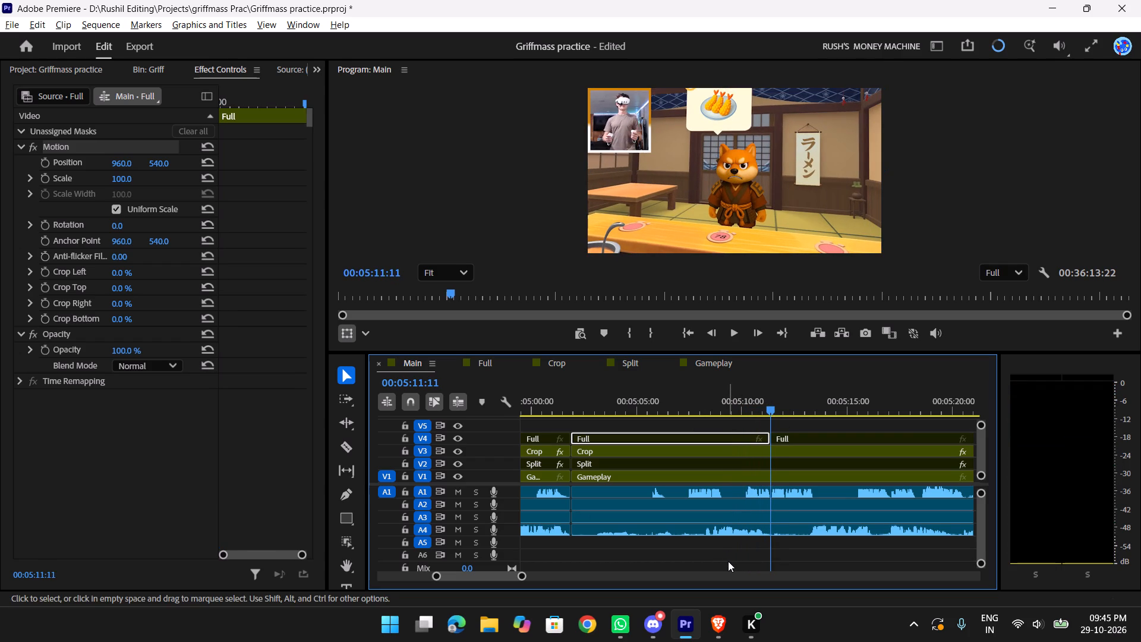
key("ctrl+z")
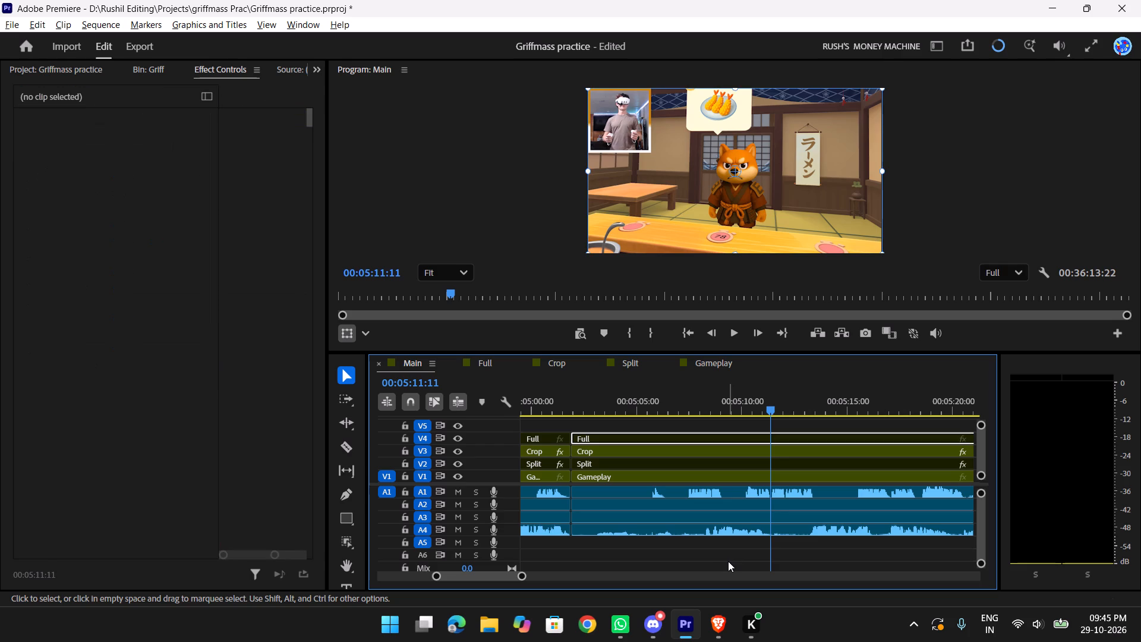
key("w")
left_click_drag(728, 561, 724, 439)
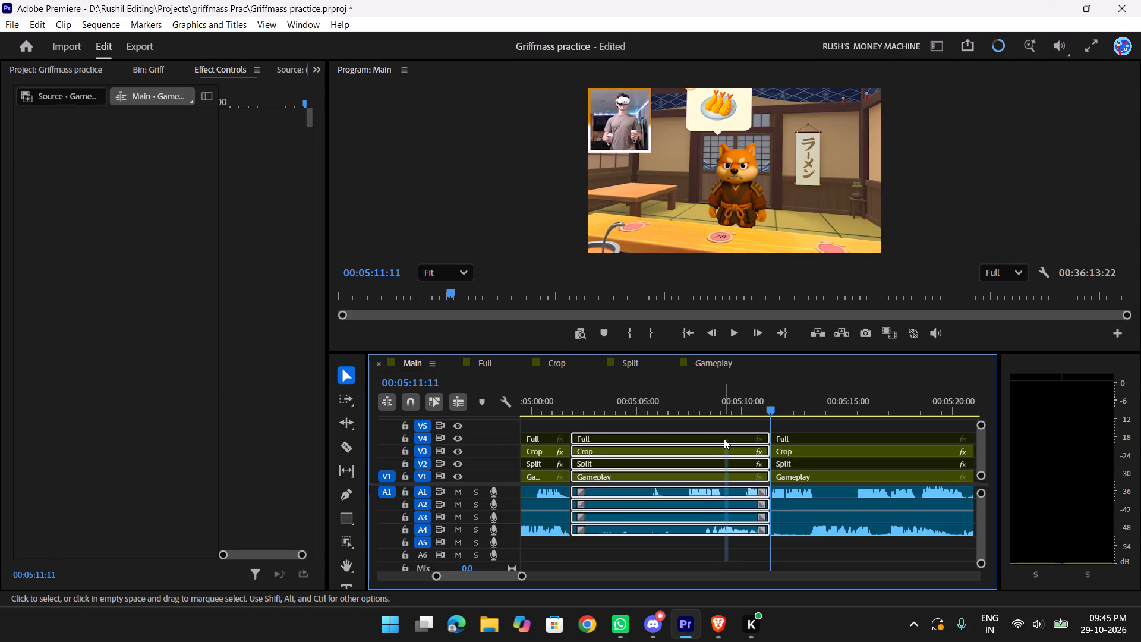
key("Delete")
left_click(714, 465)
right_click(714, 465)
left_click(751, 479)
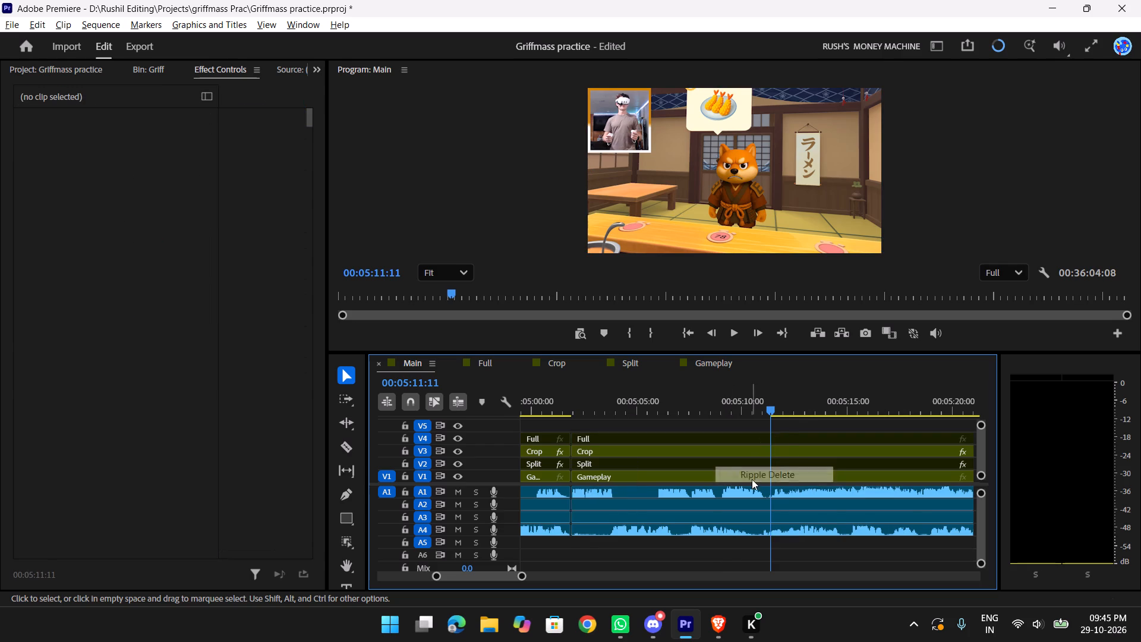
Play back across the 00:05:01:27 cut to 00:05:05:22 to check the new join.
left_click_drag(677, 409, 544, 407)
key("space")
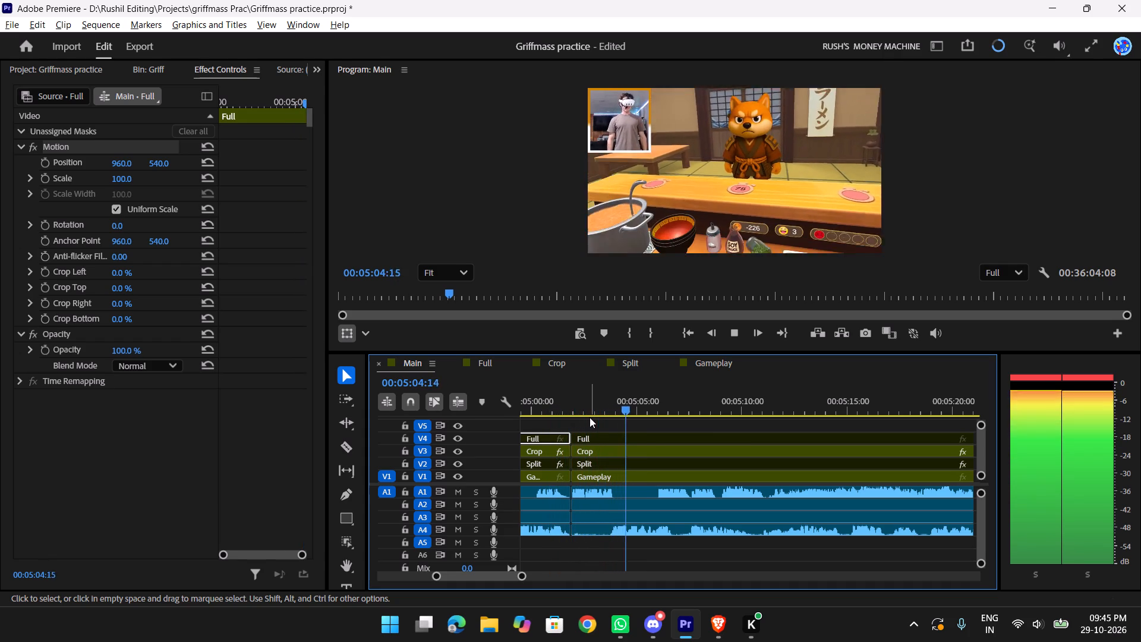
key("space")
Switch to the Brave browser and watch the reference video full screen up to 3:56 to examine how it handles the customers.
key("alt+Tab")
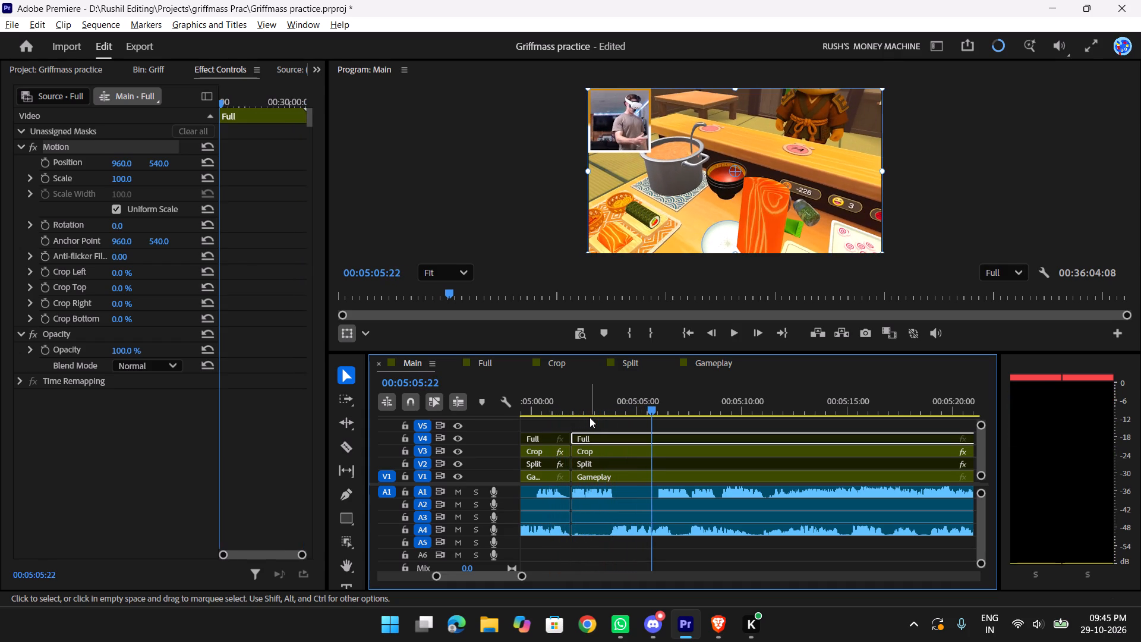
left_click(585, 357)
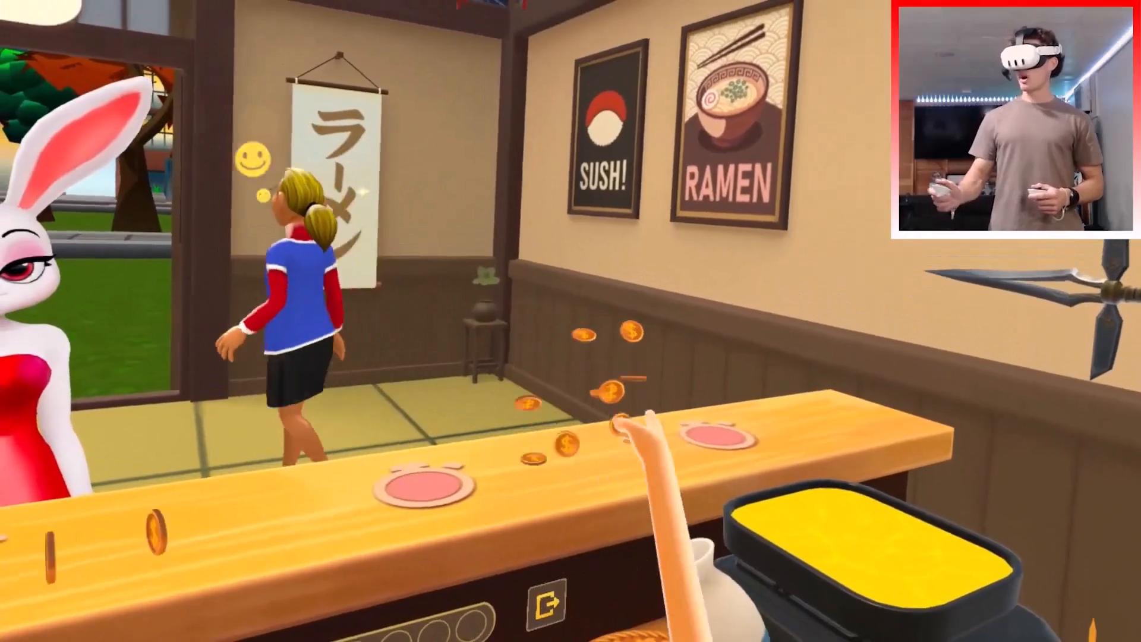
type("f")
key("space")
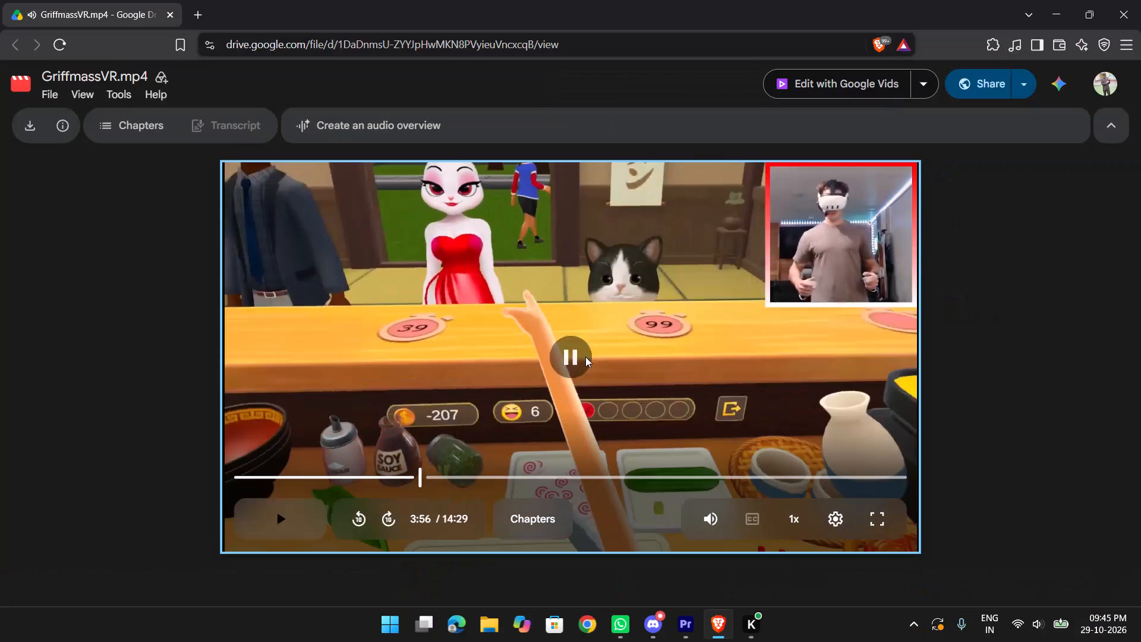
Back in Premiere Pro, replay the section around the 00:05:01:27 cut and disable the A1 game audio clip after it.
key("alt+Tab")
scroll(686, 414, "up", 5)
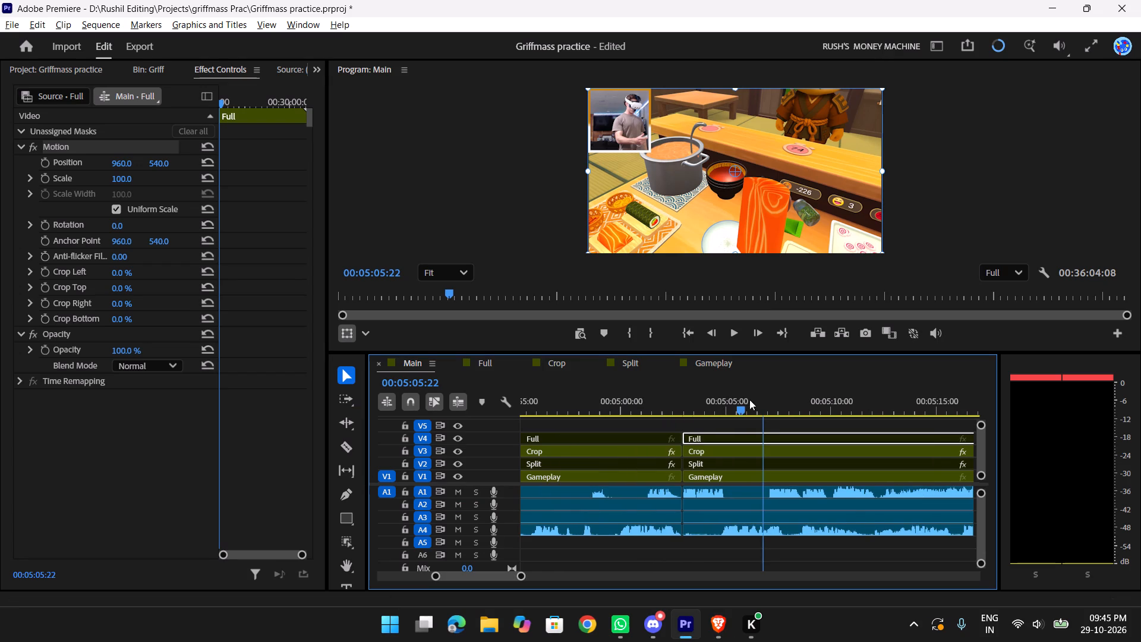
left_click_drag(754, 403, 666, 403)
key("space")
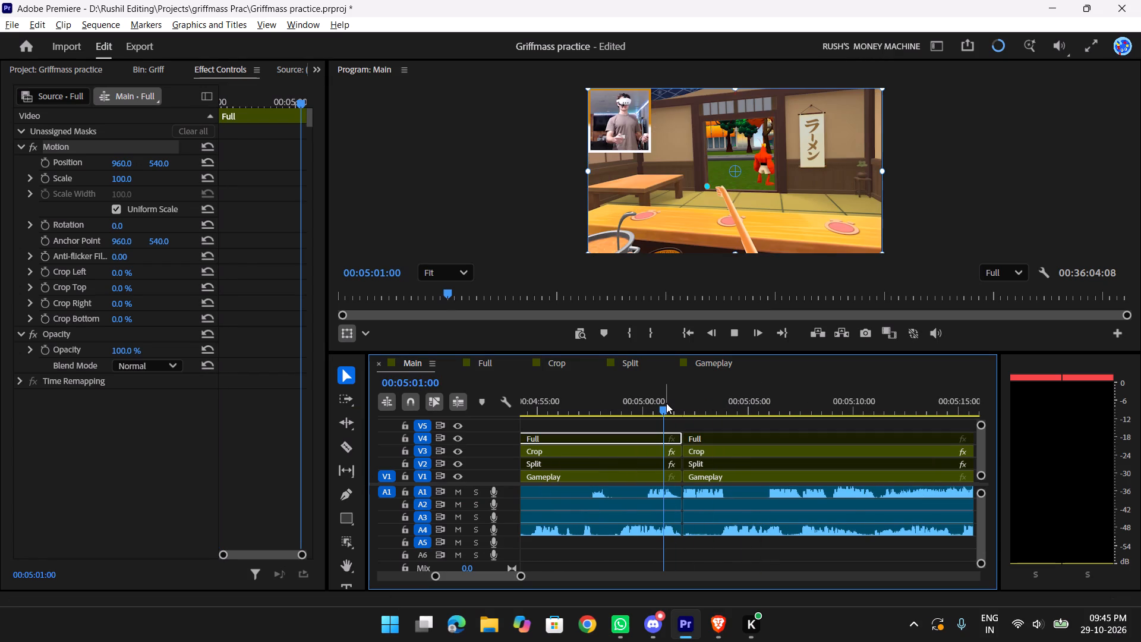
left_click(673, 408)
key("space")
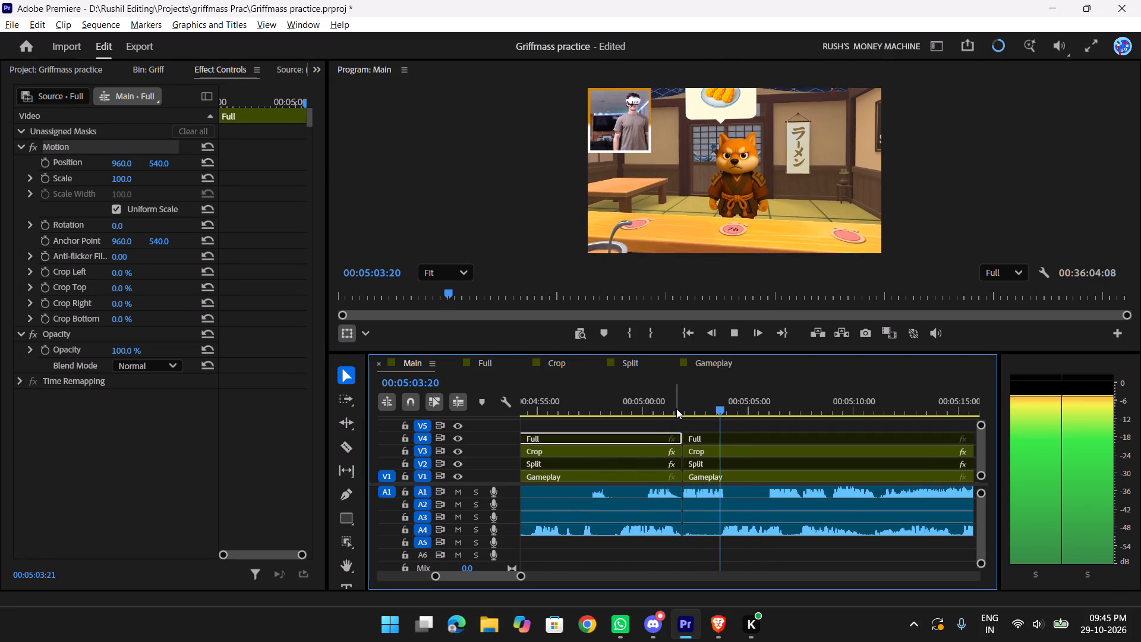
scroll(676, 408, "down", 3)
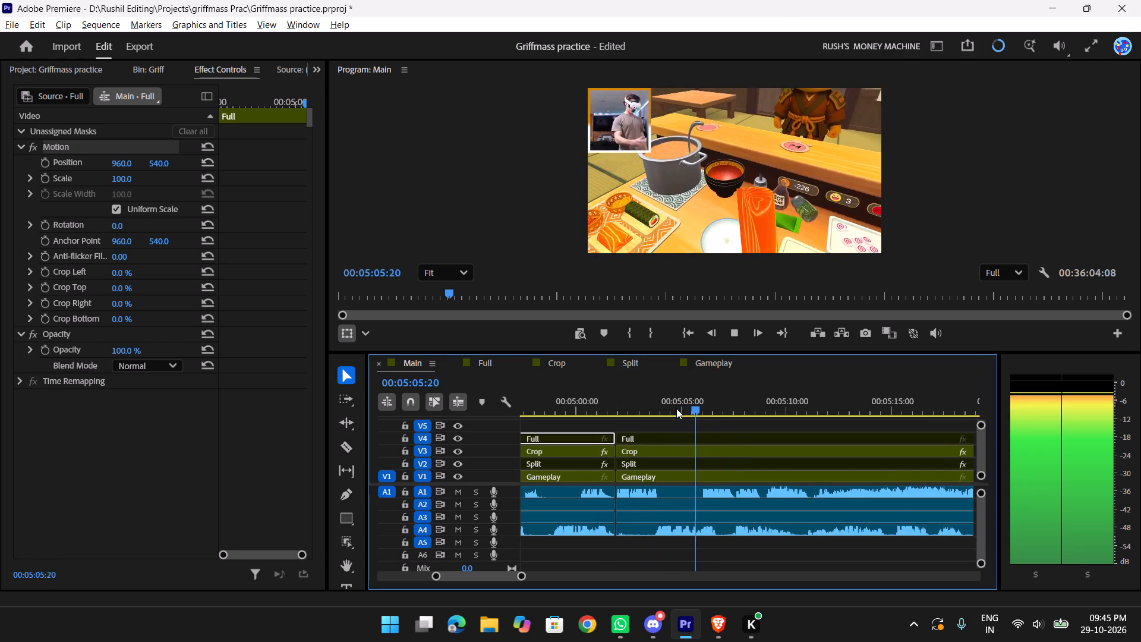
left_click(726, 495)
key("r")
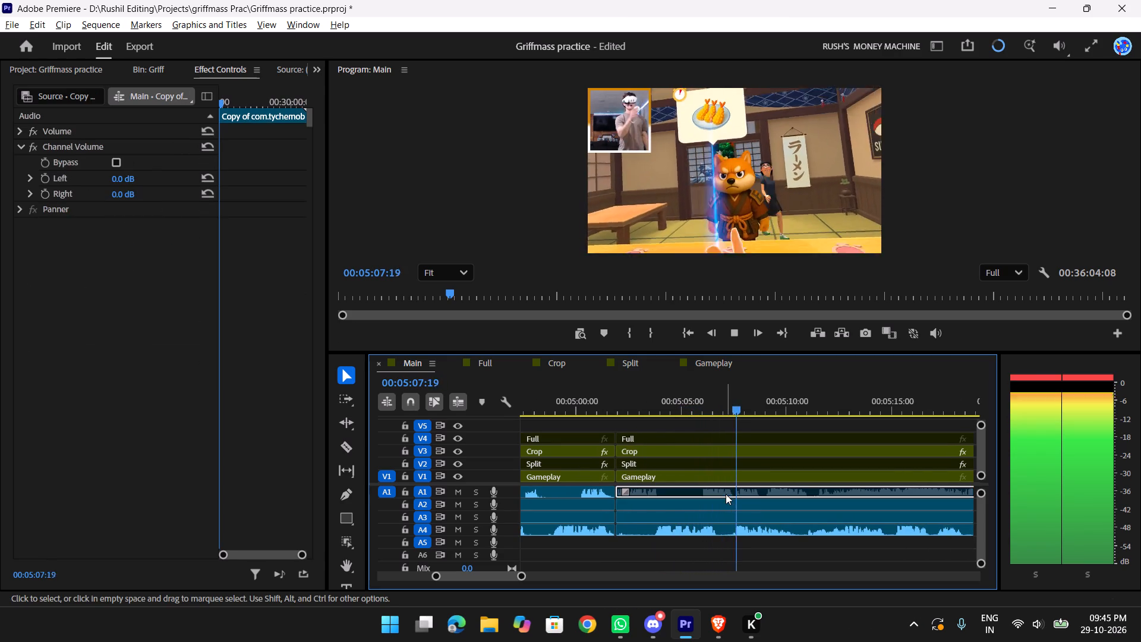
Split all tracks at 00:05:04:05 and re-enable the A1 game audio on the short segment before that cut.
key("space")
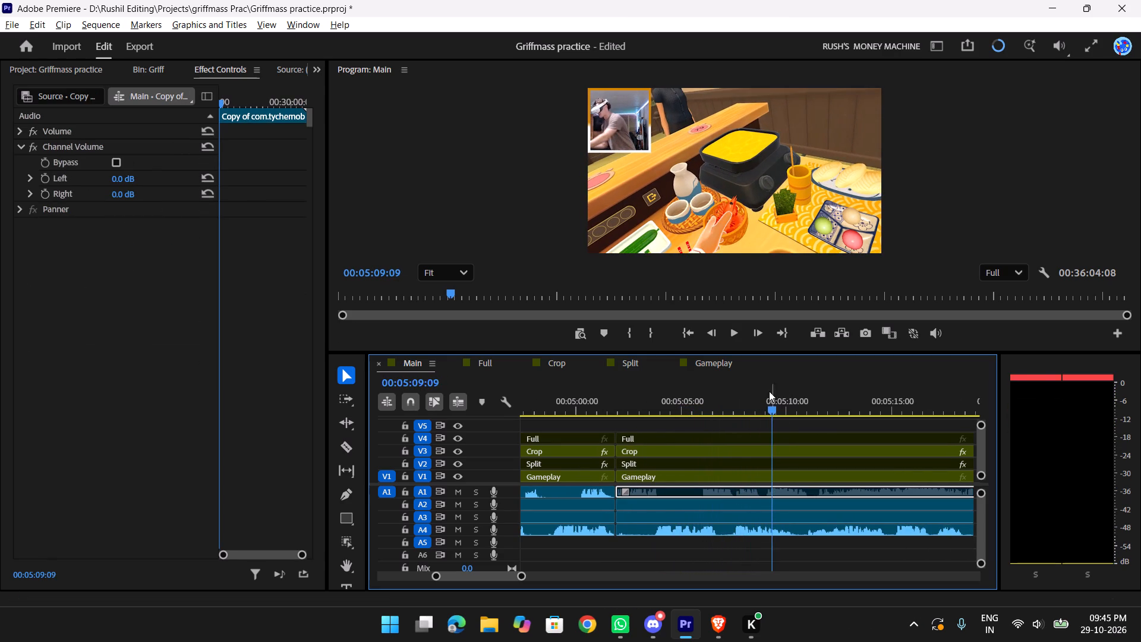
left_click_drag(761, 391, 666, 391)
left_click(713, 557)
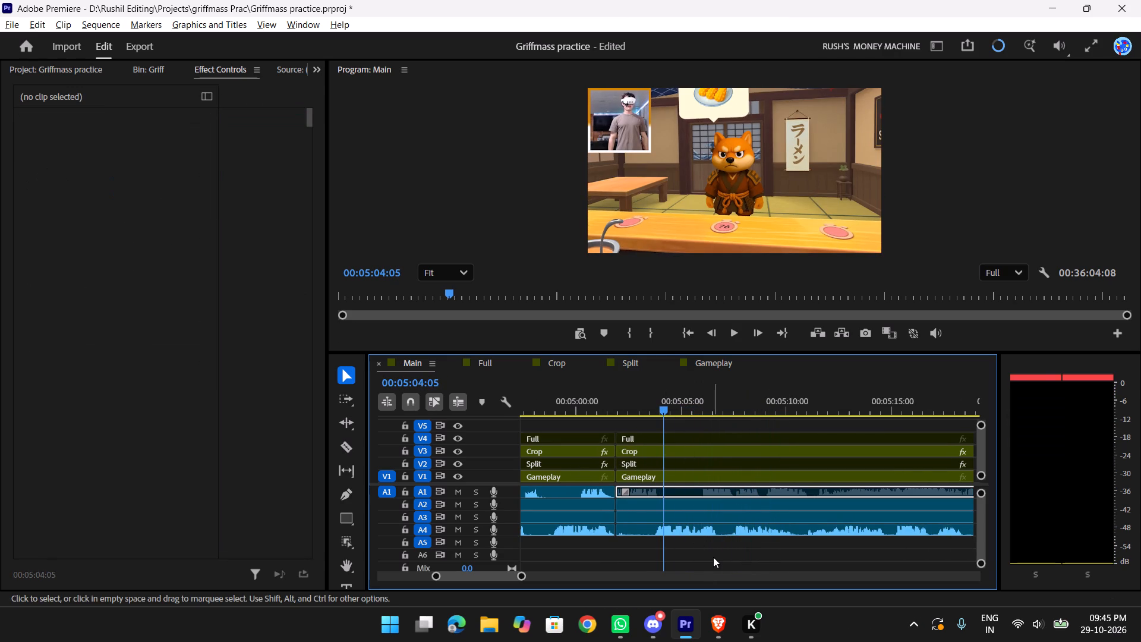
key("w")
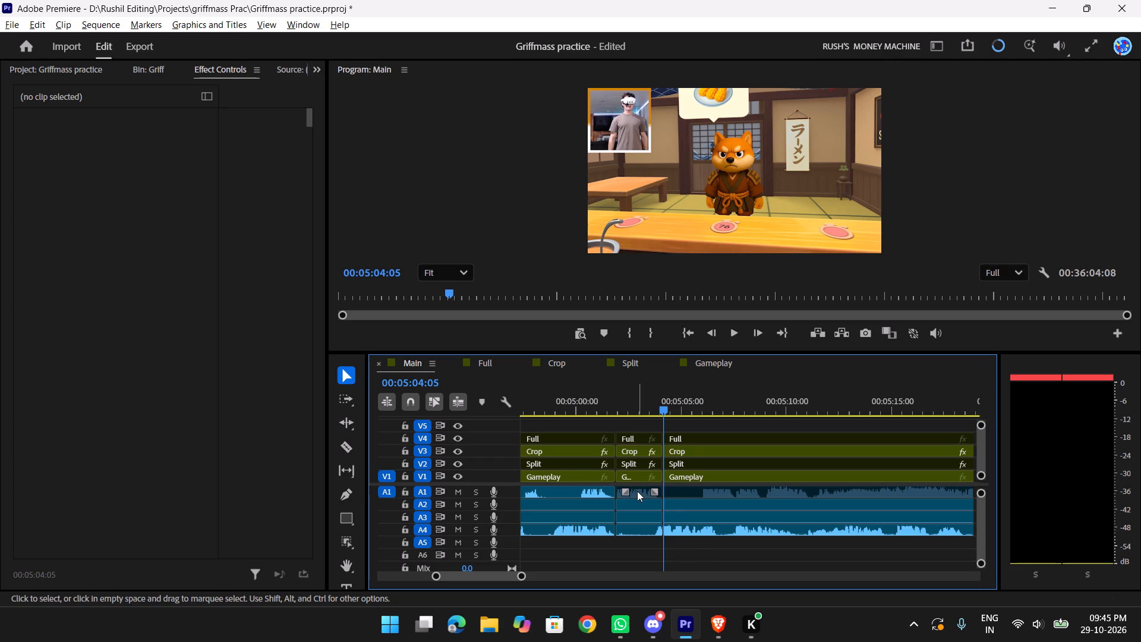
left_click(637, 491)
key("t")
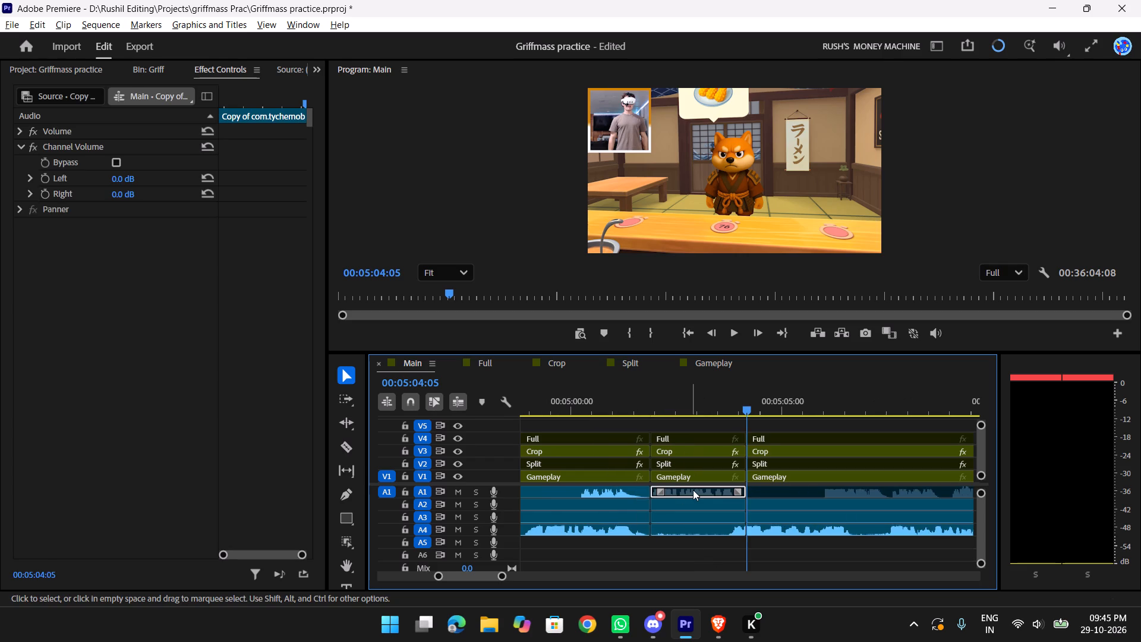
key("r")
Play from 00:05:03:03 to about 00:05:09 to check the game audio change and the stretch after it.
left_click_drag(734, 405, 702, 401)
key("space")
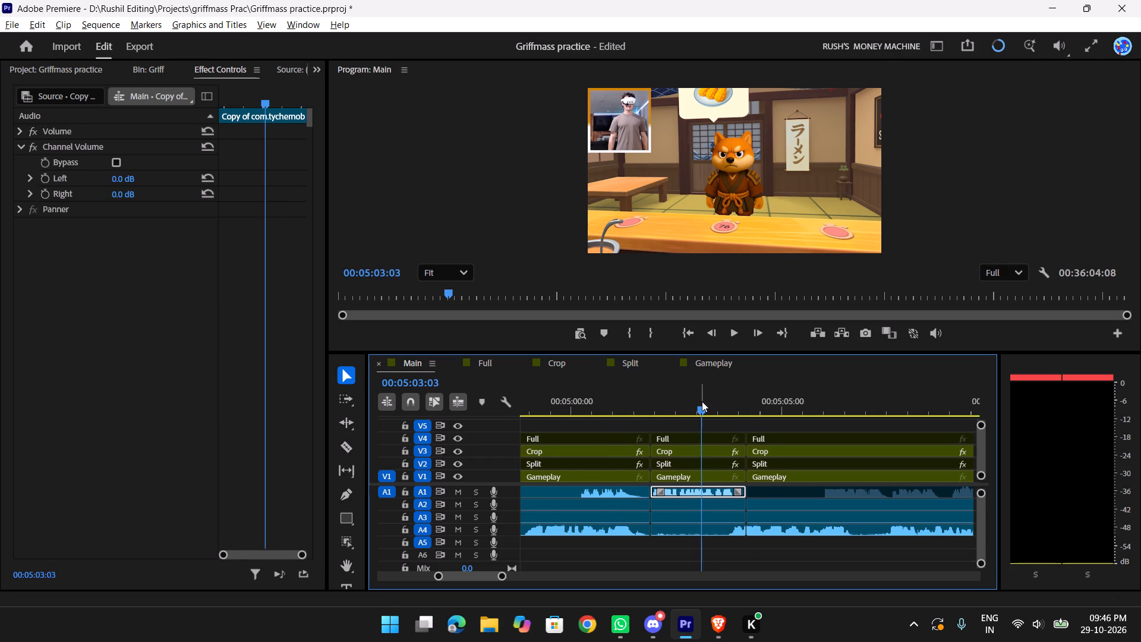
scroll(702, 401, "down", 4)
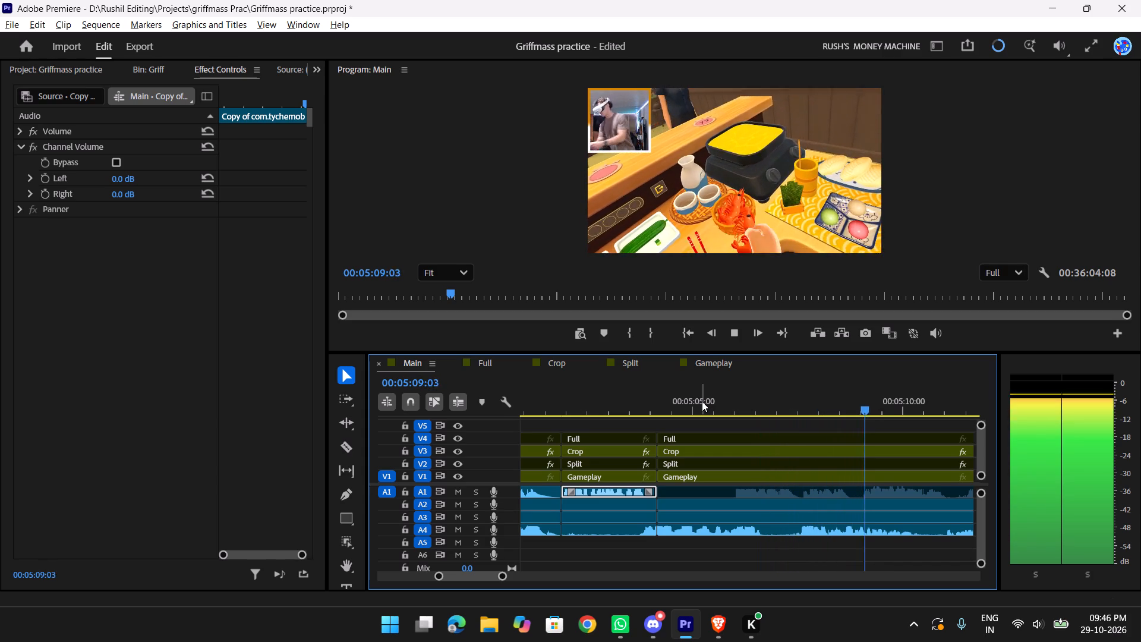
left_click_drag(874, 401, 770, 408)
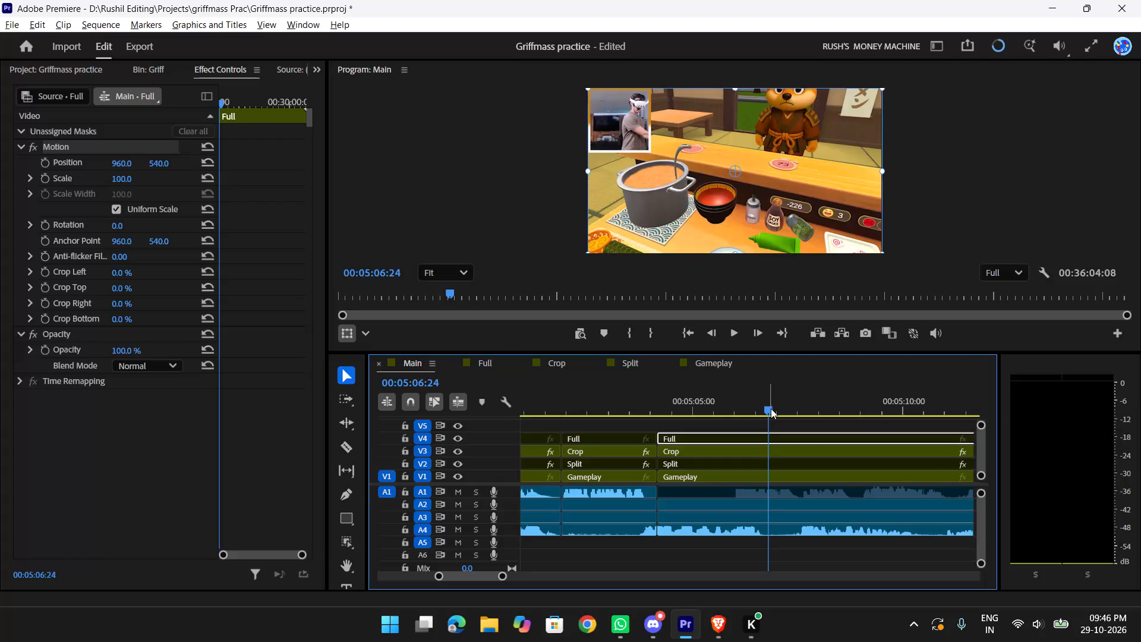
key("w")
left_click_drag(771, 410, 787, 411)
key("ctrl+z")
Split all tracks at 00:05:06:21 and ripple-trim about 20 frames off the start of the following segment.
left_click_drag(782, 405, 759, 402)
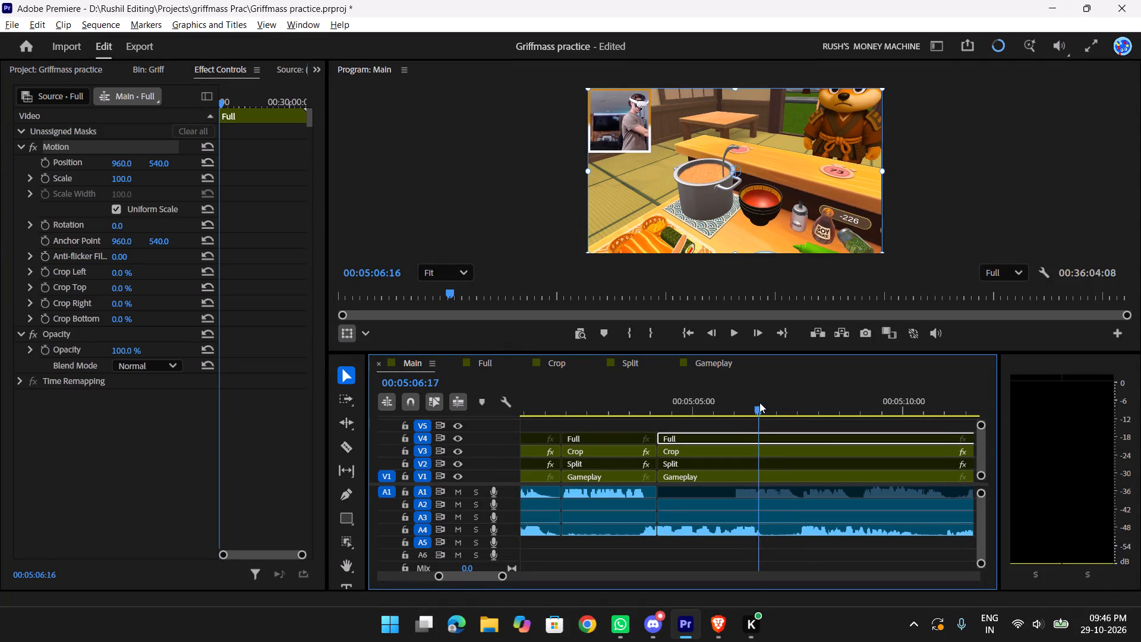
left_click_drag(759, 402, 766, 399)
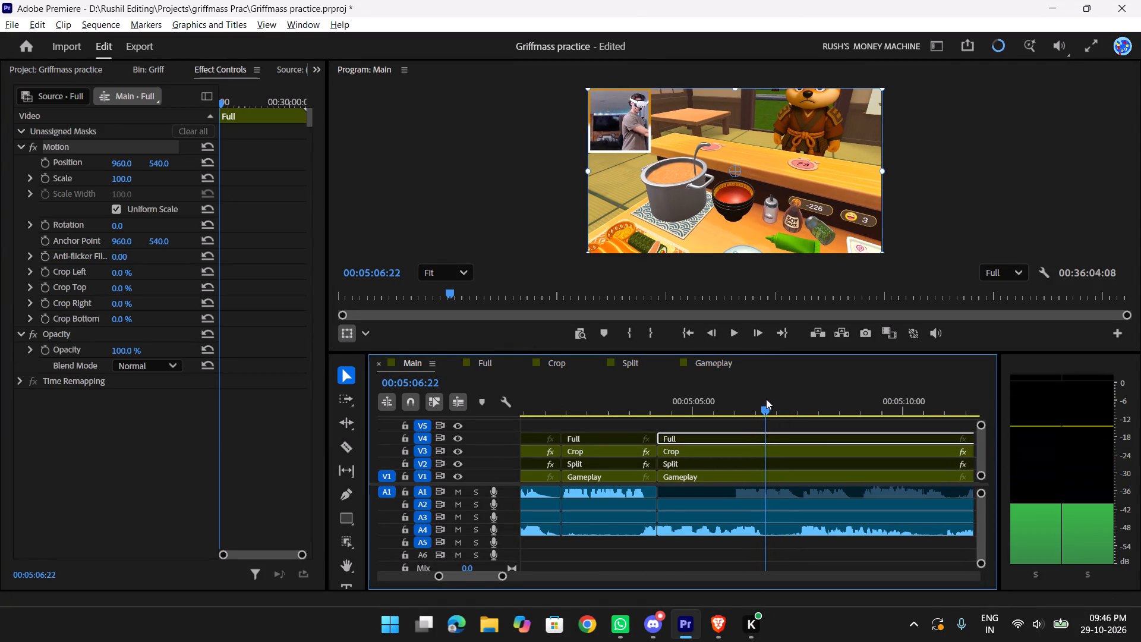
left_click_drag(766, 399, 764, 396)
left_click(800, 550)
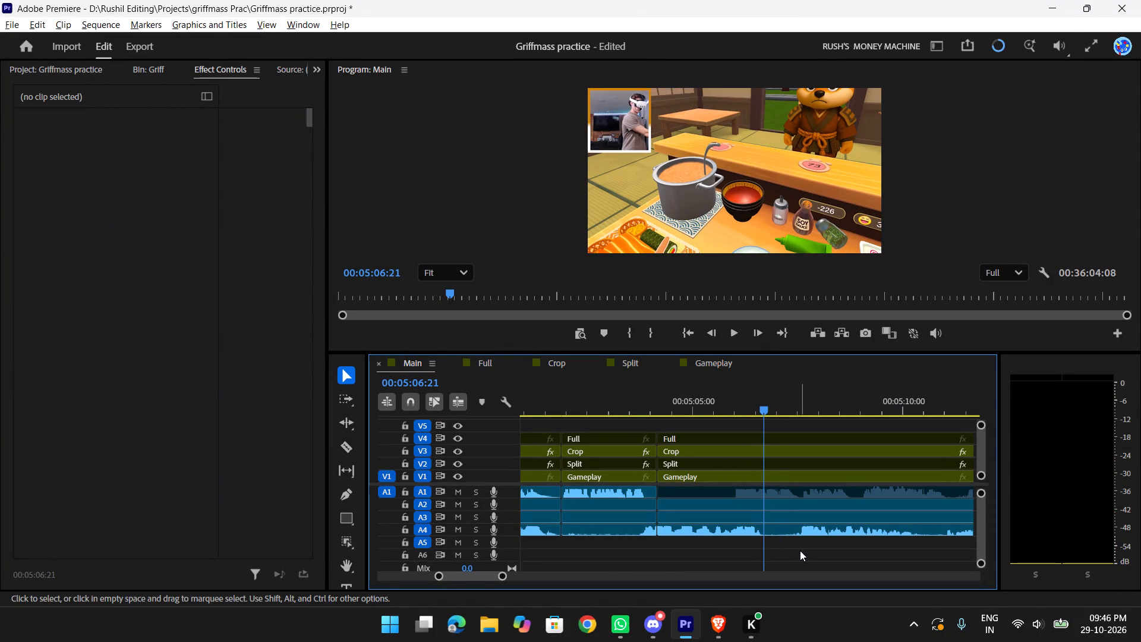
key("w")
left_click_drag(765, 402, 794, 402)
key("q")
Play back from just before the 00:05:06:21 cut to 00:05:13:28 to check the trim and the stretch after it.
left_click_drag(739, 402, 725, 402)
key("space")
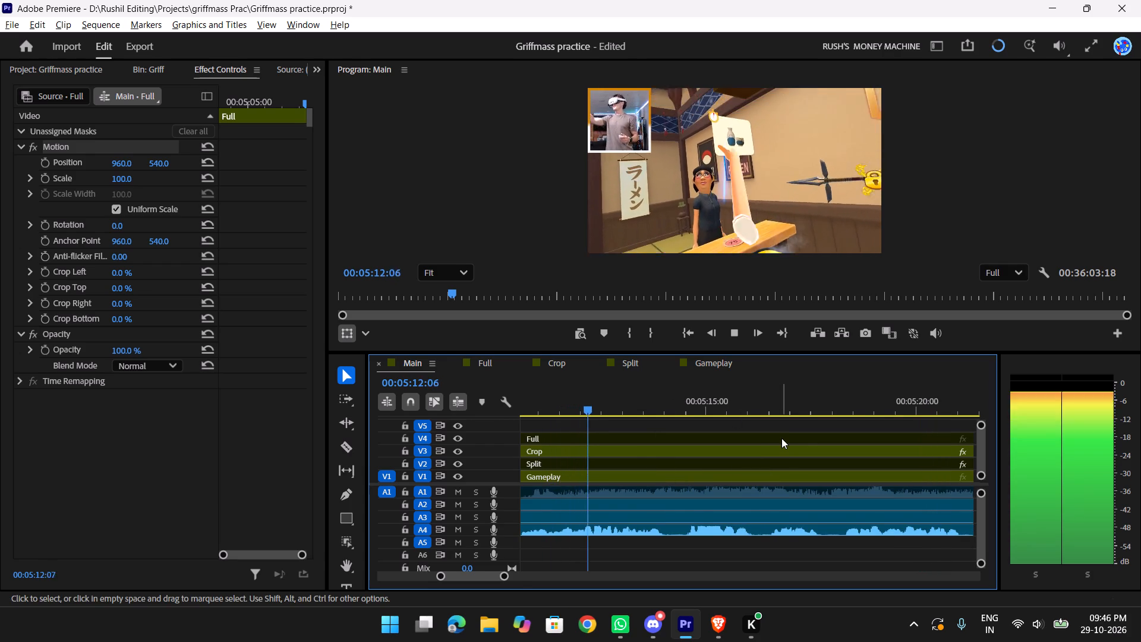
key("y")
key("space")
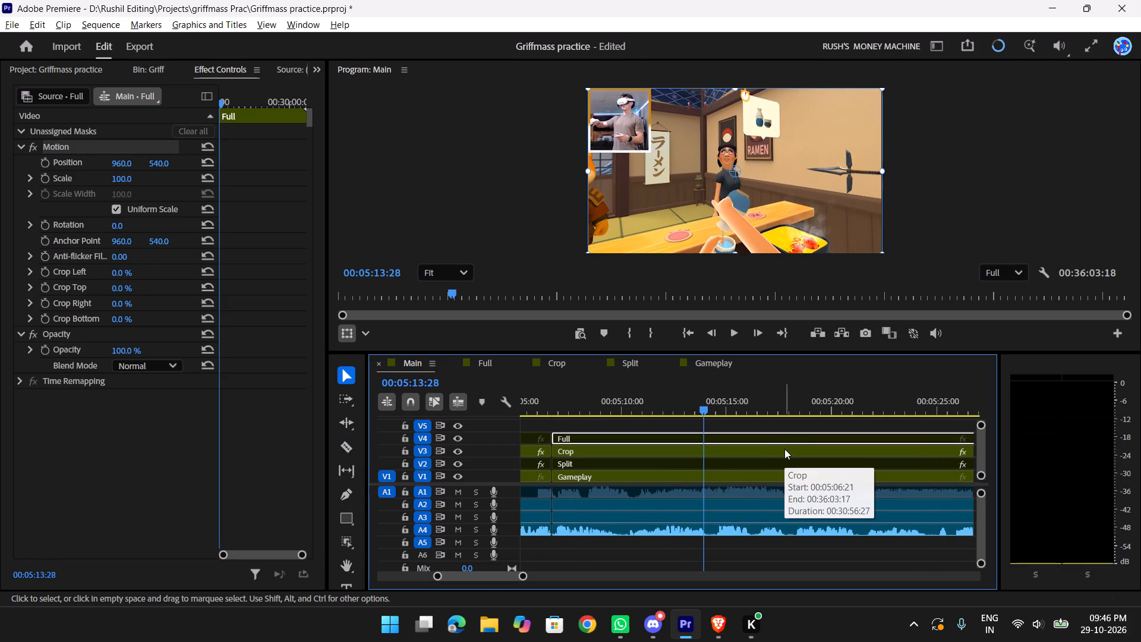
Re-enable the A1 game audio on the long segment that starts at the 00:05:06:21 cut.
key("space")
key("space")
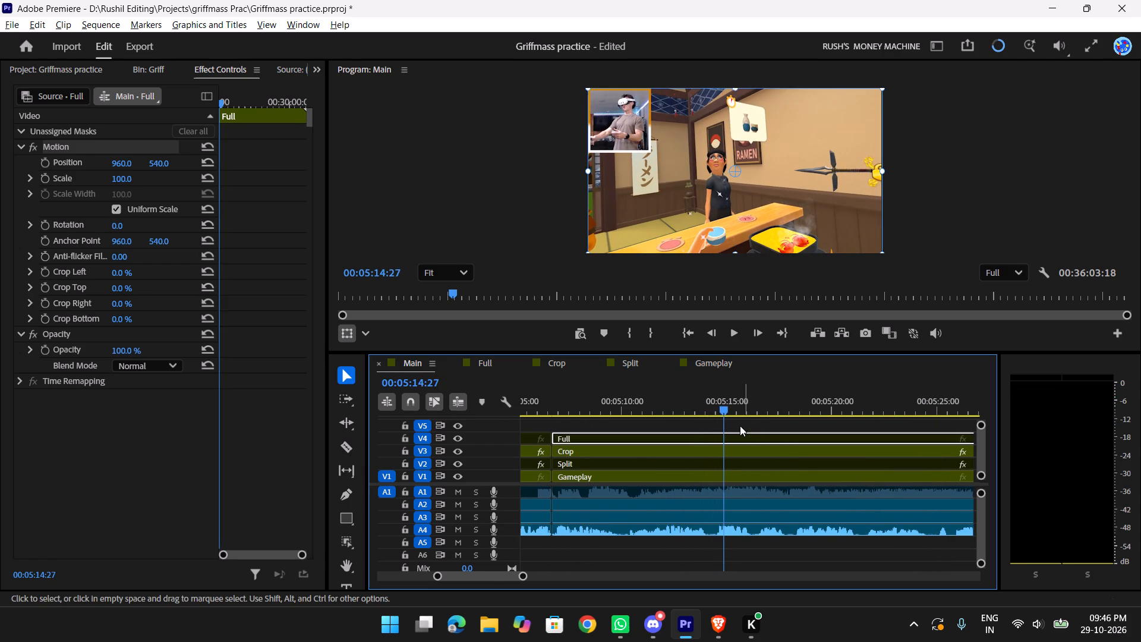
scroll(745, 428, "up", 4)
left_click_drag(812, 395, 712, 396)
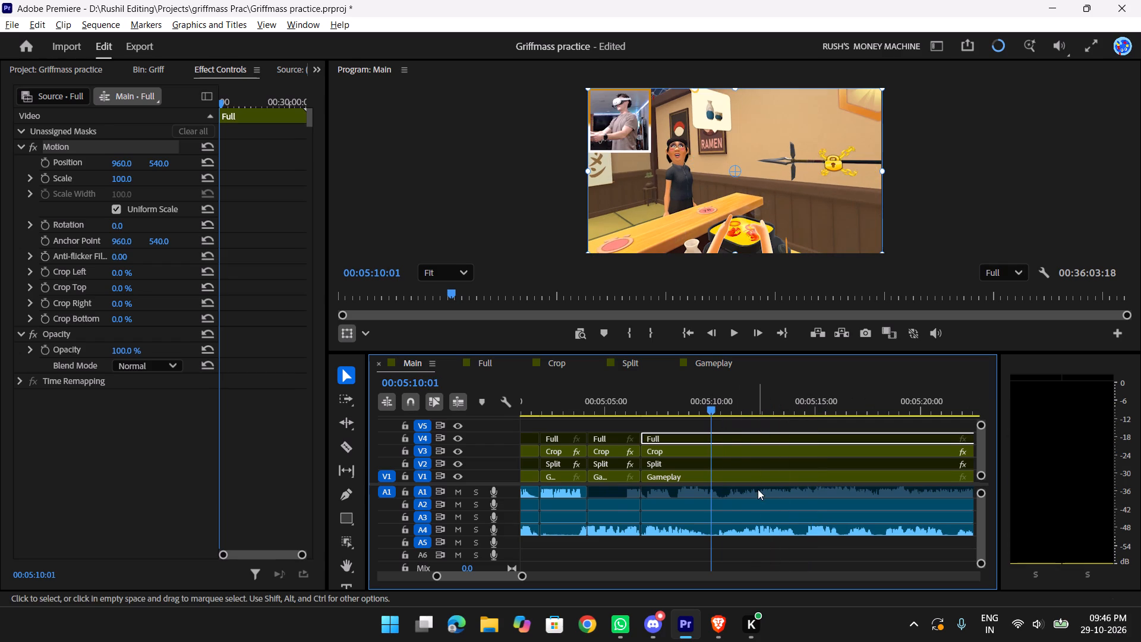
left_click(758, 490)
key("r")
Play the stretch from before the 00:05:06:21 cut to 00:05:14:21 to check where the game audio should come in.
key("space")
left_click_drag(715, 399, 765, 397)
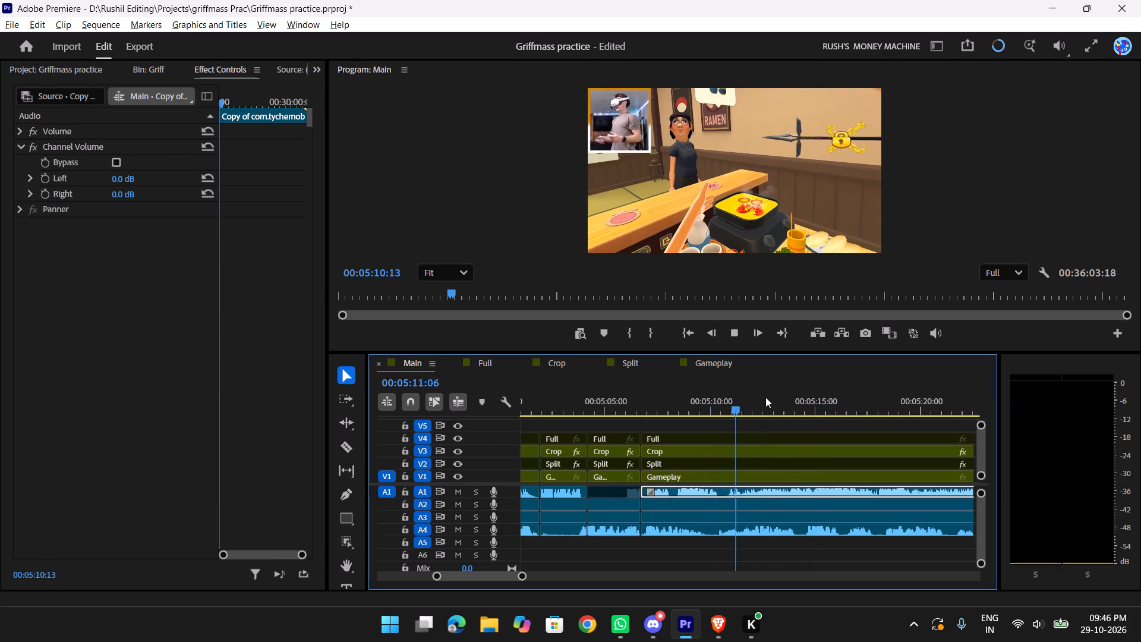
left_click_drag(765, 397, 795, 398)
key("space")
key("space")
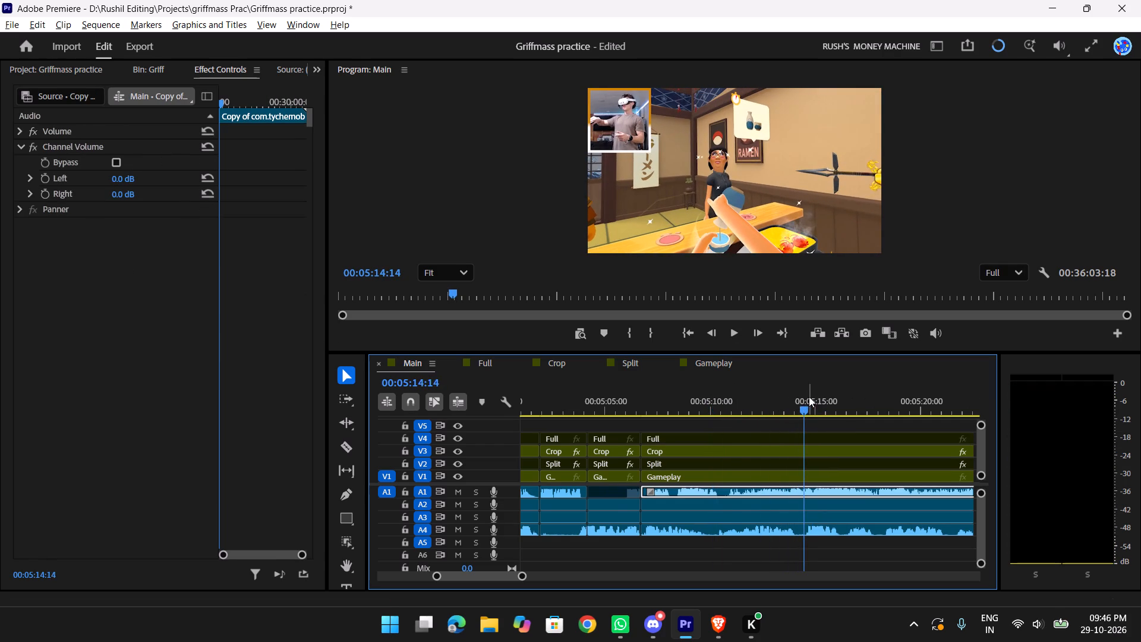
left_click_drag(803, 398, 735, 403)
key("space")
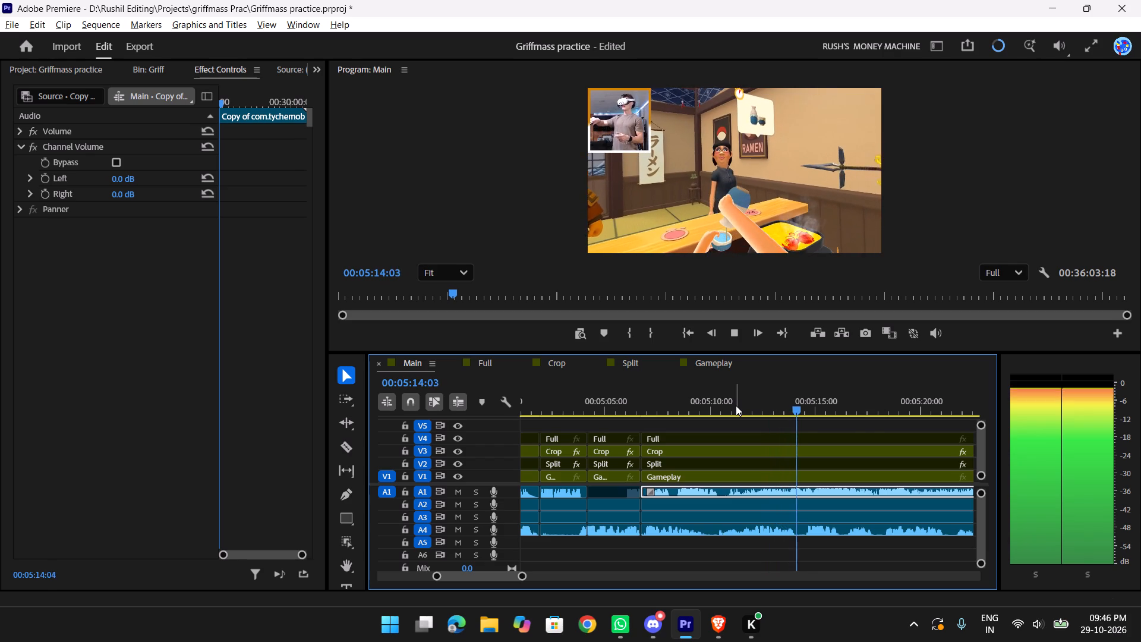
key("space")
left_click_drag(814, 404, 638, 410)
key("space")
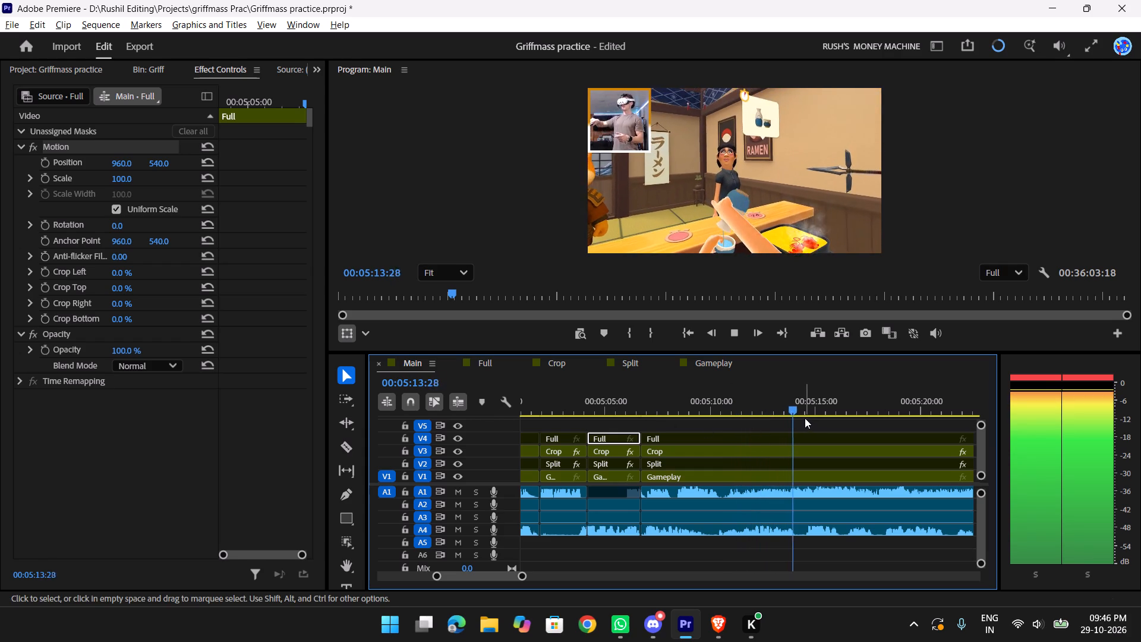
key("space")
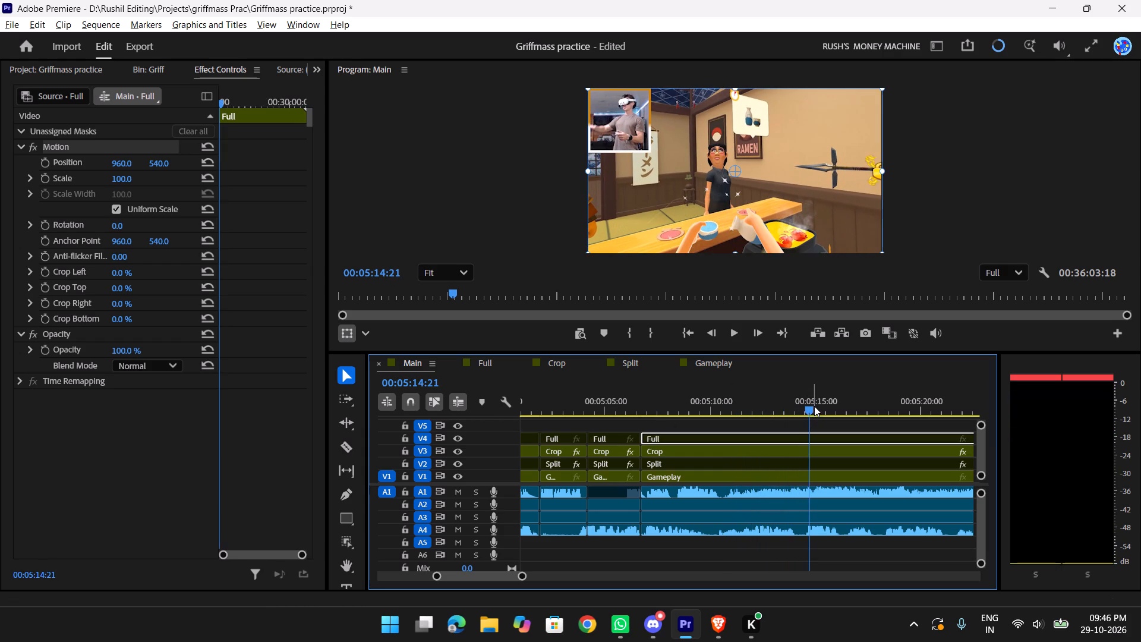
Split only the A1 game audio at 00:05:13:12 and disable its part between 00:05:06:21 and that cut.
left_click_drag(812, 406, 772, 405)
type("tt")
left_click_drag(753, 405, 660, 412)
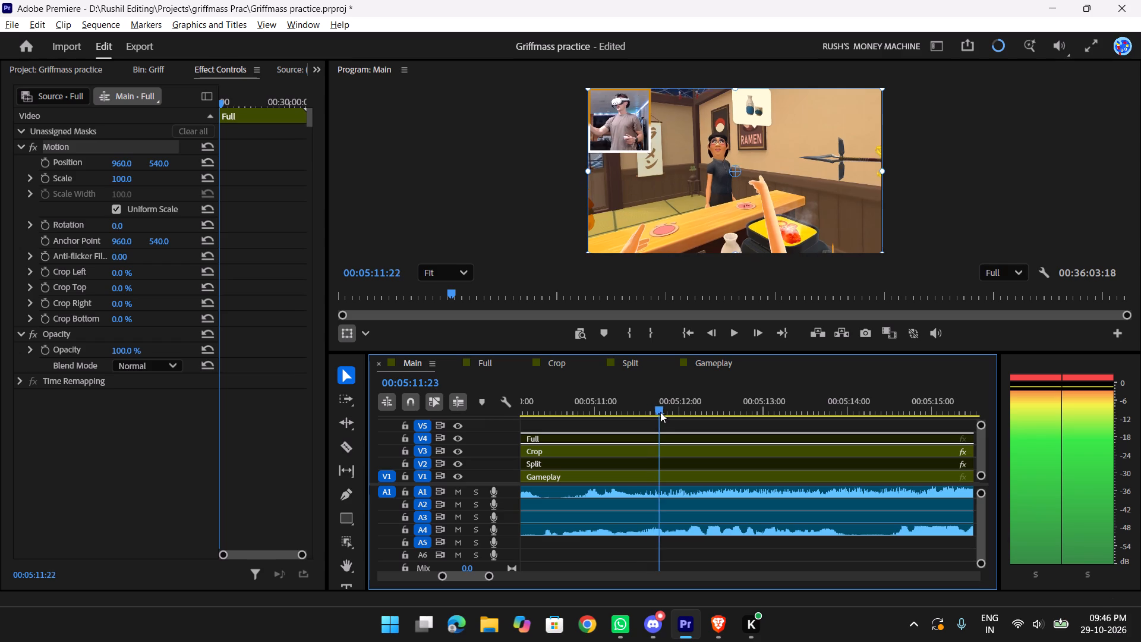
left_click_drag(660, 412, 703, 403)
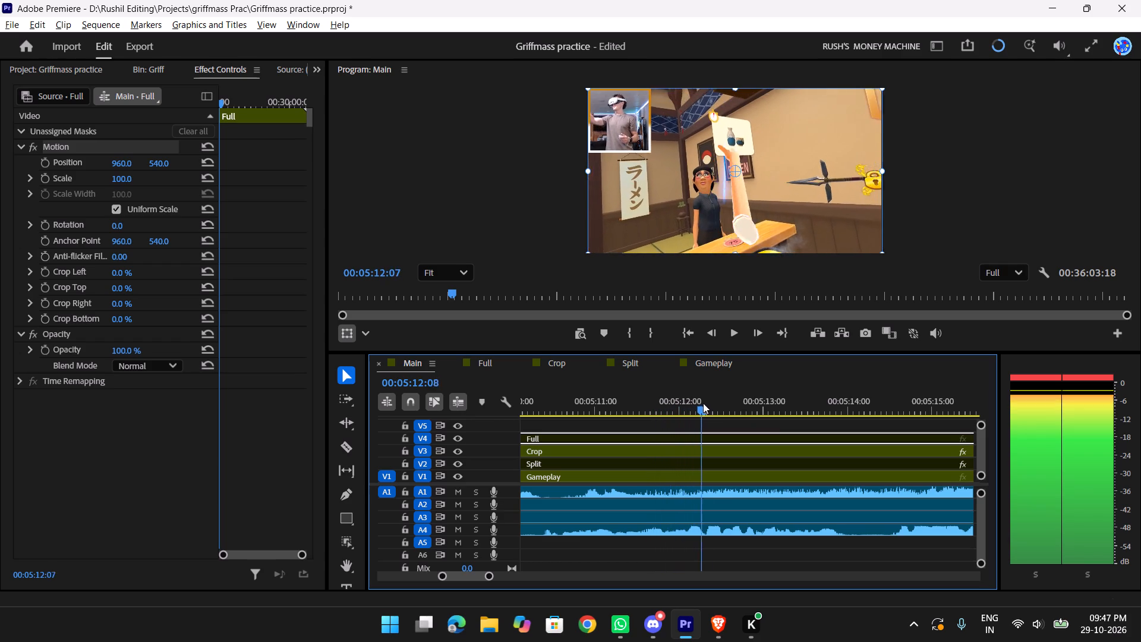
left_click_drag(703, 403, 764, 395)
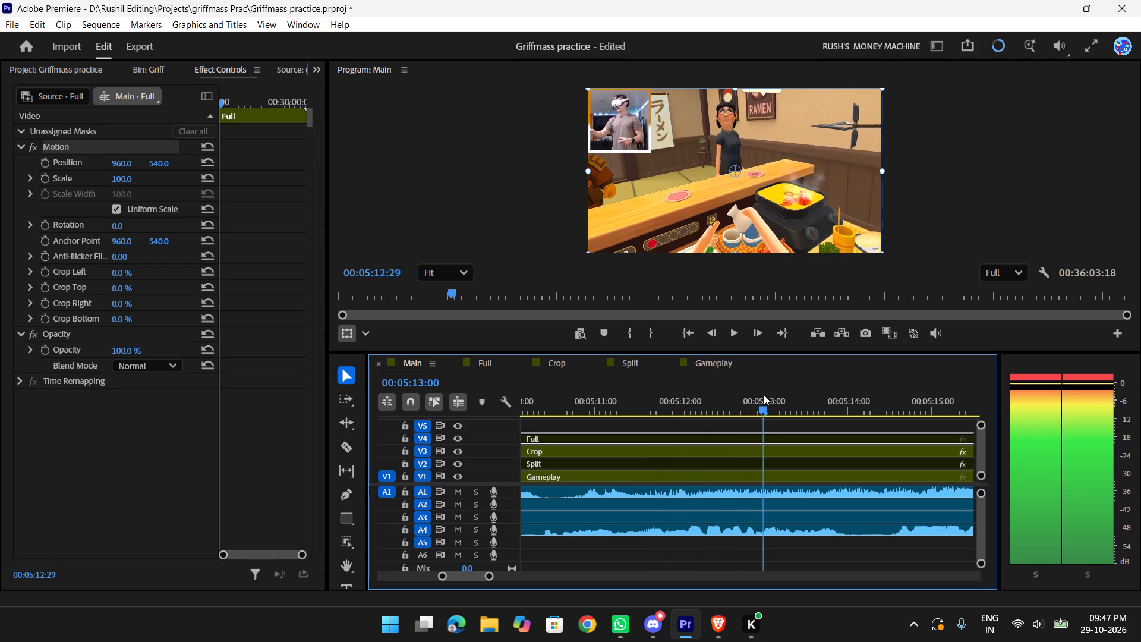
left_click_drag(764, 395, 800, 394)
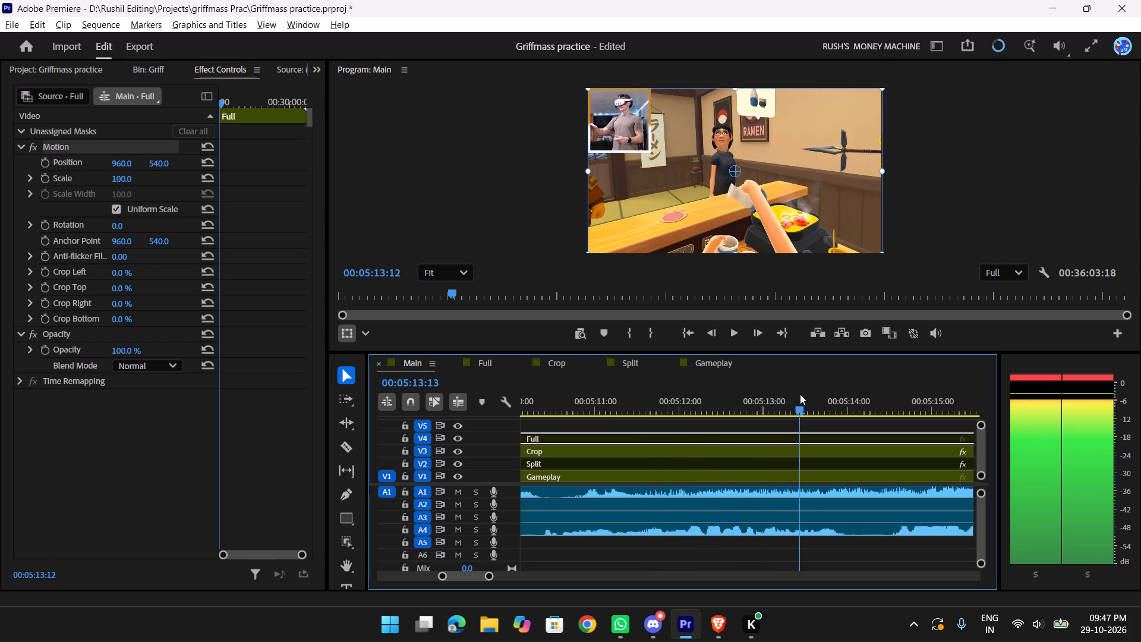
left_click_drag(800, 394, 798, 396)
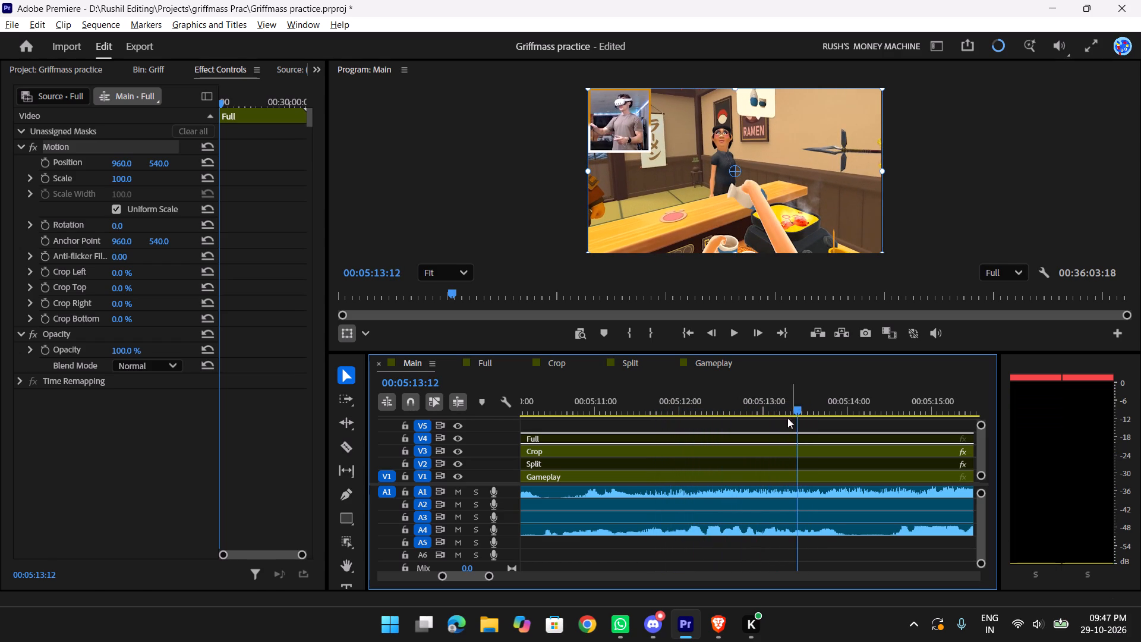
left_click(806, 491)
key("w")
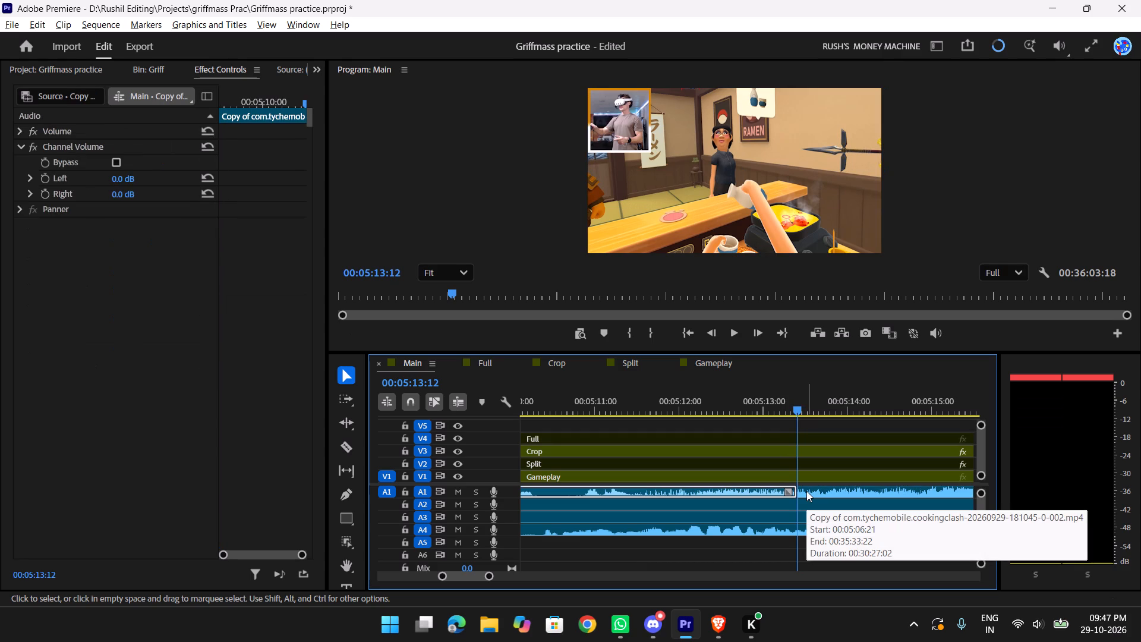
key("space")
scroll(847, 489, "down", 3)
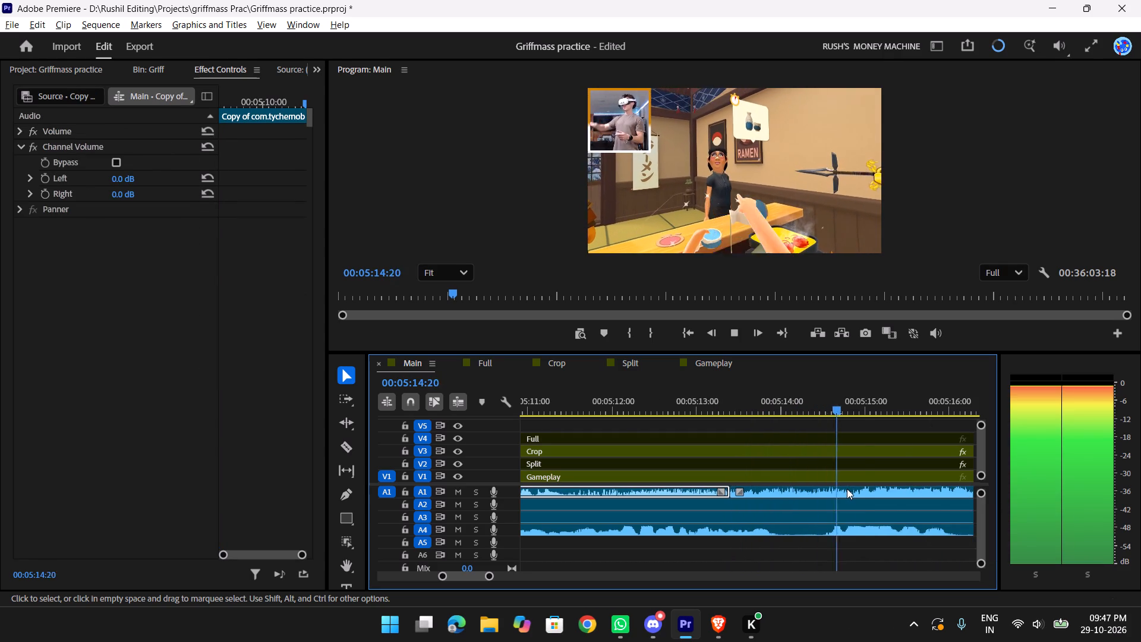
key("space")
left_click(660, 489)
type("ryy")
Play back the short stretch around the 00:05:04:05 and 00:05:06:21 cuts to check the trim and the muted game audio.
left_click_drag(773, 407, 580, 411)
key("space")
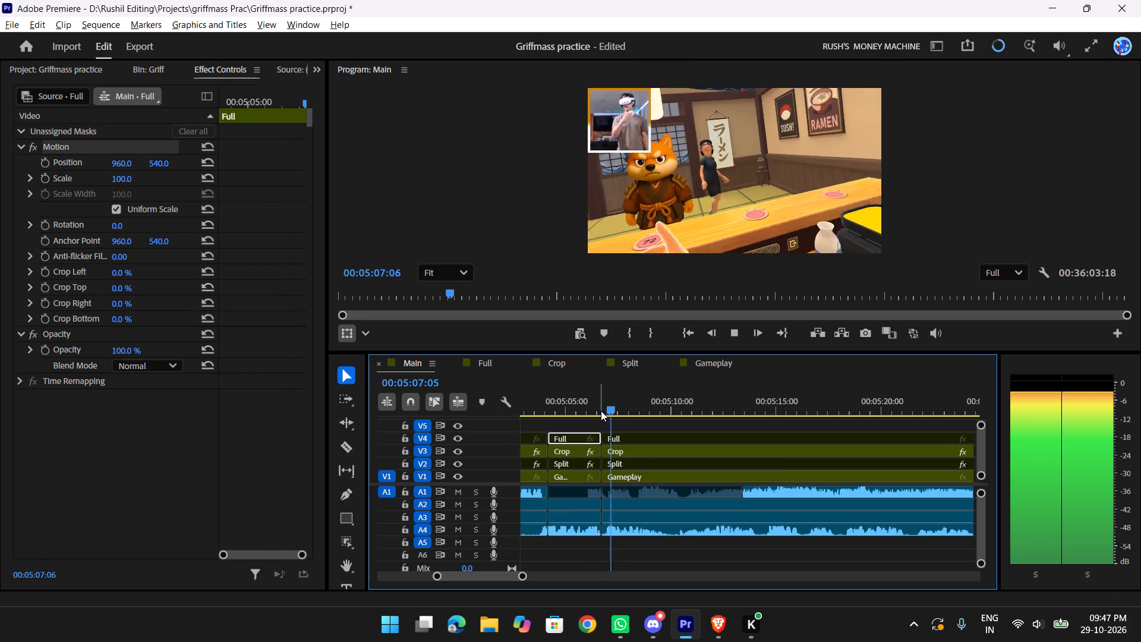
key("space")
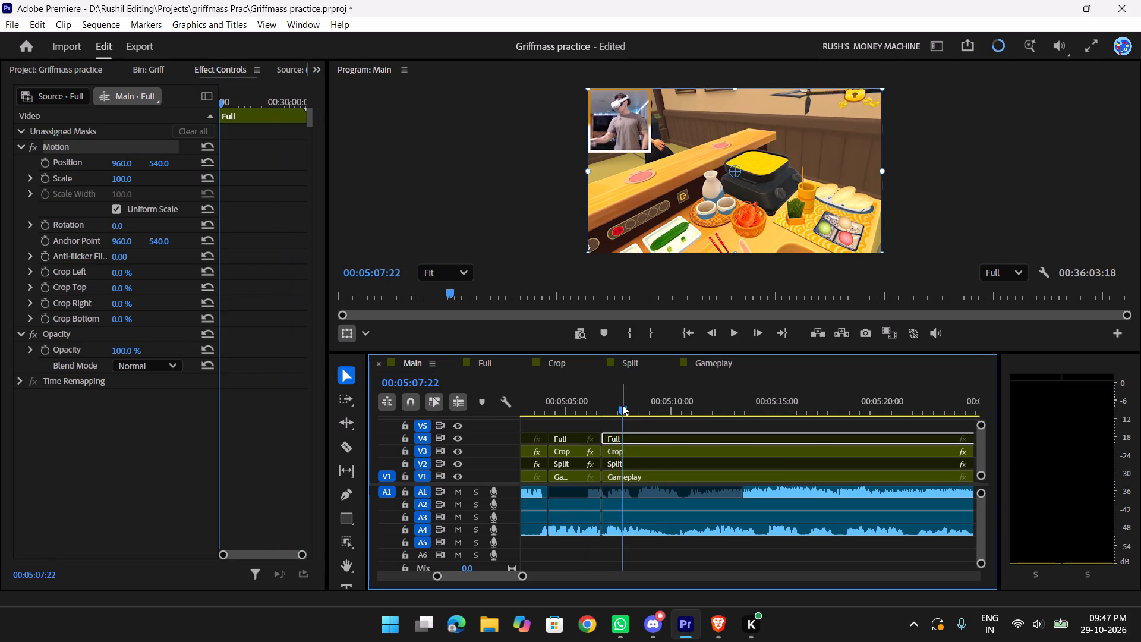
left_click_drag(622, 405, 600, 404)
key("space")
key("space")
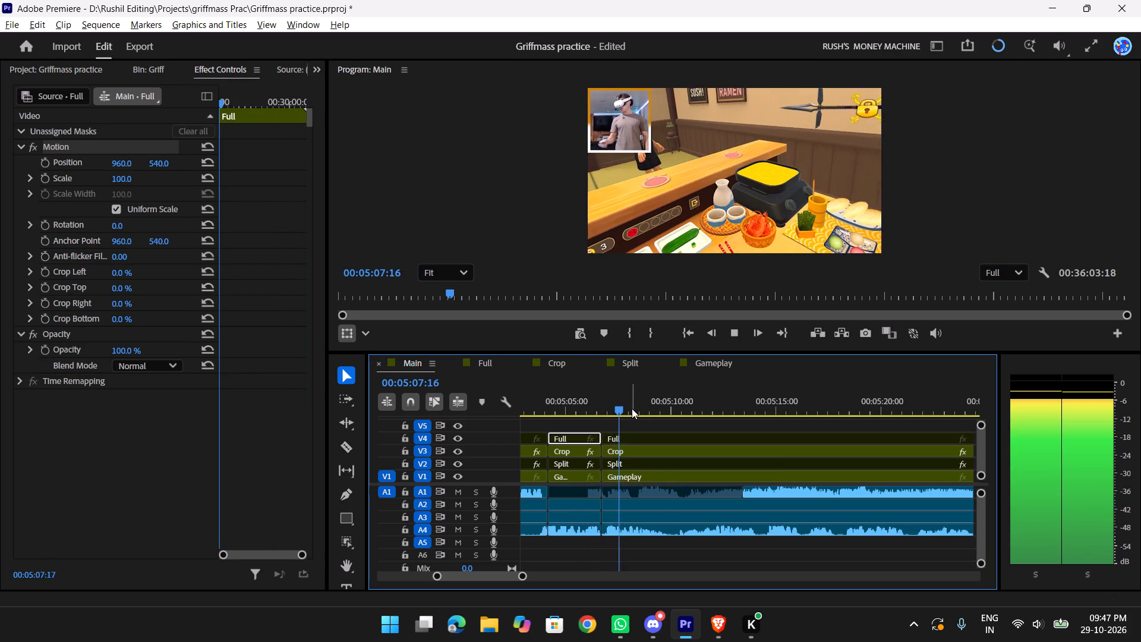
left_click_drag(625, 404, 566, 408)
key("space")
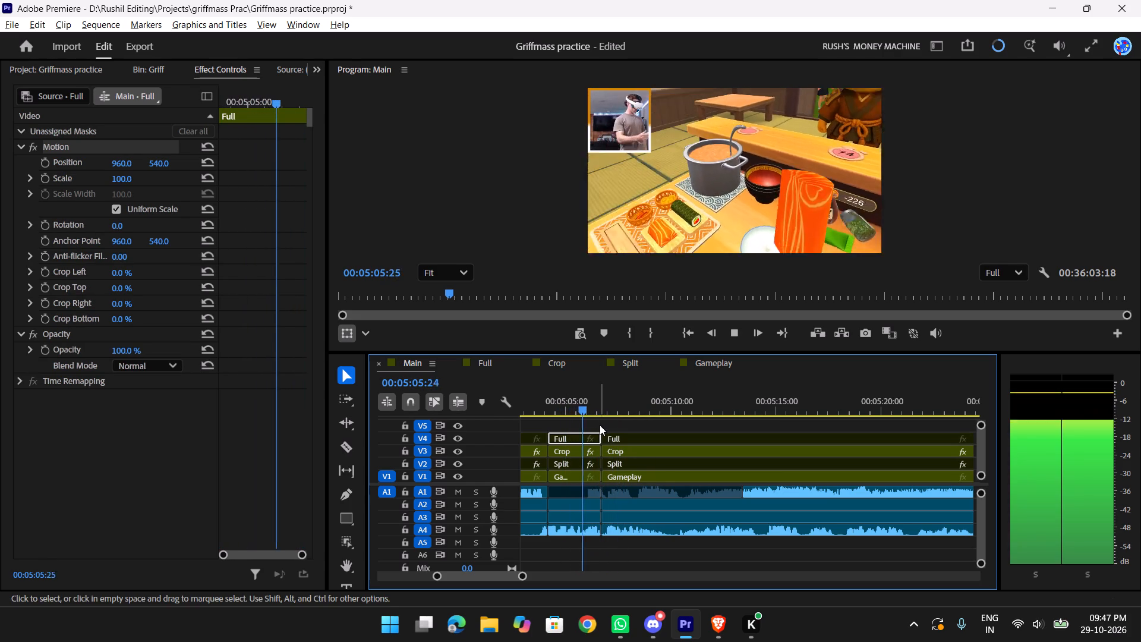
key("space")
left_click_drag(591, 401, 541, 402)
key("space")
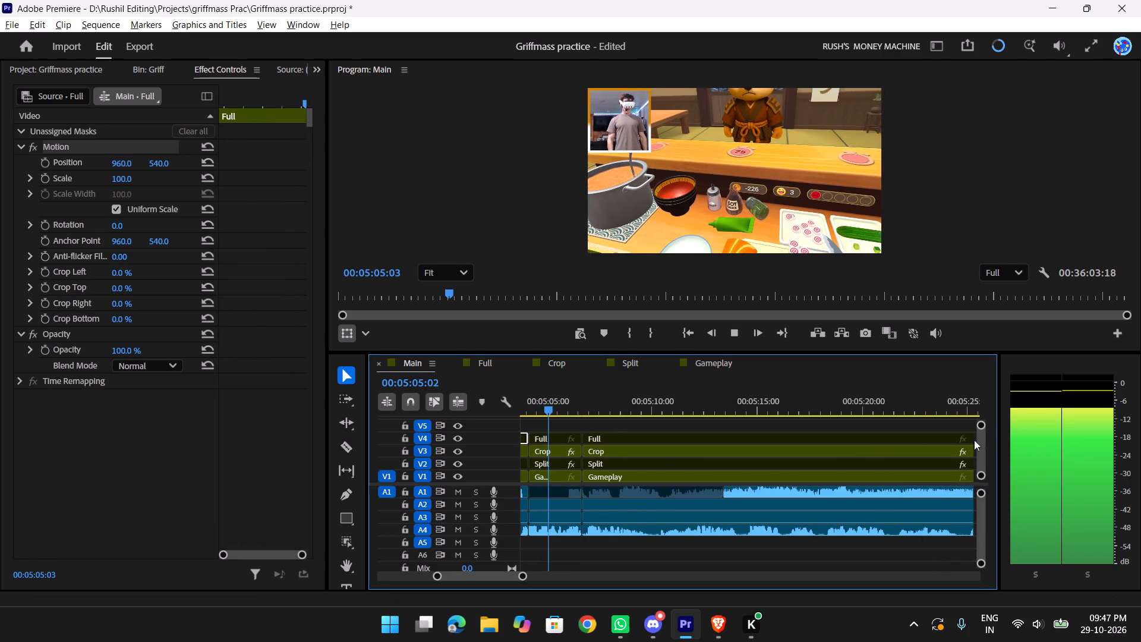
key("space")
Play from before 00:05:00:21 through to 00:05:38:20 to check the game audio changes and review the unedited stretch after them.
scroll(697, 473, "up", 10)
left_click_drag(707, 407, 647, 409)
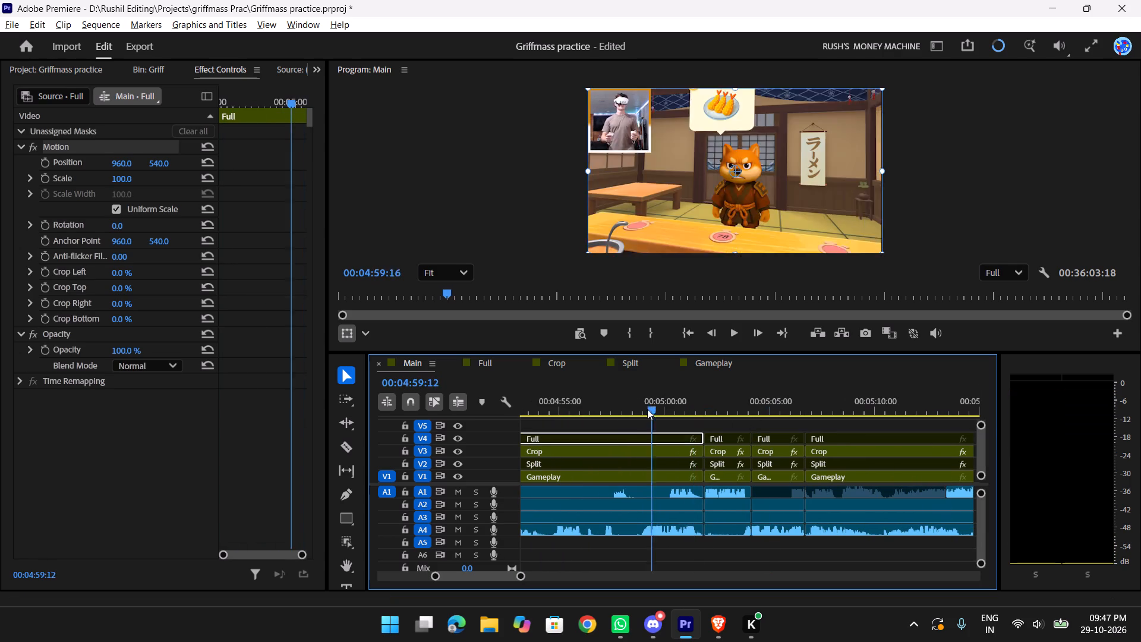
left_click_drag(647, 409, 619, 410)
key("space")
left_click_drag(674, 404, 681, 403)
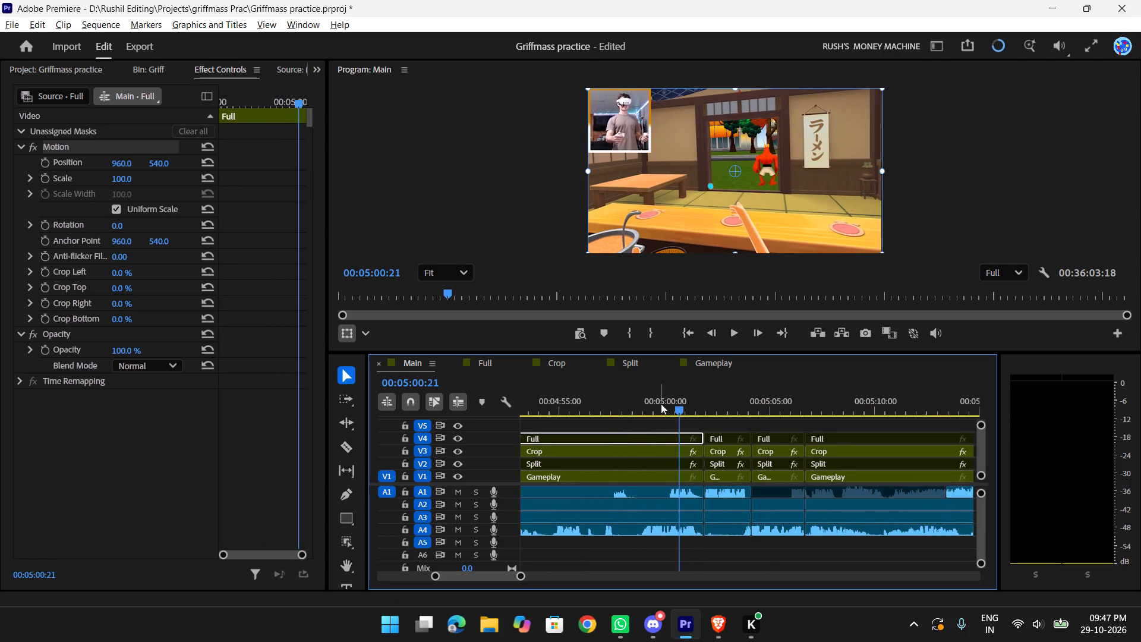
key("space")
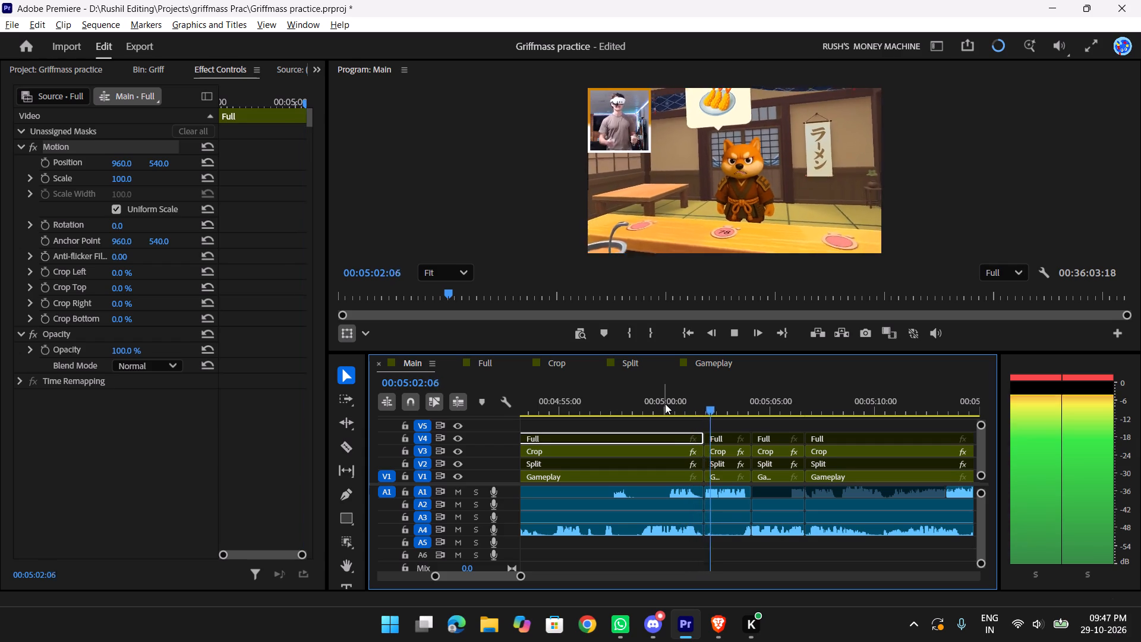
scroll(665, 404, "down", 2)
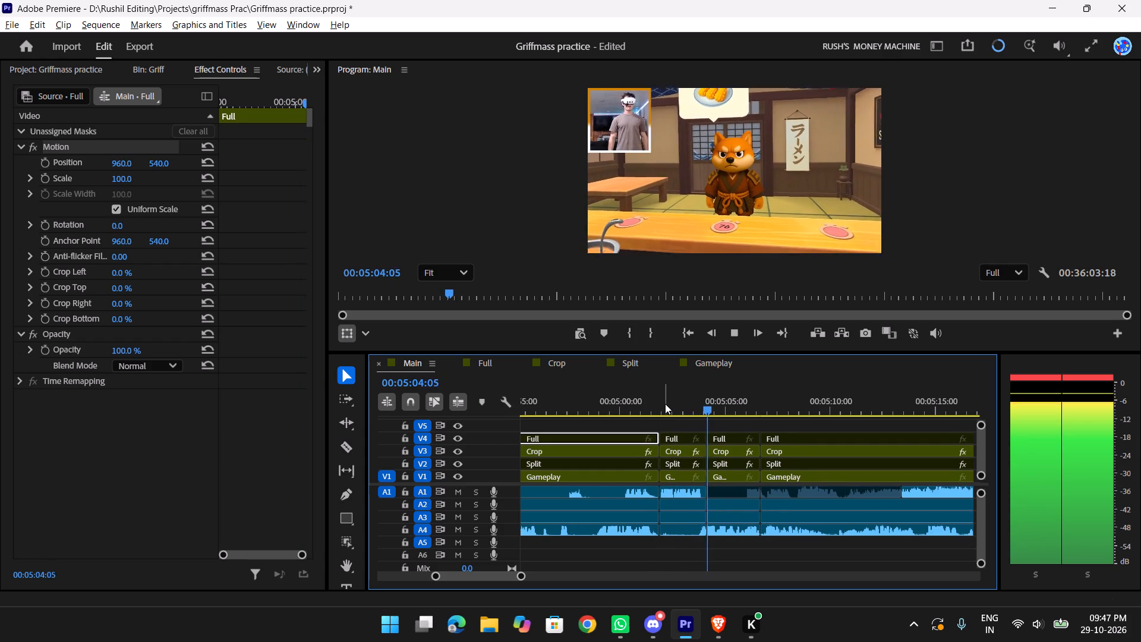
scroll(665, 404, "down", 2)
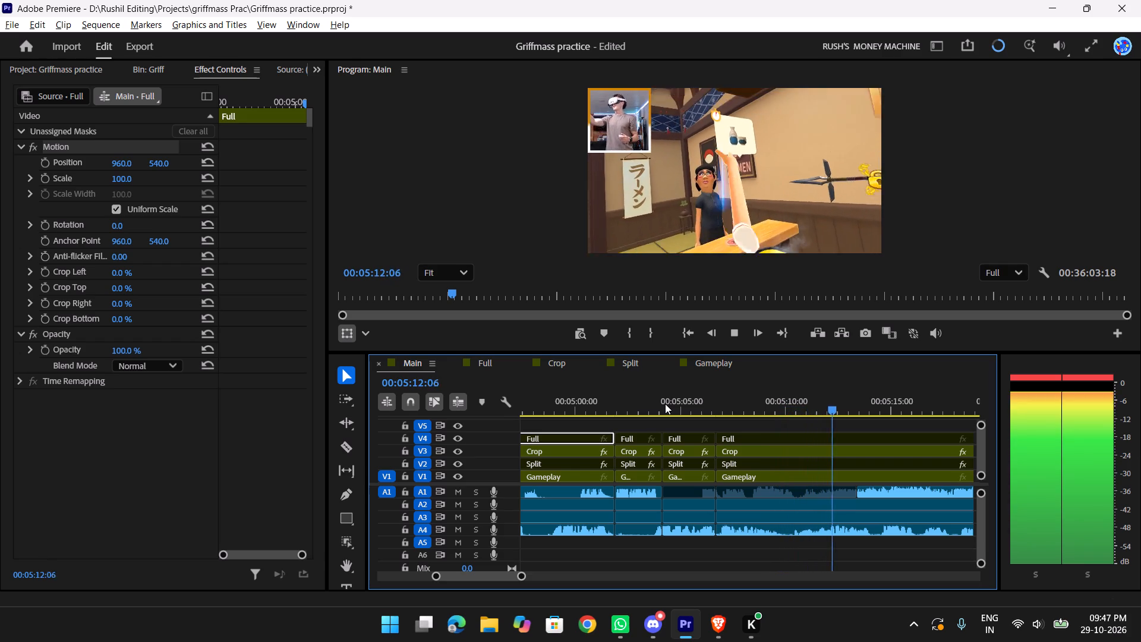
scroll(665, 404, "down", 3)
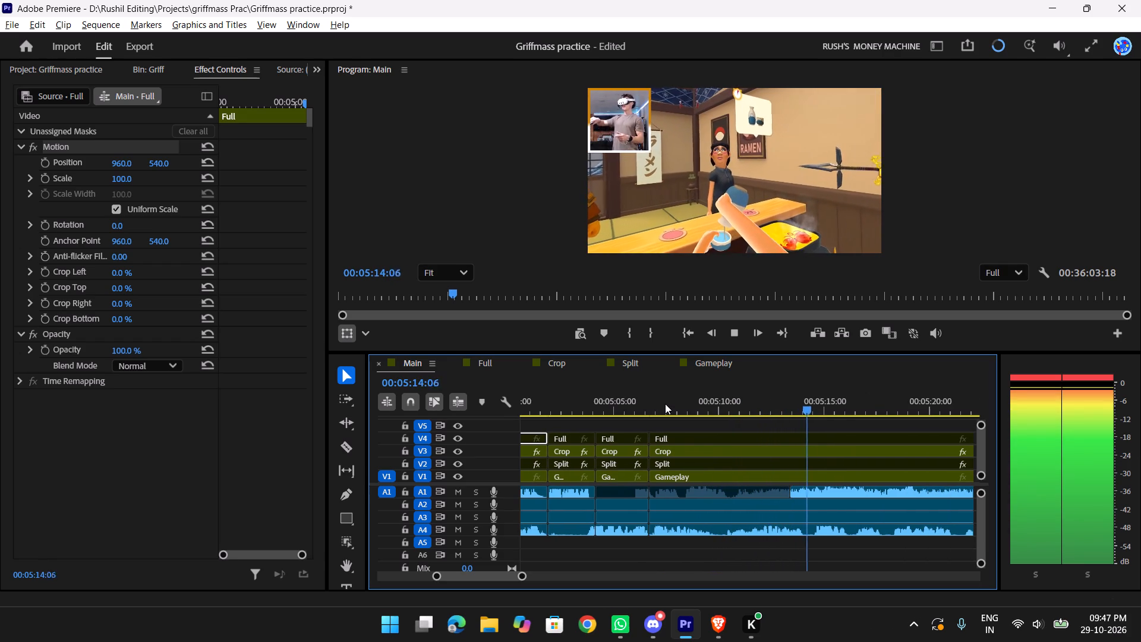
scroll(665, 404, "down", 3)
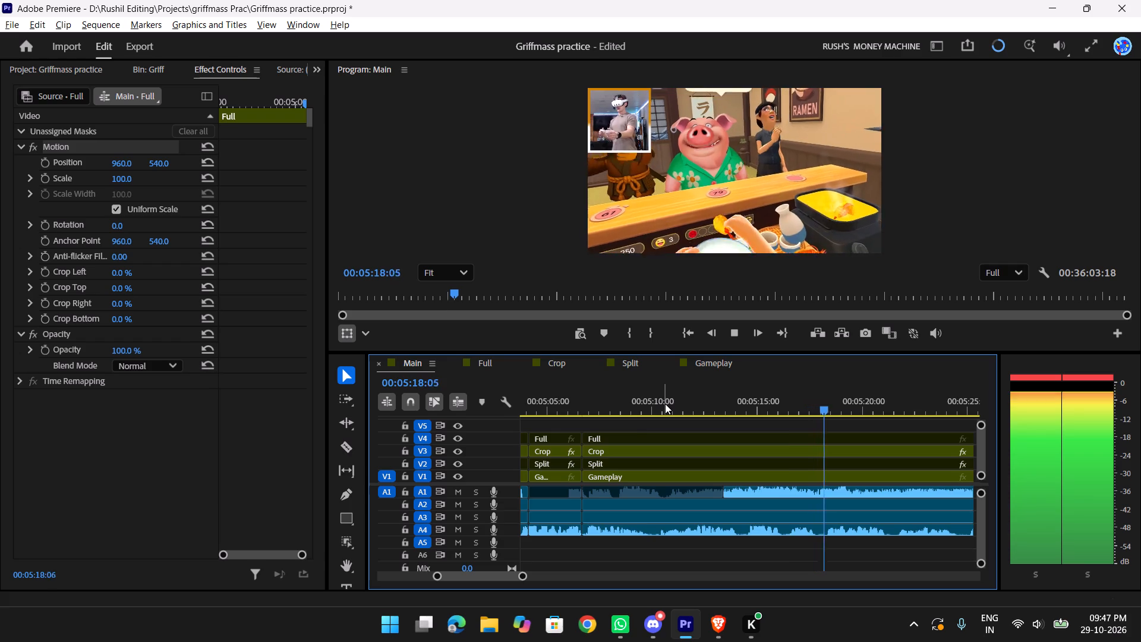
scroll(665, 404, "down", 2)
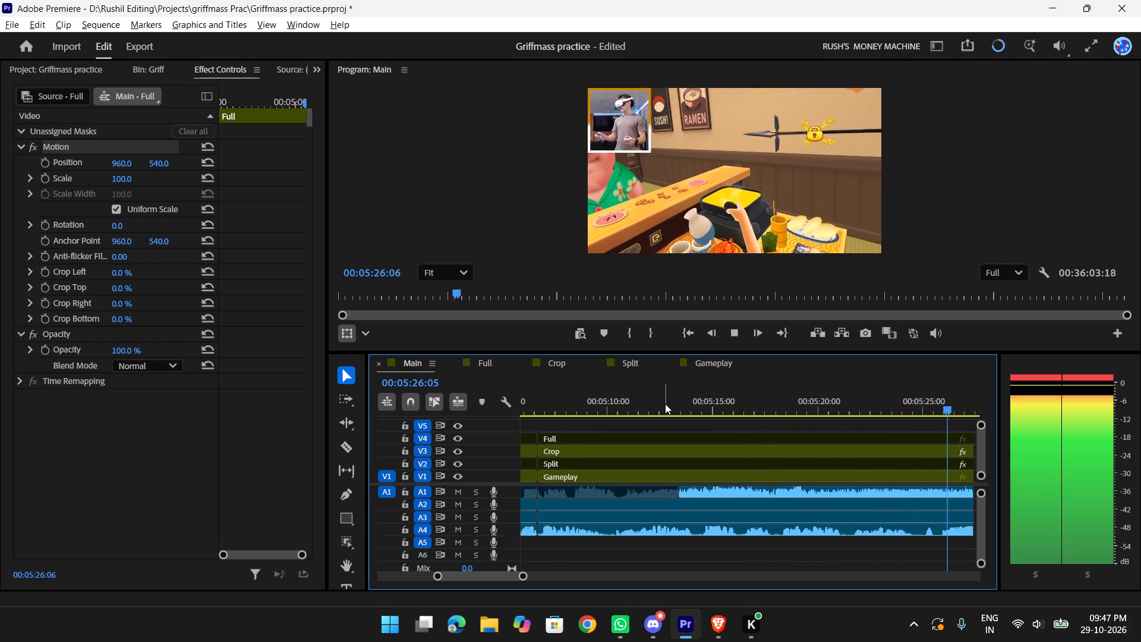
key("space")
key("space")
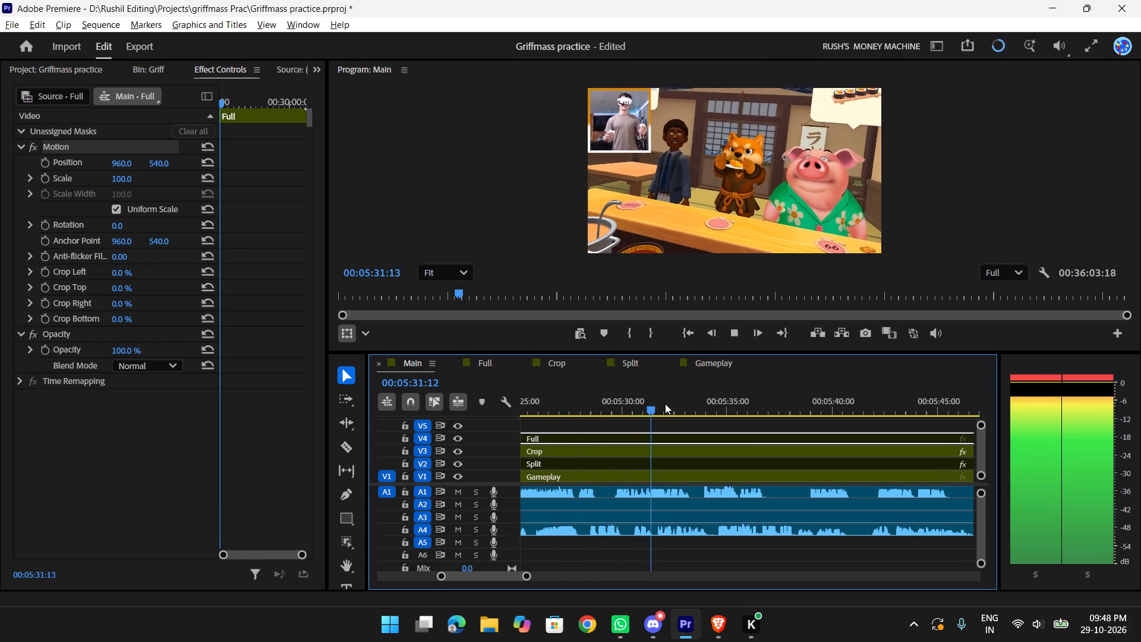
key("space")
key("space")
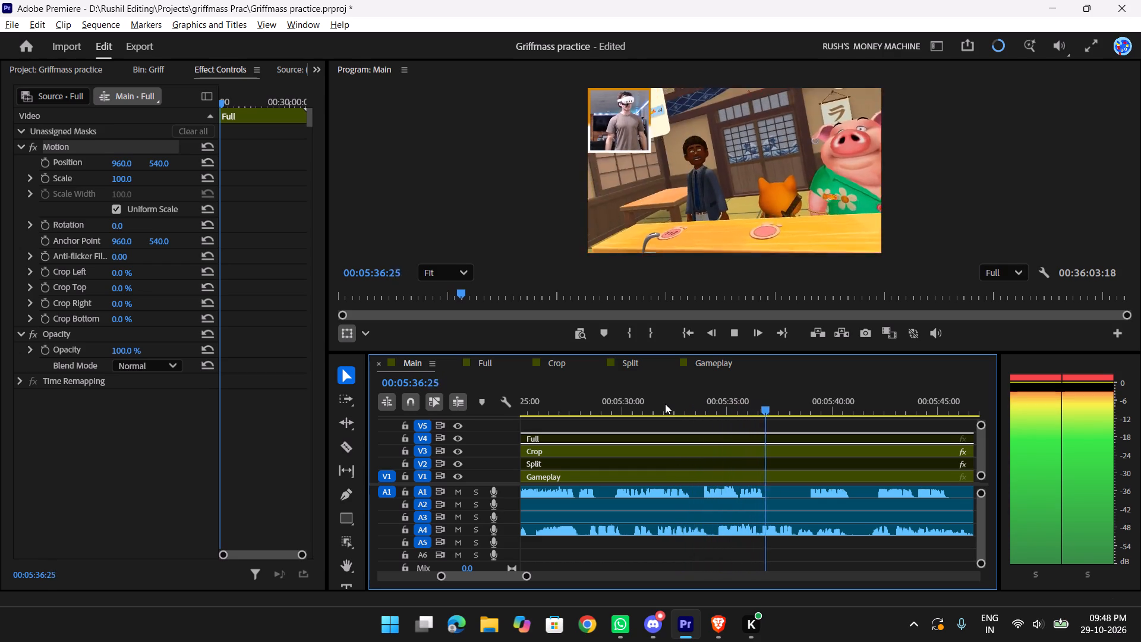
key("space")
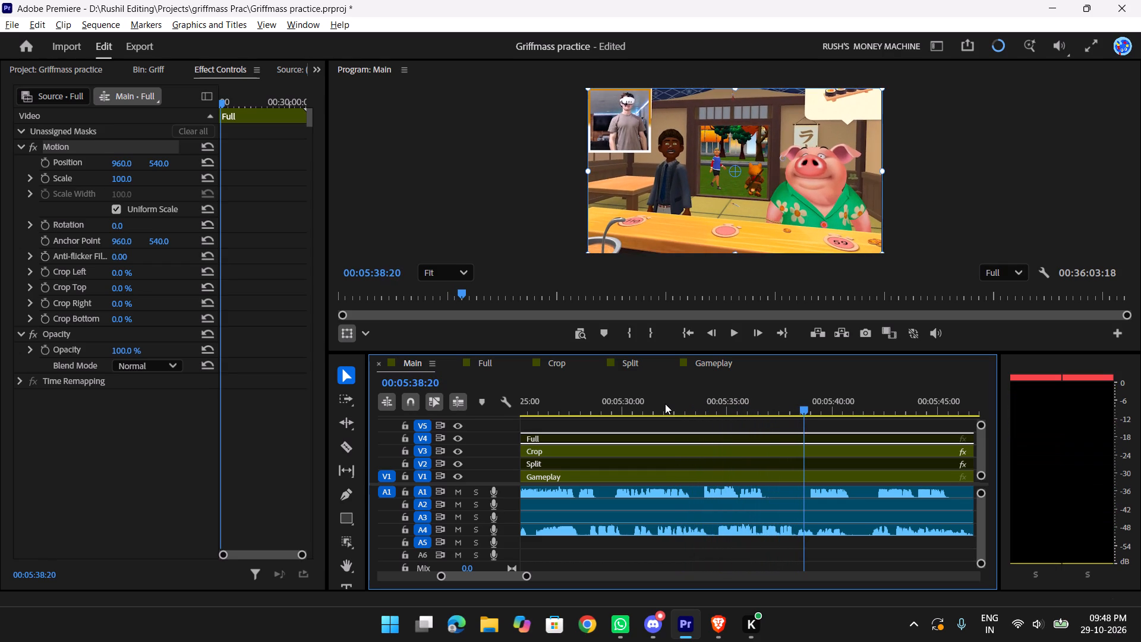
Replay the stretch from about 00:05:06 to 00:05:16:20 to check where the A1 game audio comes back in.
type("yy")
left_click_drag(763, 402, 664, 413)
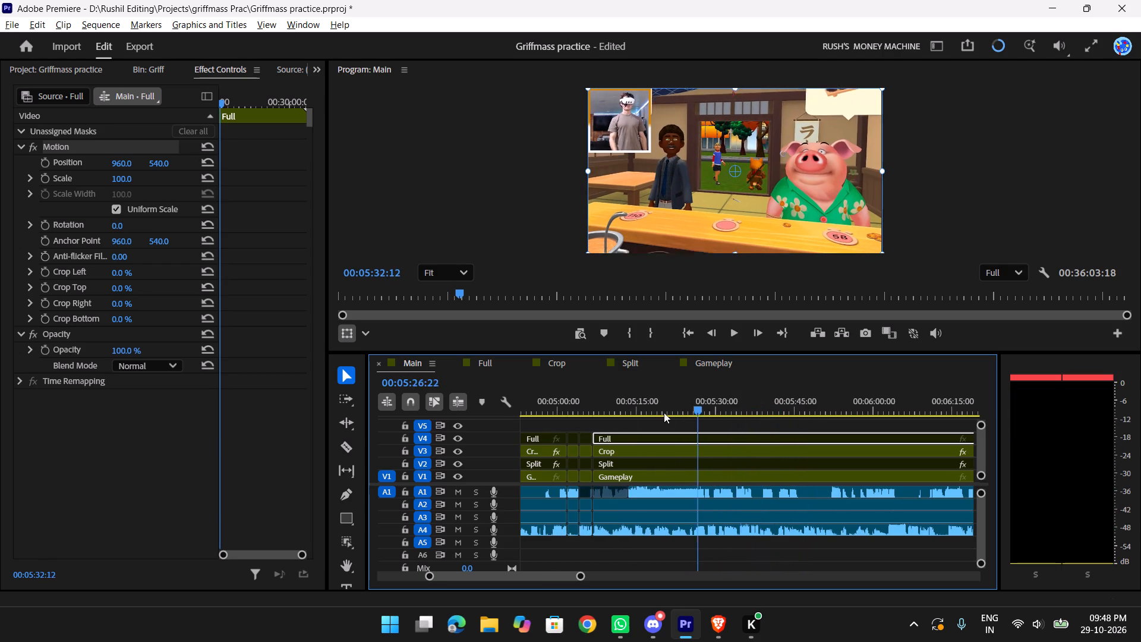
left_click_drag(664, 413, 613, 420)
type("tt")
left_click_drag(724, 406, 660, 407)
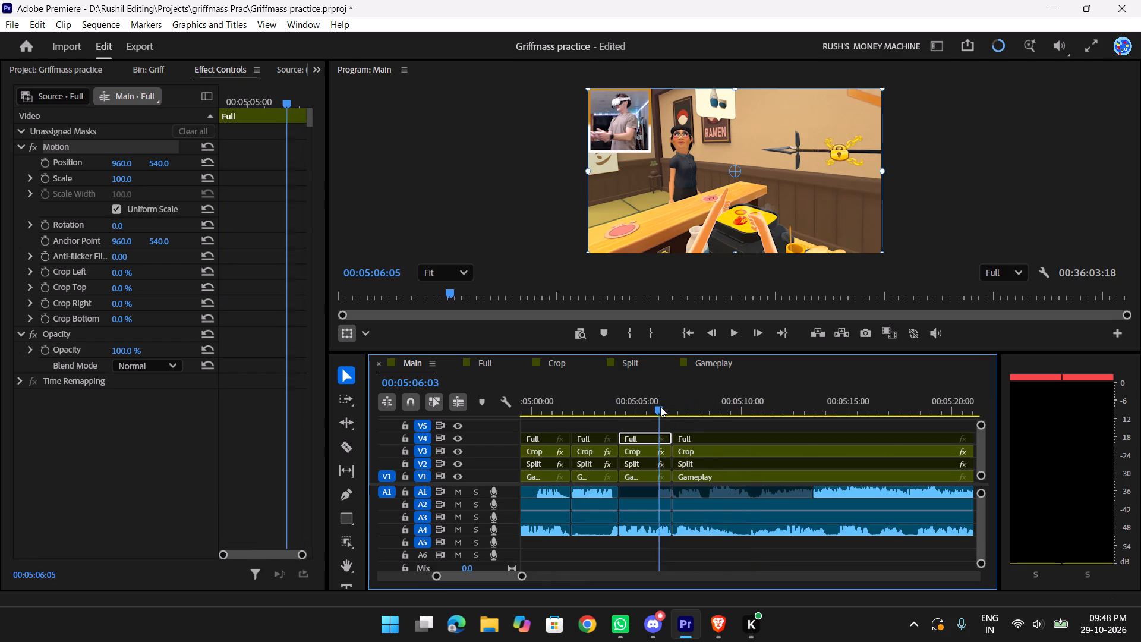
left_click_drag(660, 407, 660, 407)
key("space")
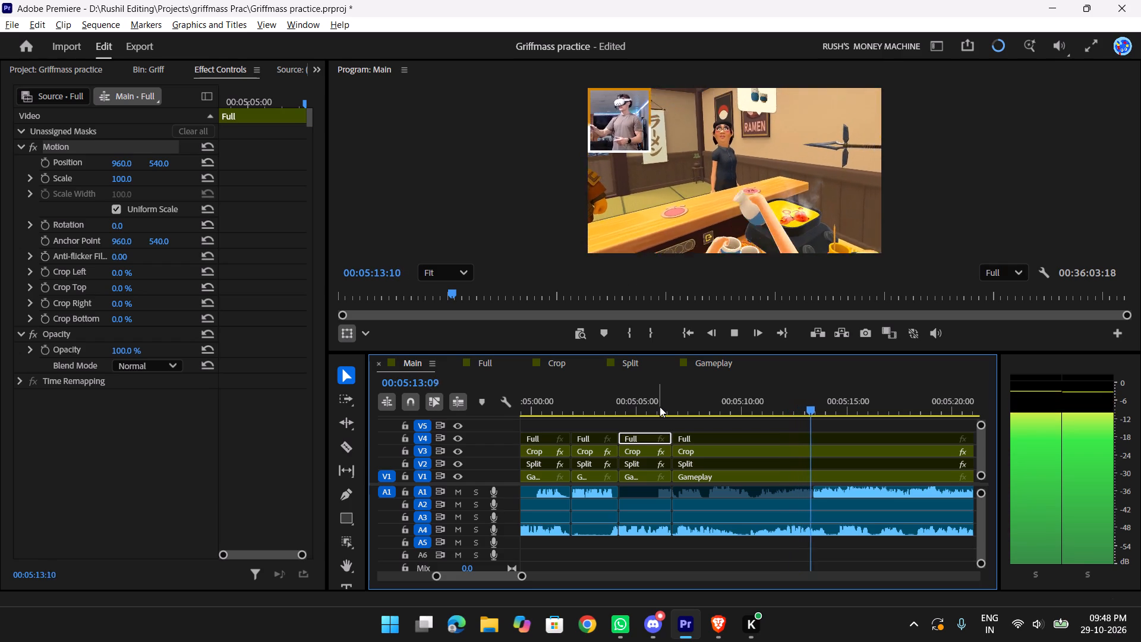
left_click_drag(774, 395, 713, 403)
key("space")
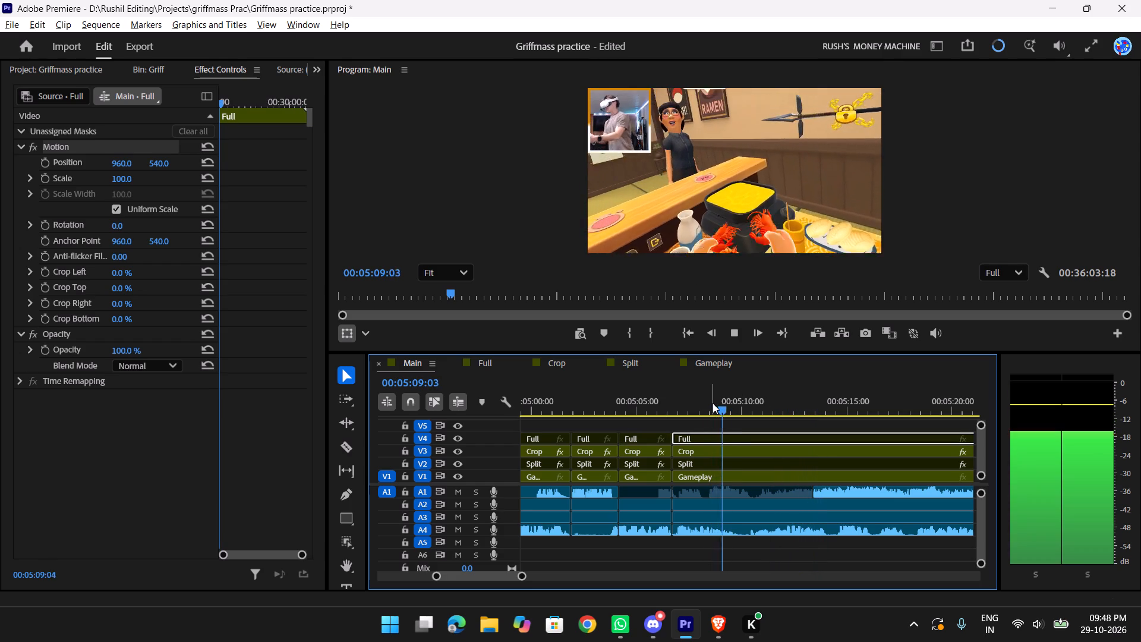
left_click_drag(743, 398, 686, 402)
key("space")
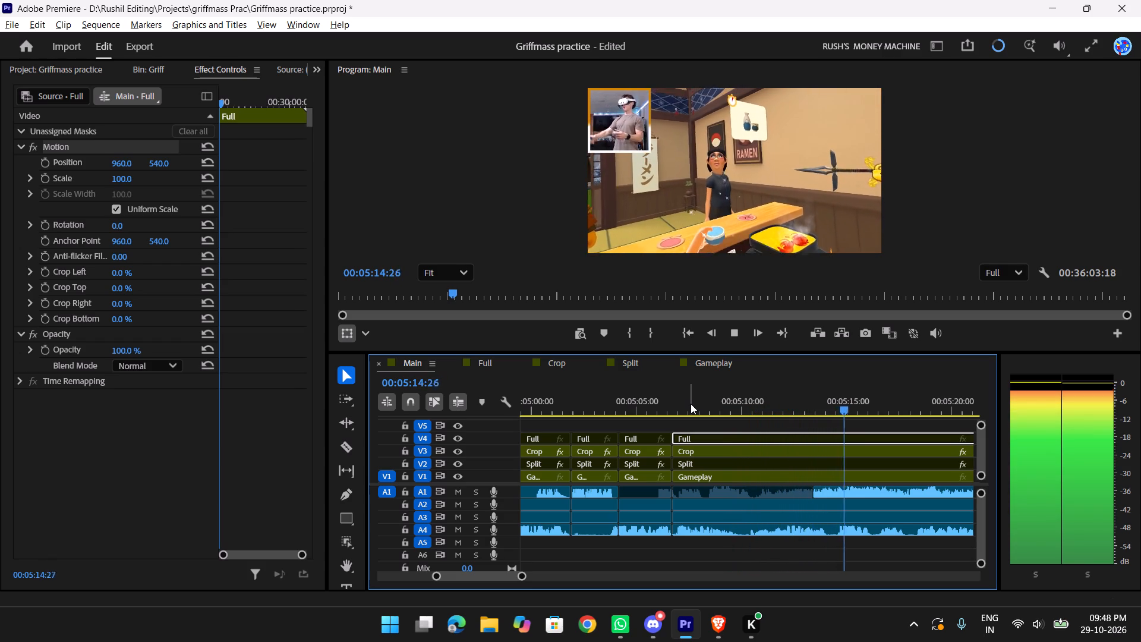
key("space")
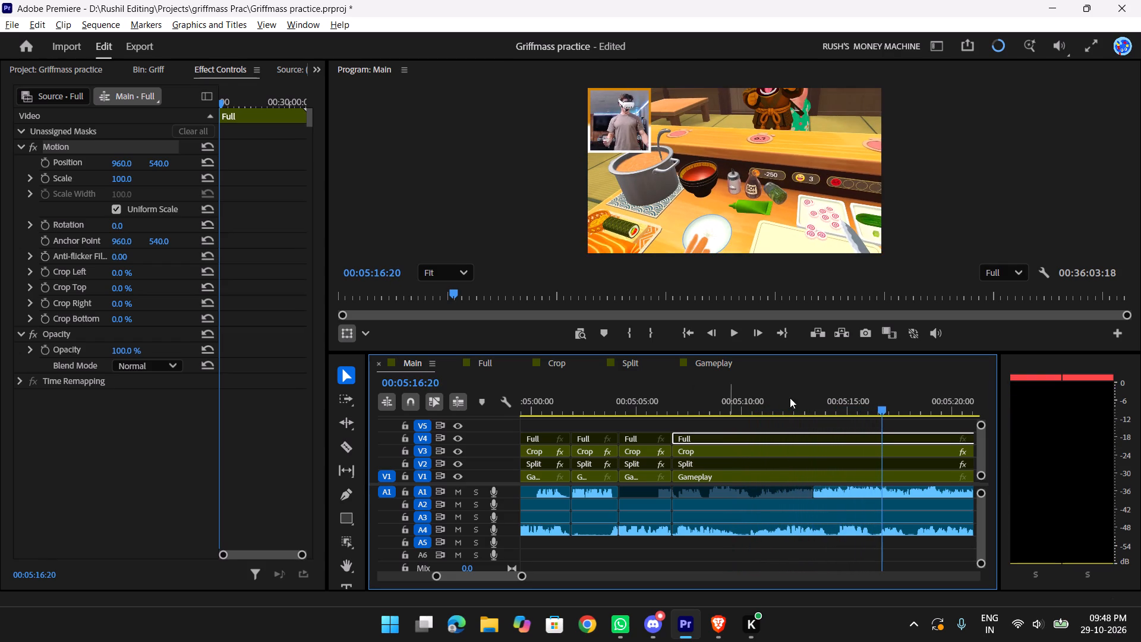
left_click_drag(882, 386, 883, 387)
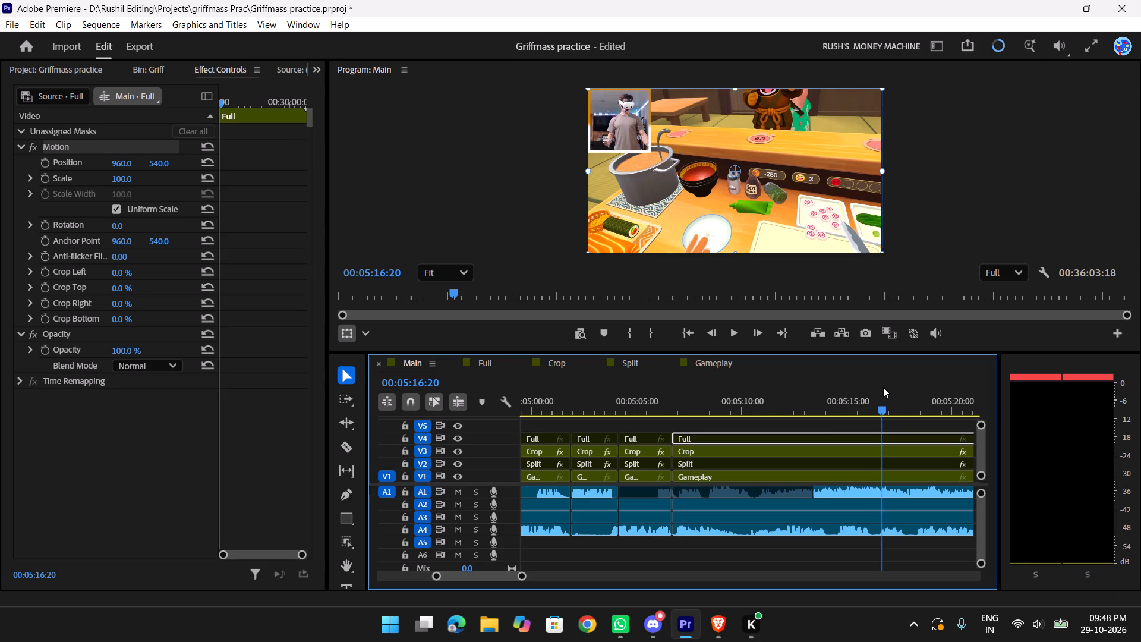
left_click_drag(883, 387, 809, 385)
key("space")
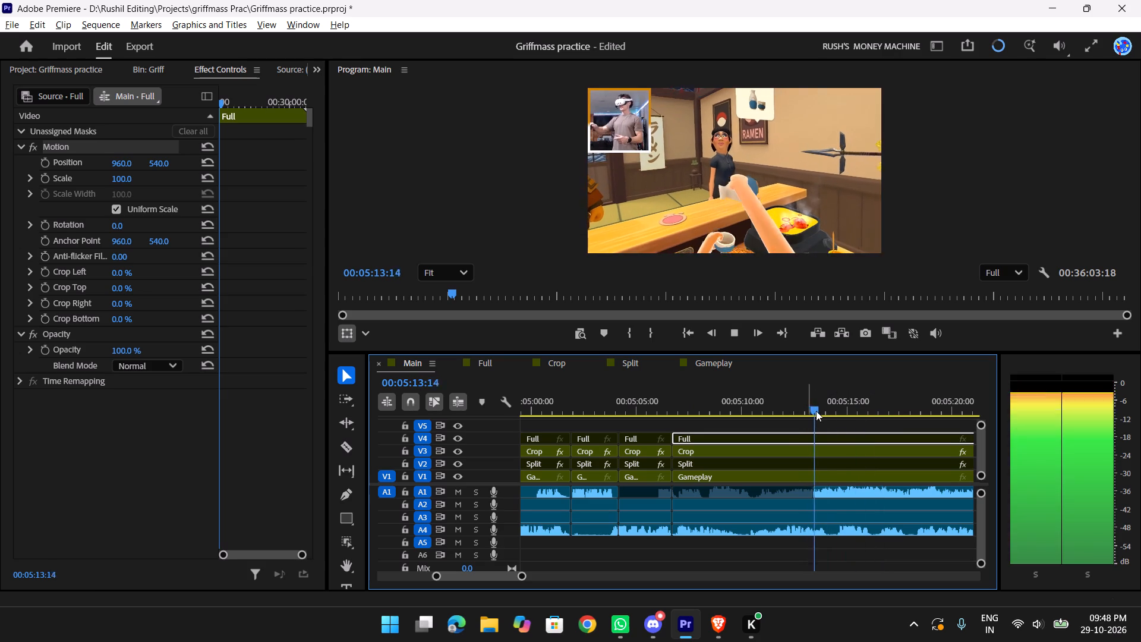
key("space")
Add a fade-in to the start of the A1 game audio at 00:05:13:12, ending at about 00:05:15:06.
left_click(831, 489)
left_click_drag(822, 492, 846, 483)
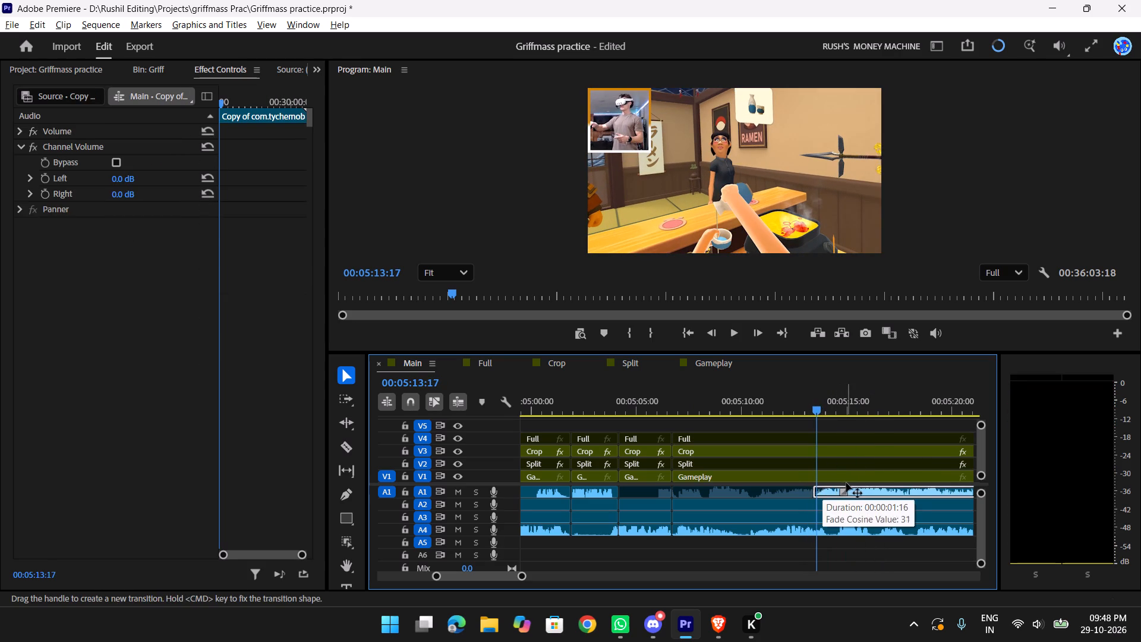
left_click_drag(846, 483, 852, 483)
Play back the A1 fade-in around 00:05:13:12 and the footage up to about 00:05:22:24 to check the audio.
key("space")
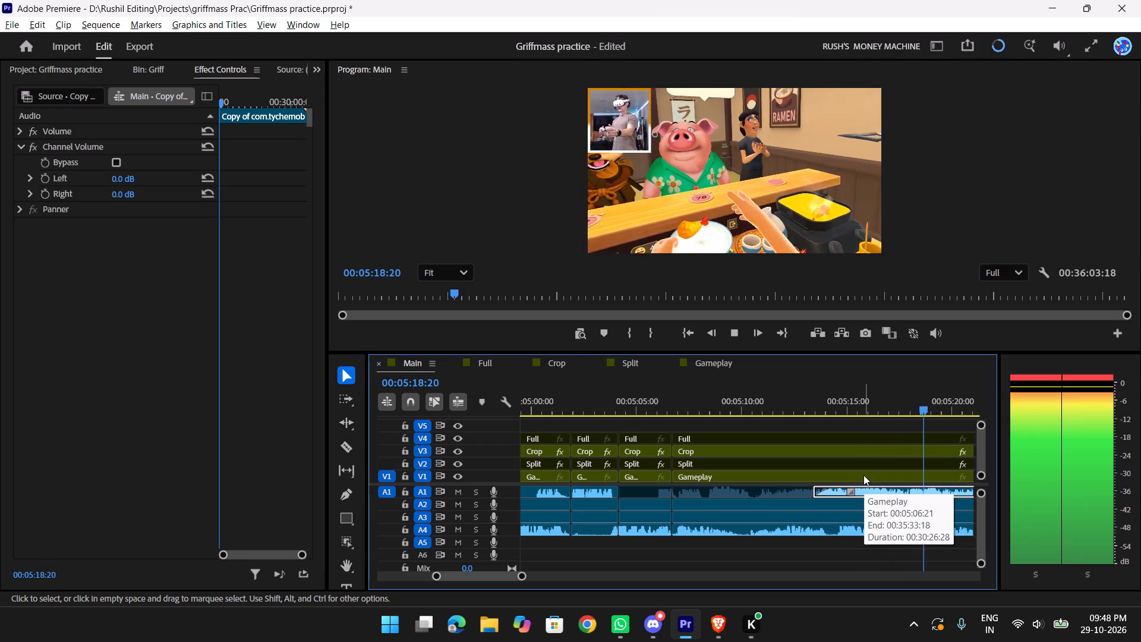
key("space")
scroll(863, 475, "down", 2)
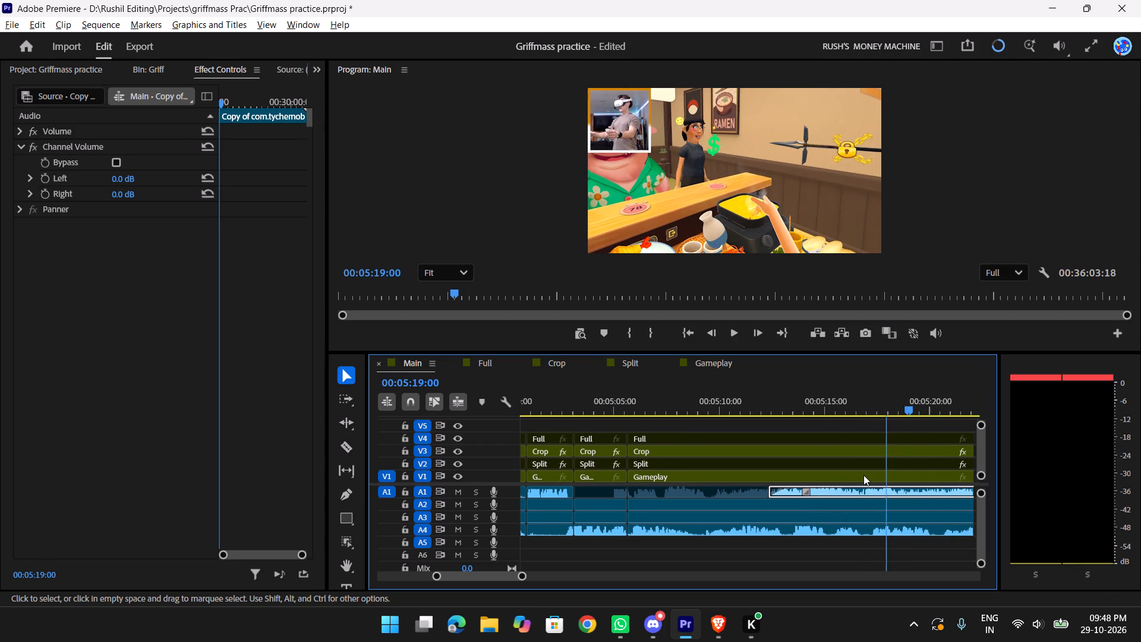
key("space")
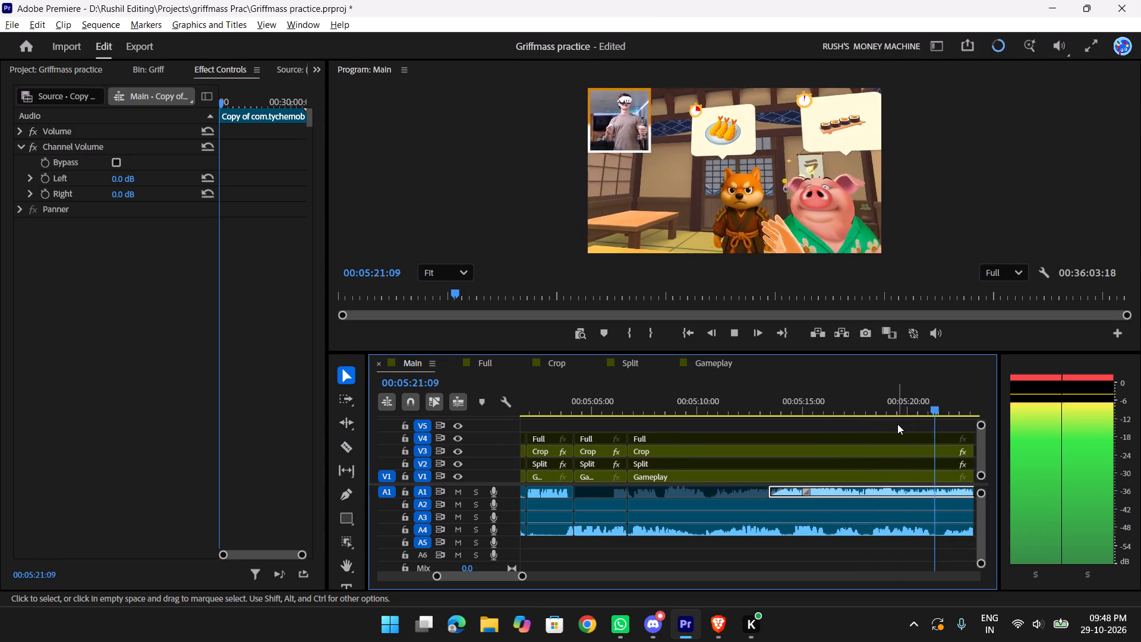
key("space")
key("space")
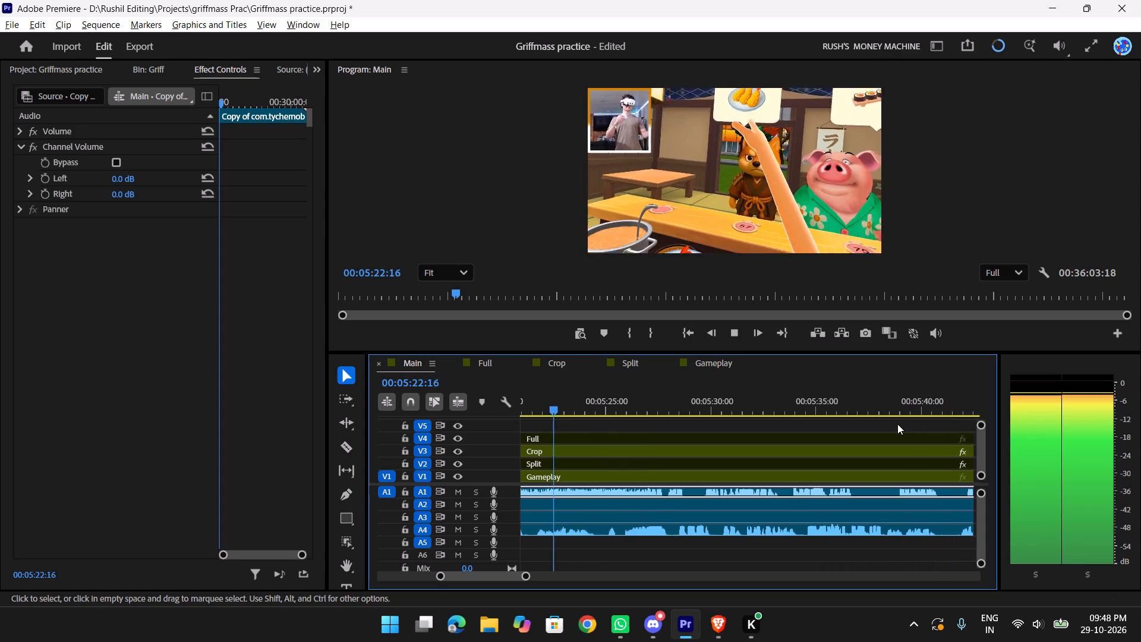
key("space")
scroll(827, 468, "up", 13)
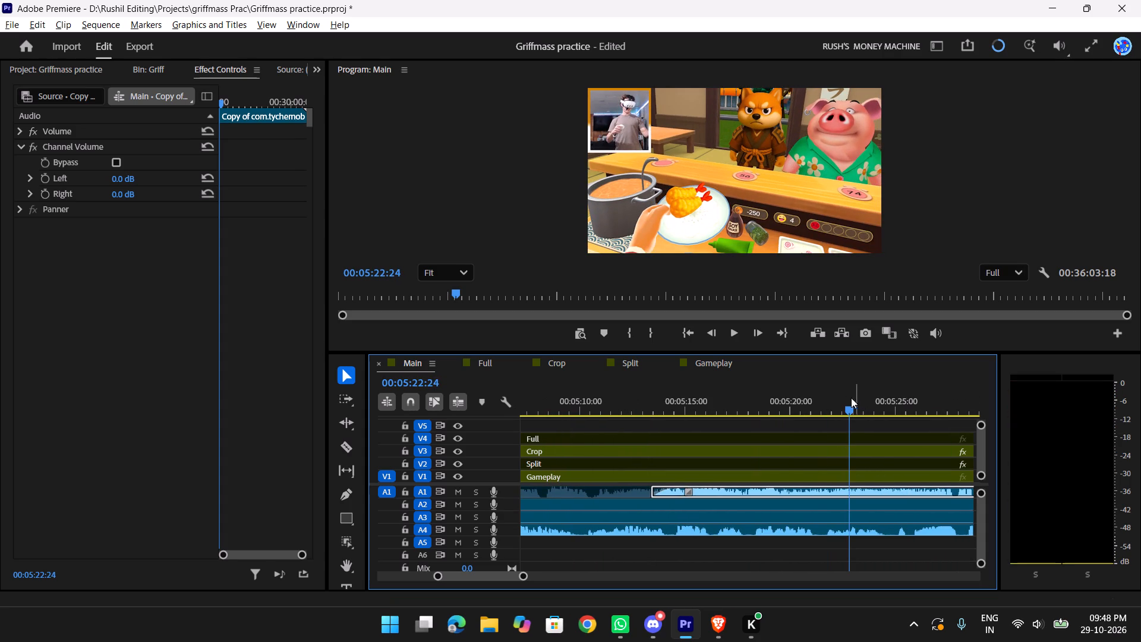
left_click_drag(840, 396, 730, 398)
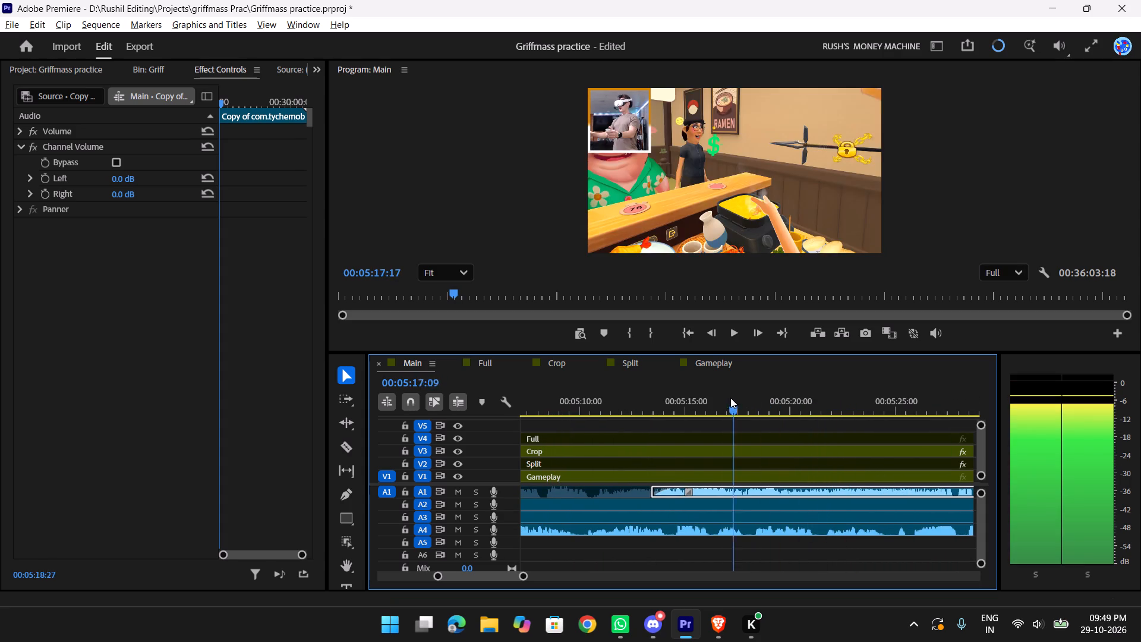
left_click_drag(730, 398, 644, 418)
key("space")
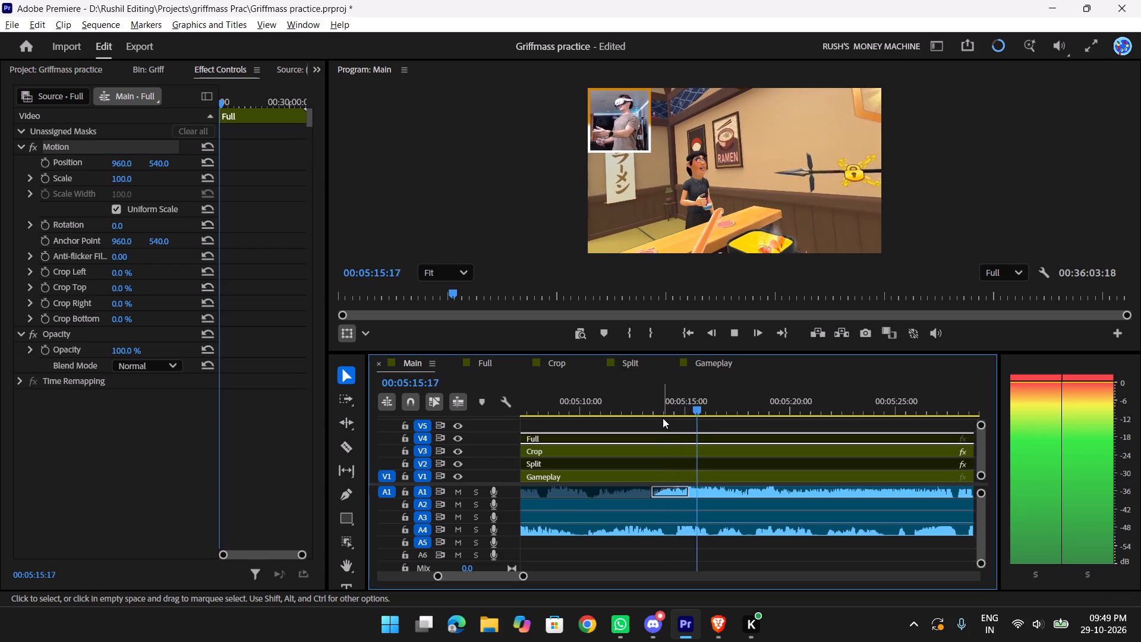
key("space")
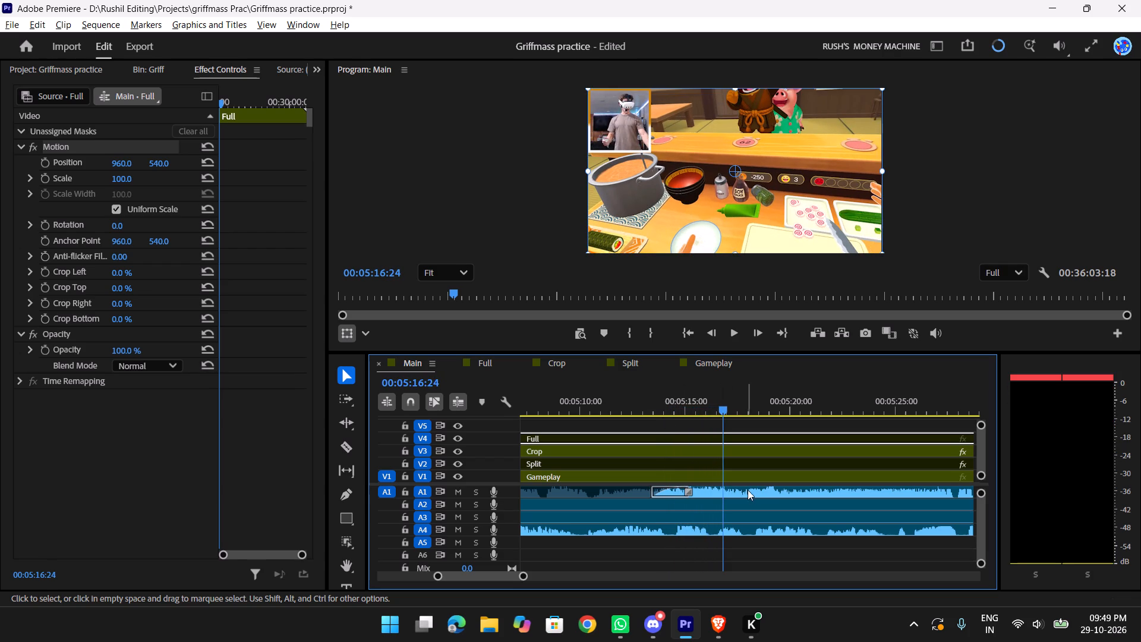
left_click(757, 488)
left_click_drag(718, 405, 688, 406)
key("space")
key("space")
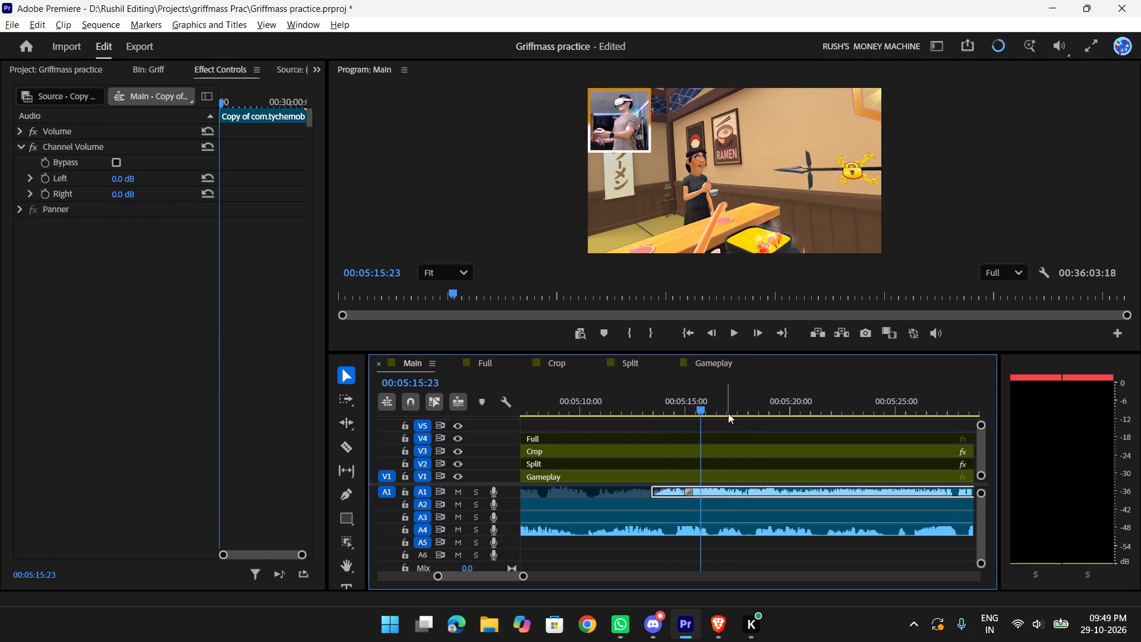
Step frame by frame and replay between about 00:05:14 and 00:05:15:23 to find a cut point for the A1 game audio.
key("Left")
key("Left")
key("Left")
key("Left")
key("Left")
key("Left")
key("Left")
key("Left")
key("Left")
key("Left")
key("Left")
key("Left")
key("Left")
key("Left")
key("Left")
key("Left")
key("Left")
key("Left")
key("Left")
key("Left")
key("Left")
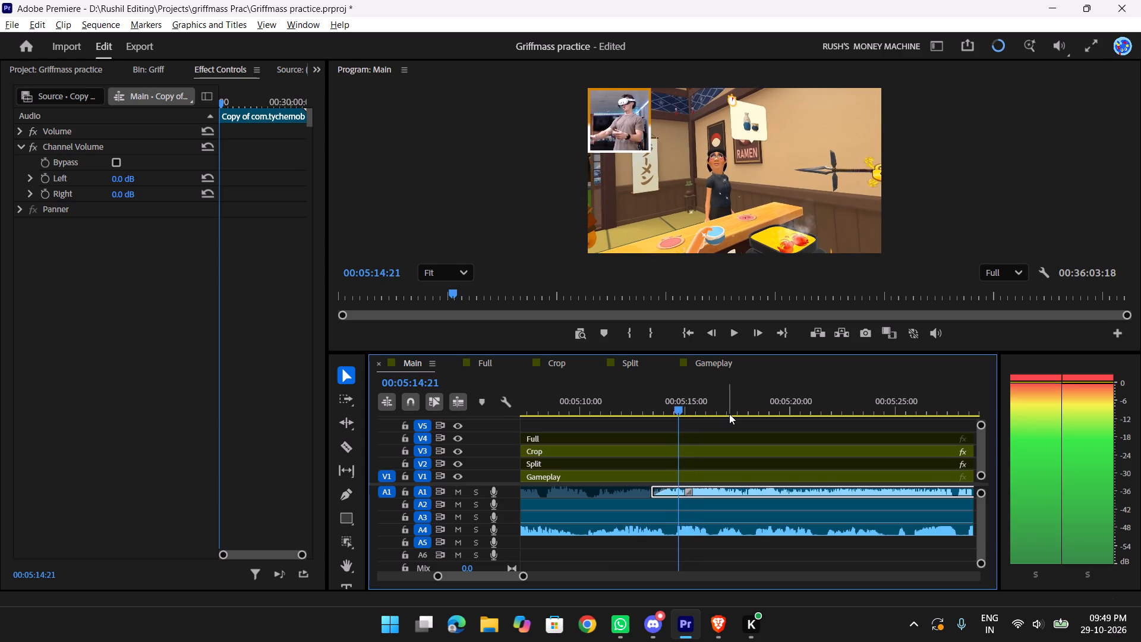
key("Right")
key("Right")
key("Right")
key("Right")
key("Right")
key("Right")
key("Right")
key("Right")
key("Right")
key("Right")
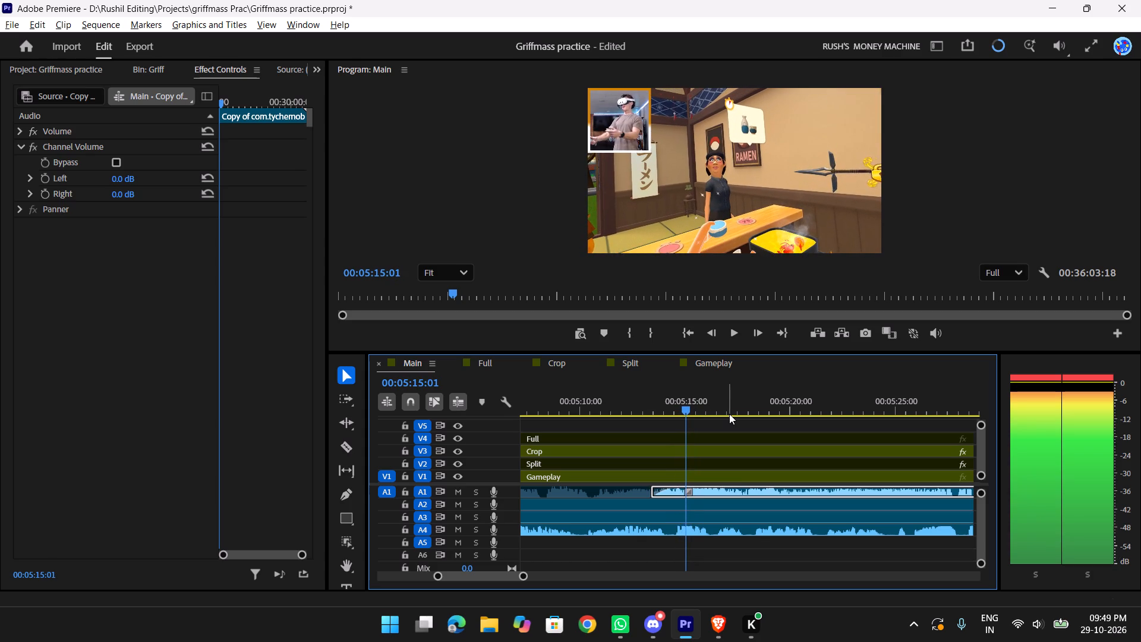
key("Right")
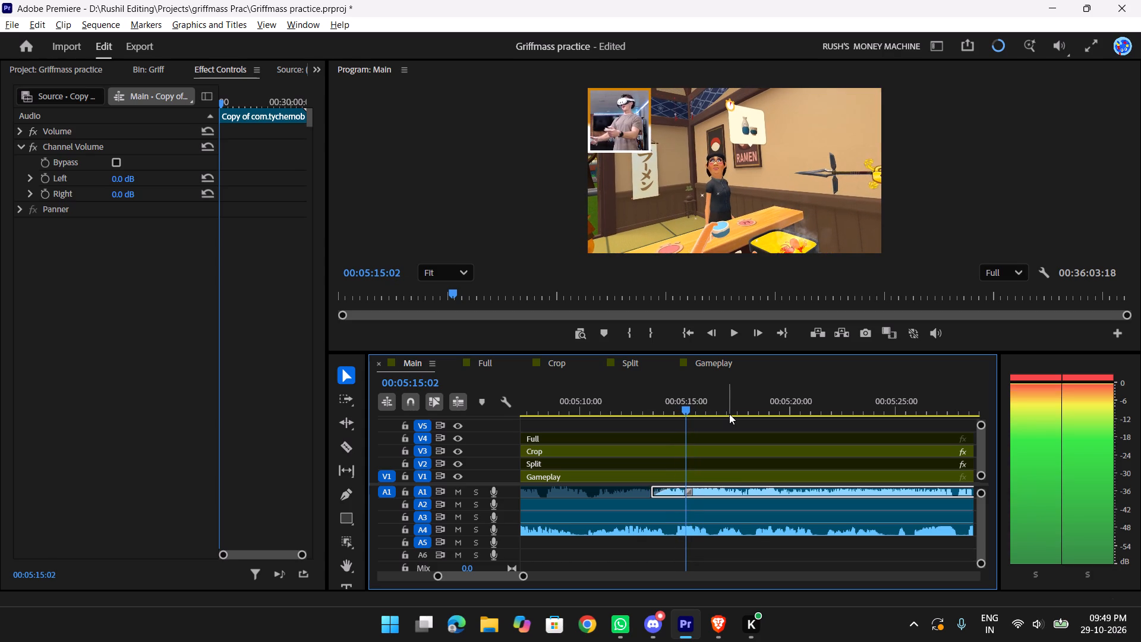
key("Left")
key("Left")
key("Left")
key("Left")
key("Left")
key("Left")
key("Left")
key("Left")
key("Left")
key("Left")
key("Left")
key("Left")
key("Left")
key("Left")
key("Left")
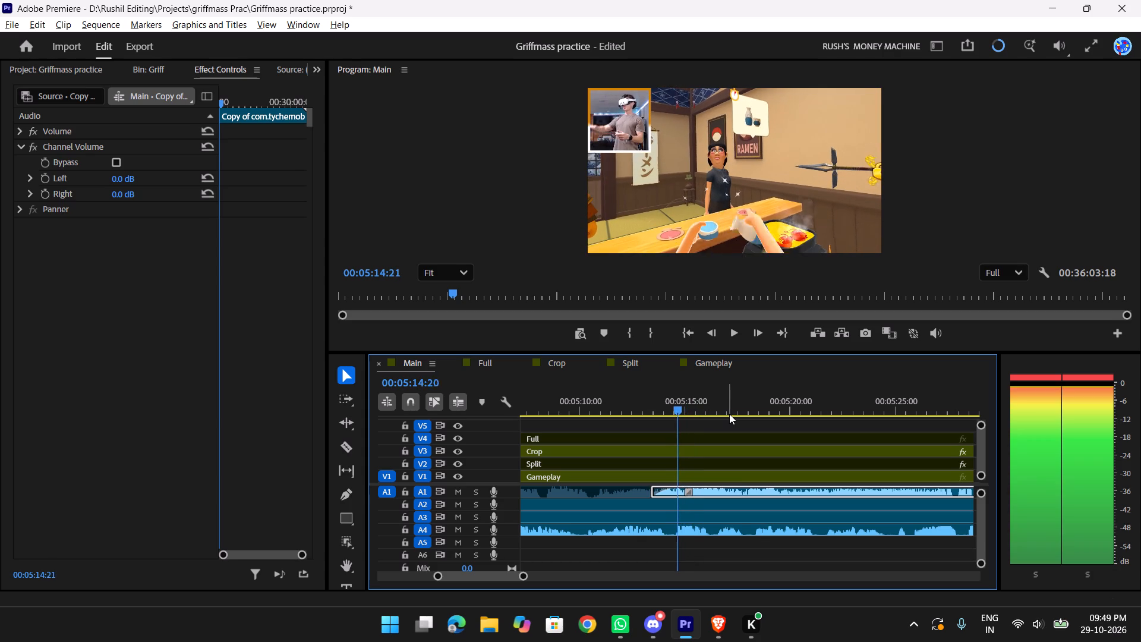
key("Left")
key("Right")
key("Right")
key("Right")
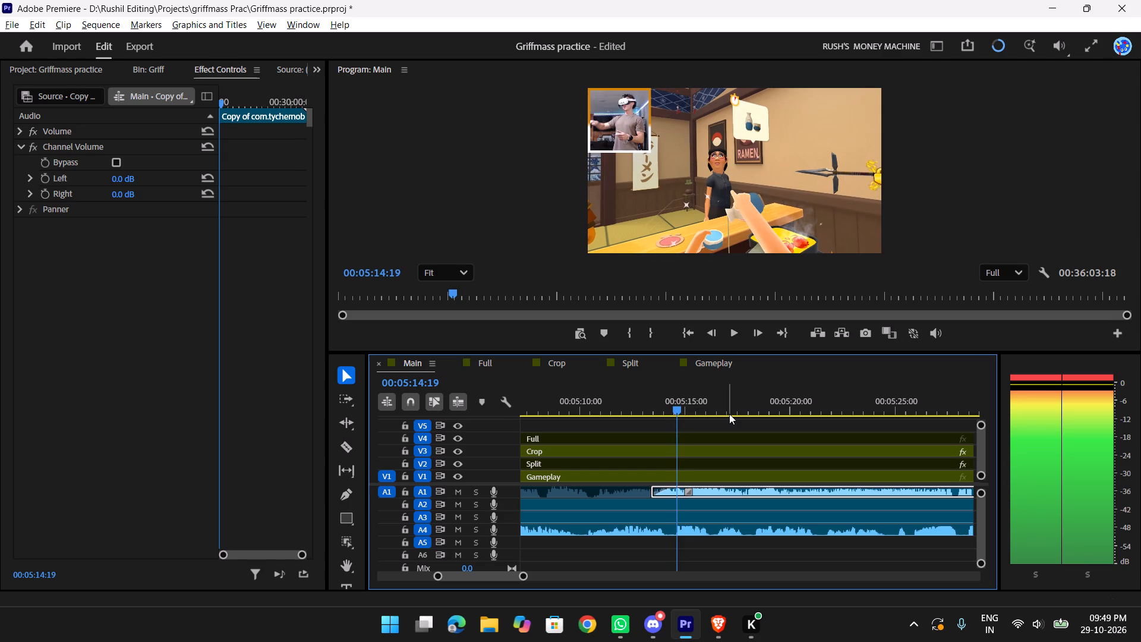
key("Right")
key("Left")
key("Left")
key("Left")
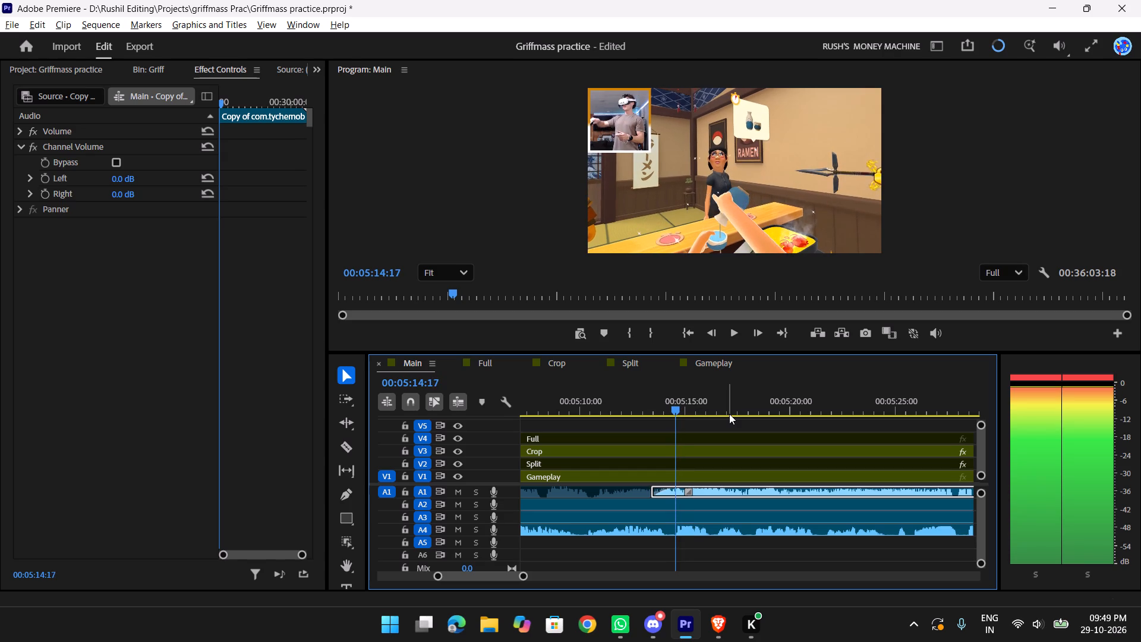
key("Right")
key("space")
key("space")
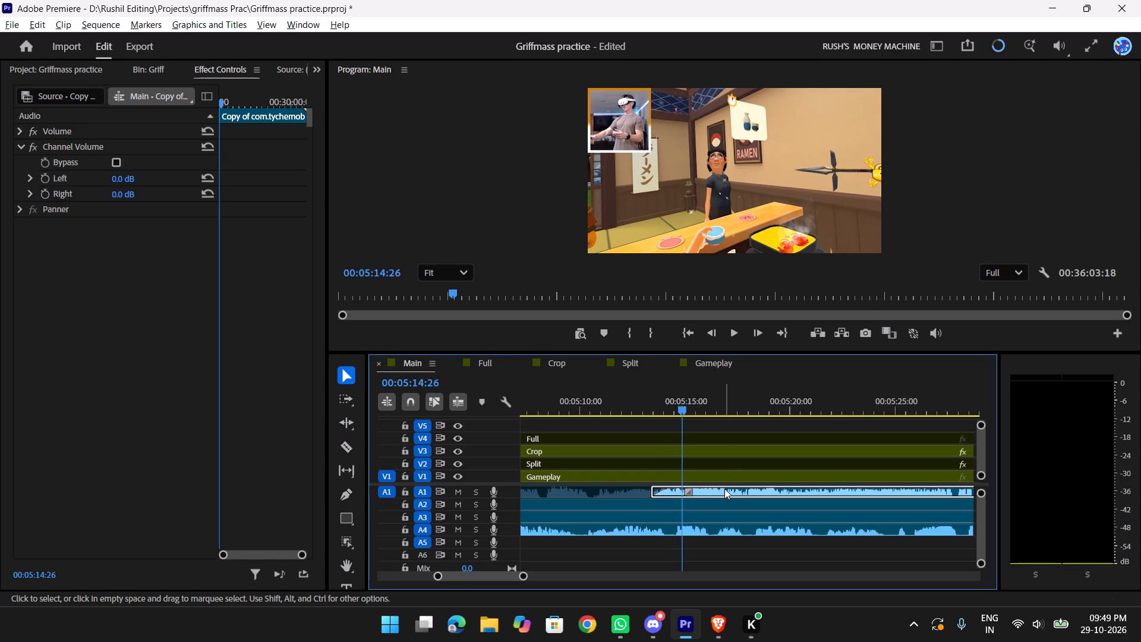
key("space")
key("space")
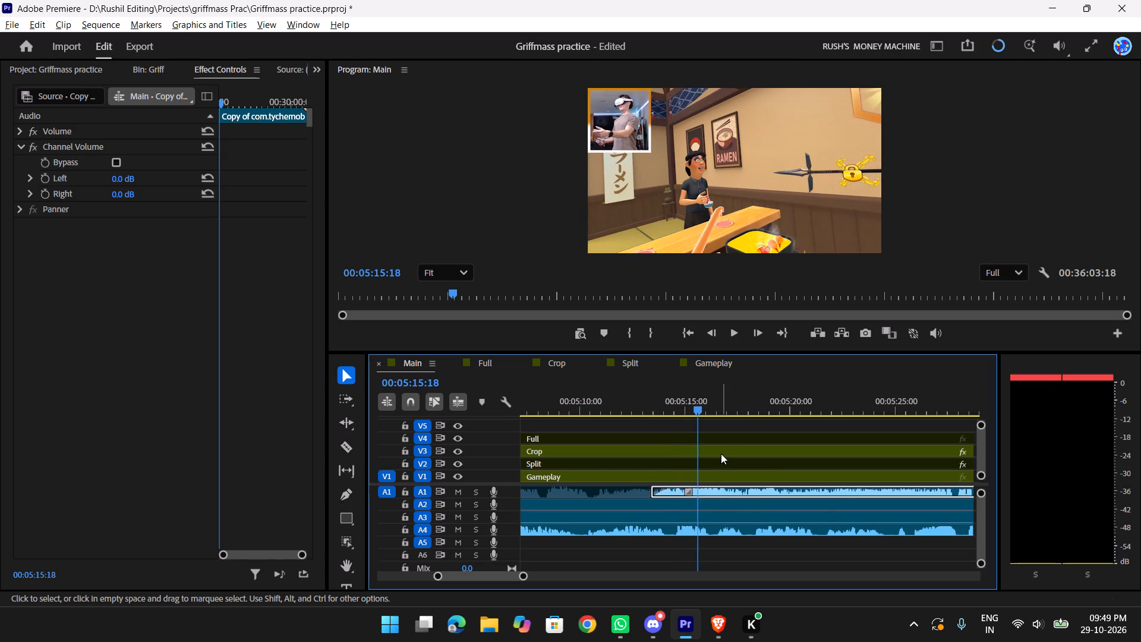
key("t")
left_click_drag(740, 404, 669, 404)
key("space")
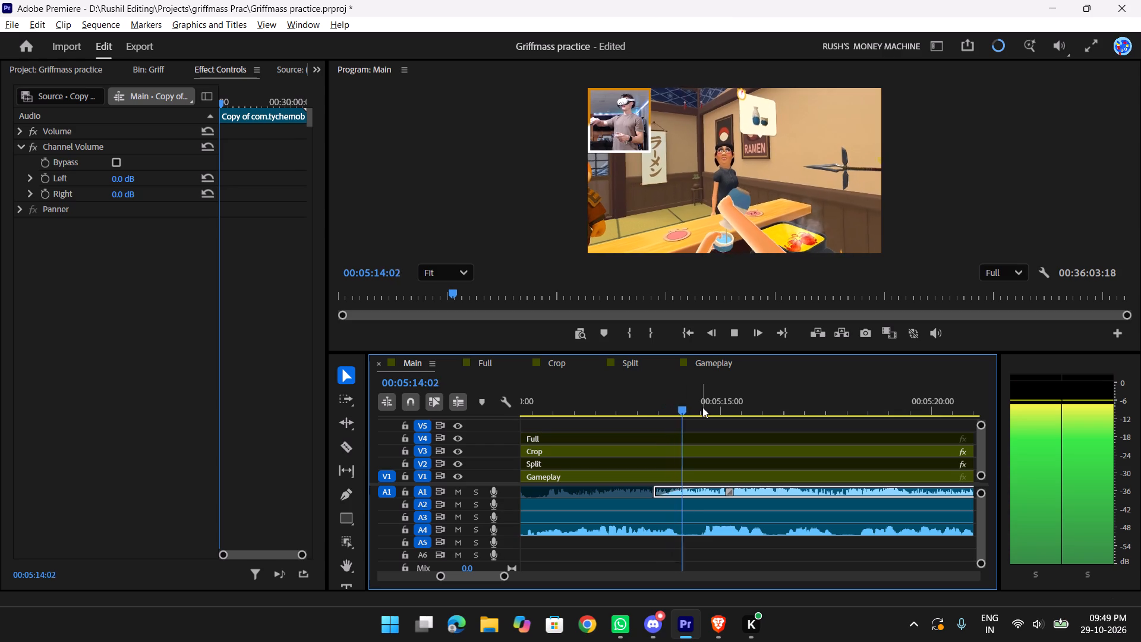
key("space")
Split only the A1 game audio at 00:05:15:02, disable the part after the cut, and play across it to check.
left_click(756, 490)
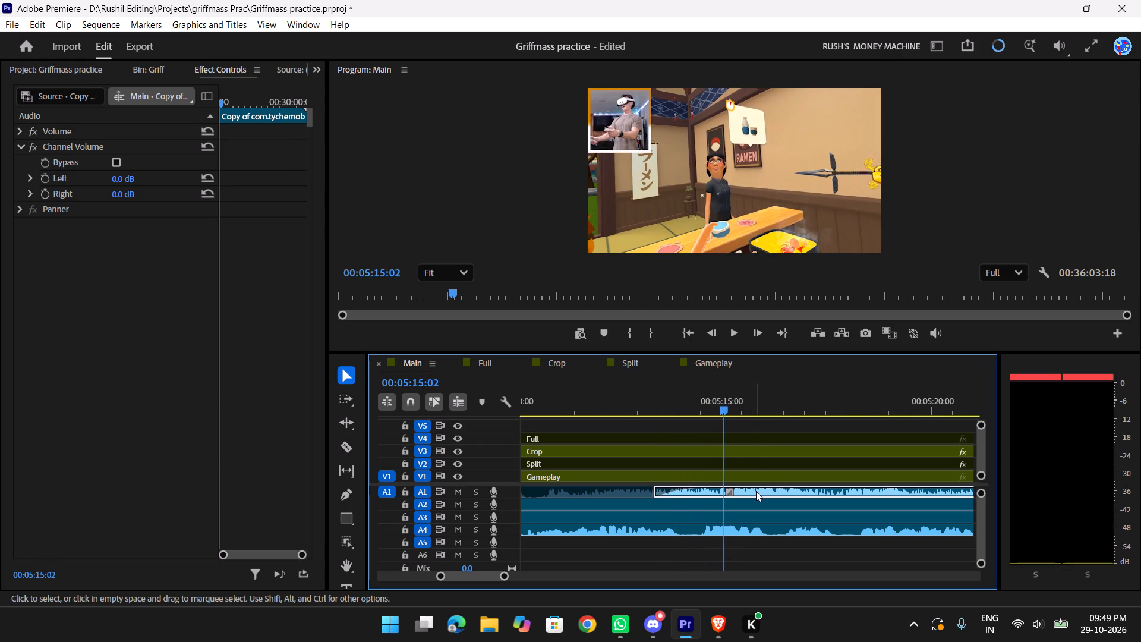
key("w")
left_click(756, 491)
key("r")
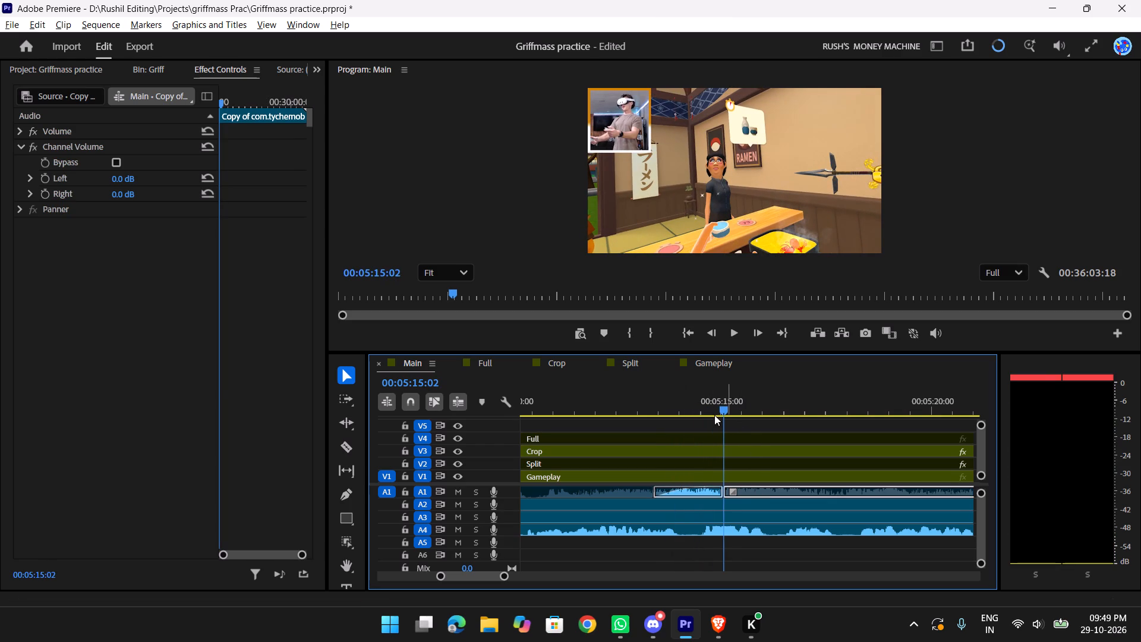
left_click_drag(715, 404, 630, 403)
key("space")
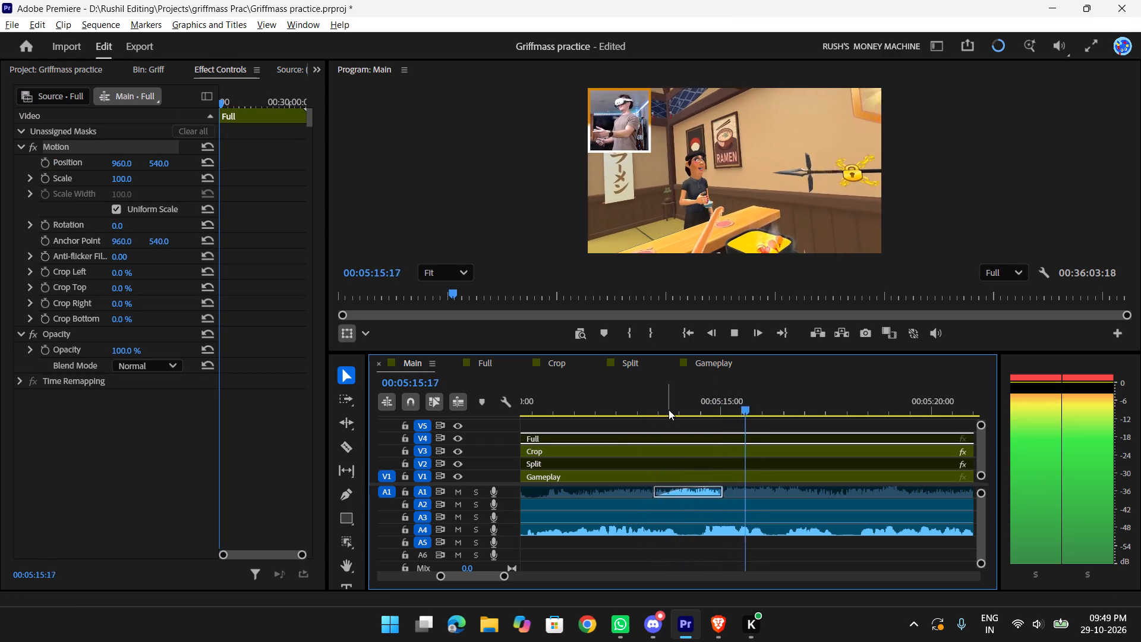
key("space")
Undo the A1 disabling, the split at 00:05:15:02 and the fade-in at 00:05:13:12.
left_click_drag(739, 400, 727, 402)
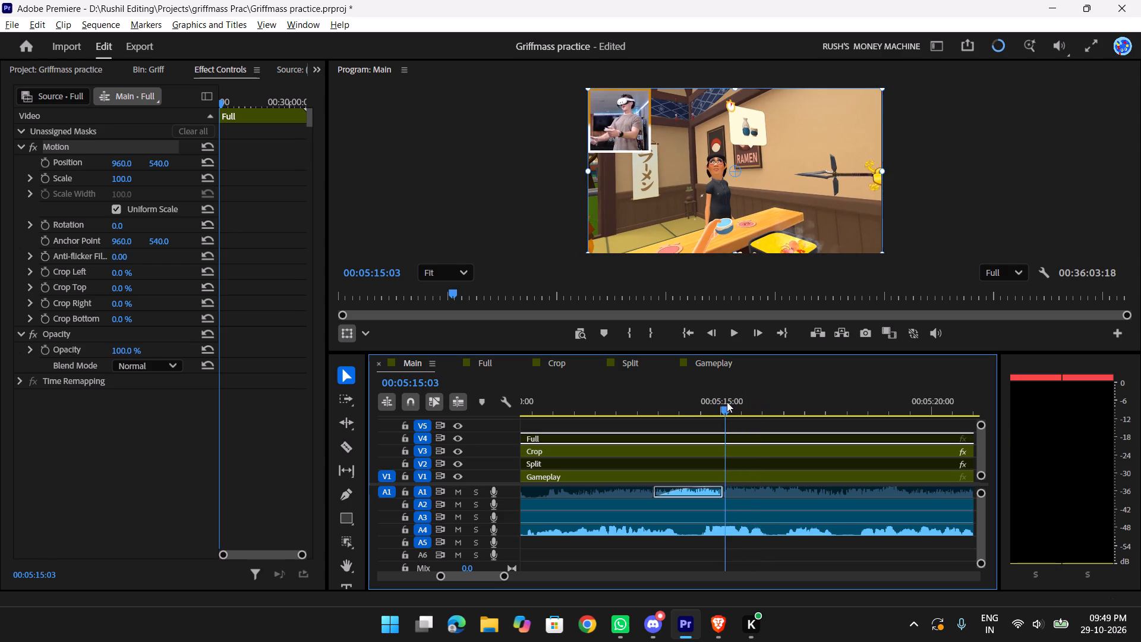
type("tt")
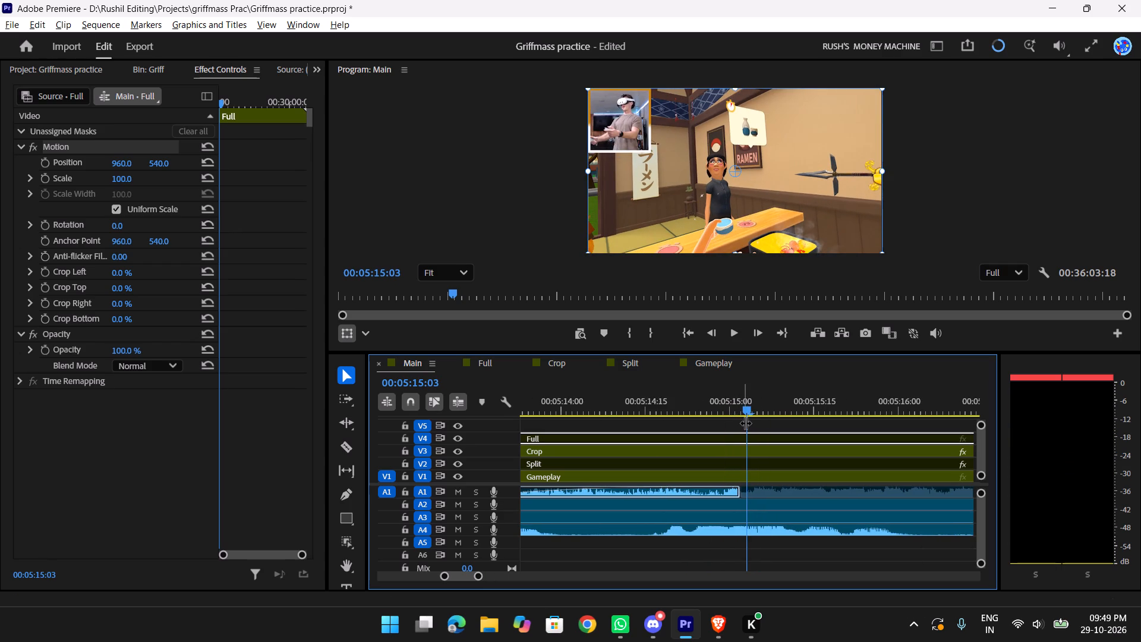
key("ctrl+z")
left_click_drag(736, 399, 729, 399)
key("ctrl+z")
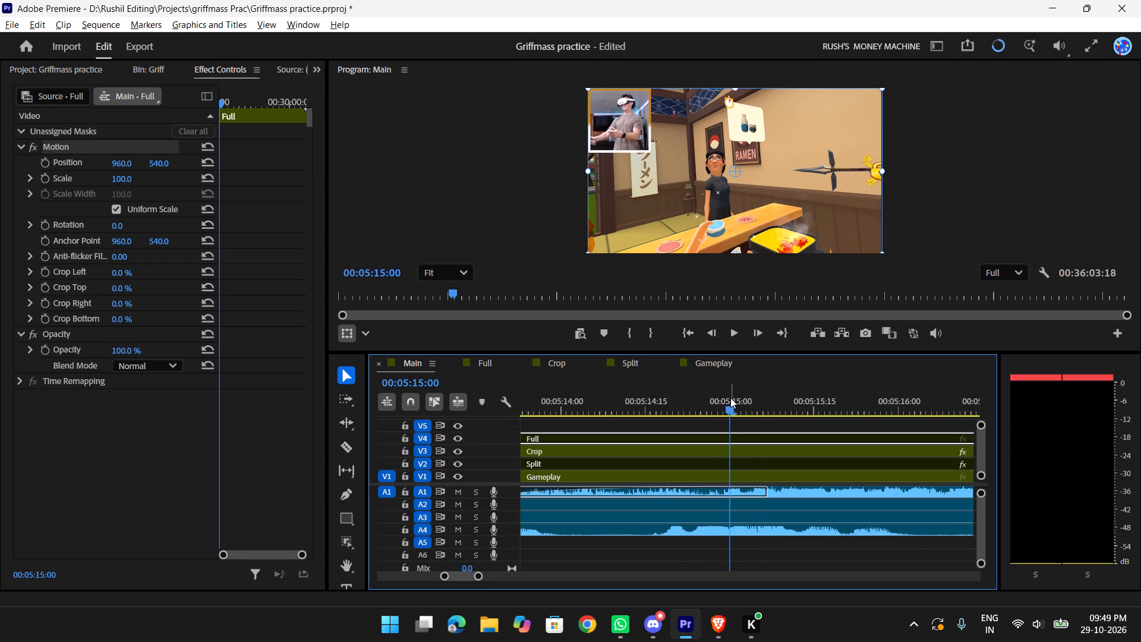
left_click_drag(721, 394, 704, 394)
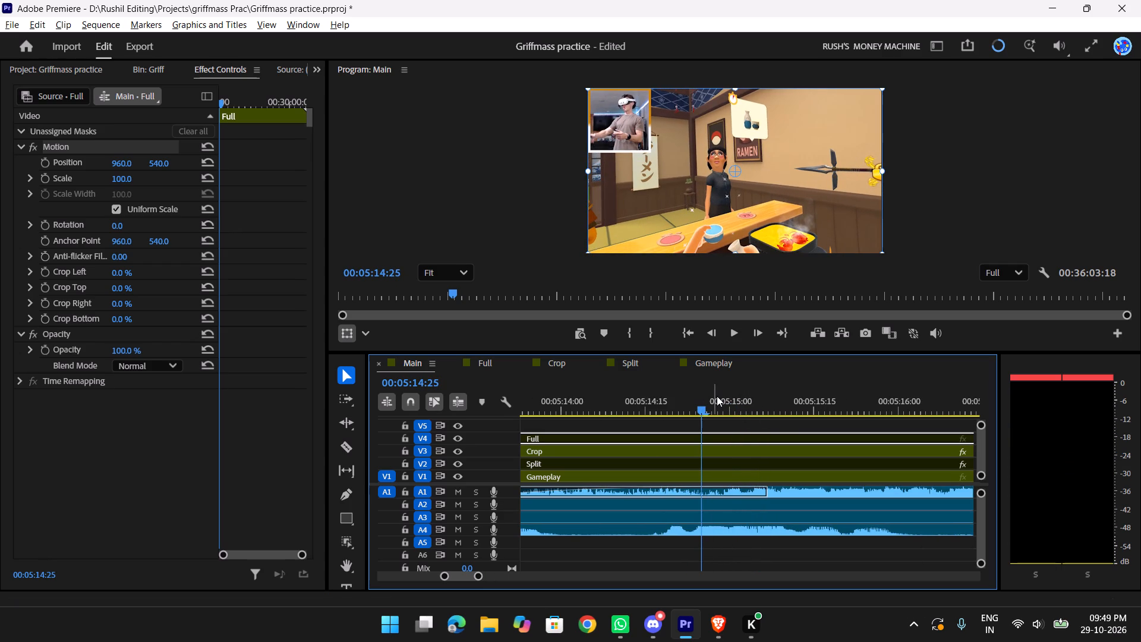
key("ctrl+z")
Replay and step frame by frame around 00:05:14:25 to 00:05:15:11 to find a cut point for the A1 game audio.
key("space")
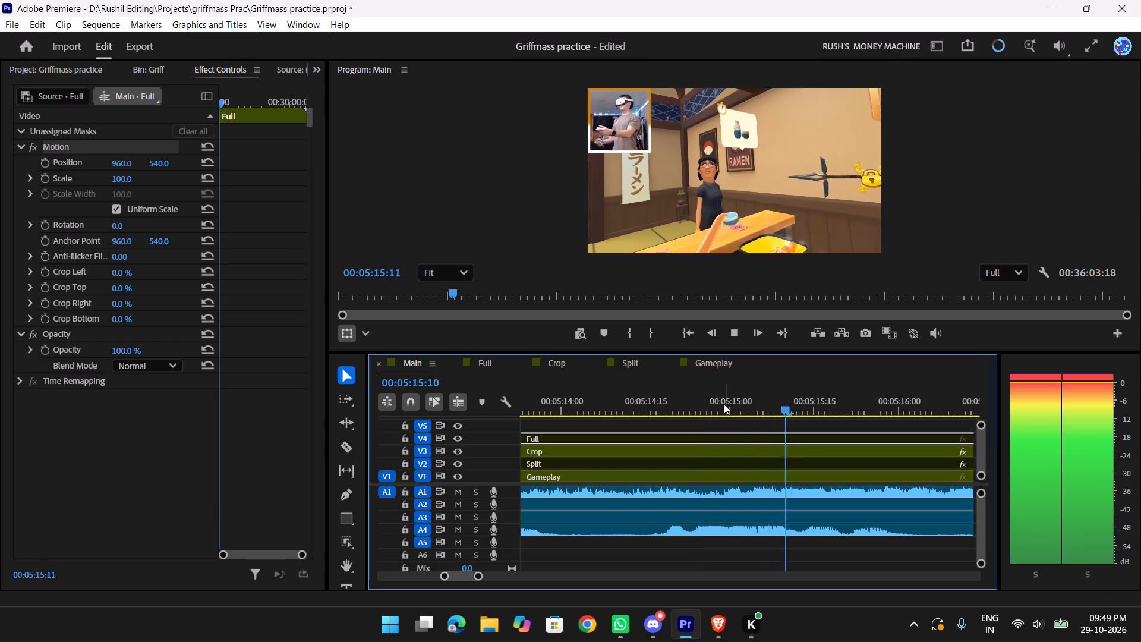
left_click_drag(707, 404, 696, 402)
key("space")
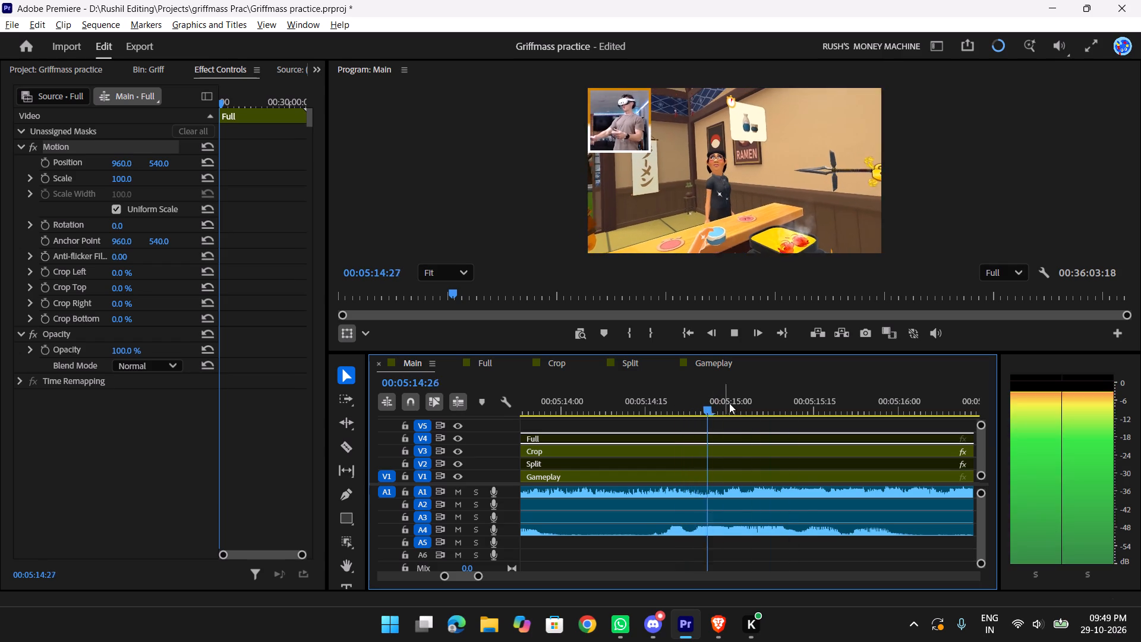
key("space")
left_click_drag(726, 402, 672, 398)
key("space")
key("space")
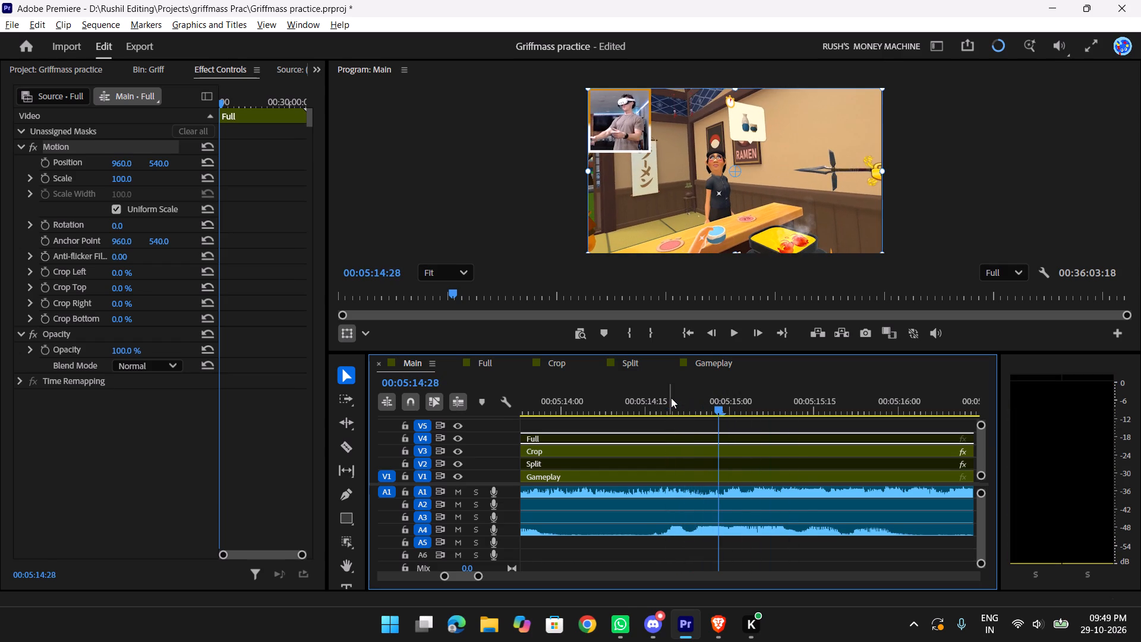
key("Left")
key("Left")
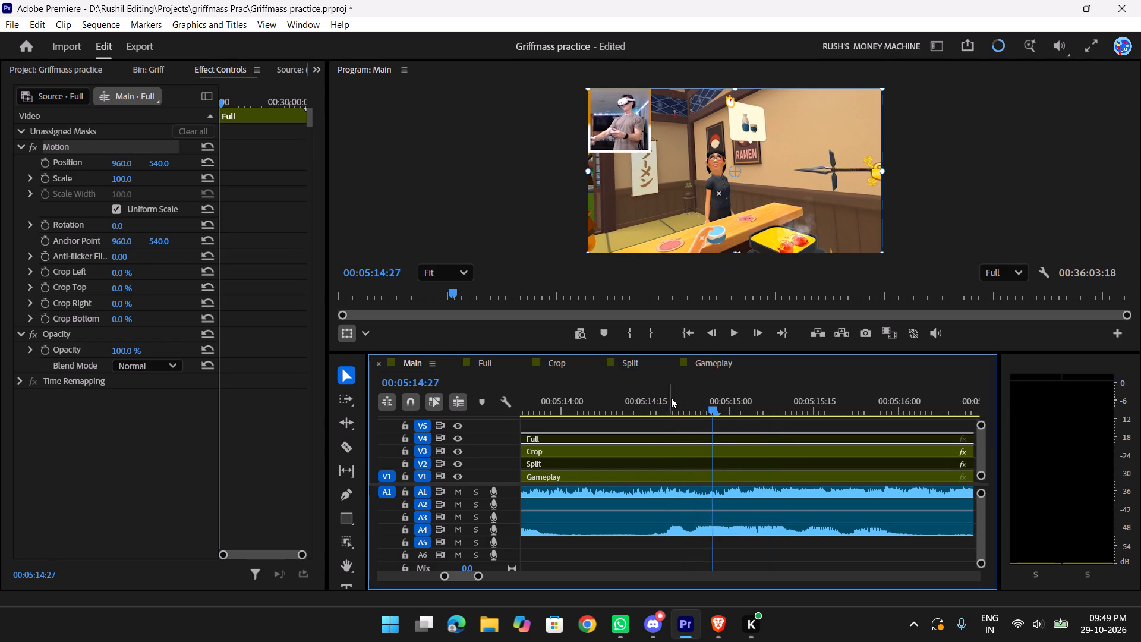
key("Left")
key("Right")
key("Right")
key("Right")
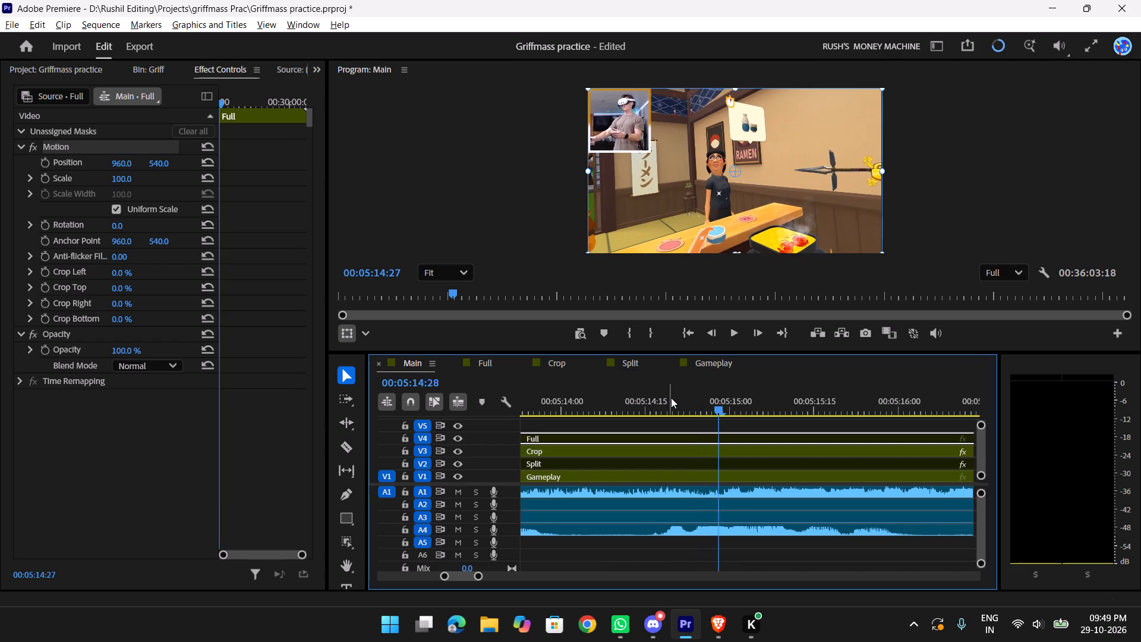
key("Right")
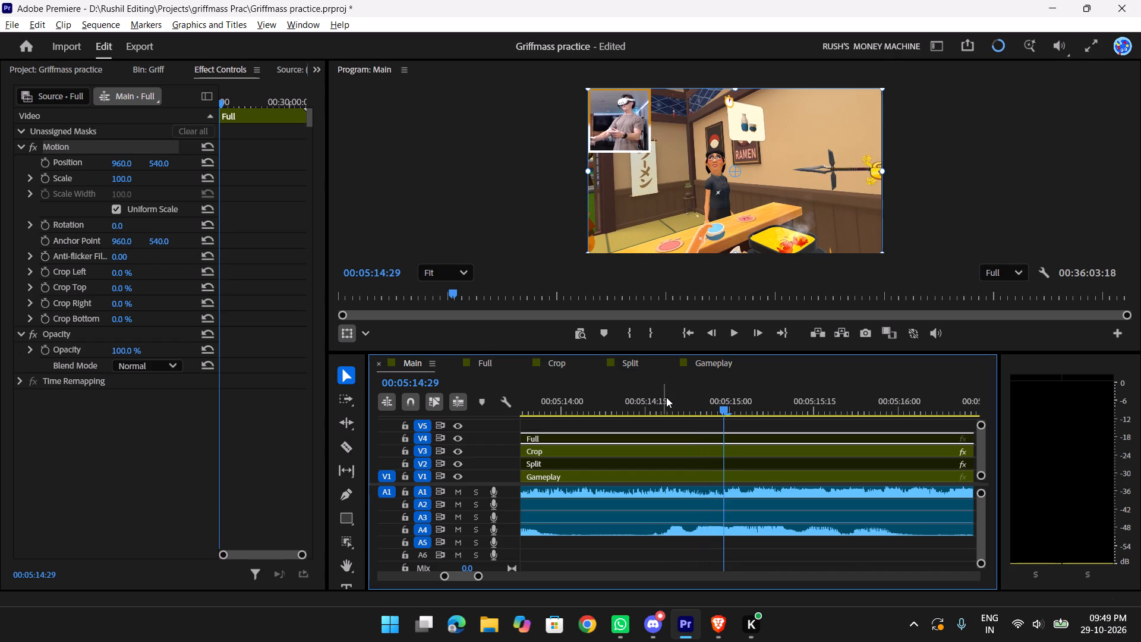
Split only the A1 game audio at 00:05:14:29 and disable the part after the cut.
left_click(767, 487)
key("w")
left_click(766, 487)
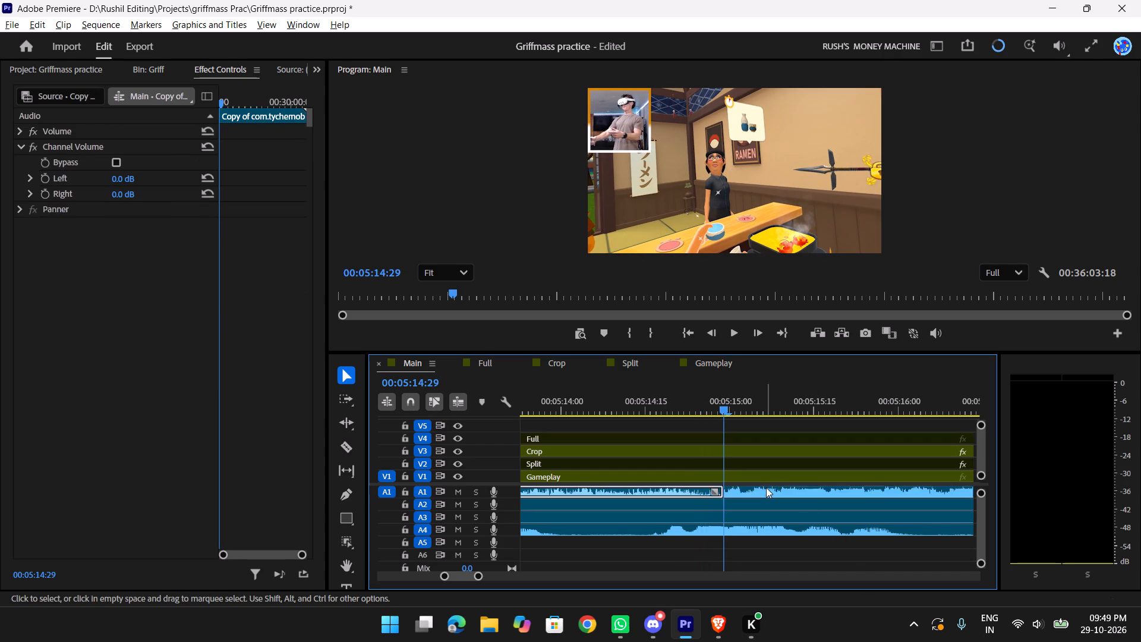
type("ry")
key("y")
key("y")
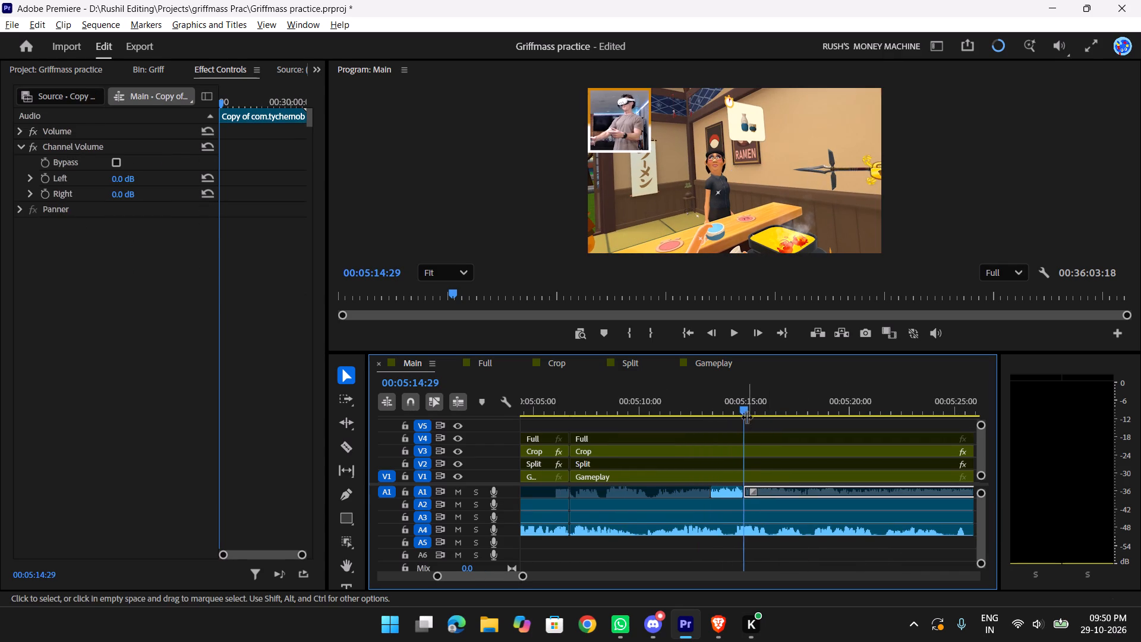
Play the footage full screen from about 00:05:14 to 00:05:19:02 to check the A1 cut.
left_click_drag(744, 401, 723, 401)
type("f")
key("space")
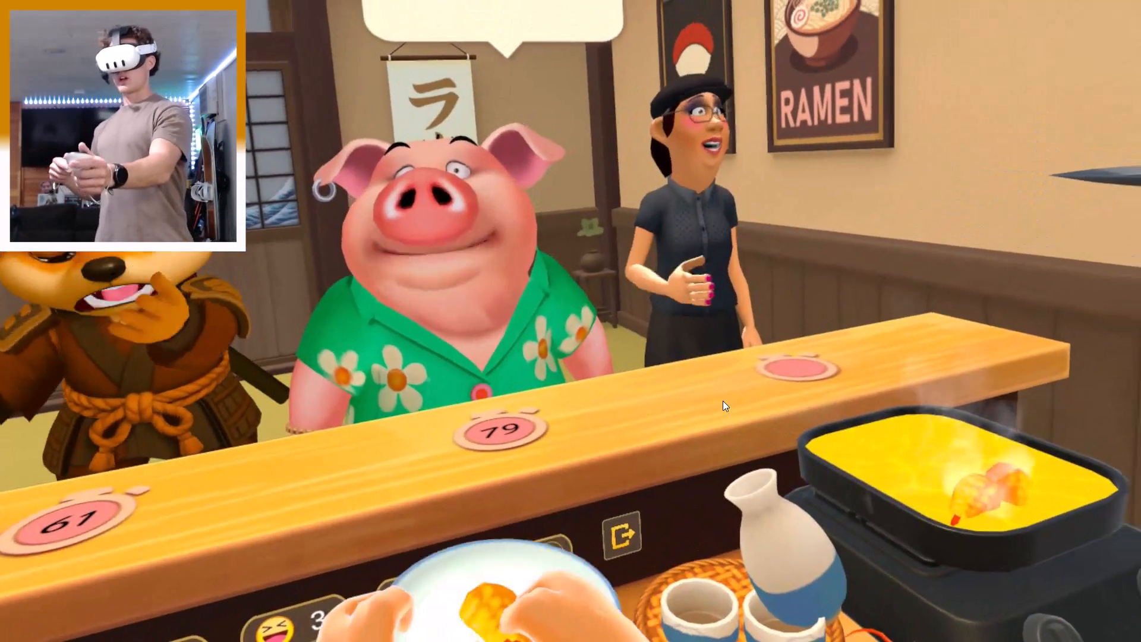
key("space")
key("f")
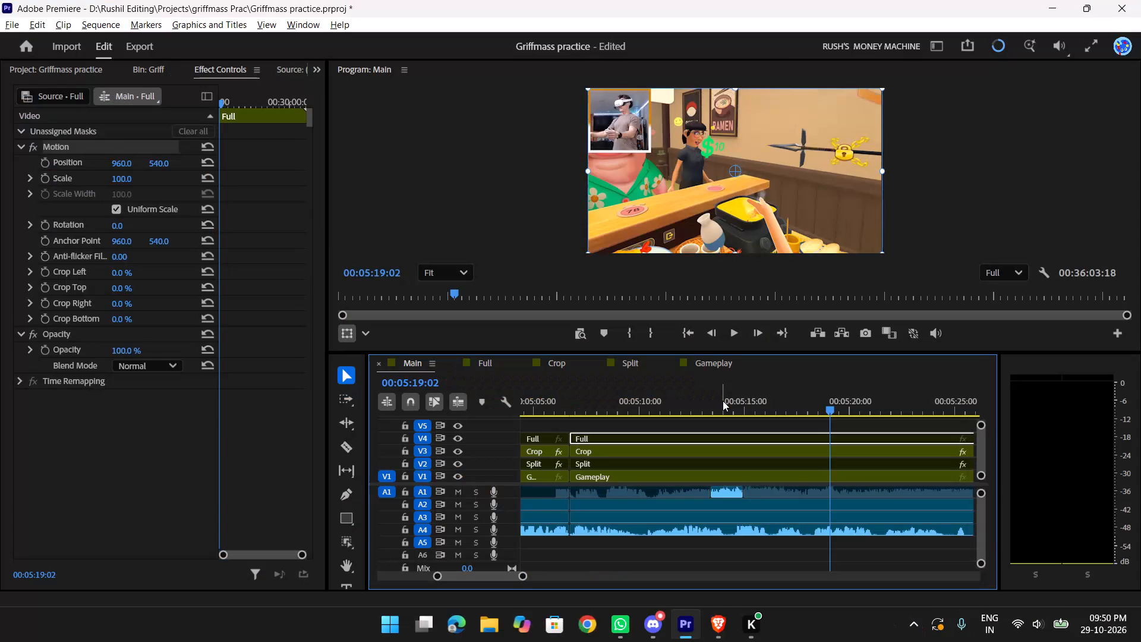
Replay the footage between about 00:05:14:21 and 00:05:19:00 in short stretches to check its audio and pacing.
left_click_drag(831, 401, 770, 401)
type("tt")
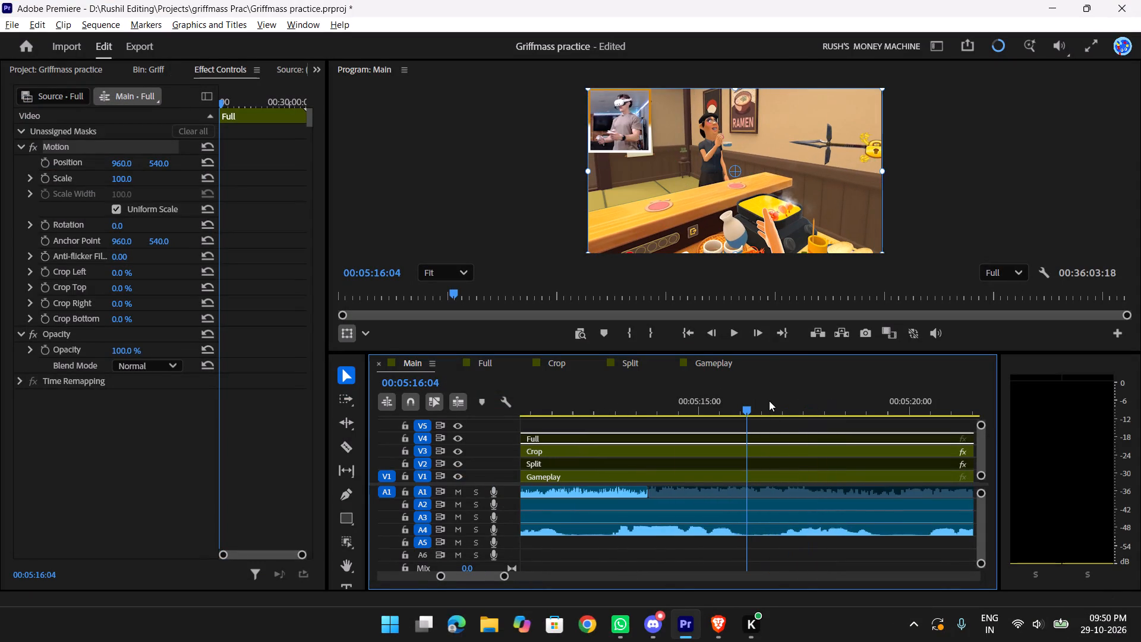
left_click_drag(752, 399, 627, 392)
key("space")
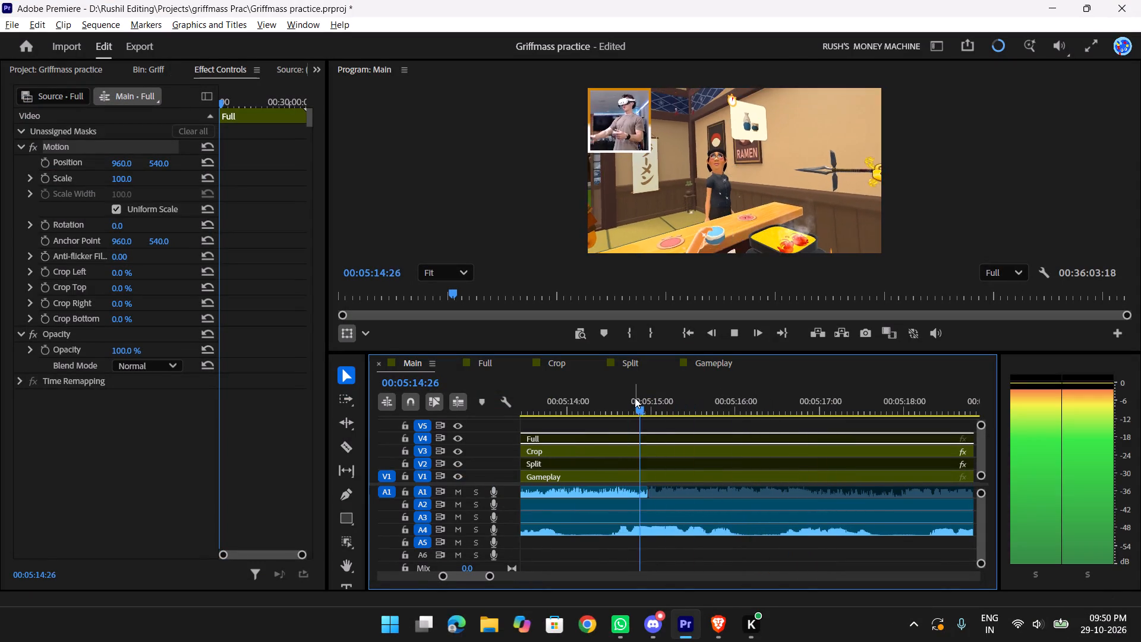
key("space")
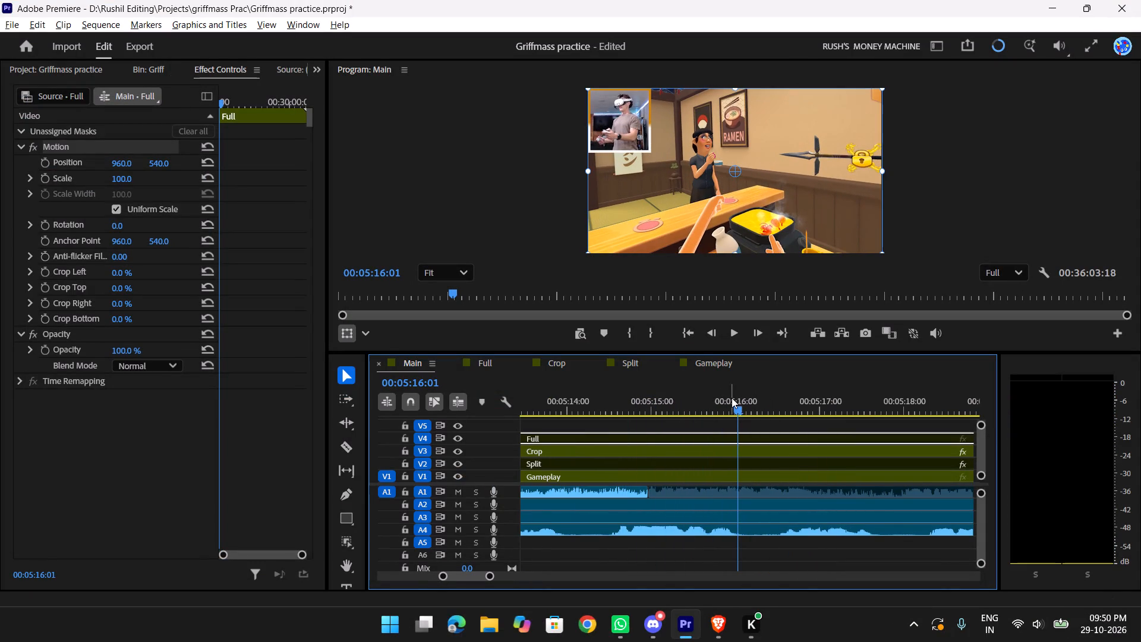
key("space")
scroll(755, 398, "down", 3)
key("space")
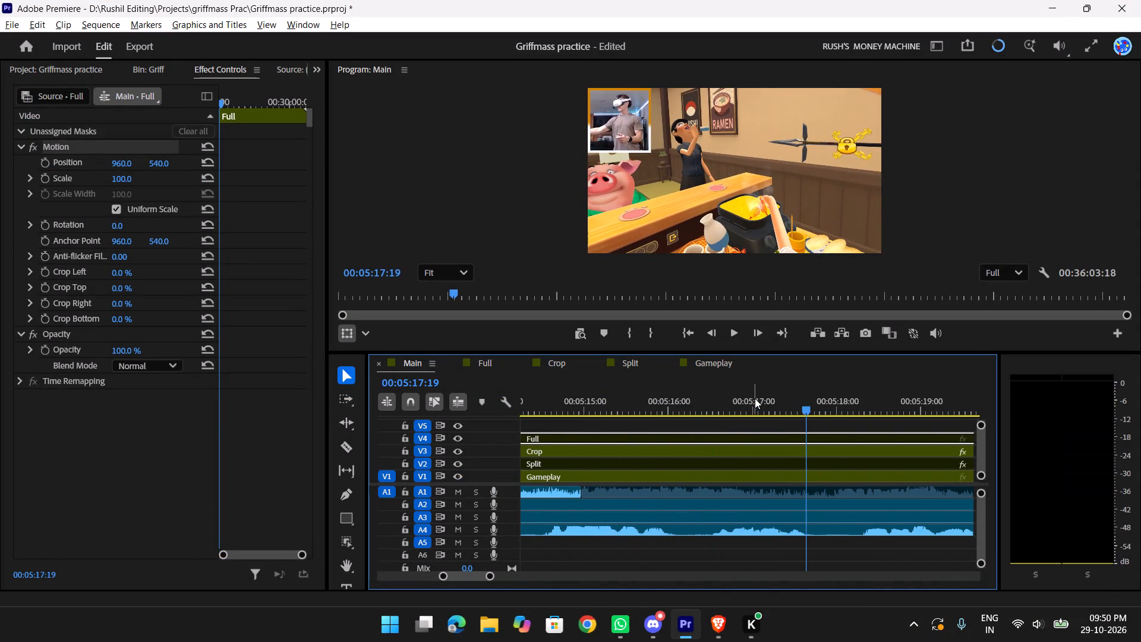
scroll(755, 398, "down", 4)
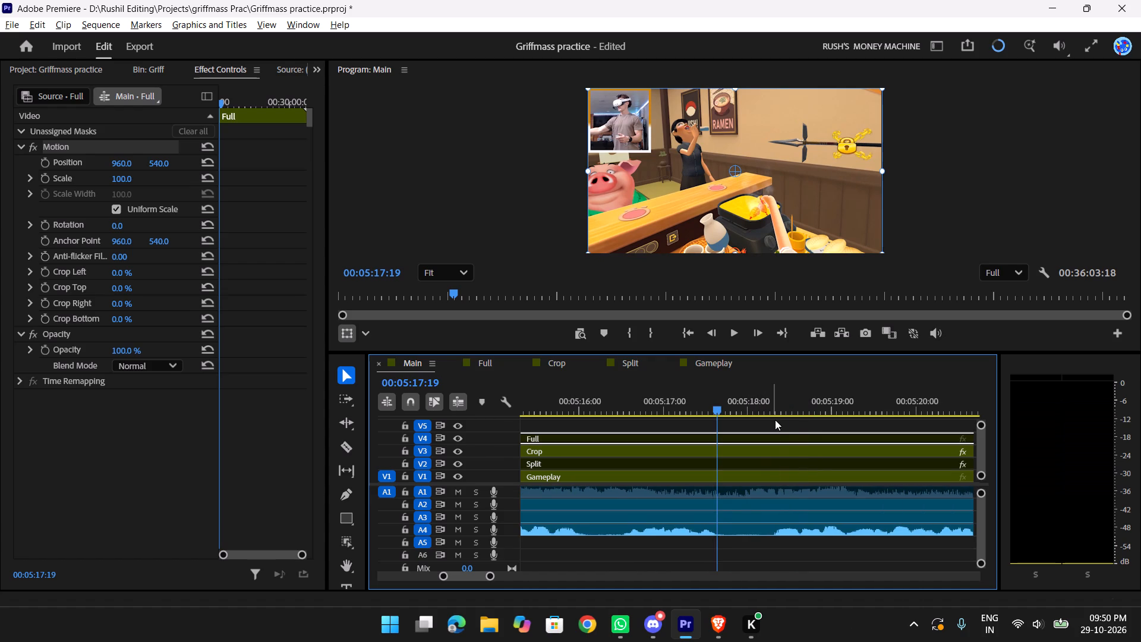
scroll(775, 420, "up", 7)
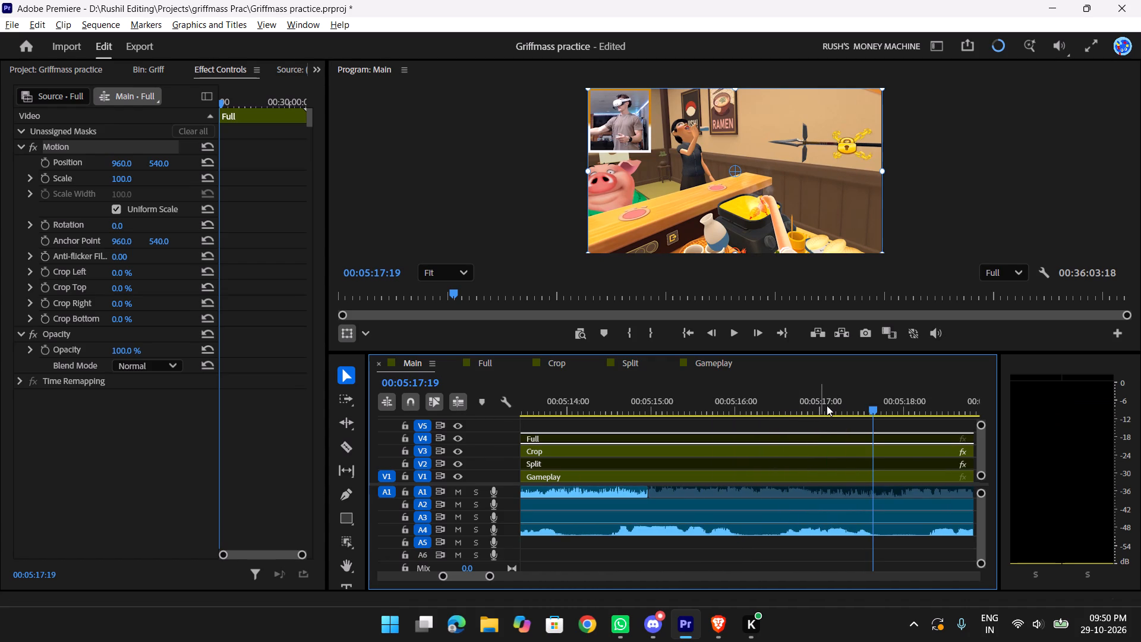
key("space")
scroll(828, 405, "down", 2)
key("space")
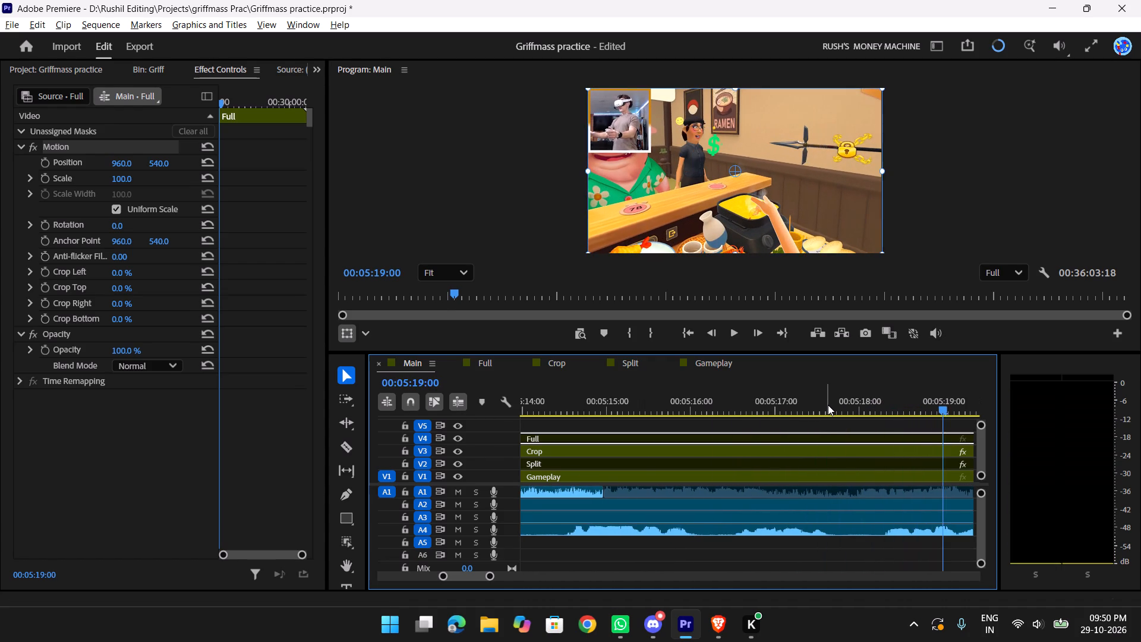
scroll(828, 405, "down", 4)
scroll(828, 405, "up", 6)
scroll(828, 405, "down", 4)
Replay the stretches between about 00:05:15 and 00:05:19:27 to look for a slow moment to trim.
left_click_drag(900, 402, 749, 403)
key("space")
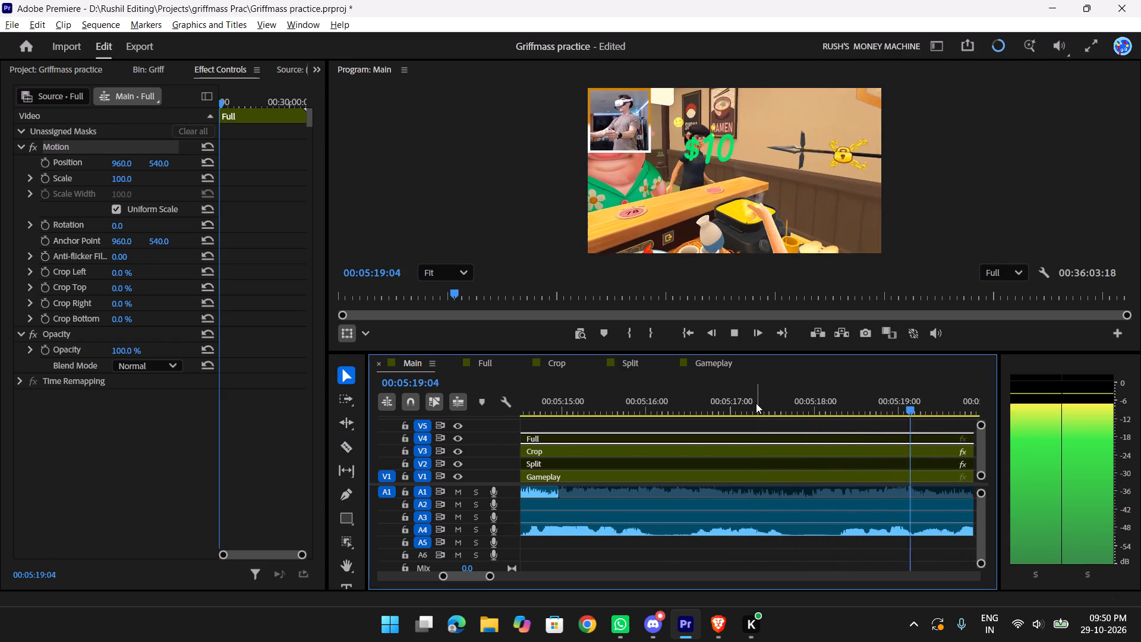
key("space")
type("yy")
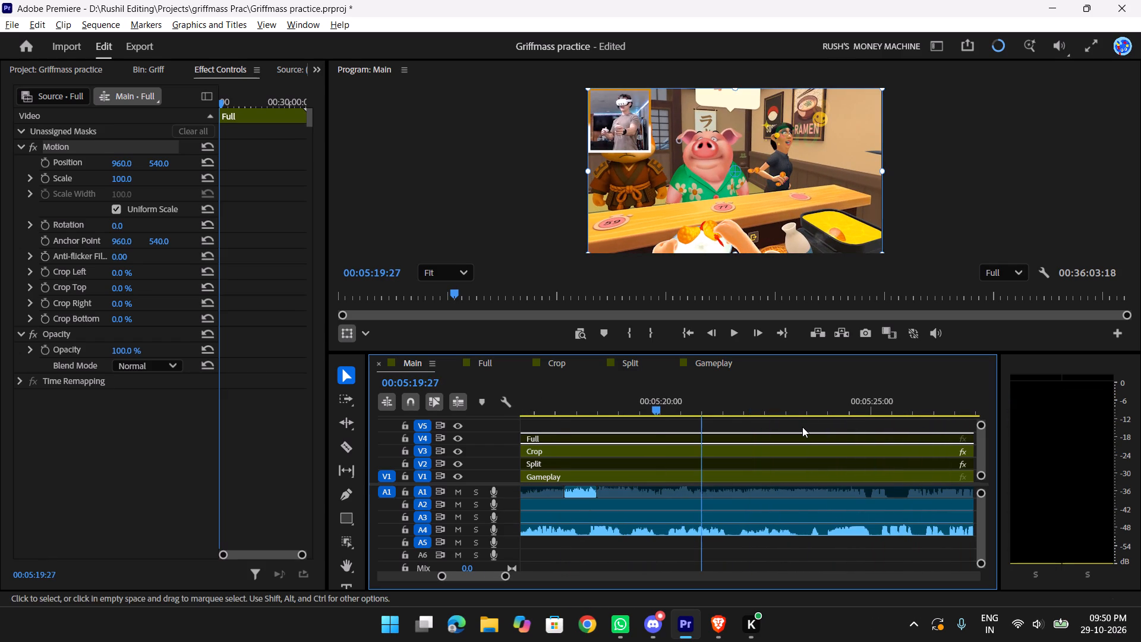
left_click_drag(669, 408, 655, 413)
key("t")
key("t")
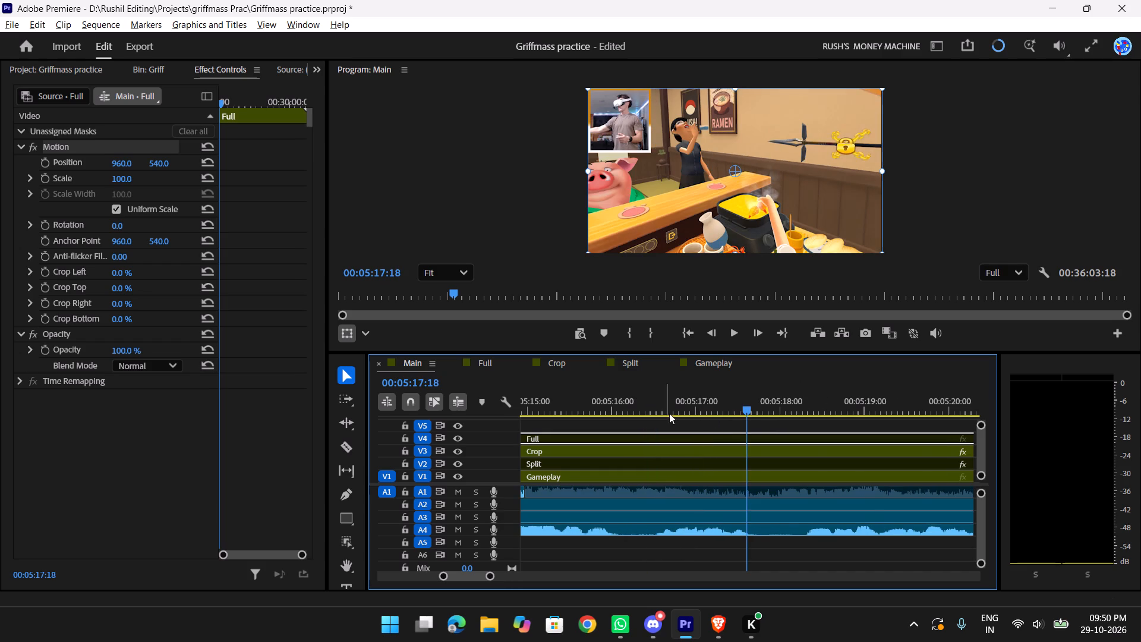
left_click_drag(718, 413, 625, 409)
key("space")
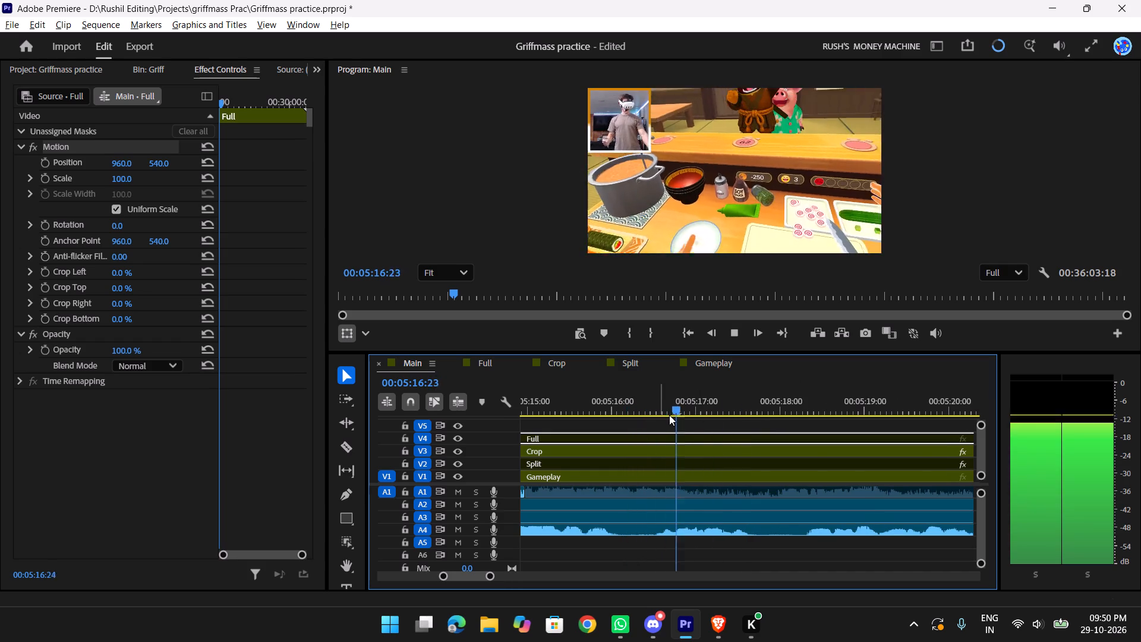
key("space")
scroll(727, 427, "up", 4)
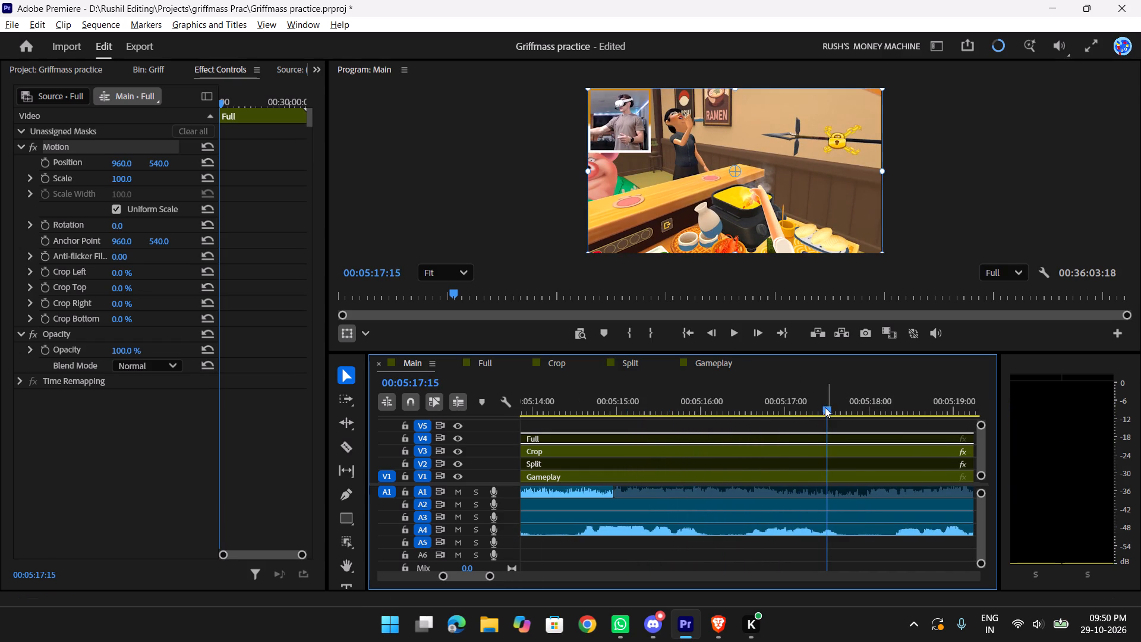
left_click_drag(825, 405, 618, 395)
key("space")
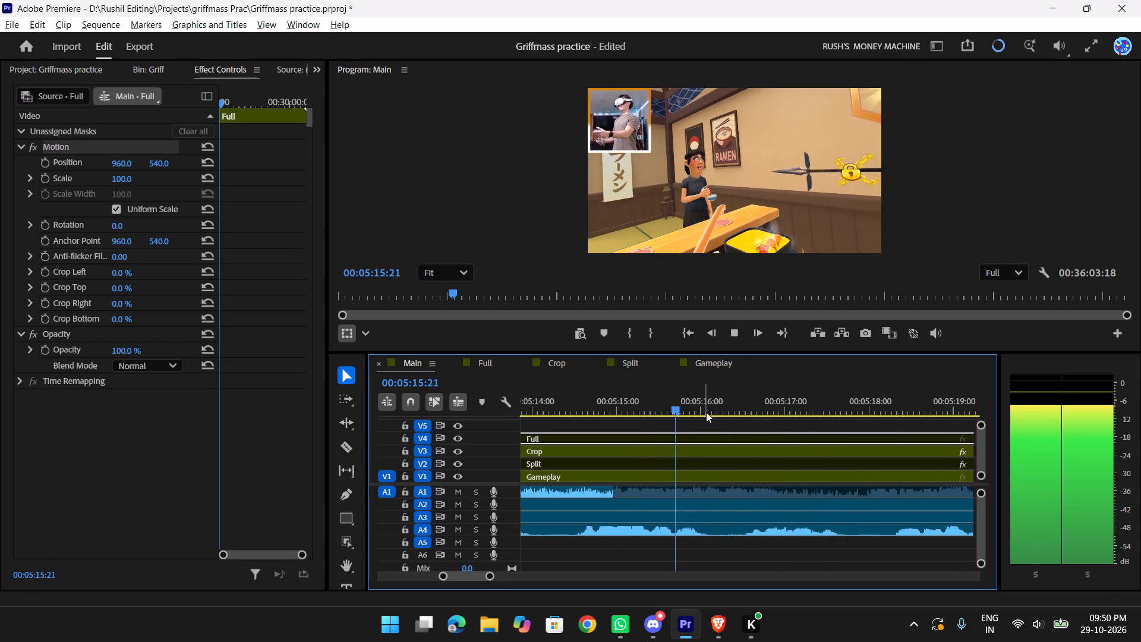
key("space")
key("space")
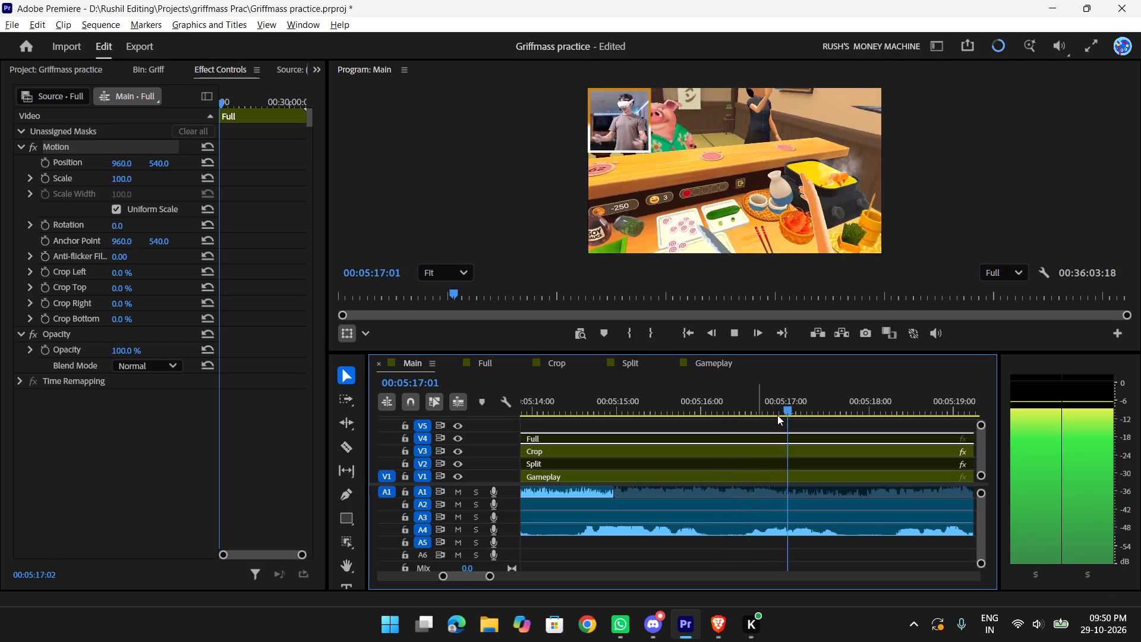
key("space")
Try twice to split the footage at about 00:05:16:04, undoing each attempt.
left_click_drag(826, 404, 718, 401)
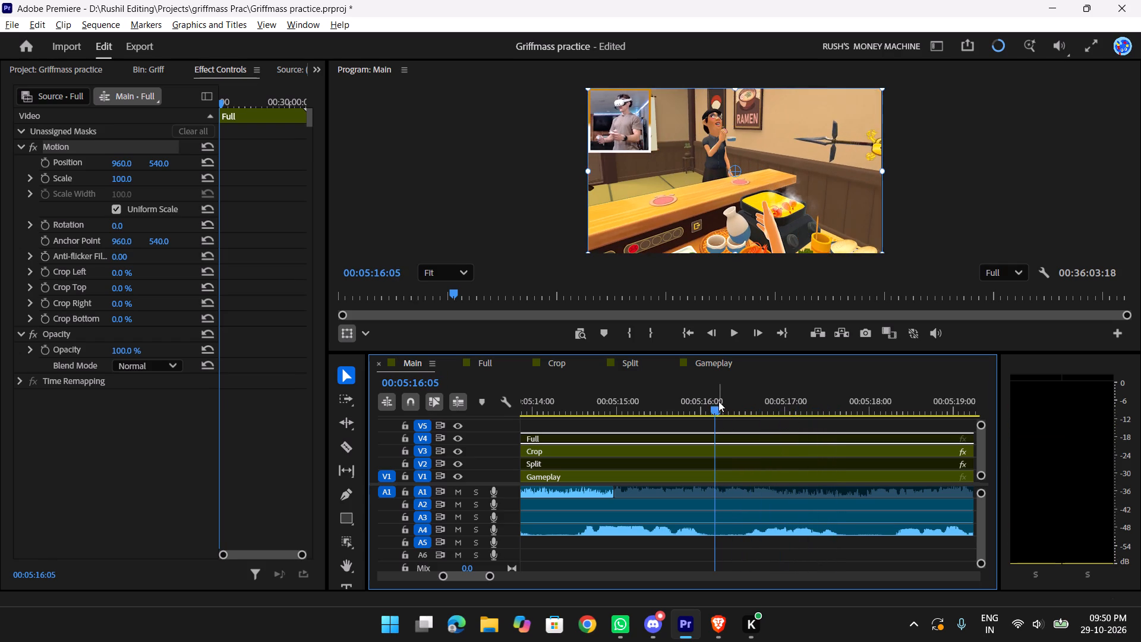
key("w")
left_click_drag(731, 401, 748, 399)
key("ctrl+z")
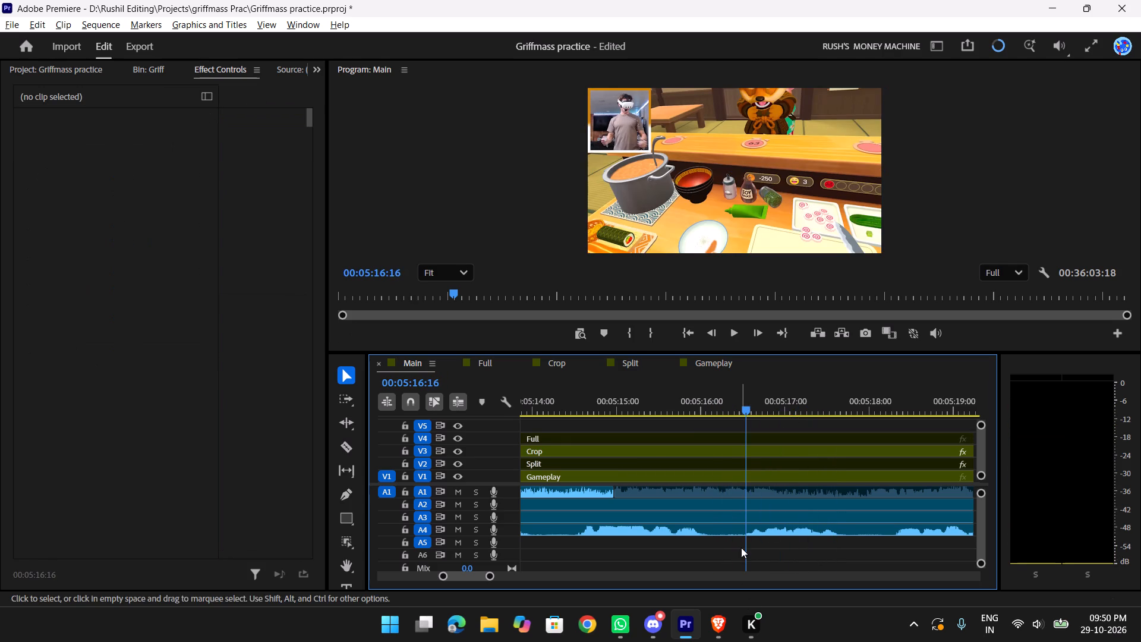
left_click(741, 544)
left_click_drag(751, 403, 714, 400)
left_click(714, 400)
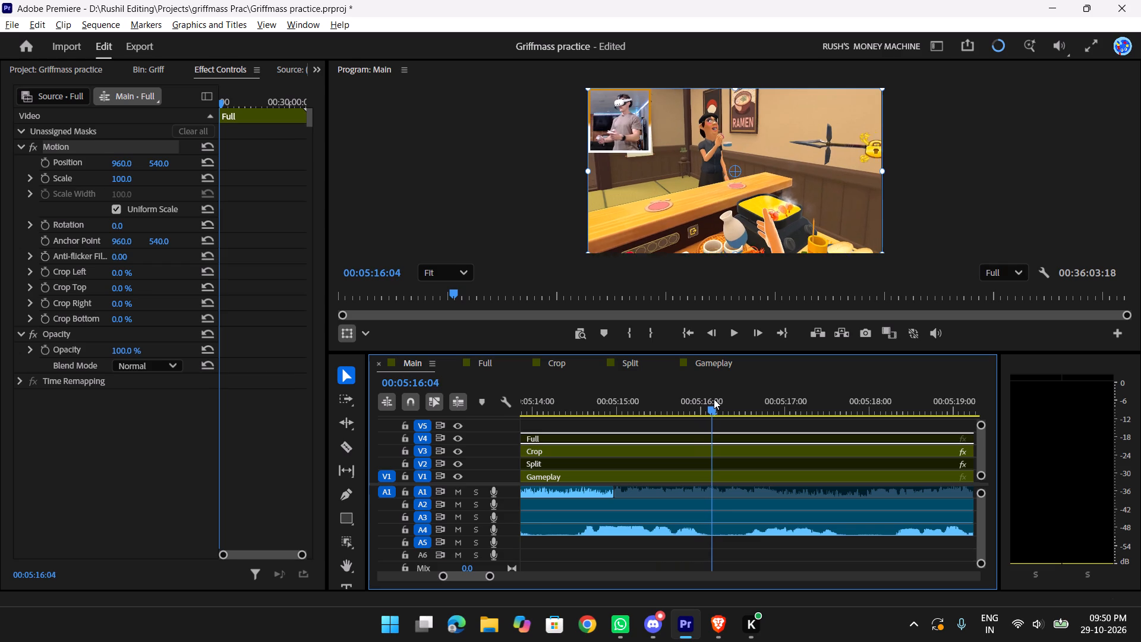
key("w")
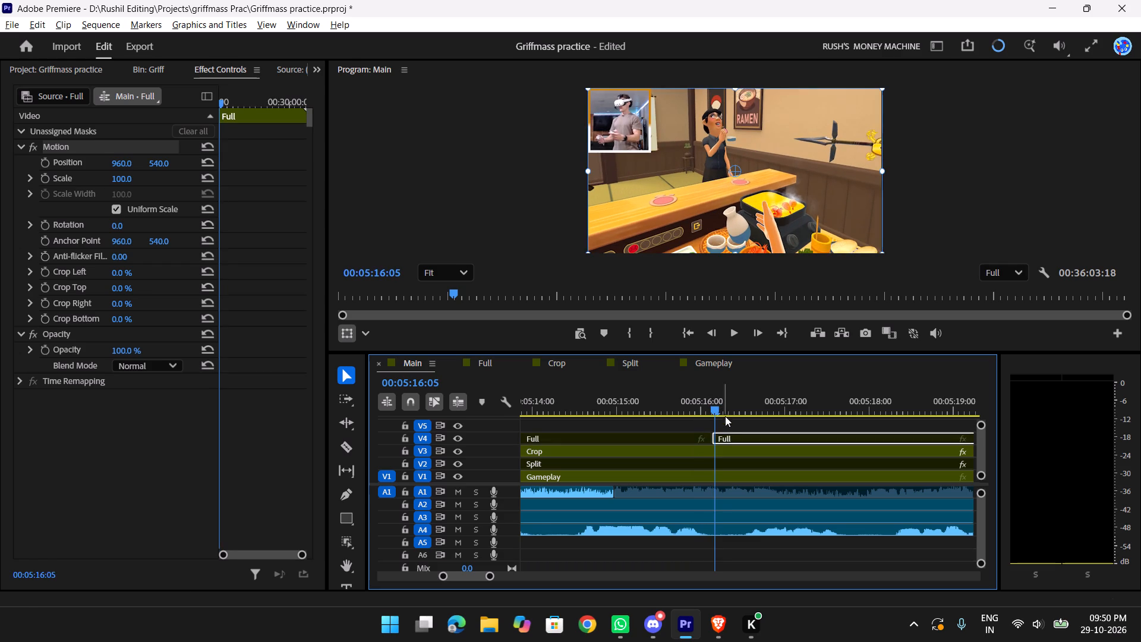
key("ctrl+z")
Split all tracks at 00:05:16:05, ripple-trim about five frames after the cut, and play across it to check.
left_click(730, 558)
left_click_drag(715, 403, 701, 399)
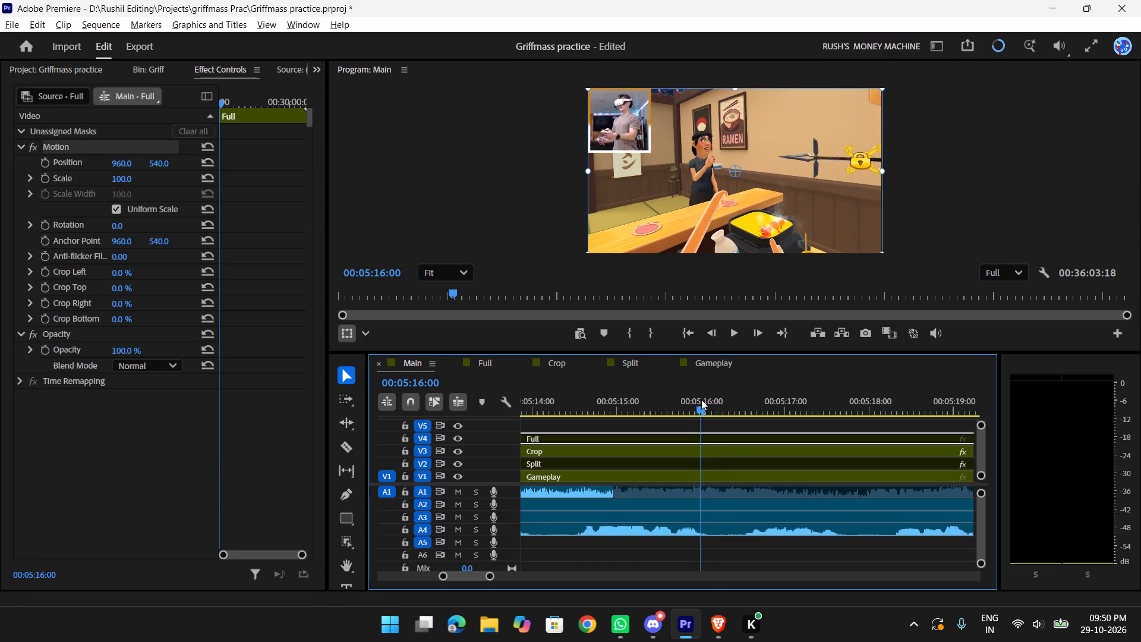
left_click_drag(701, 399, 716, 394)
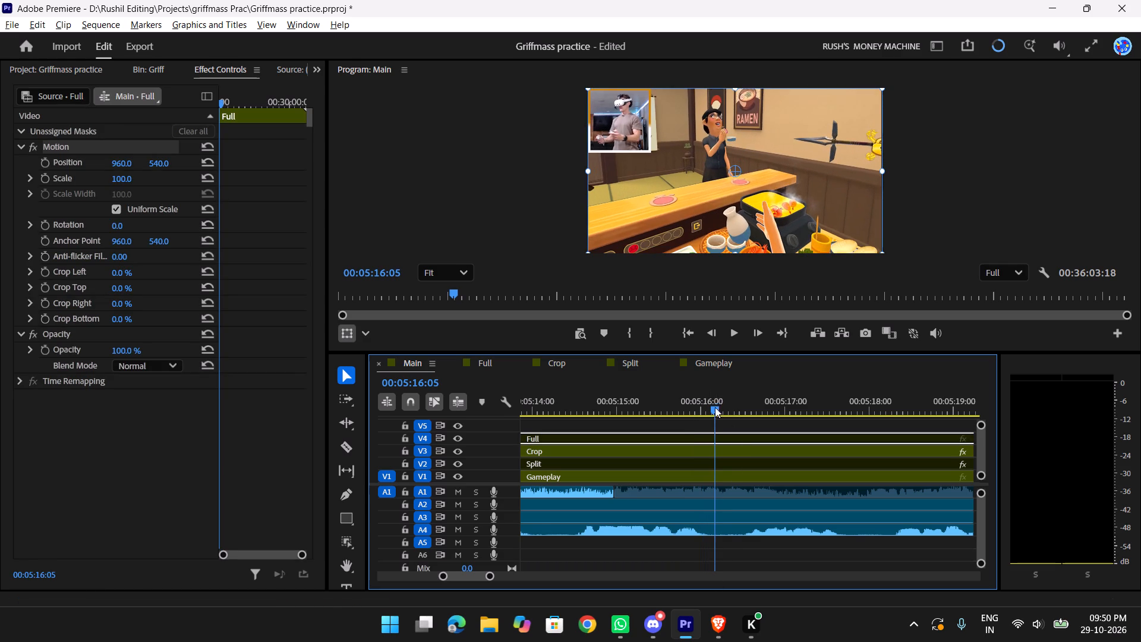
left_click(741, 552)
key("w")
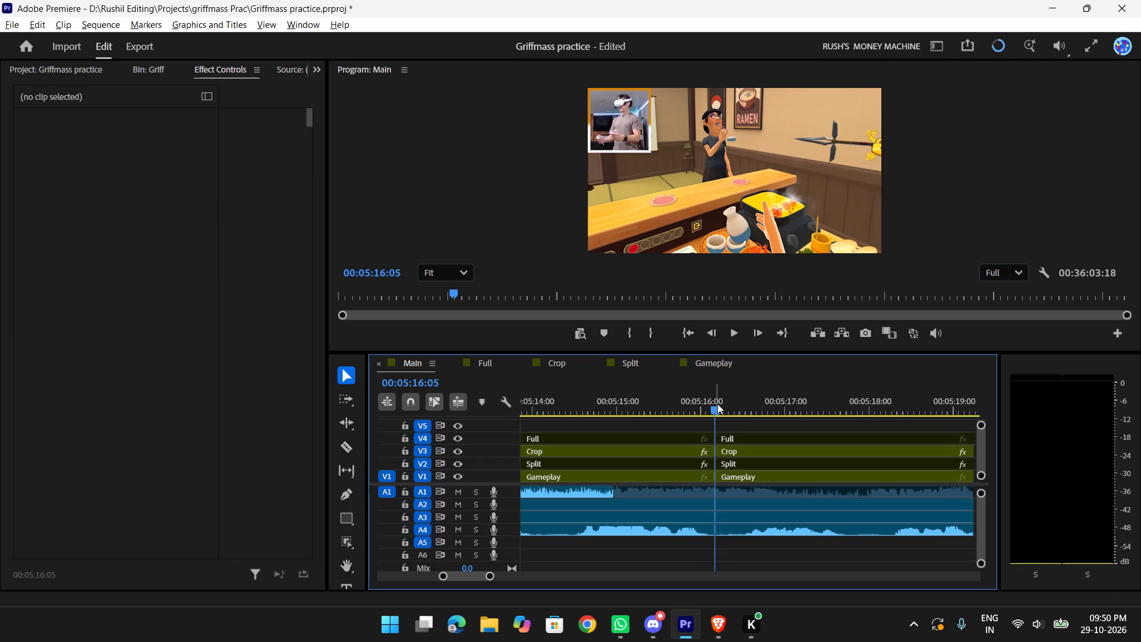
left_click_drag(717, 404, 732, 402)
key("q")
left_click_drag(731, 402, 659, 405)
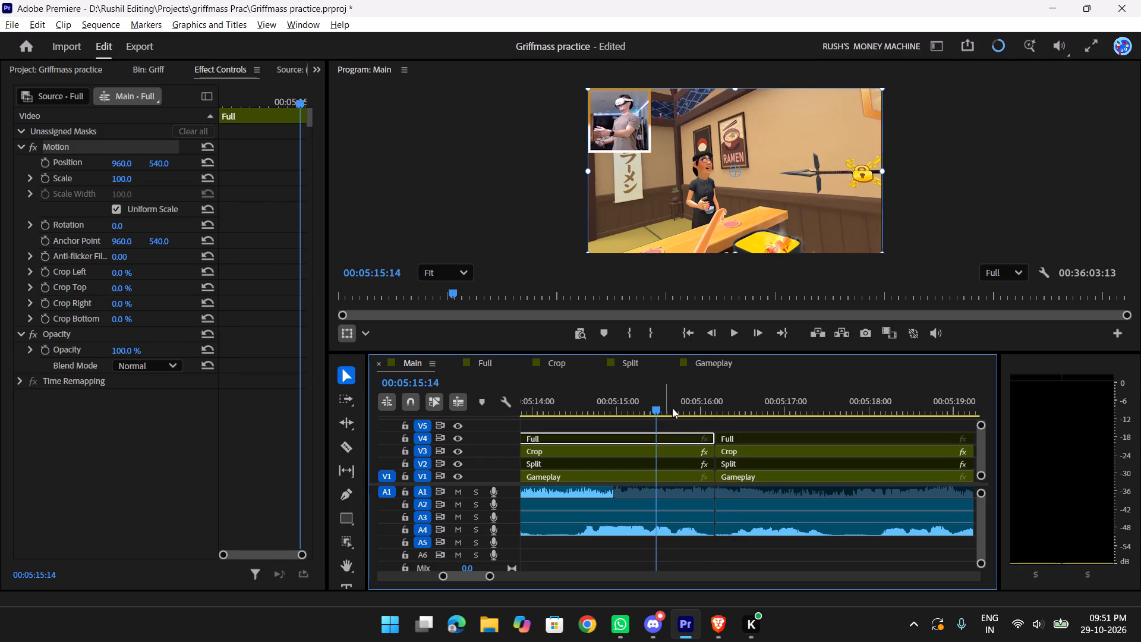
key("space")
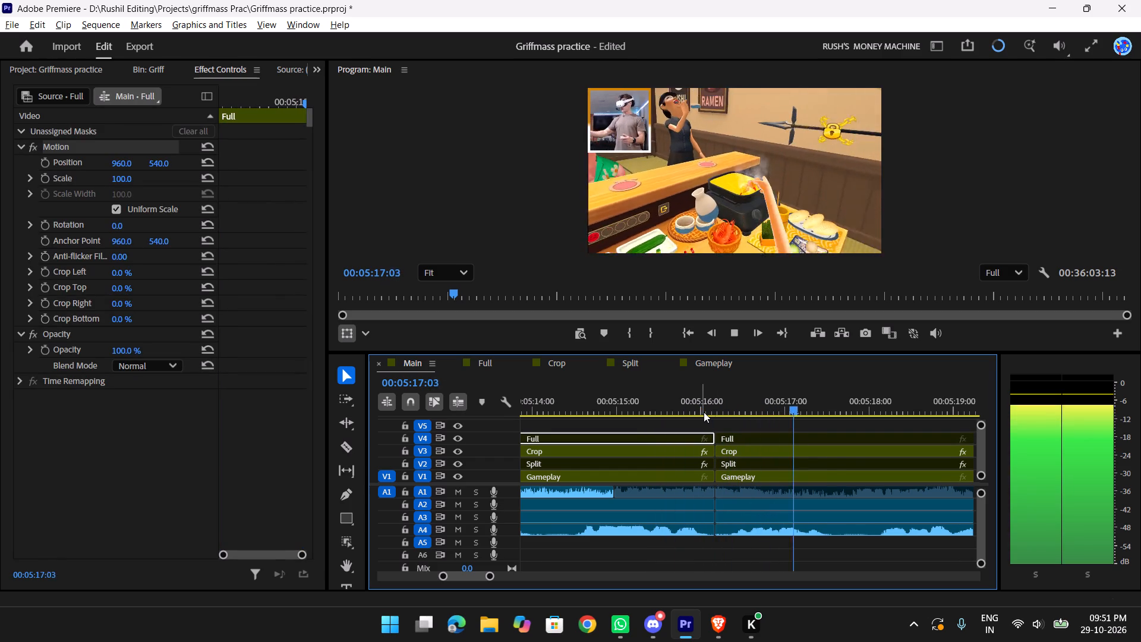
key("space")
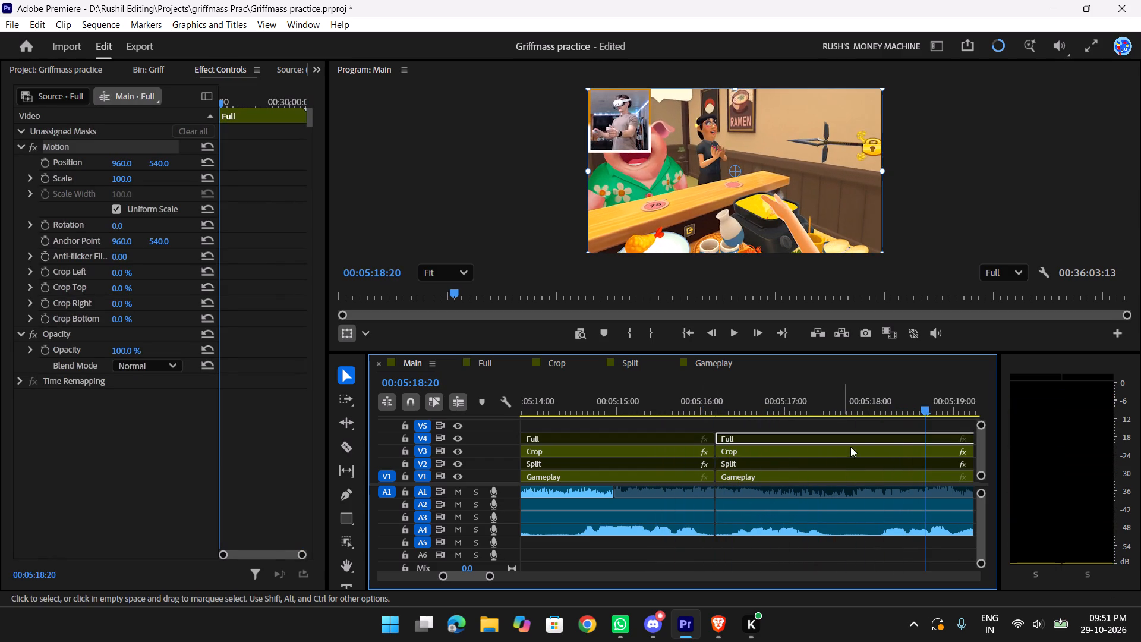
Ripple-trim all tracks from the cut at 00:05:16:05 to 00:05:17:17, and play across the join from 00:05:15:09 to check it.
left_click_drag(941, 399, 885, 401)
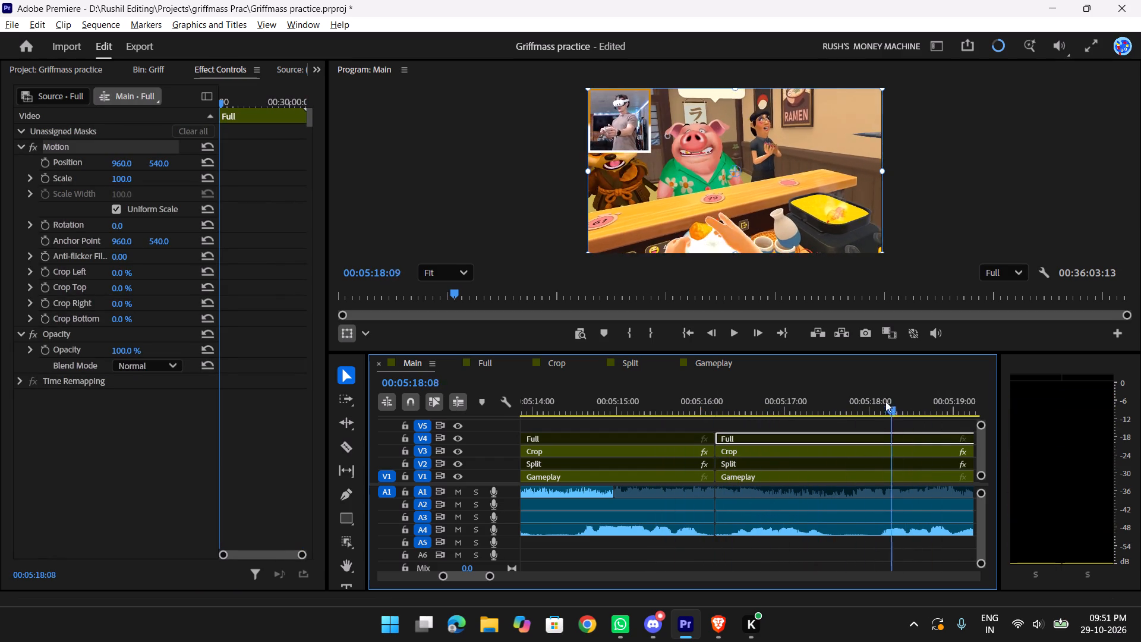
left_click_drag(885, 401, 826, 432)
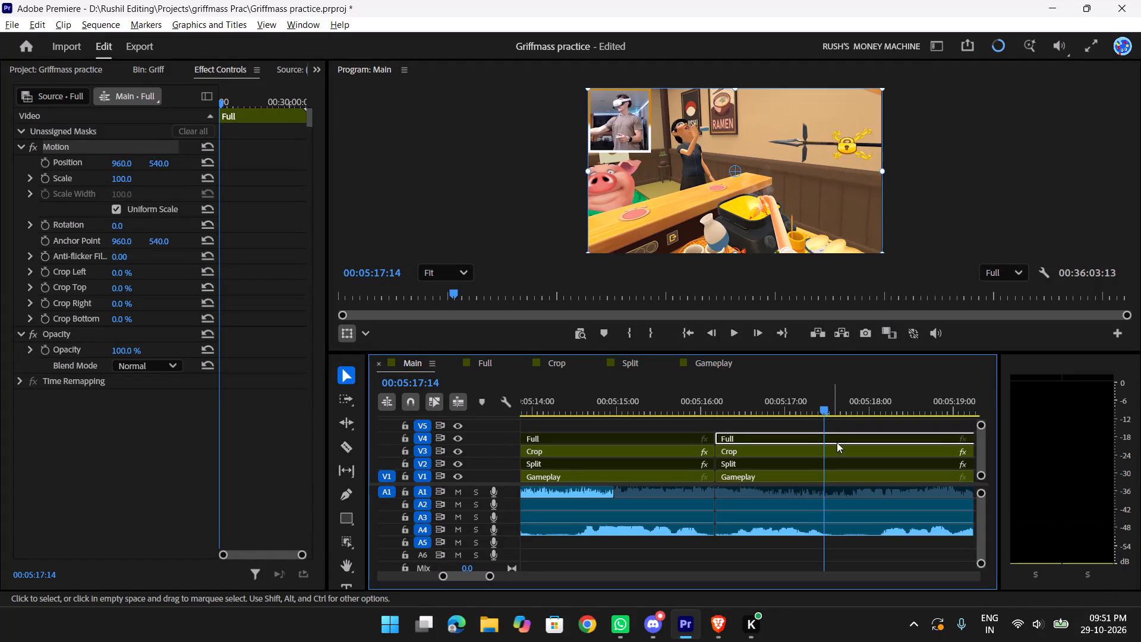
left_click_drag(828, 410, 835, 410)
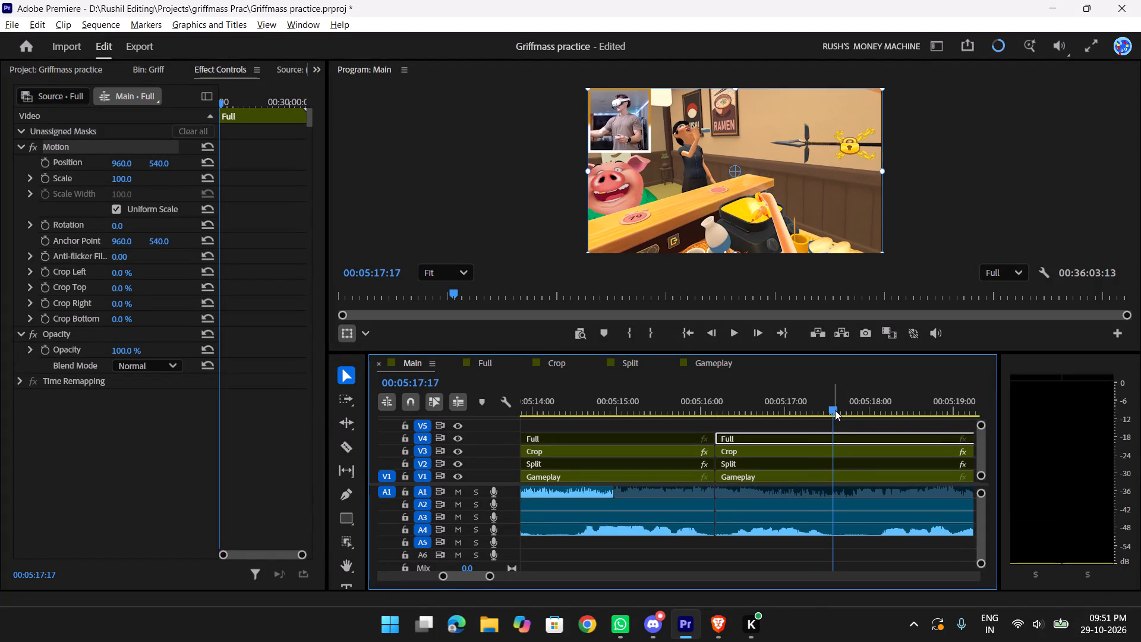
key("q")
left_click_drag(716, 406, 645, 407)
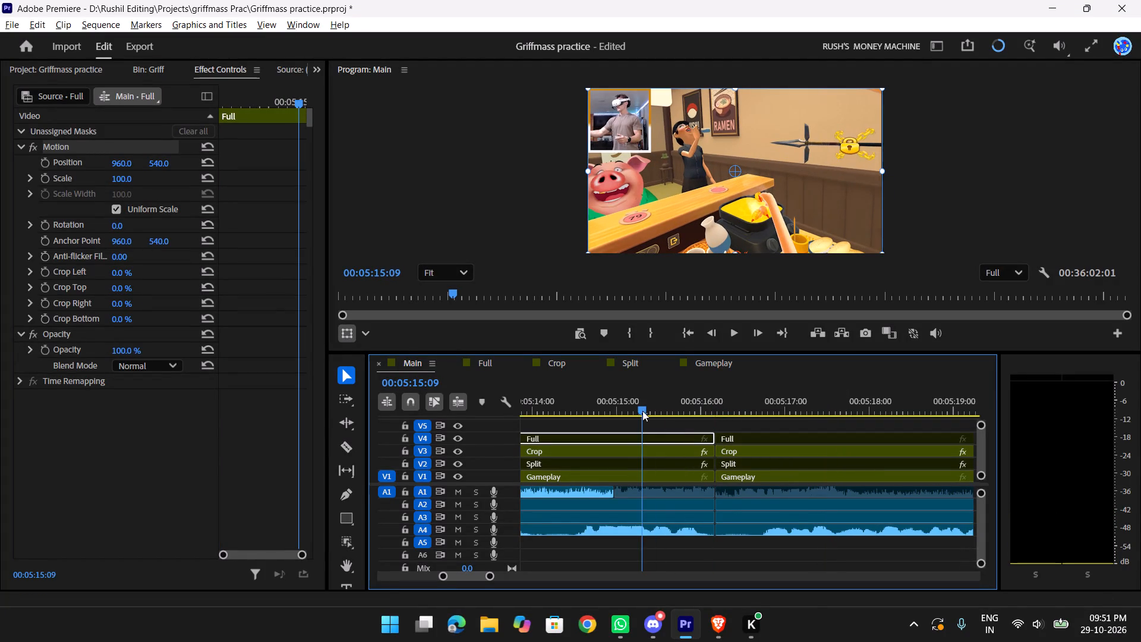
key("space")
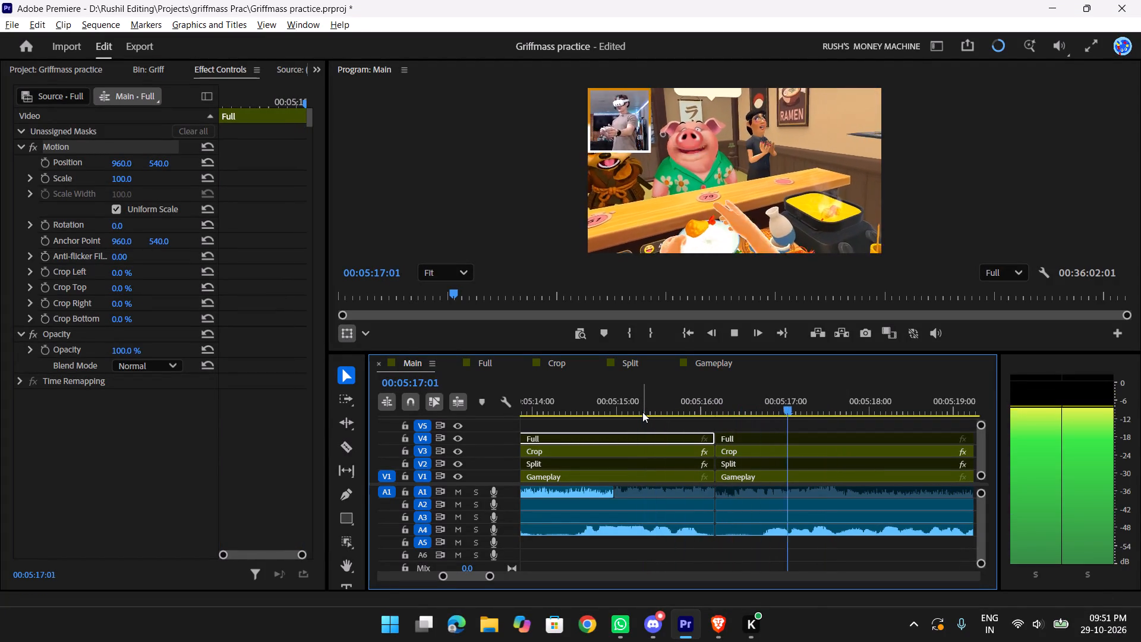
scroll(642, 412, "down", 2)
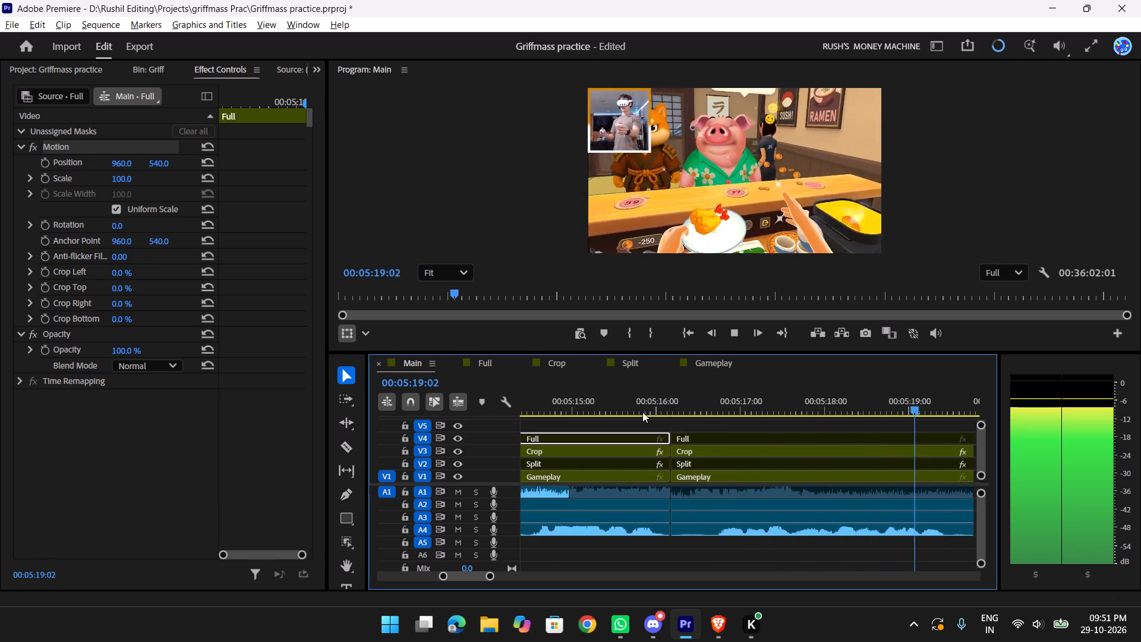
key("space")
Play the footage from about 00:05:13 to 00:05:21:18, and replay the stretch after 00:05:14:12 to review the pacing around the cut.
type("y")
key("y")
left_click_drag(701, 397, 658, 398)
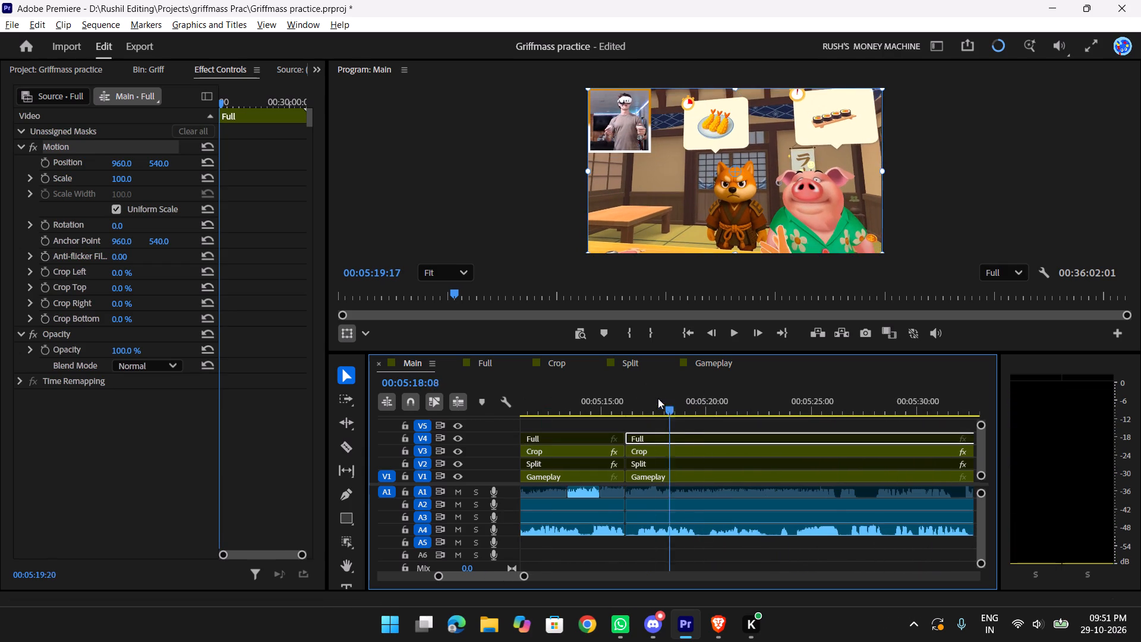
left_click_drag(658, 398, 563, 404)
key("space")
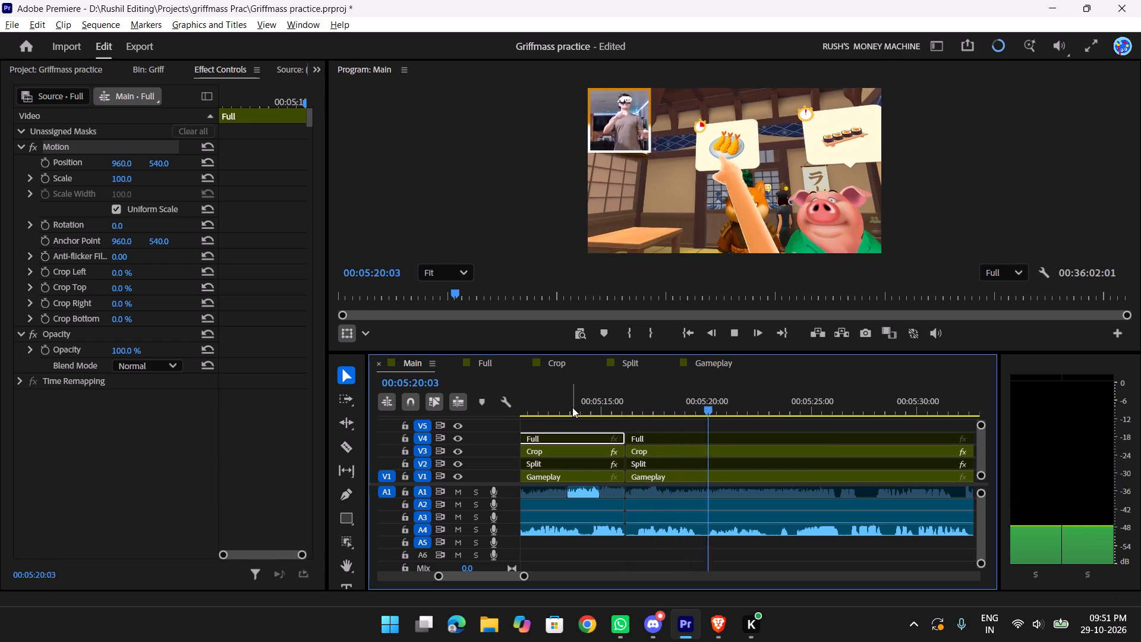
key("space")
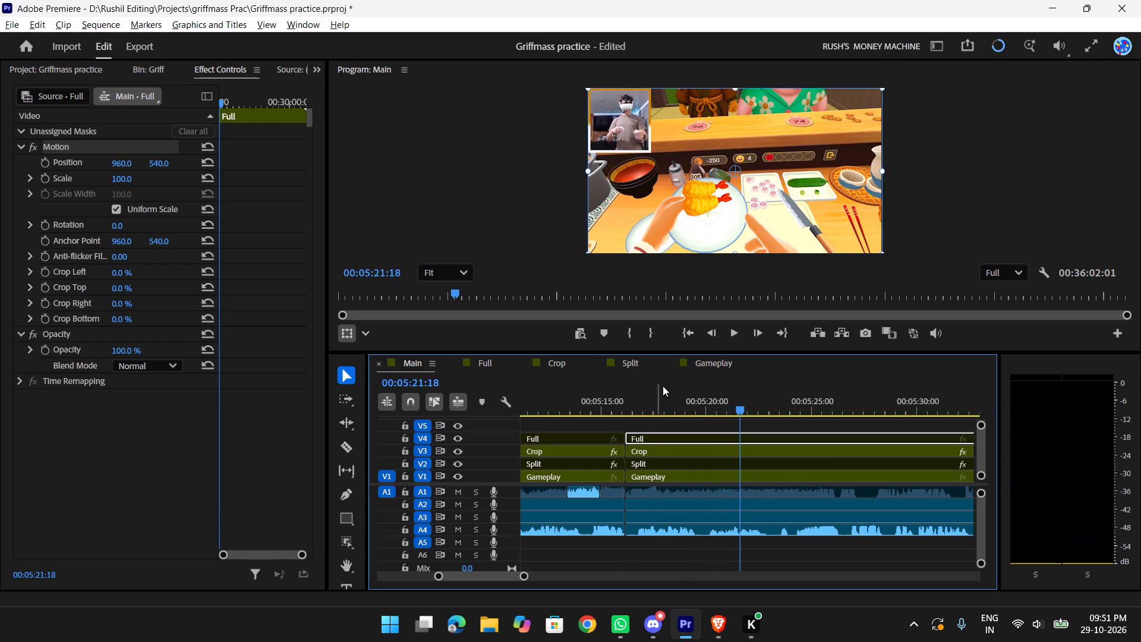
left_click_drag(733, 405, 590, 410)
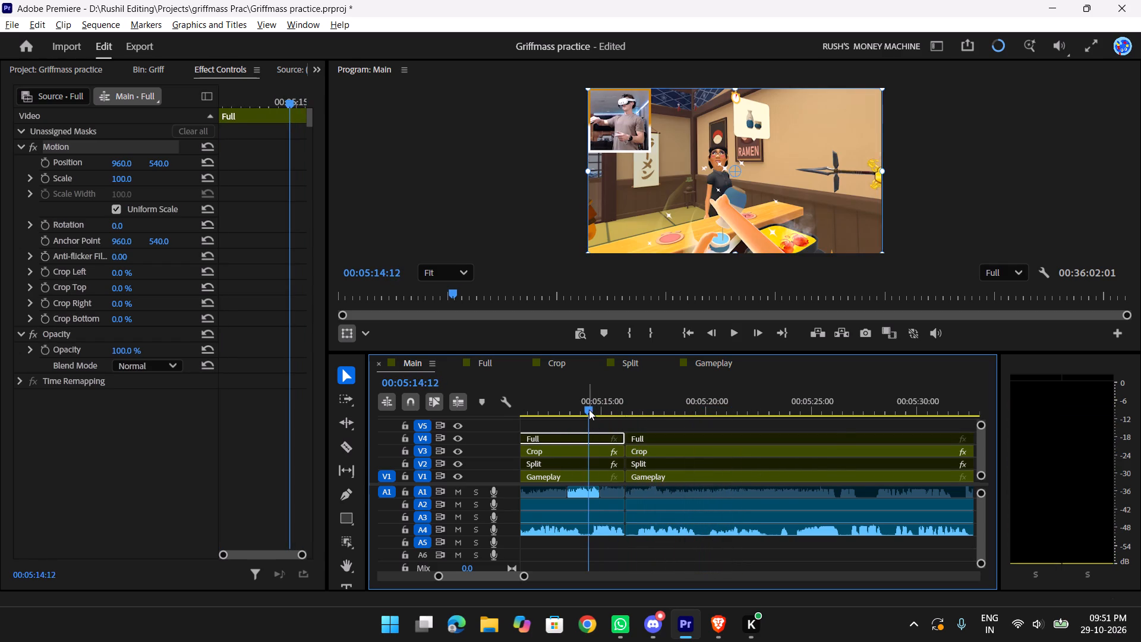
key("t")
key("t")
key("space")
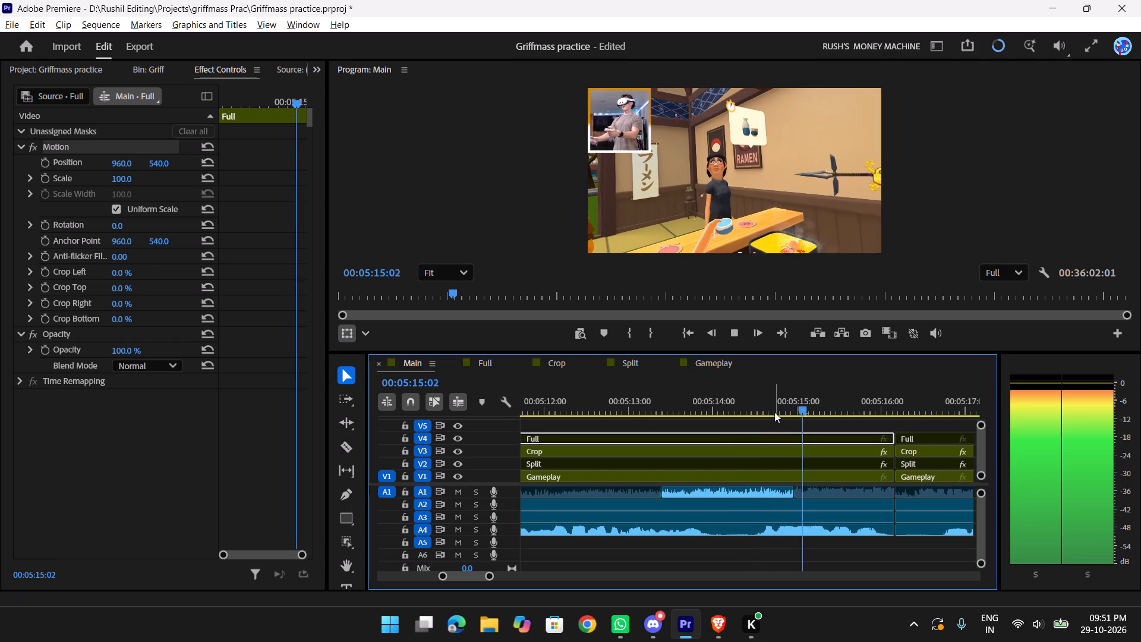
key("space")
key("space")
key("space")
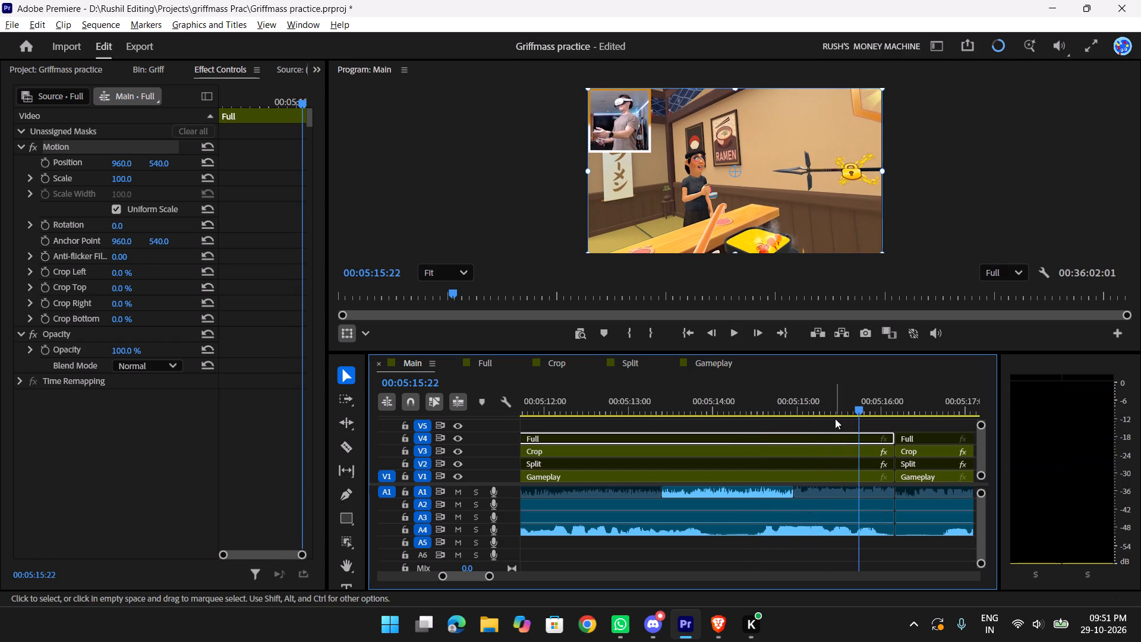
Step frame by frame and replay briefly around 00:05:14:15 to 00:05:15:05 to examine the audio as the drink is served.
left_click_drag(857, 410, 770, 416)
key("Left")
key("Right")
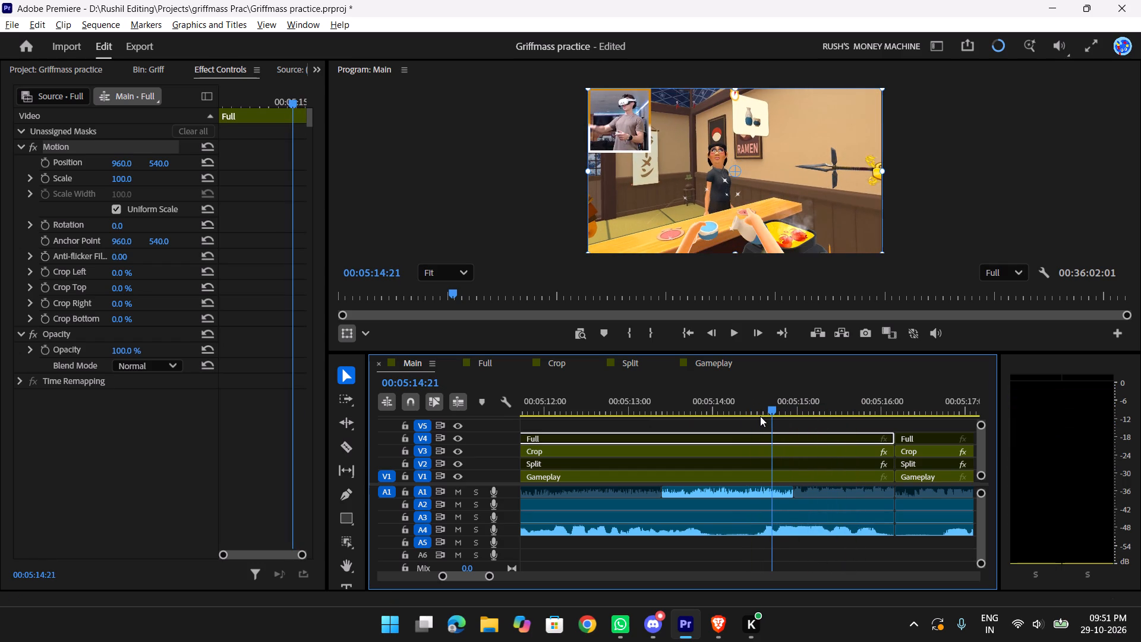
key("Right")
key("Right")
key("Right")
key("Right")
key("Right")
key("Right")
key("Left")
key("Left")
key("Left")
key("Left")
key("Left")
key("Left")
key("Left")
key("Left")
key("Left")
key("Left")
key("Left")
key("Left")
key("Left")
key("Left")
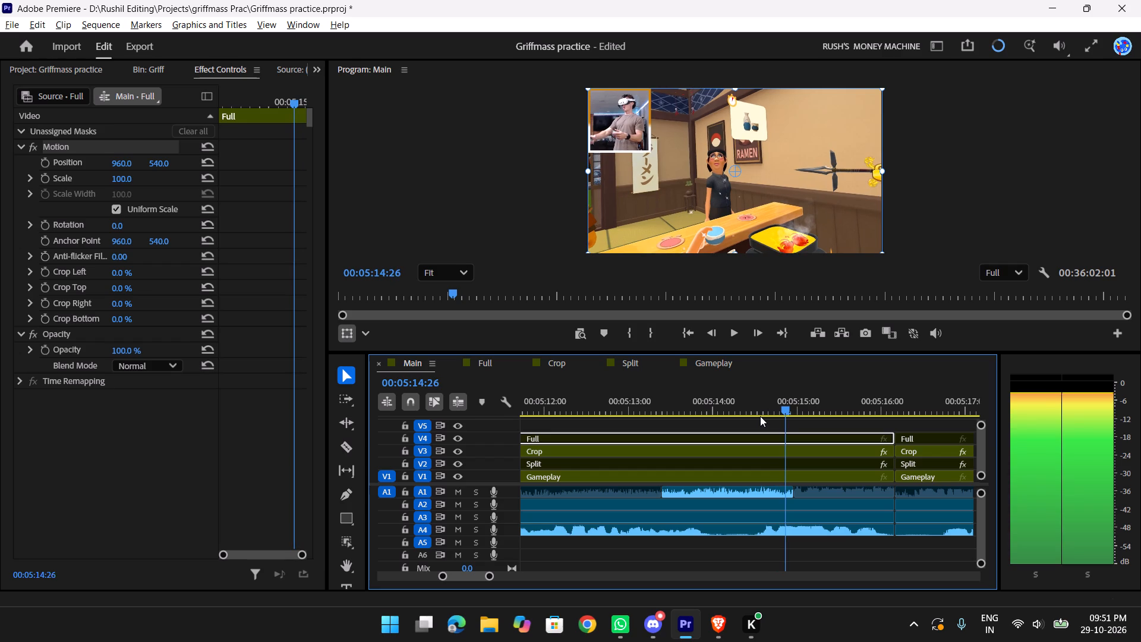
key("space")
key("space")
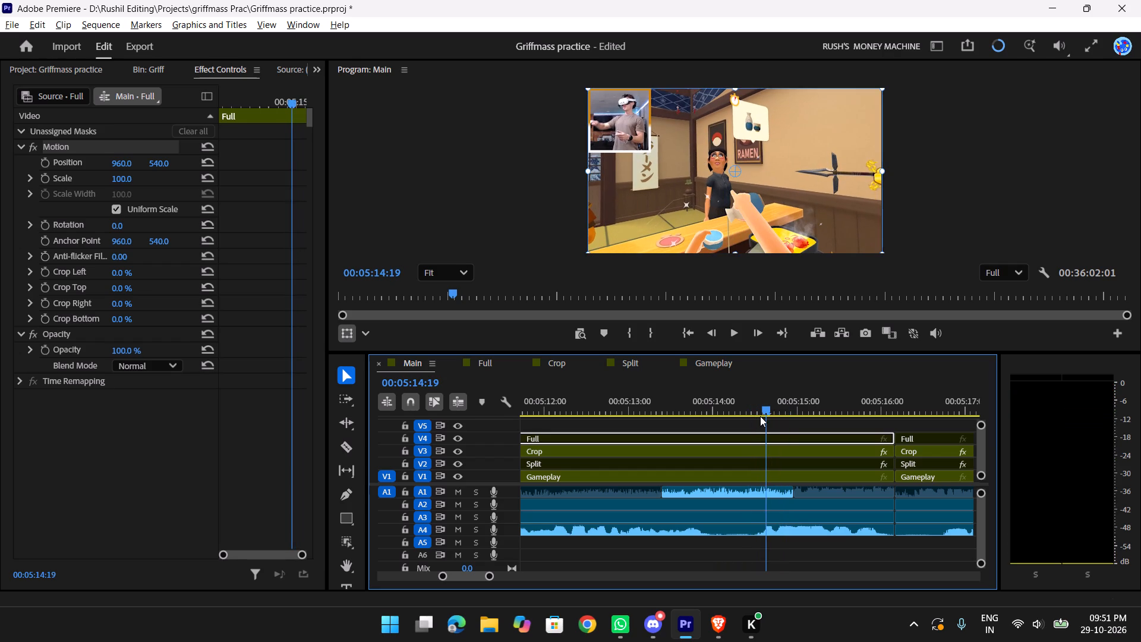
key("space")
key("Left")
key("Left")
key("Left")
key("Left")
key("Left")
key("Left")
key("Left")
key("Left")
key("Left")
key("Left")
key("Left")
key("Left")
key("Left")
key("Left")
key("Left")
key("Left")
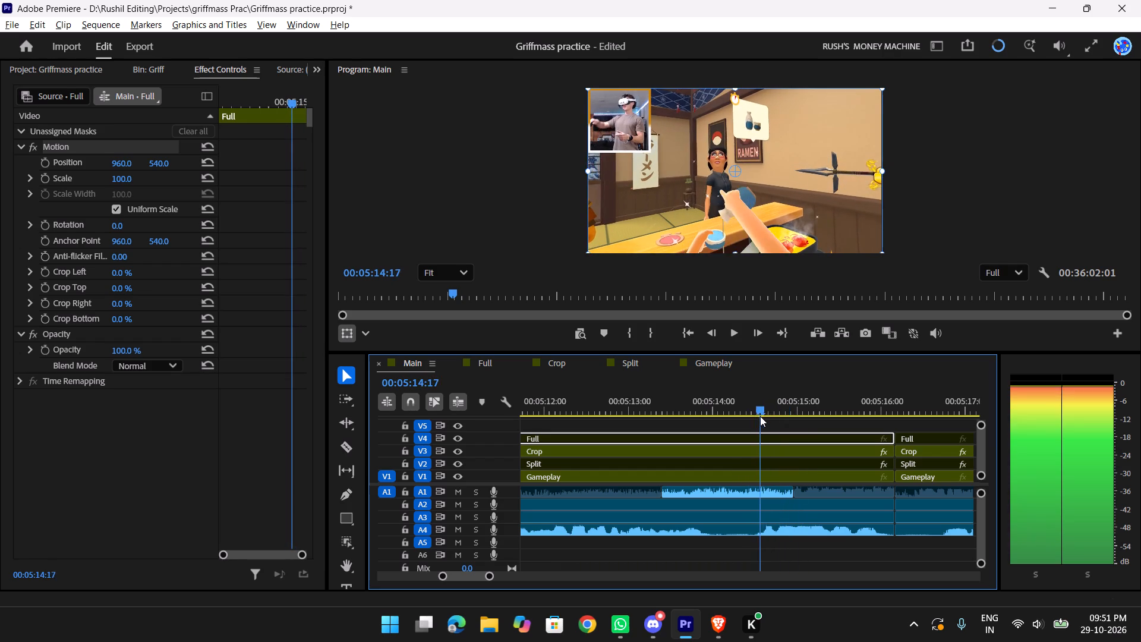
key("Left")
key("Left")
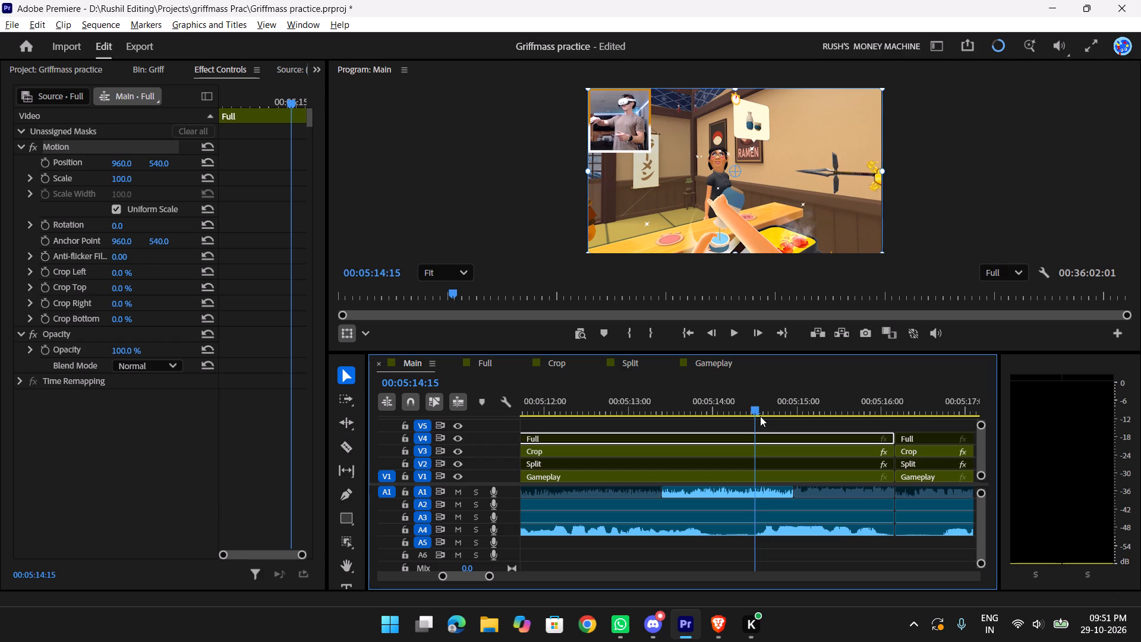
key("space")
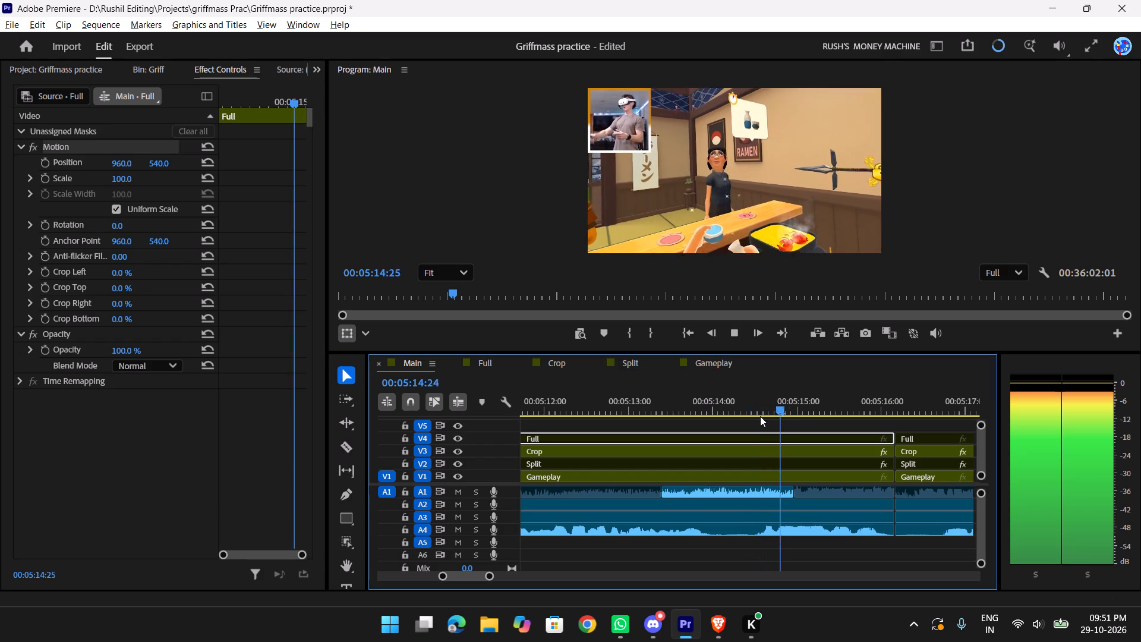
key("space")
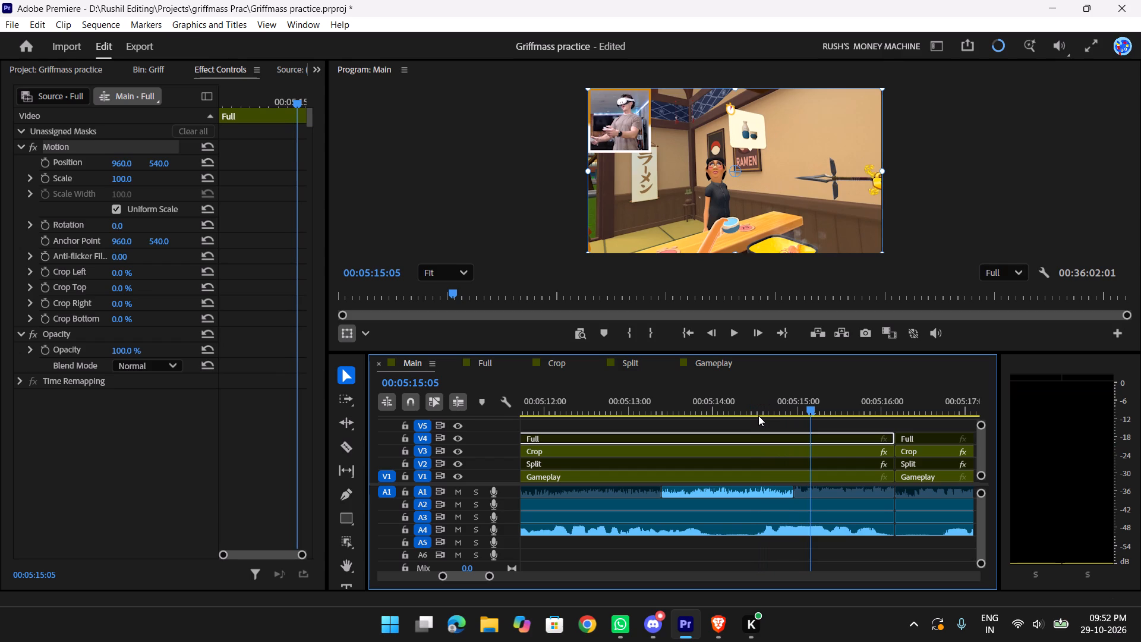
Step frame by frame back to about 00:05:14:06 and forward to 00:05:15:26 to examine the action and audio before the cut.
key("Left")
key("Left")
key("Left")
key("Left")
key("Left")
key("Left")
key("Left")
key("Left")
key("Left")
key("Left")
key("Left")
key("Left")
key("Left")
key("Left")
key("Left")
key("Left")
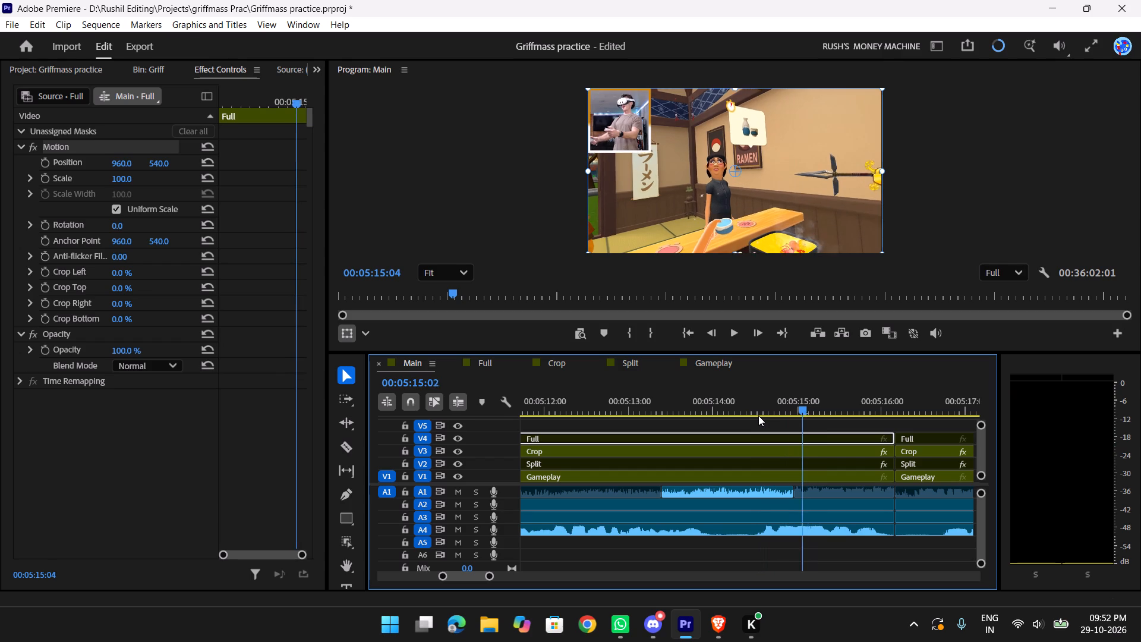
key("Right")
key("Left")
key("Left")
key("Left")
key("Left")
key("Left")
key("Left")
key("Left")
key("Left")
key("Left")
key("Left")
key("Left")
key("Left")
key("Left")
key("Left")
key("Left")
key("Left")
key("Left")
key("Left")
key("Left")
key("Left")
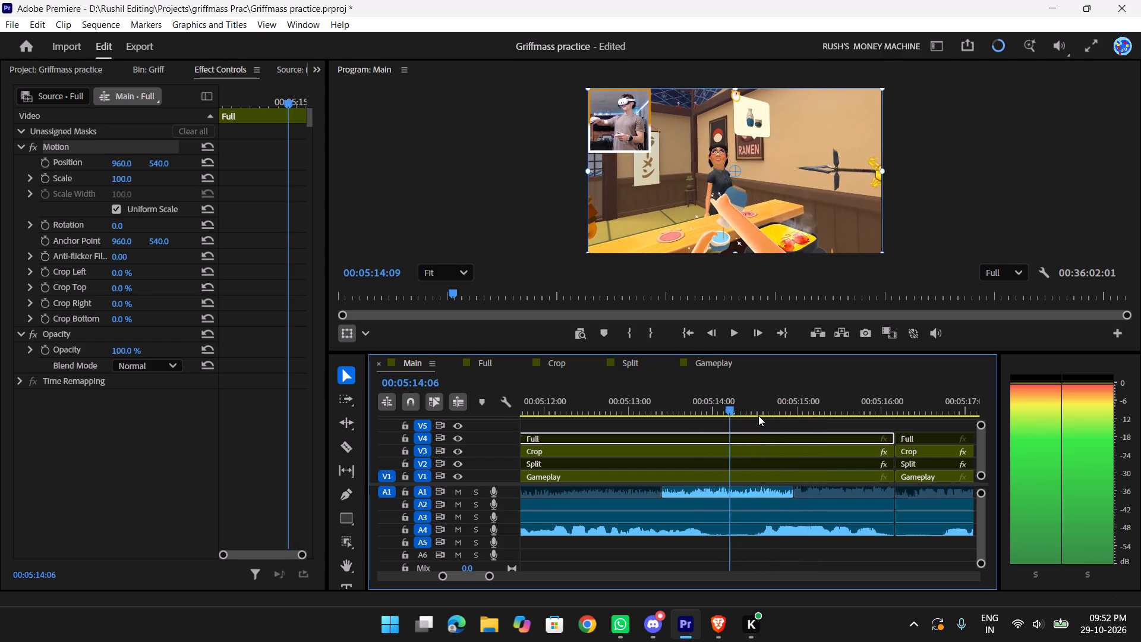
key("Right")
key("Right")
key("Right")
key("Right")
key("Right")
key("Right")
key("Right")
key("Right")
key("Right")
key("Right")
key("Right")
key("Right")
key("Right")
key("Right")
key("Right")
key("Right")
key("Right")
key("Right")
key("Right")
key("Right")
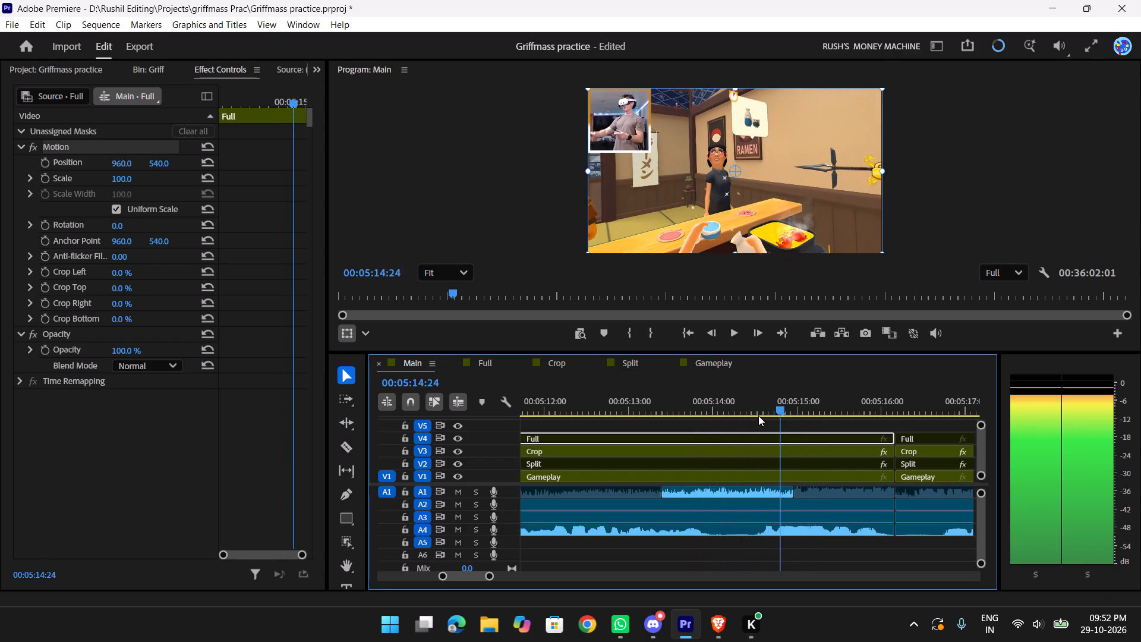
key("Right")
key("Right")
key("Right")
key("Right")
key("Right")
key("Right")
key("Right")
key("Right")
key("Right")
key("Right")
key("Right")
key("Right")
key("Right")
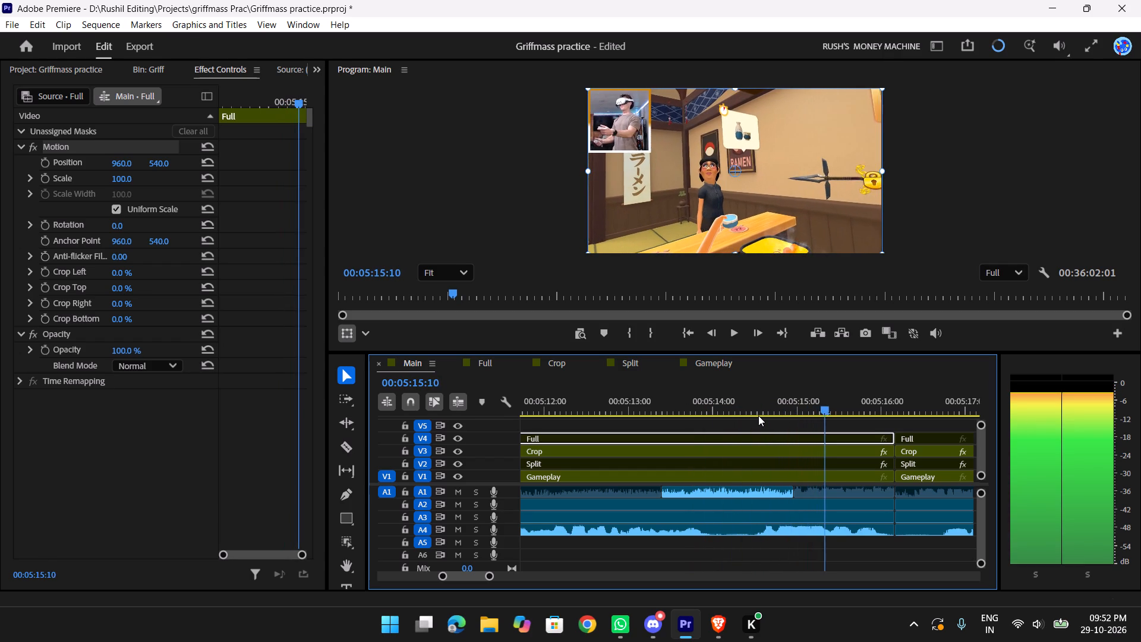
key("Right")
key("Right")
key("Right")
key("Right")
key("Right")
key("Right")
key("Right")
key("Right")
key("Right")
key("Right")
key("Right")
key("Right")
key("Right")
key("Right")
key("Right")
key("Right")
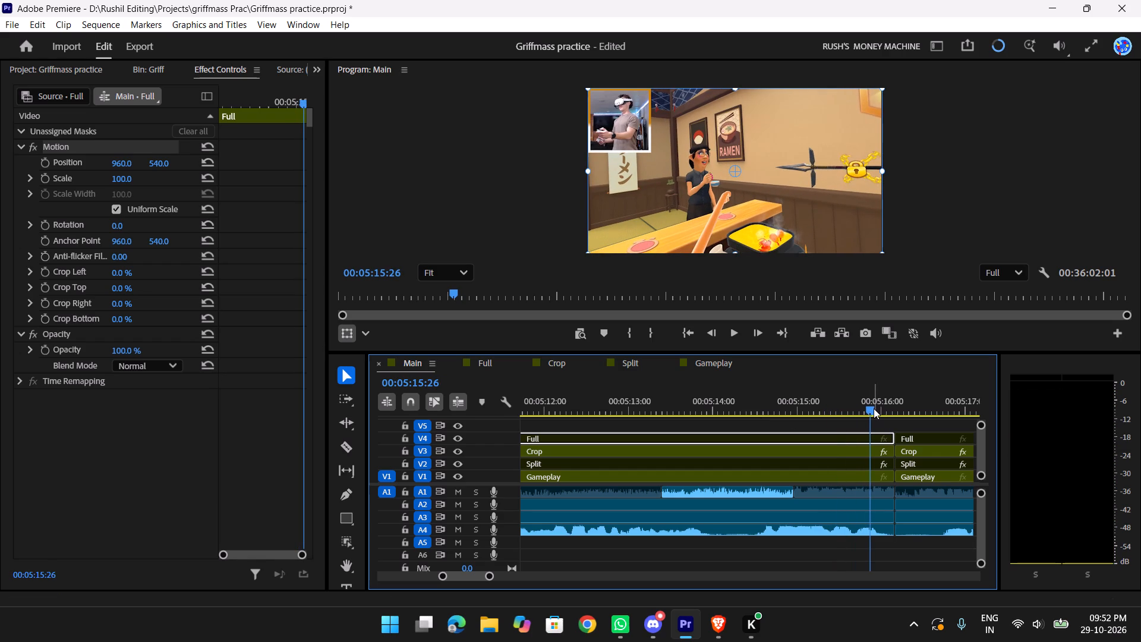
Replay the footage from about 00:05:13 up to the cut at 00:05:16:06 to review the drink-serving moment.
left_click_drag(856, 402, 677, 398)
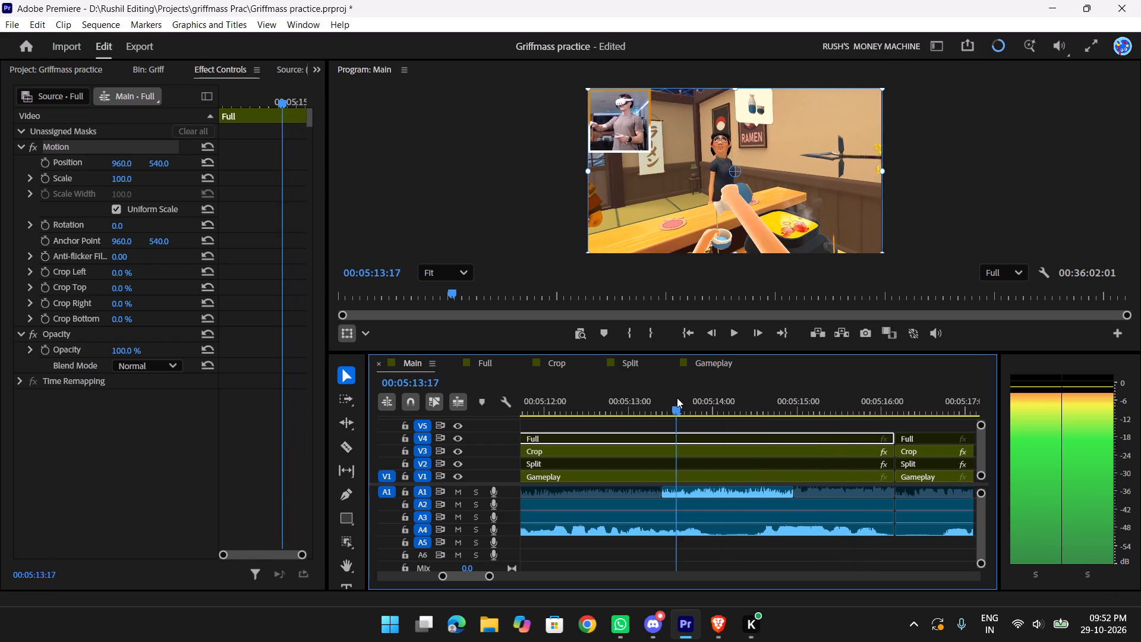
left_click_drag(677, 398, 644, 396)
key("space")
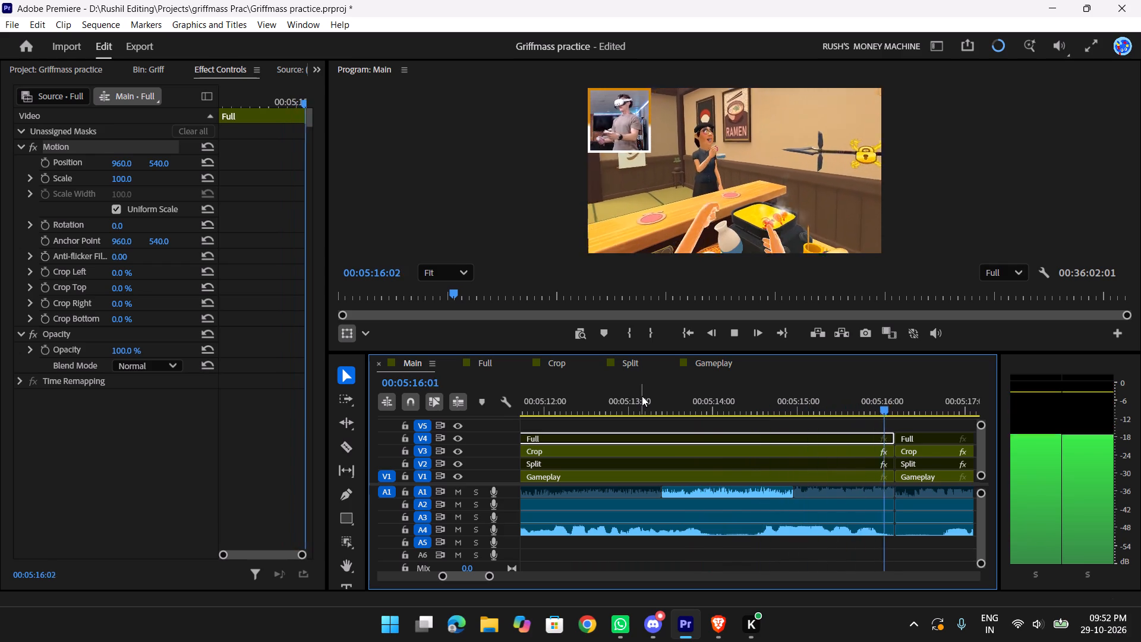
key("space")
type("yy")
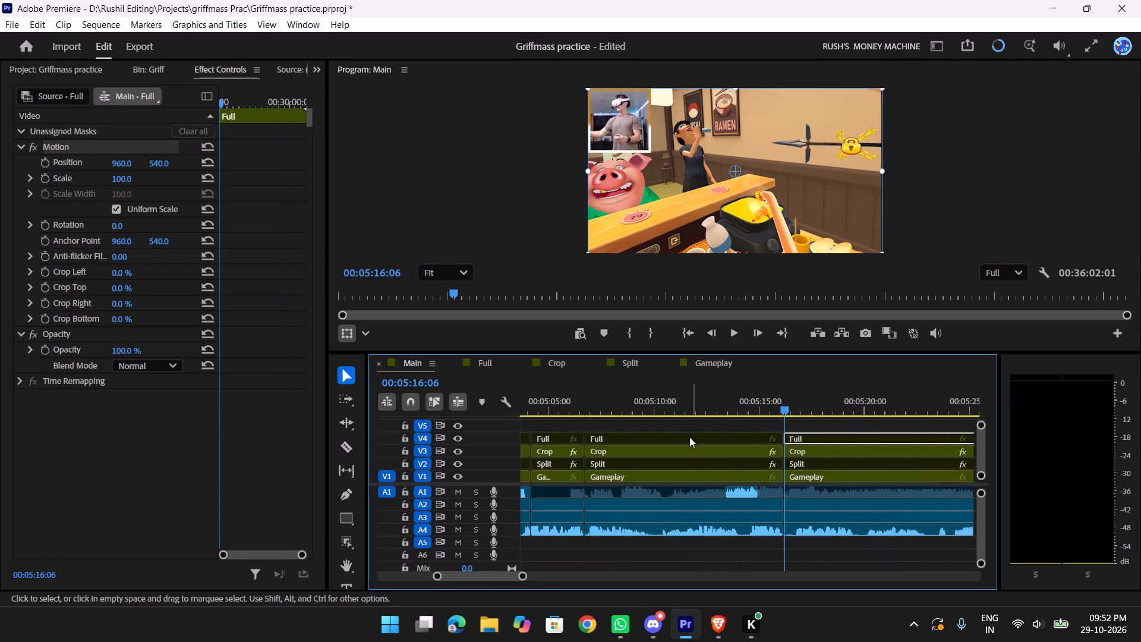
Play from 00:05:06:03 to about 00:05:12:09, replaying from 00:05:10:09, to look for slow footage to trim.
left_click_drag(762, 400, 574, 404)
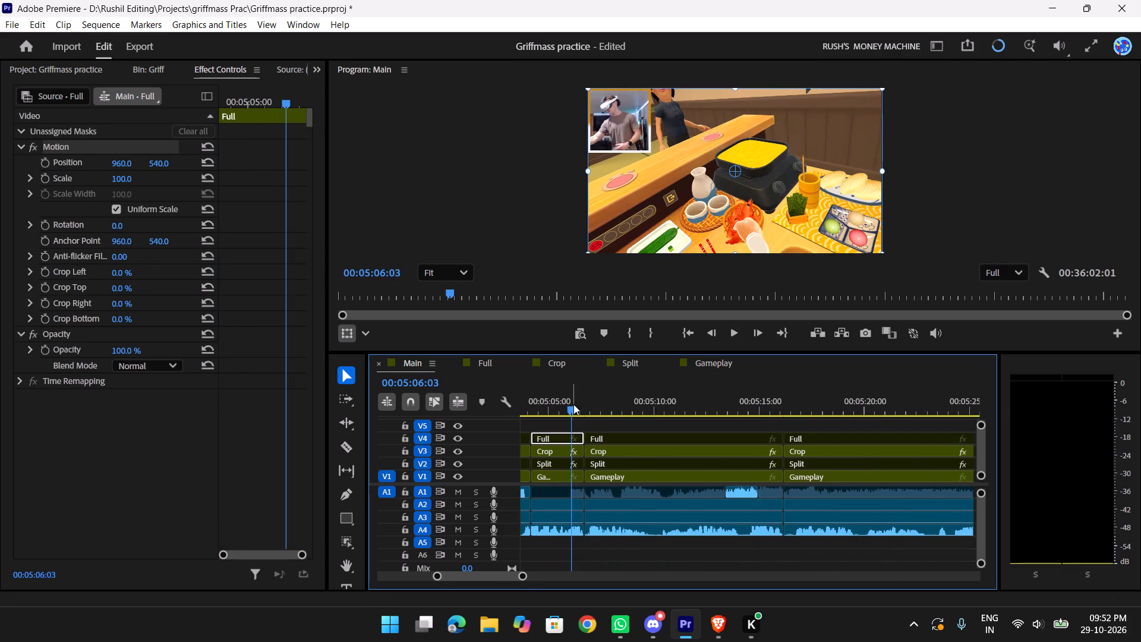
key("space")
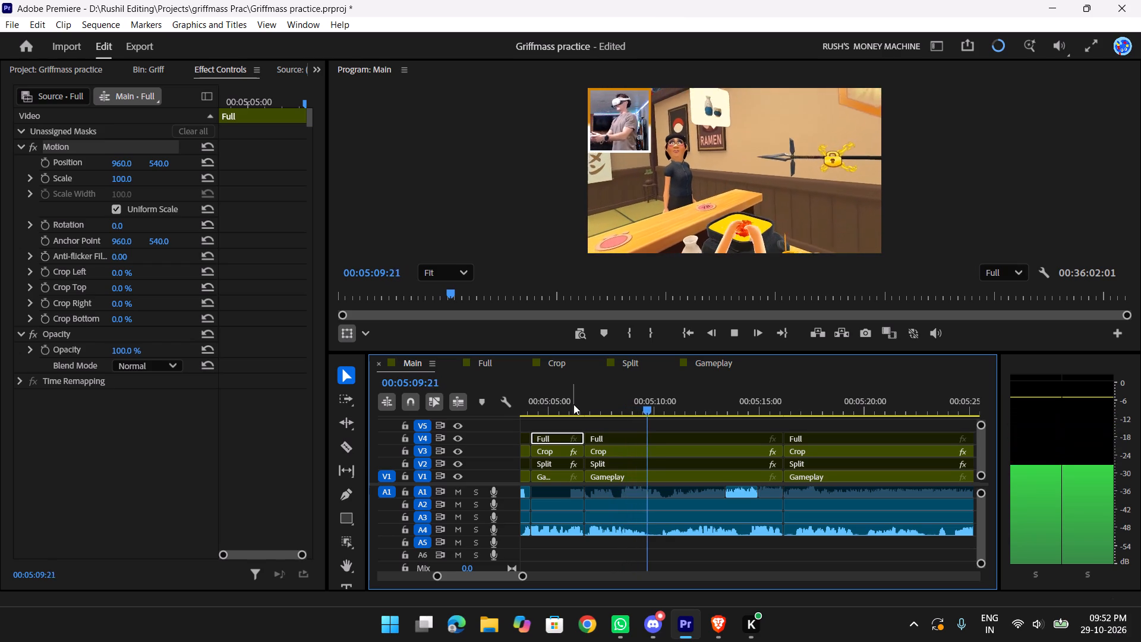
key("space")
key("space")
key("space")
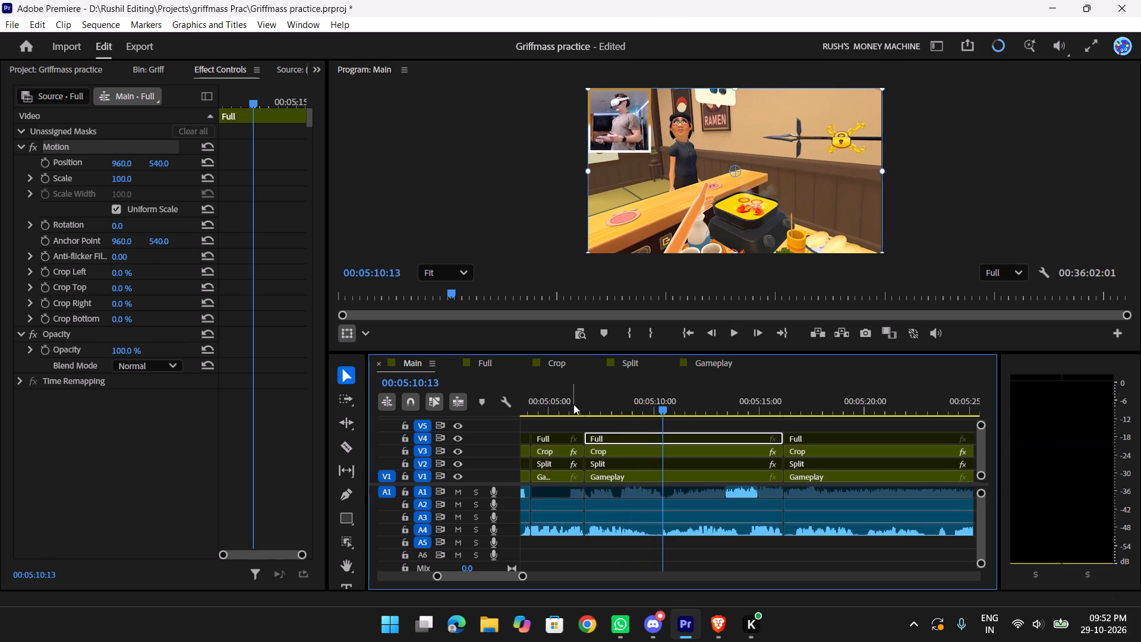
key("space")
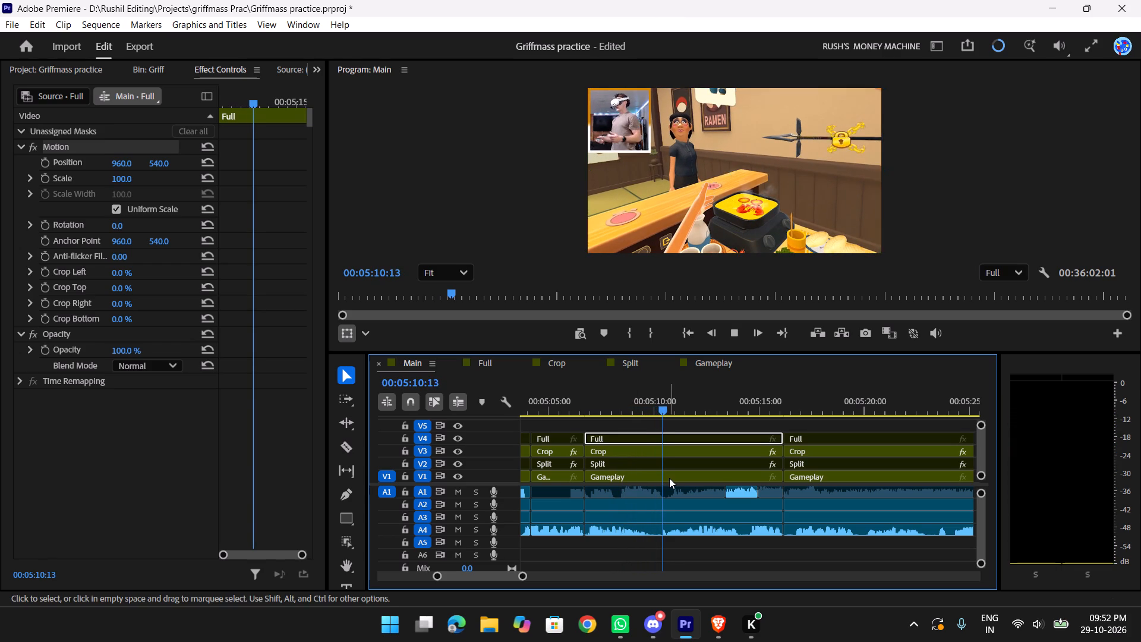
left_click_drag(696, 409, 661, 402)
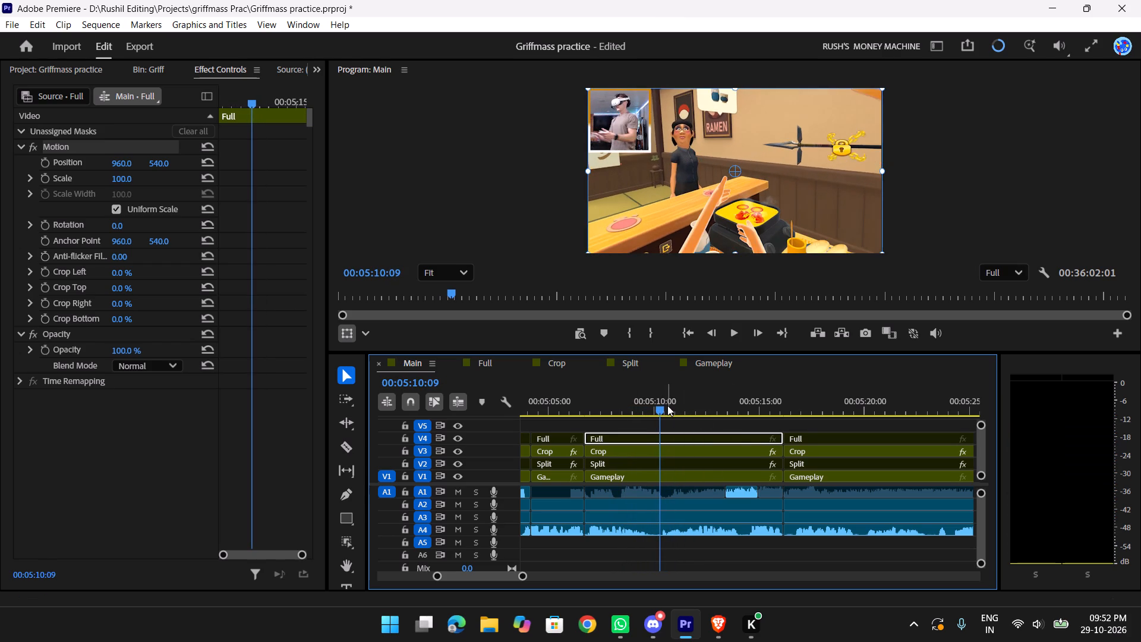
key("space")
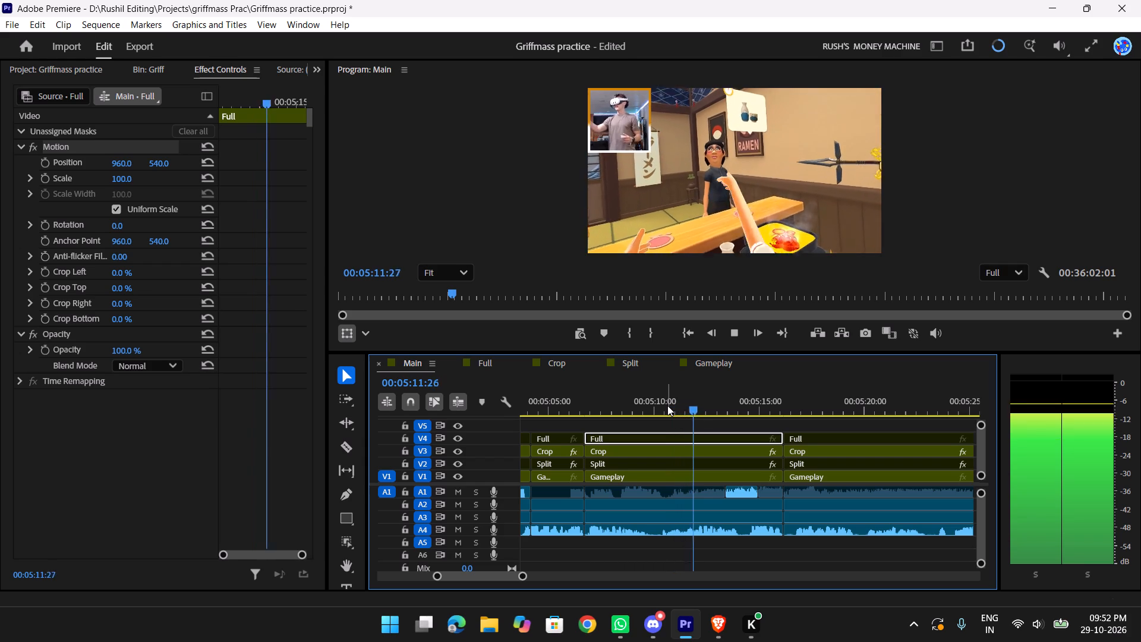
key("space")
Replay short stretches between about 00:05:11 and 00:05:12:09 to examine the action and audio for a cut point.
type("tt")
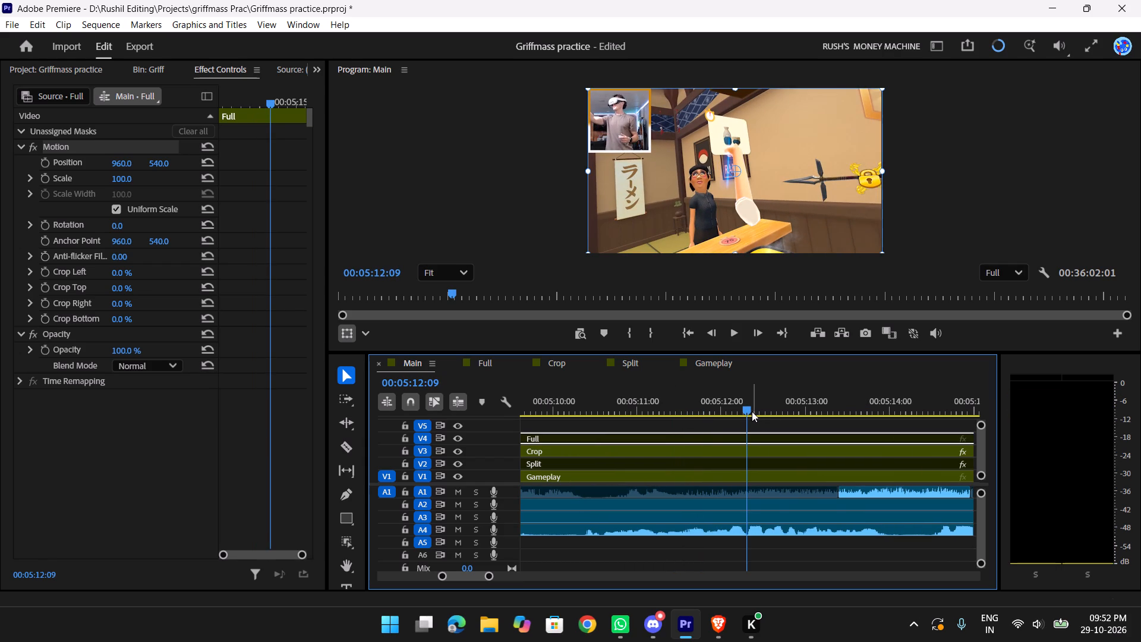
left_click_drag(741, 408, 704, 406)
key("space")
key("space")
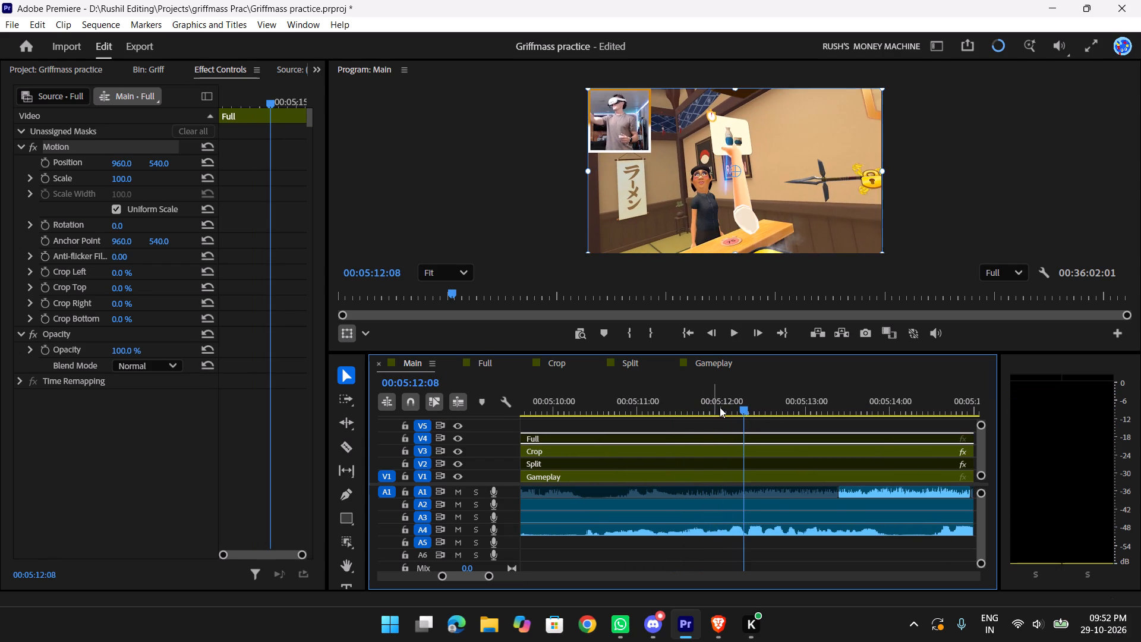
left_click_drag(720, 407, 655, 407)
key("space")
key("space")
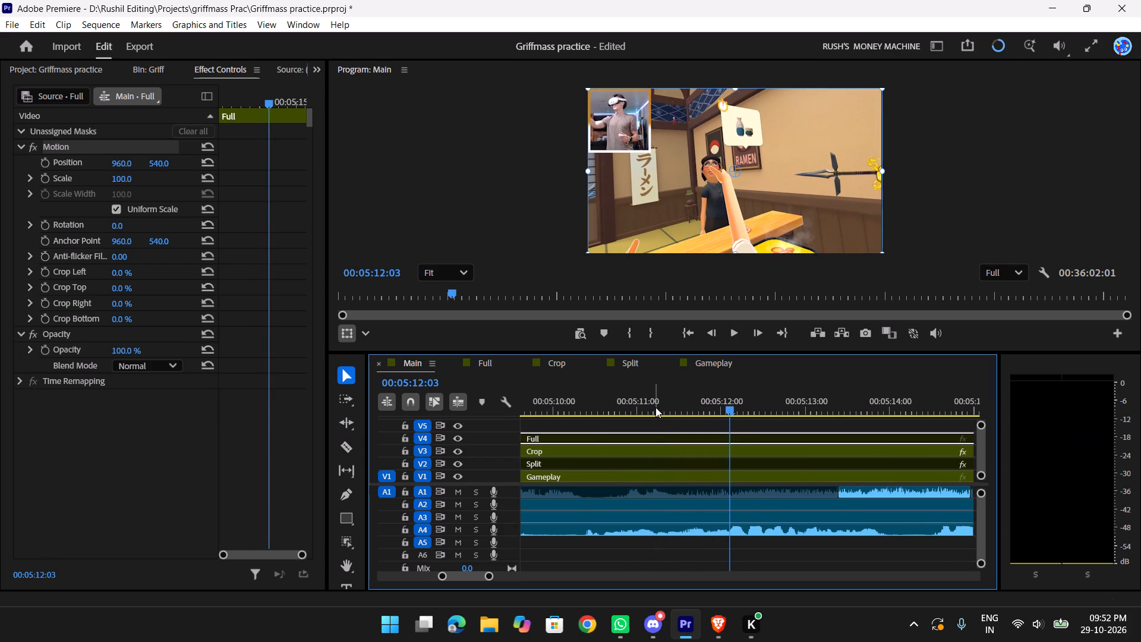
type("tt")
left_click_drag(736, 401, 652, 402)
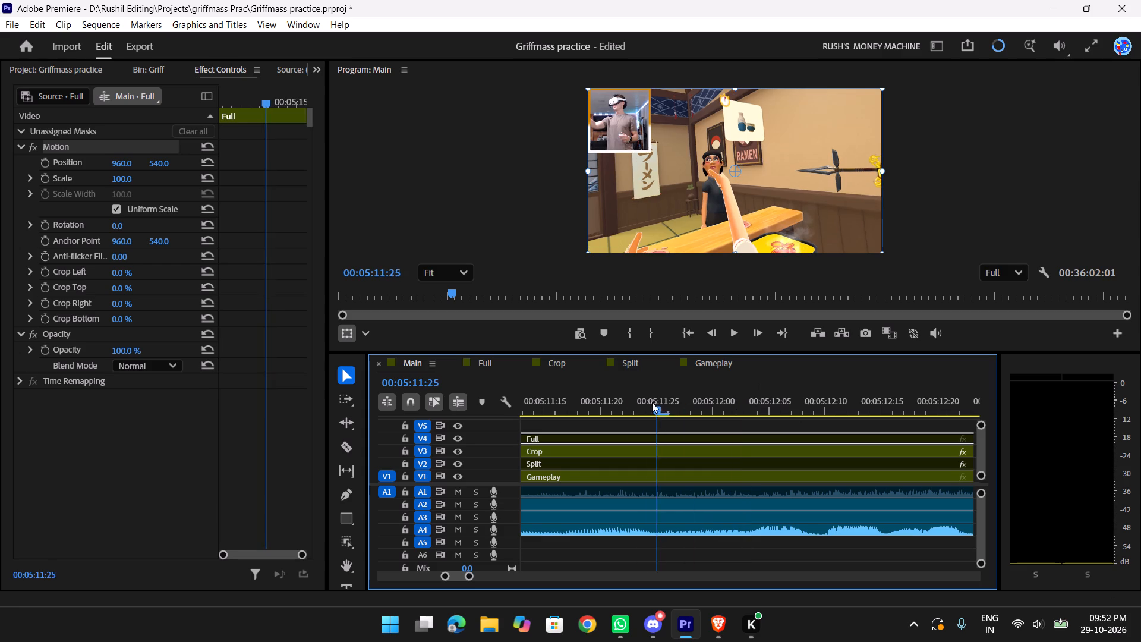
left_click_drag(652, 402, 639, 402)
key("space")
key("space")
key("space")
key("space")
Narrow down the cut point by replaying briefly, and split all tracks at 00:05:11:25.
left_click_drag(710, 407, 654, 400)
key("space")
left_click_drag(674, 402, 572, 398)
key("space")
key("space")
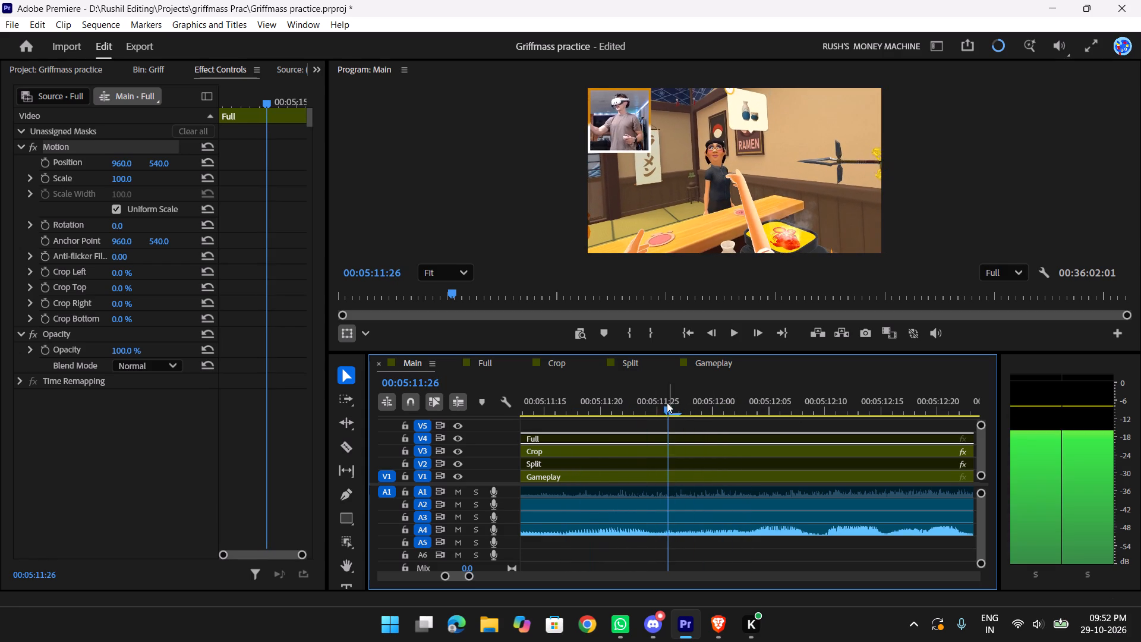
left_click(655, 404)
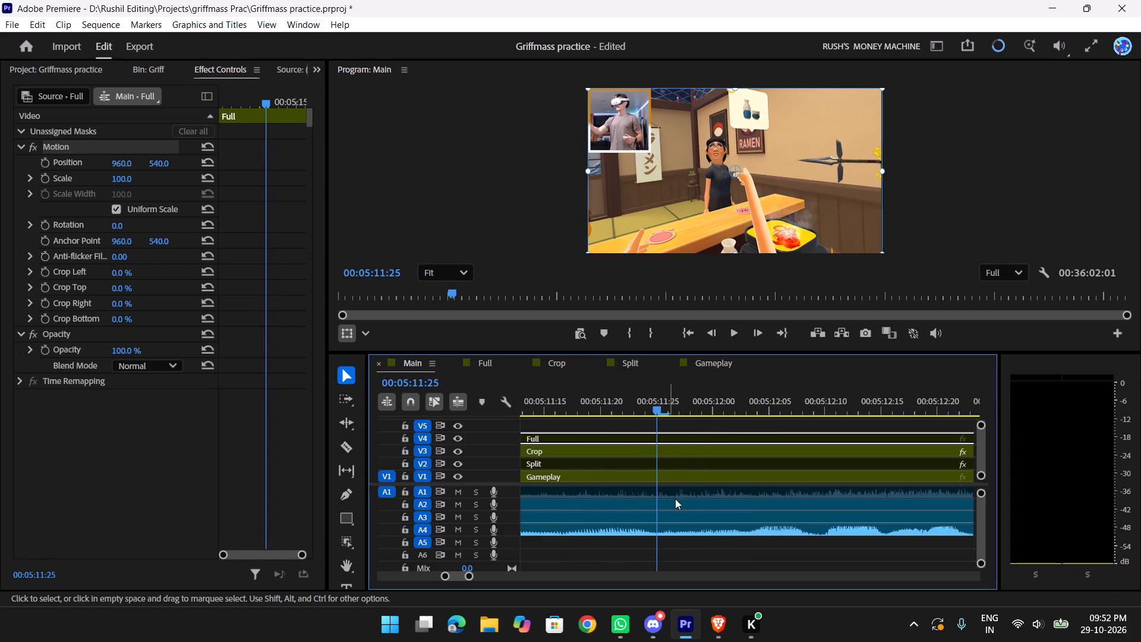
left_click(681, 556)
key("w")
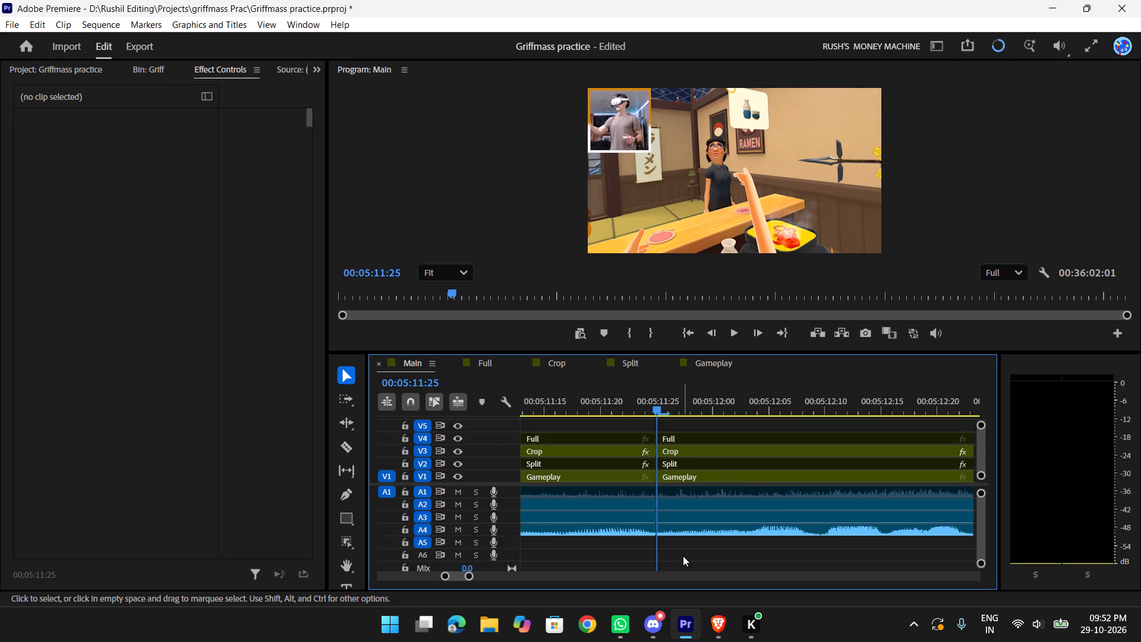
Delete the clips on all tracks between 00:05:11:25 and the cut at 00:05:16:06, and ripple-delete the gap.
key("y")
type("yy")
left_click_drag(811, 556, 792, 436)
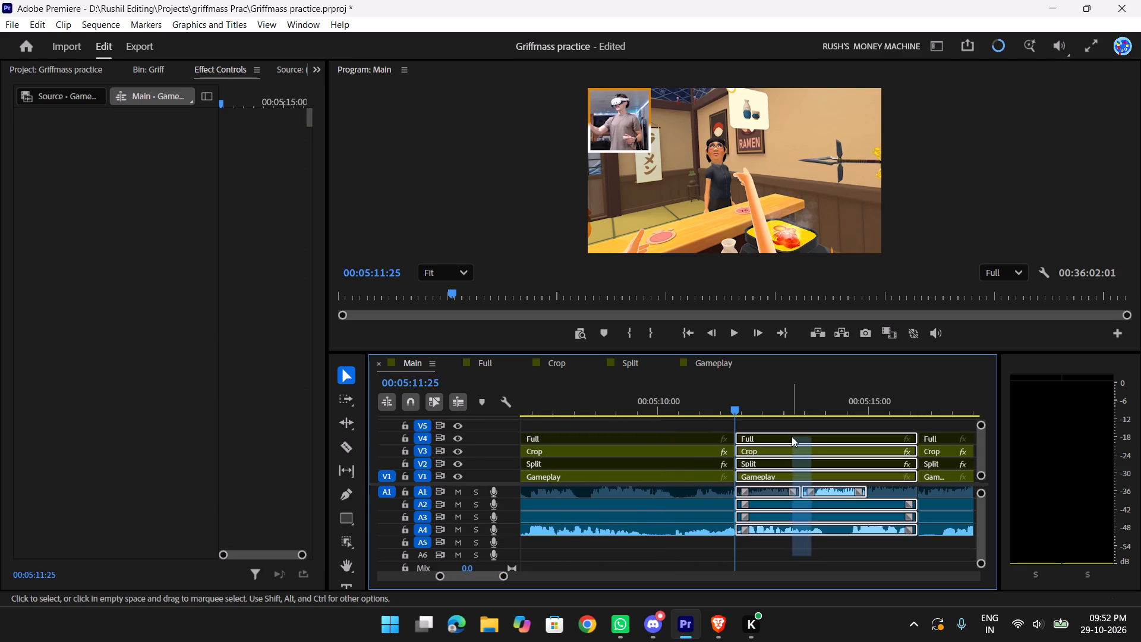
key("Delete")
right_click(792, 467)
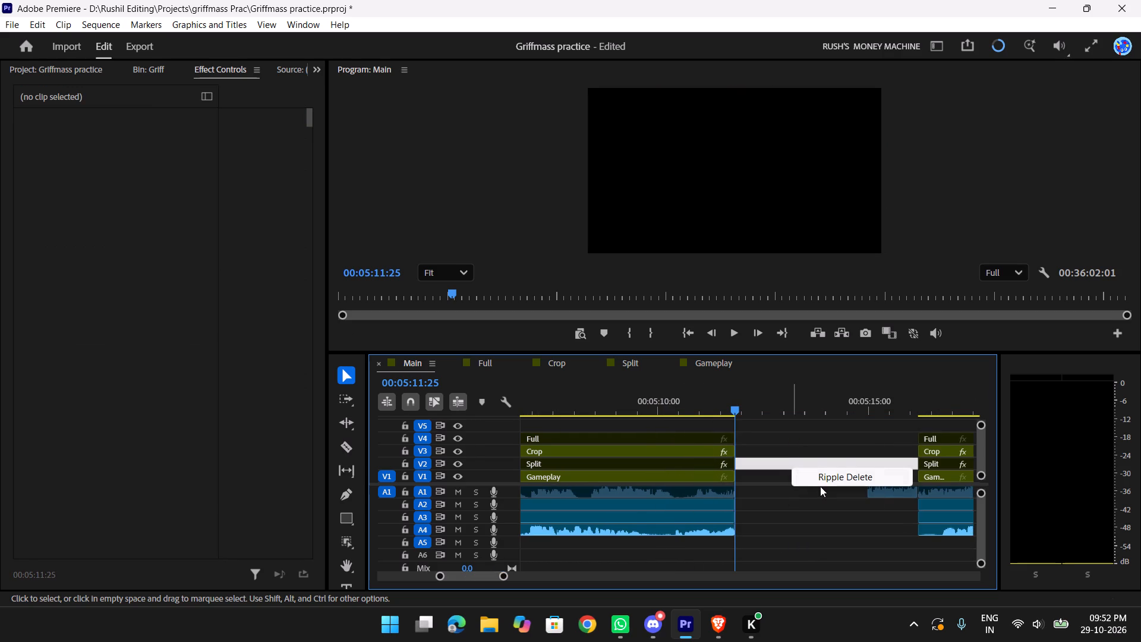
left_click(818, 480)
Delete the leftover A1 audio fragment after 00:05:11:25 and ripple-delete the remaining gap so the clips join.
left_click_drag(769, 503, 768, 484)
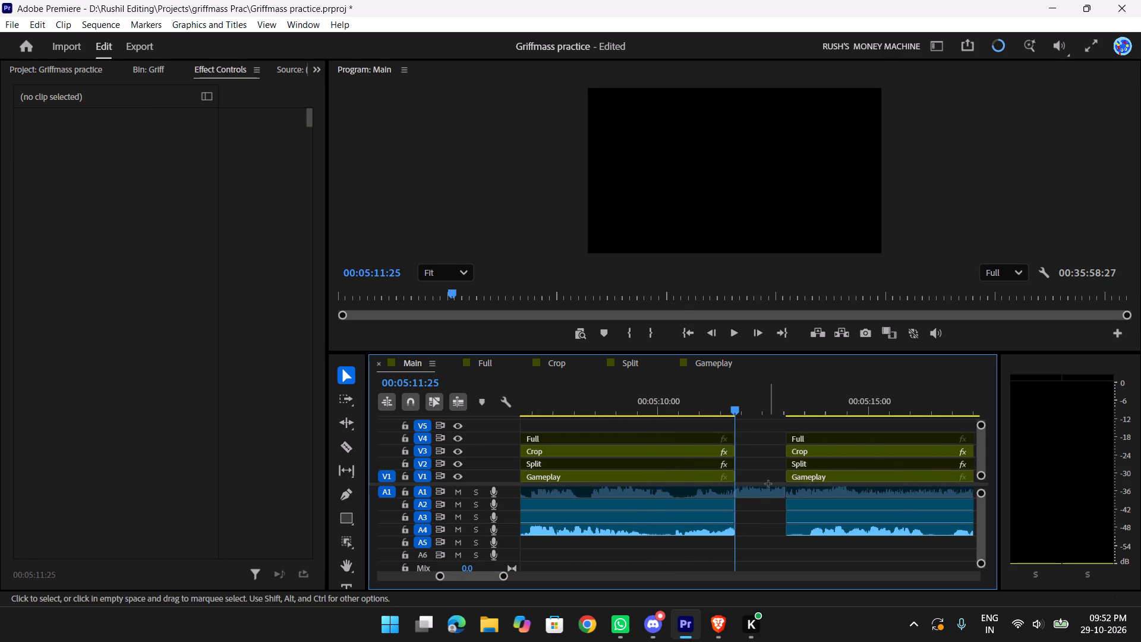
left_click_drag(768, 484, 768, 484)
key("Delete")
right_click(762, 480)
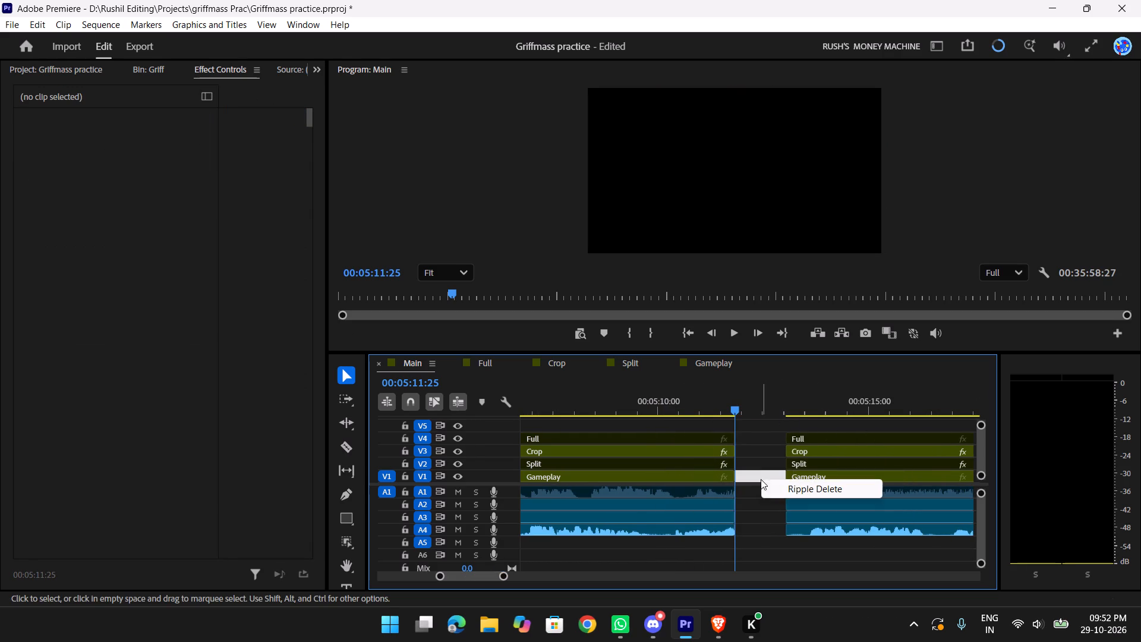
left_click(784, 490)
Play across the new join at 00:05:11:25, from about 00:05:10:13 to 00:05:15:11, to check it.
left_click_drag(729, 406, 682, 408)
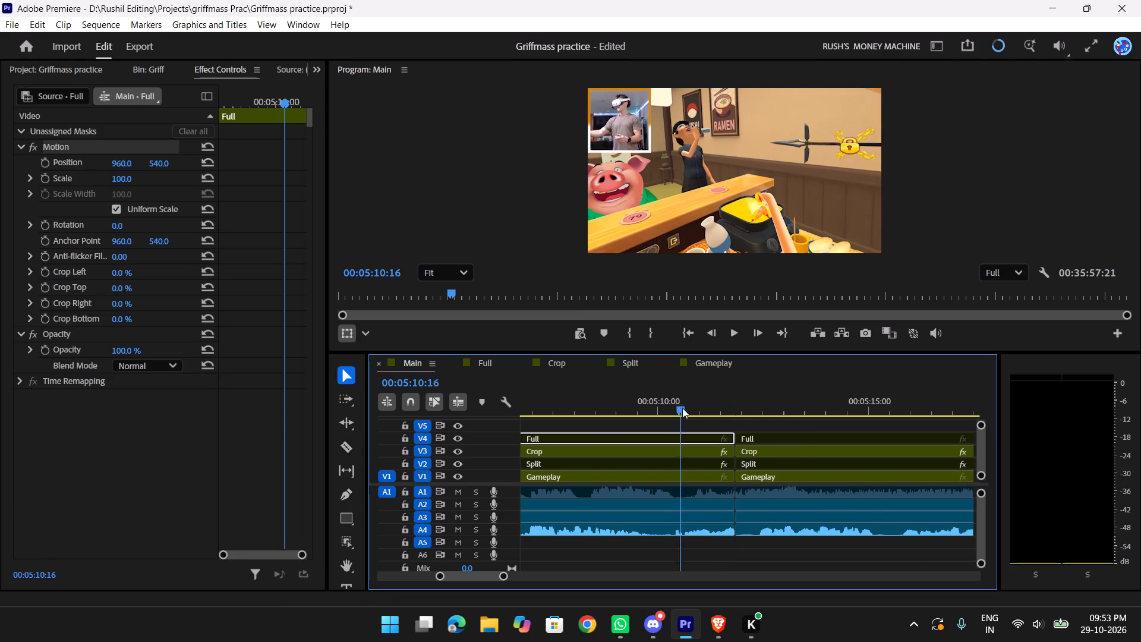
left_click_drag(682, 408, 676, 408)
key("space")
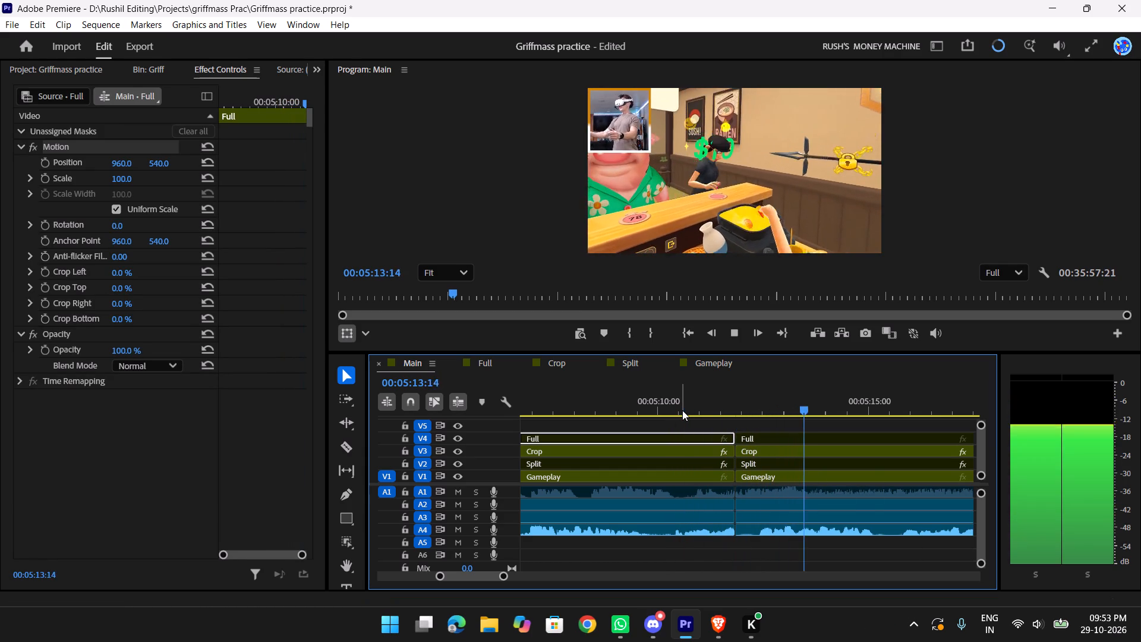
key("space")
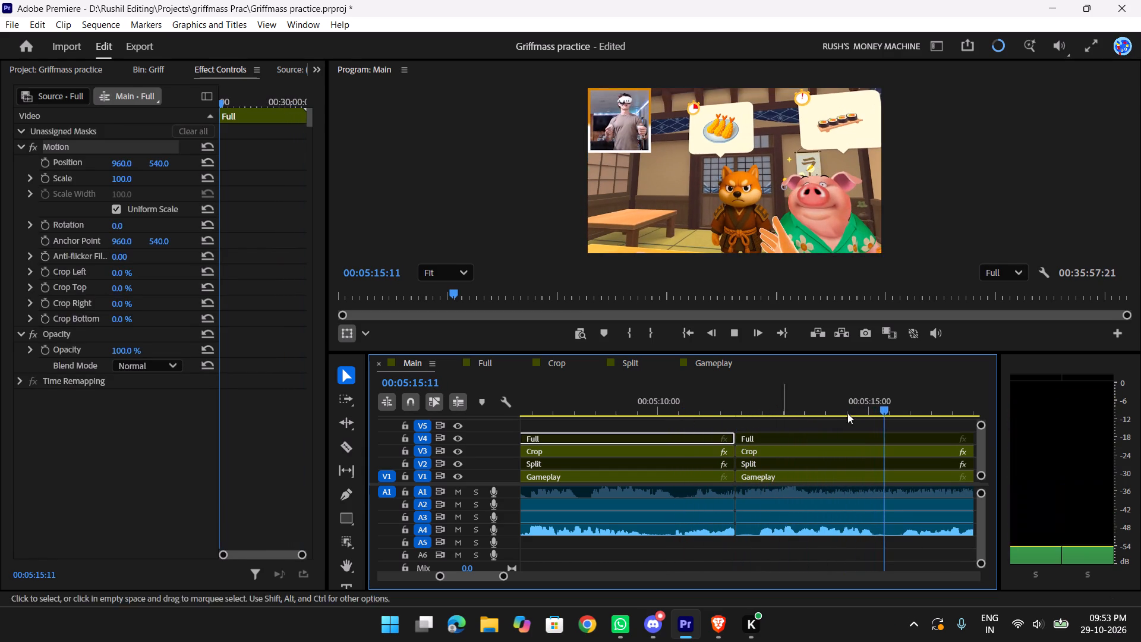
Replay the stretch from about 00:05:10 to 00:05:11:20 to examine the footage leading up to the join.
left_click_drag(885, 401, 697, 400)
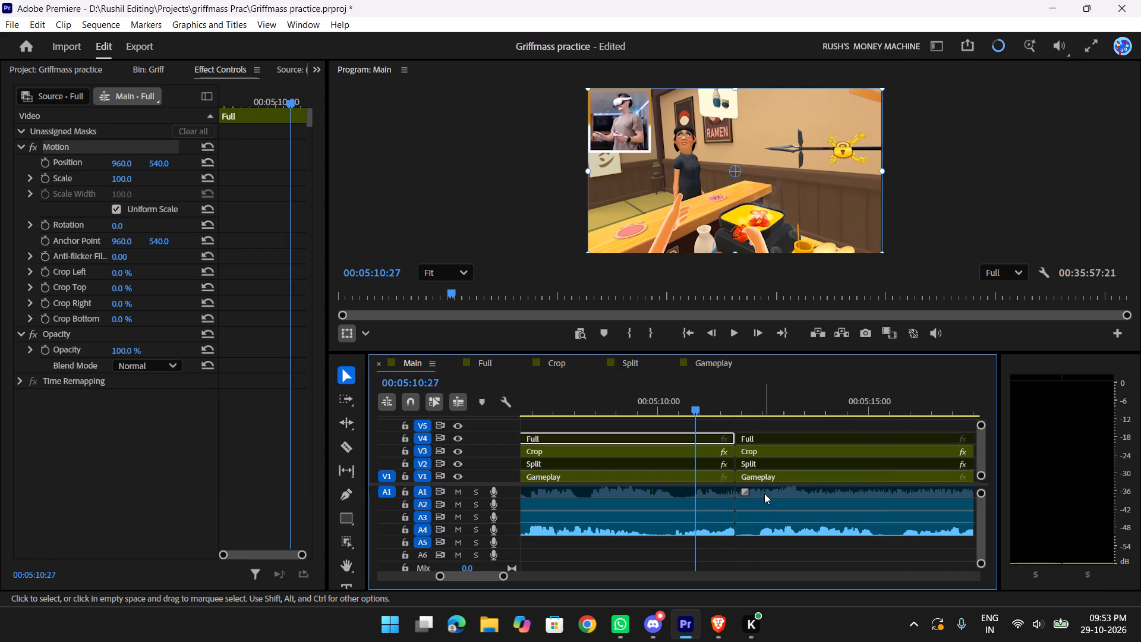
key("a")
left_click_drag(692, 402, 666, 404)
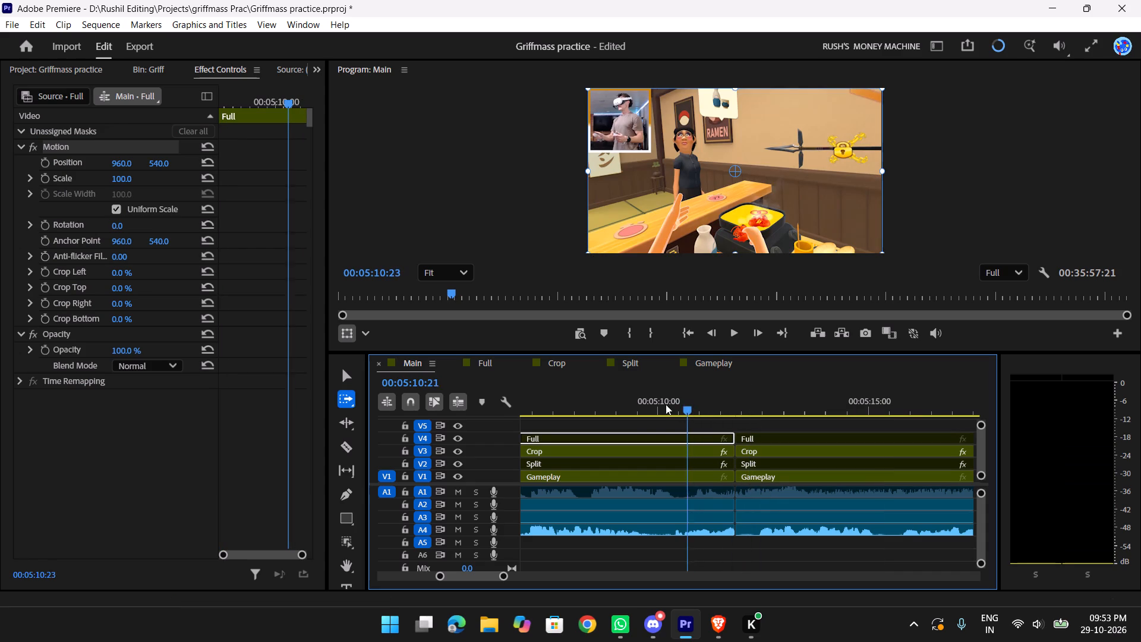
left_click_drag(666, 404, 650, 404)
key("space")
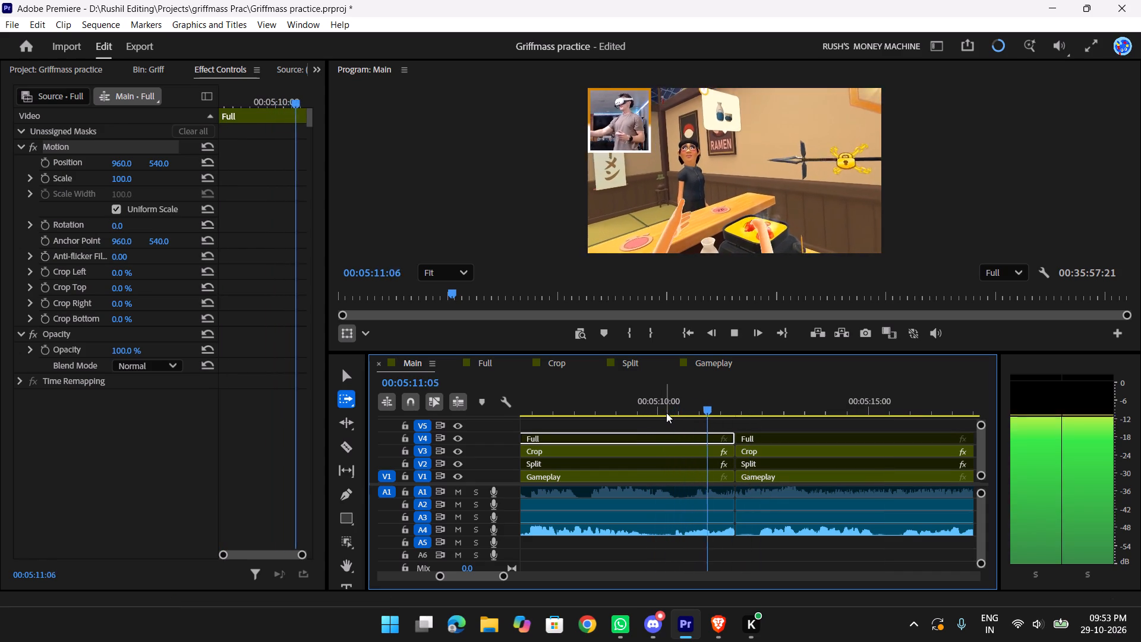
key("space")
Step frame by frame back from 00:05:11:20 to about 00:05:11:08 and replay to examine the audio before the join.
type("ttt")
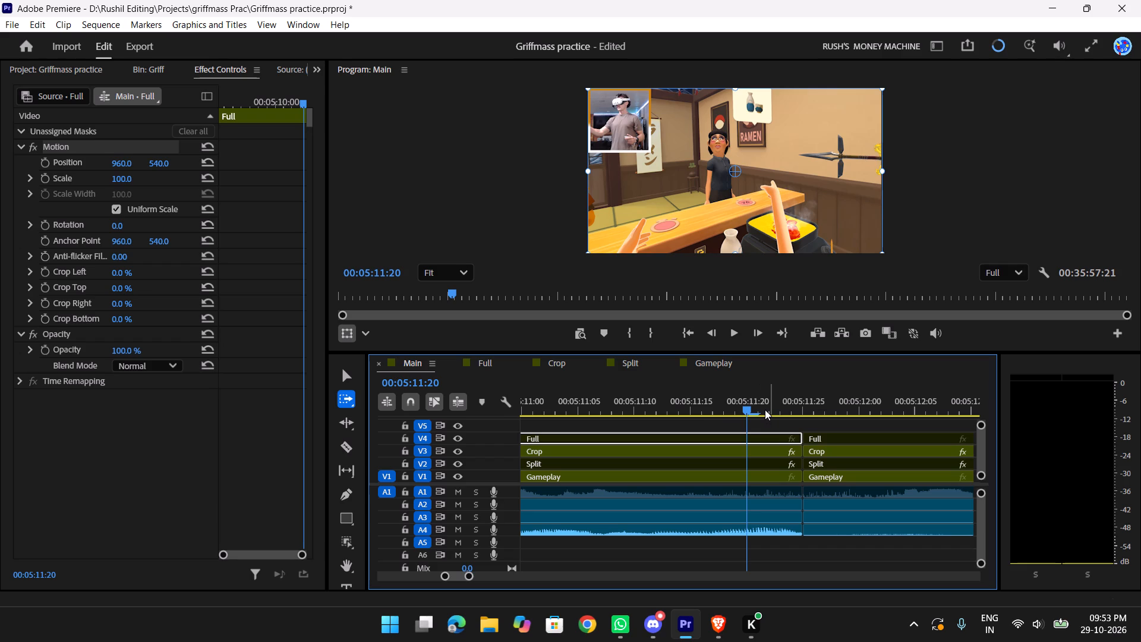
key("Left")
key("Left")
key("Left")
key("Left")
key("Left")
key("Left")
key("Left")
key("Left")
key("Left")
key("Left")
key("Left")
key("Left")
key("space")
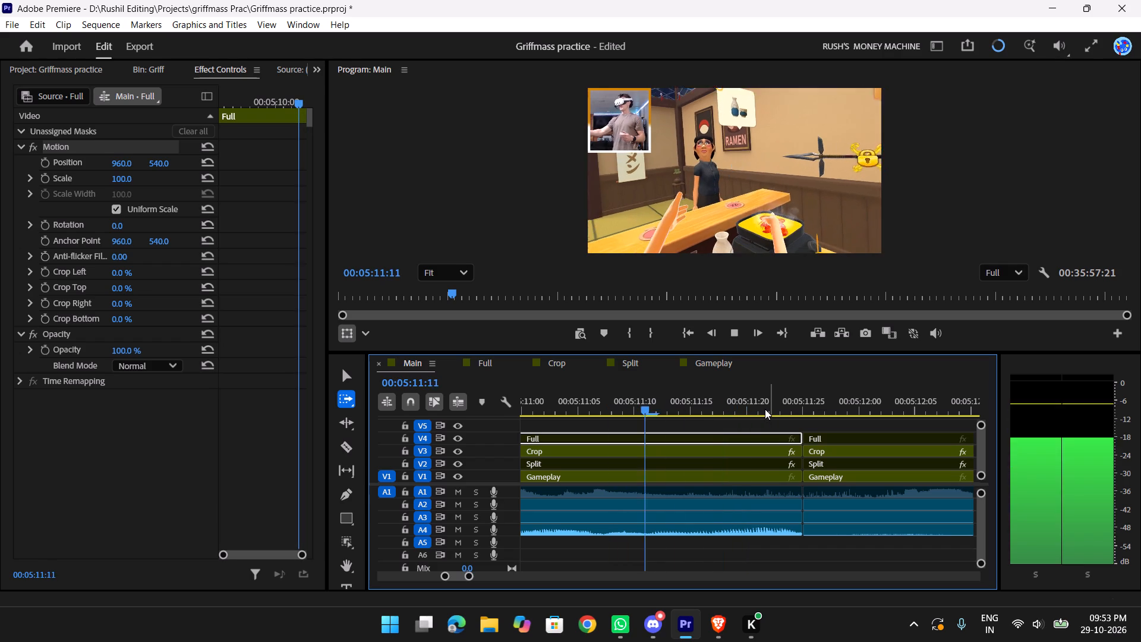
key("space")
Step back twelve frames and replay from about 00:05:11:09 to recheck the audio before the join.
key("Left")
key("Left")
key("Left")
key("Left")
key("Left")
key("Left")
key("Left")
key("Left")
key("Left")
key("Left")
key("Left")
key("Left")
key("space")
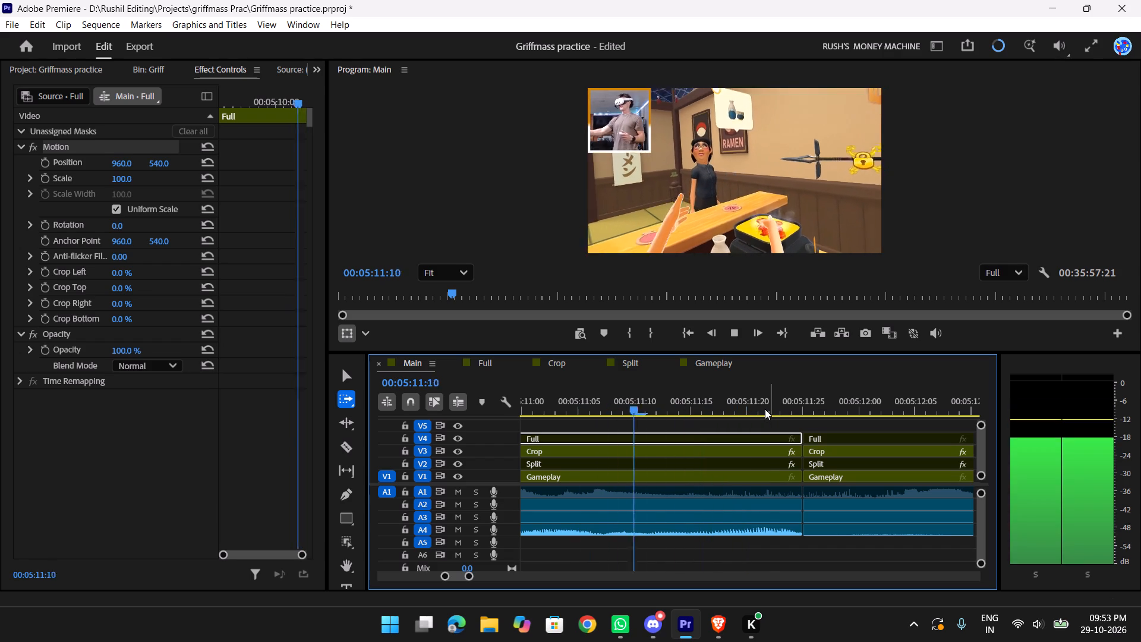
key("space")
Step frame by frame around 00:05:11:17 and back from past the join, replaying briefly to examine the action and audio.
key("Left")
key("Left")
key("Left")
key("Left")
key("Left")
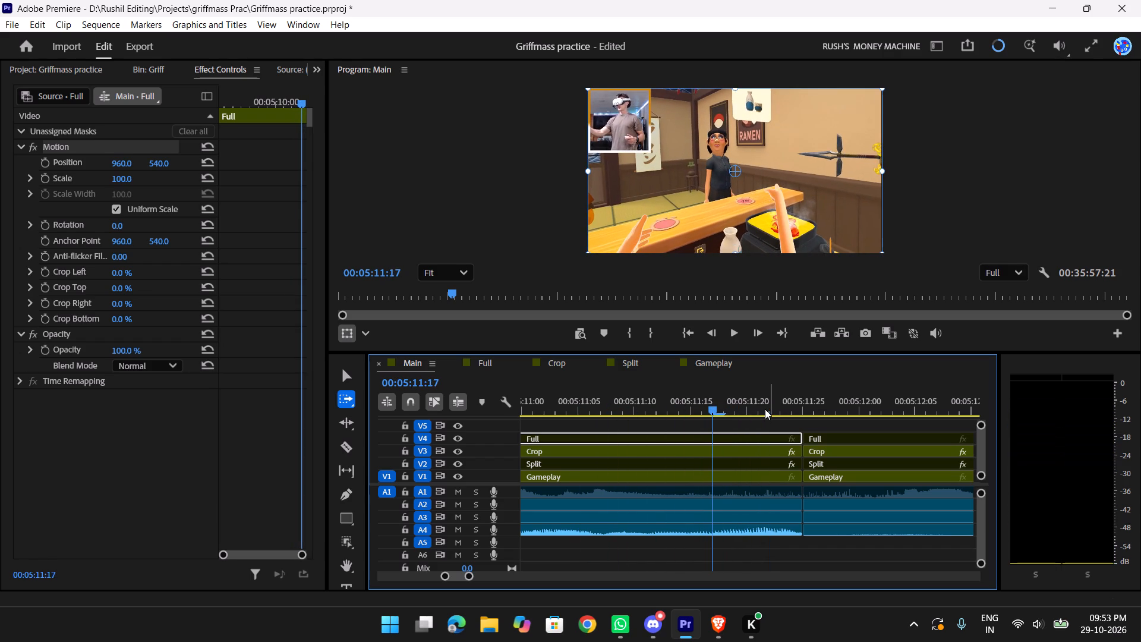
key("space")
key("space")
key("space")
key("space")
key("Left")
key("Left")
key("Left")
key("Left")
key("Left")
key("Left")
key("Left")
key("Left")
key("Left")
key("Left")
key("Left")
key("Left")
key("Left")
key("Left")
key("Left")
key("Left")
key("Left")
key("Left")
key("Left")
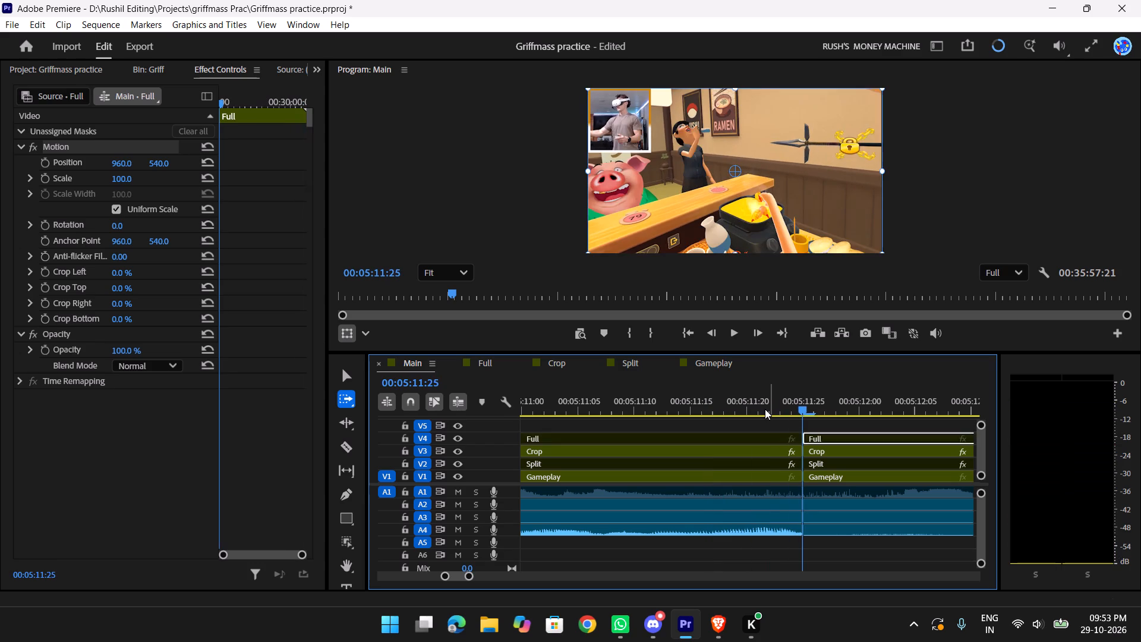
key("space")
key("space")
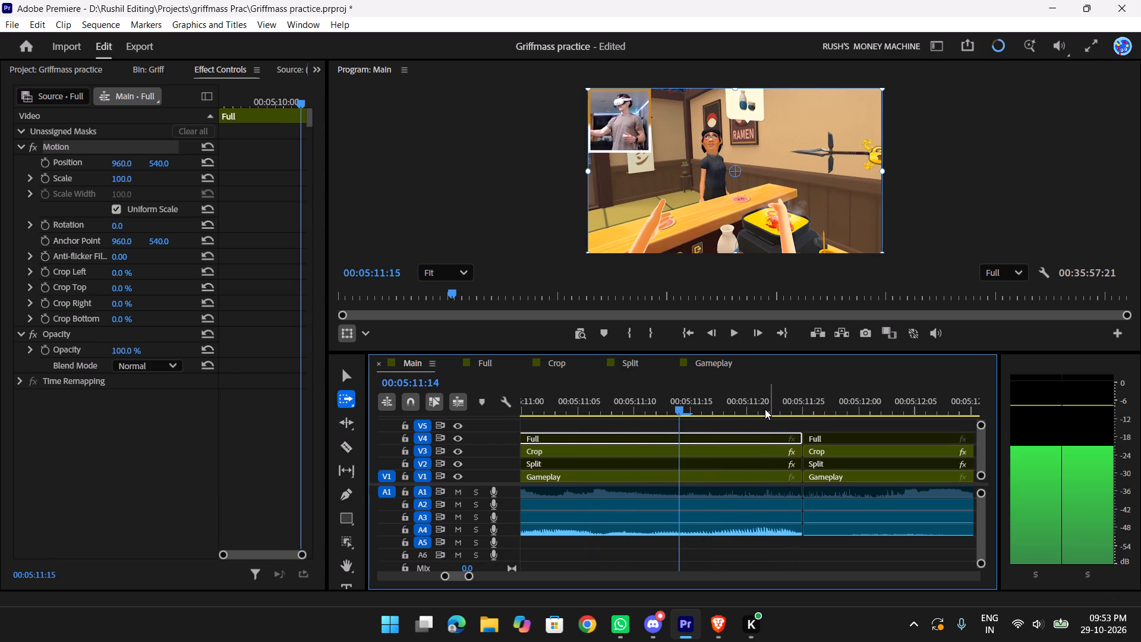
Step frame by frame between about 00:05:11:15 and 00:05:11:23, replaying briefly to examine where the action and audio should end before the join.
key("space")
key("space")
key("Left")
key("Left")
key("Left")
key("Left")
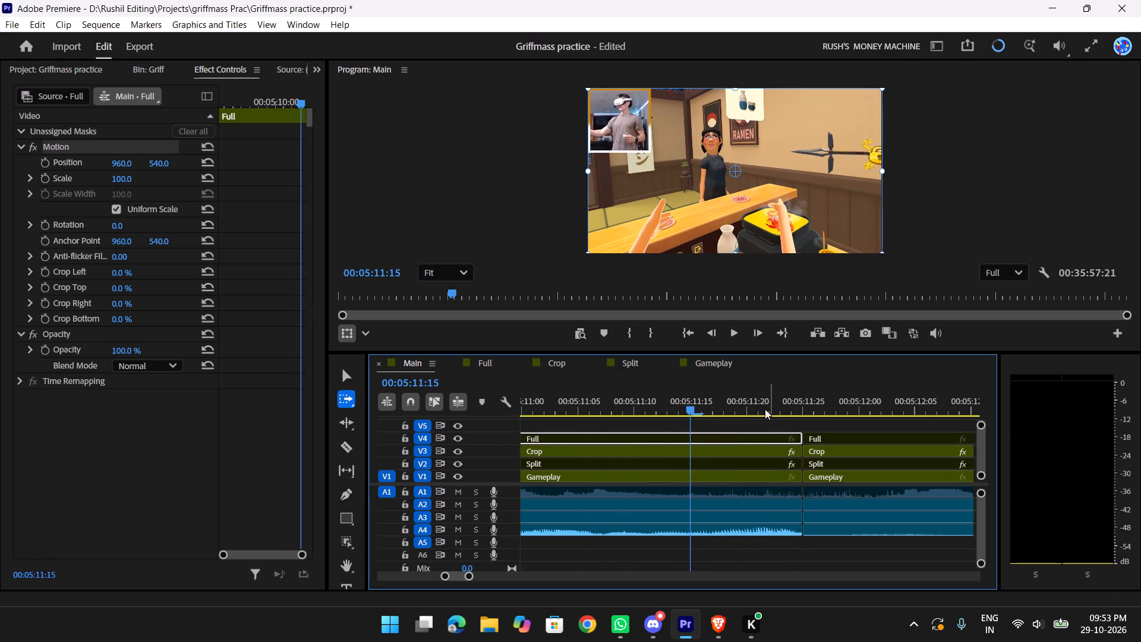
key("Right")
key("Right")
key("space")
key("Left")
key("Left")
key("Left")
key("Left")
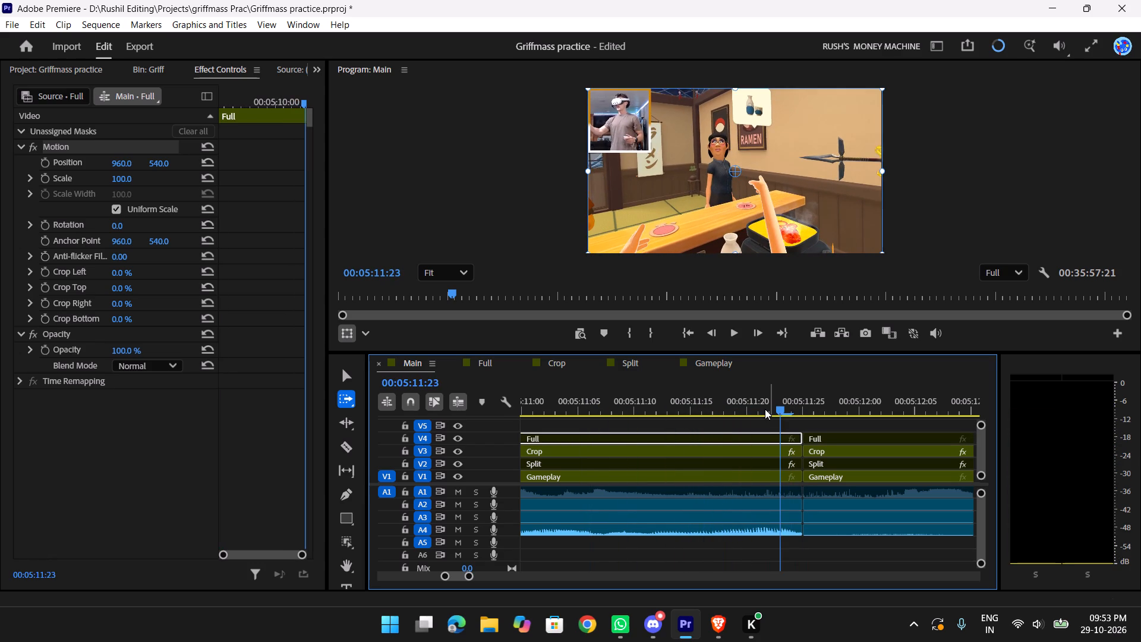
key("Left")
key("Left")
key("Left")
key("Left")
key("Right")
key("space")
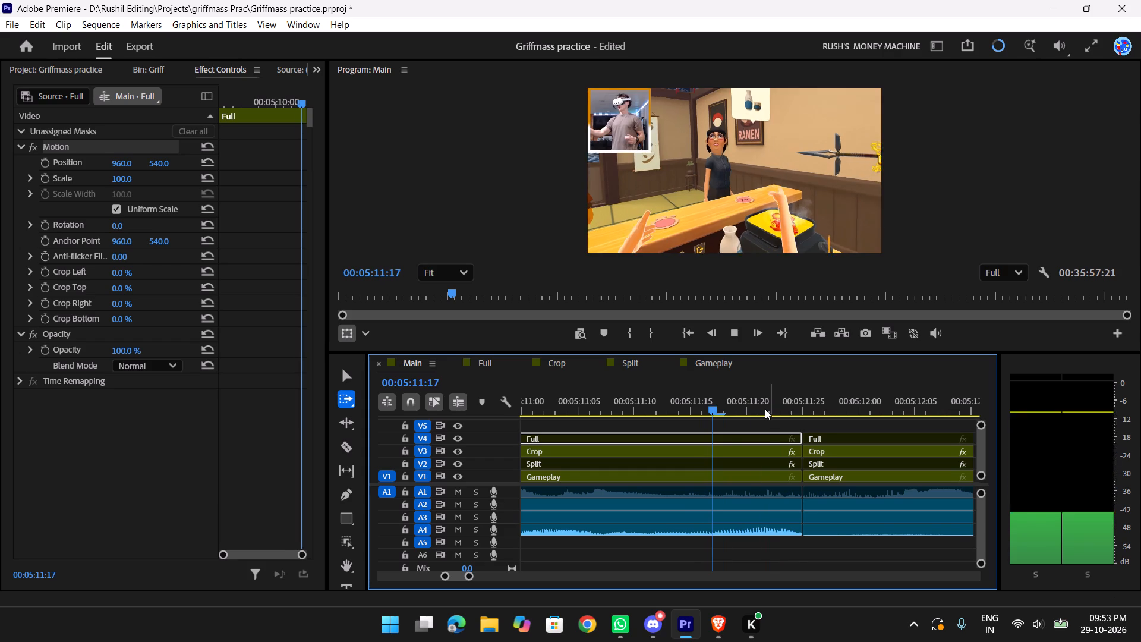
Split all tracks at 00:05:11:16, delete the pieces between there and the join, and close the gap.
key("Left")
key("Left")
key("Left")
key("Left")
key("Left")
key("Left")
key("Left")
key("Left")
key("Left")
key("Left")
key("Left")
key("Right")
key("Right")
key("Right")
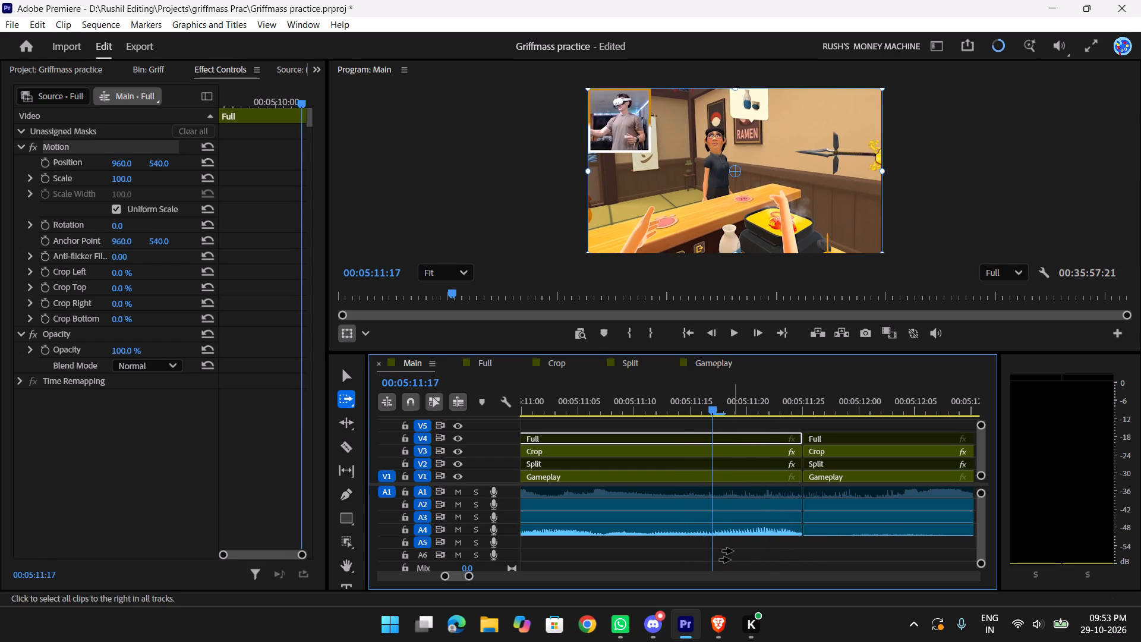
key("Left")
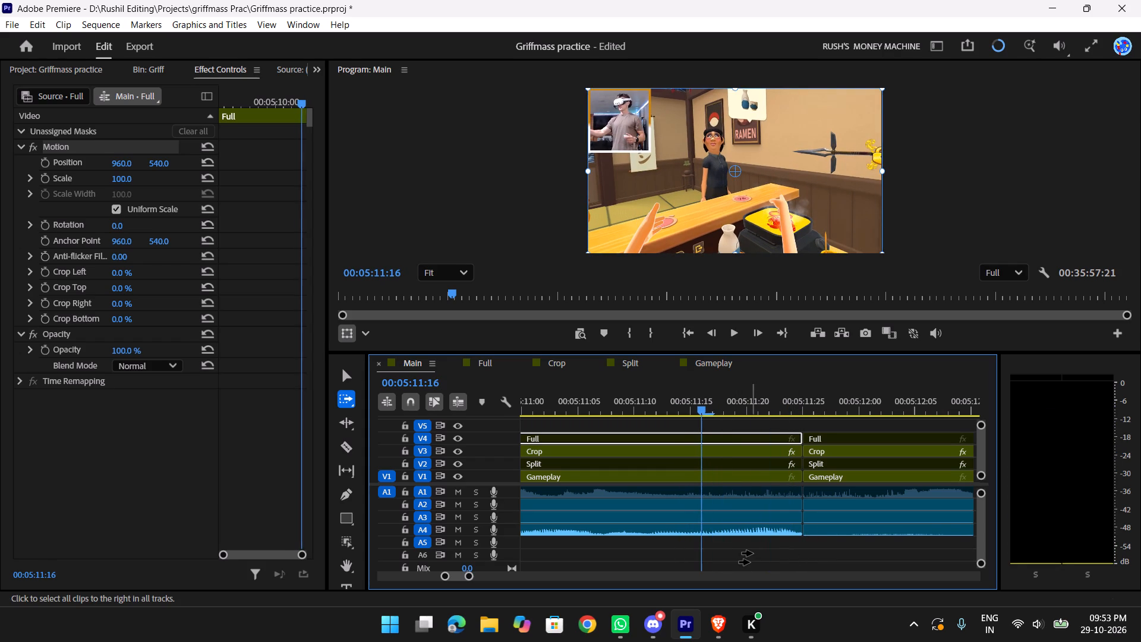
key("v")
left_click(752, 553)
left_click(752, 559)
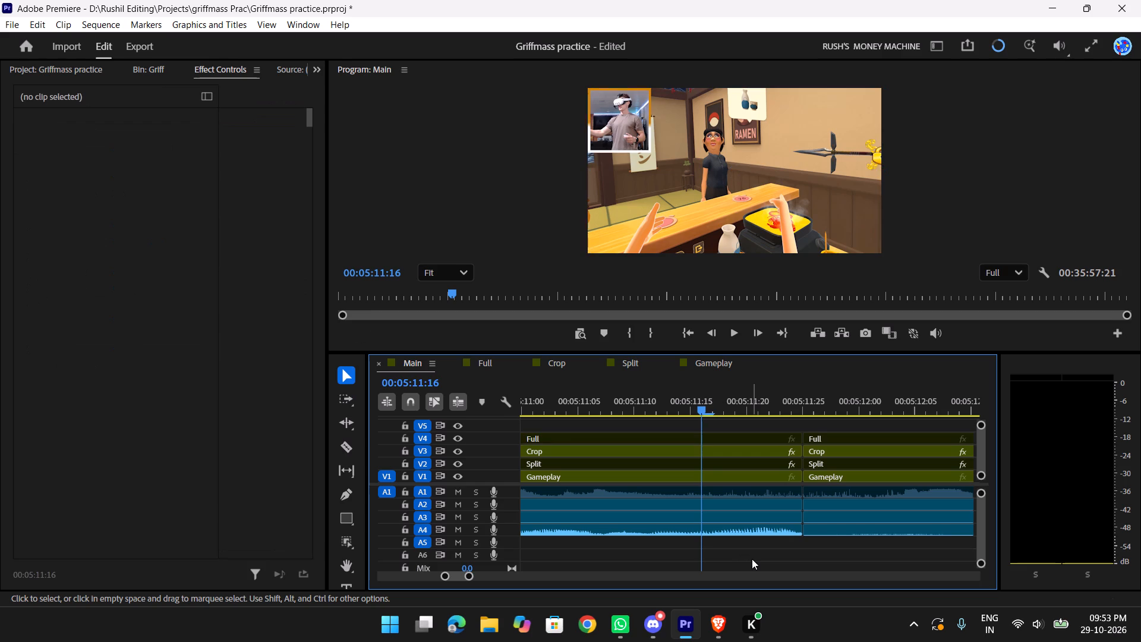
key("w")
left_click(751, 568)
left_click_drag(751, 568, 757, 456)
left_click_drag(758, 556, 745, 435)
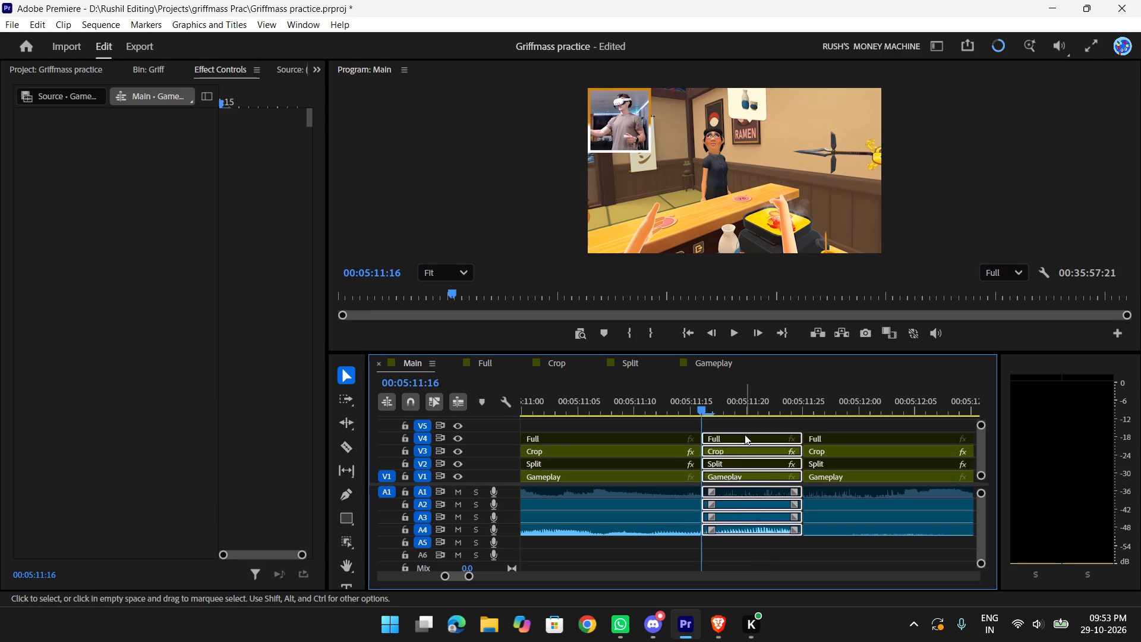
key("Delete")
right_click(745, 469)
left_click(785, 483)
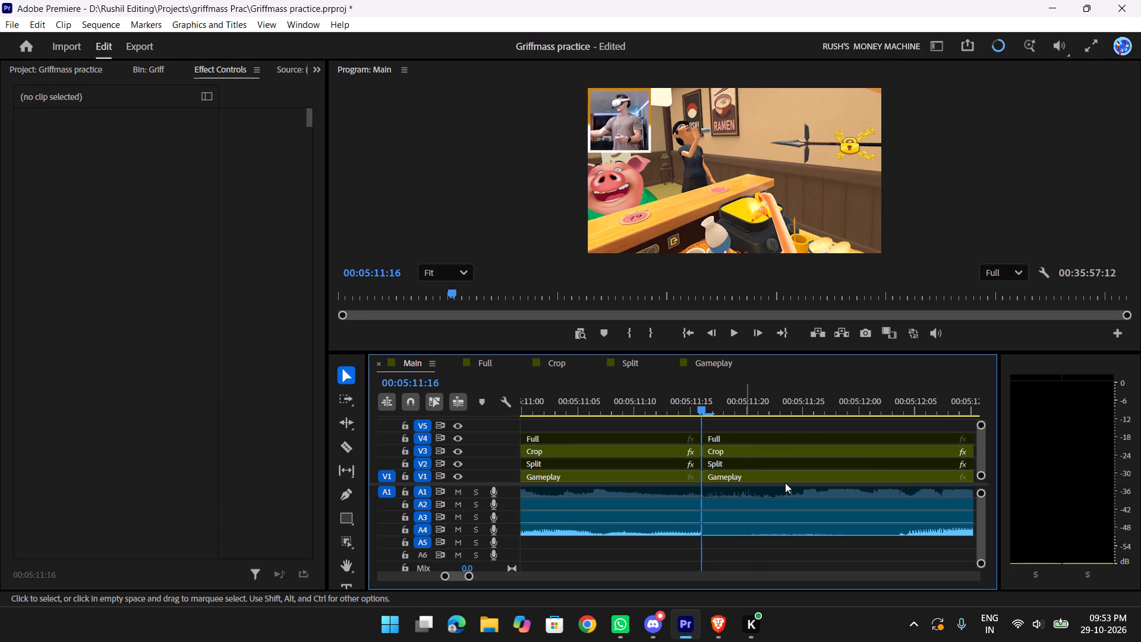
Replay the stretch from about 00:05:10 to 00:05:12 to examine how the new join at 00:05:11:16 plays.
type("yyy")
left_click_drag(739, 410, 681, 405)
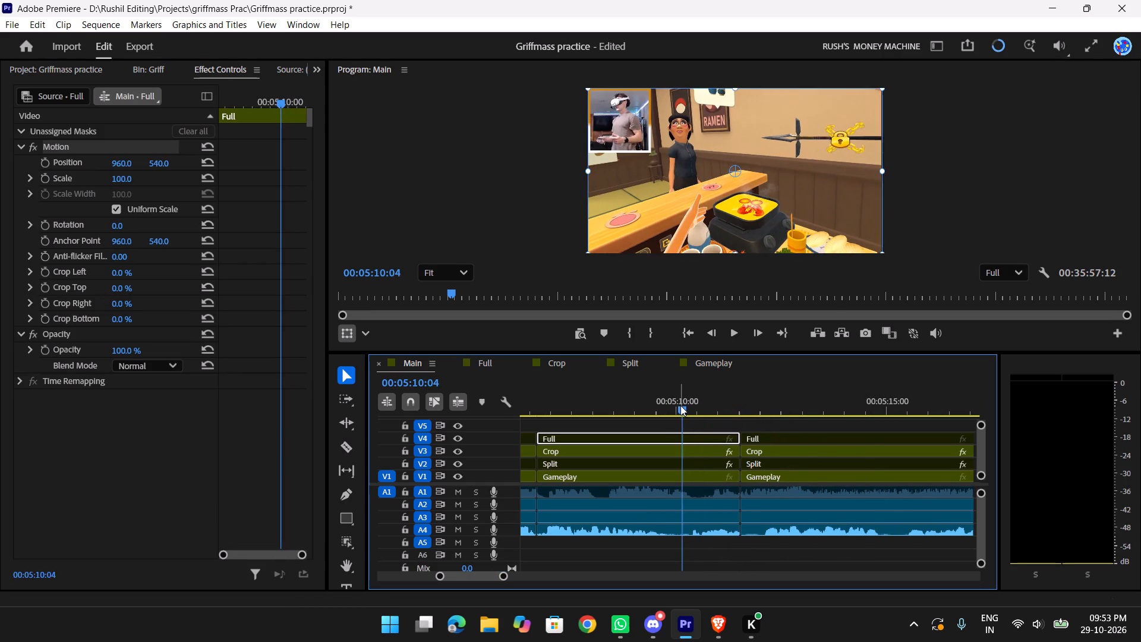
key("space")
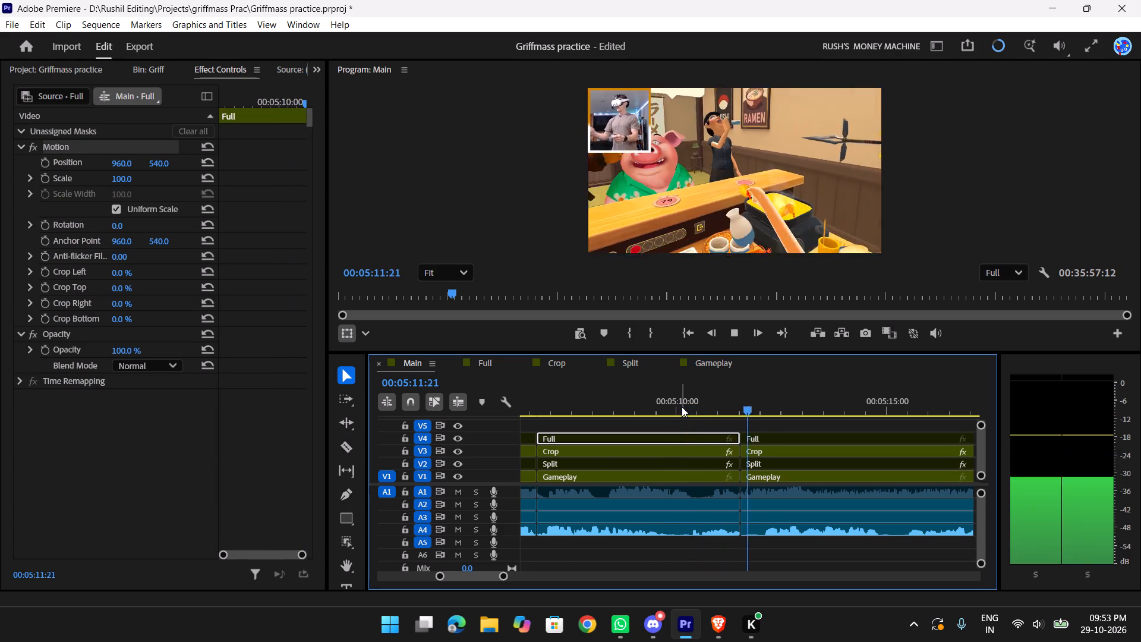
key("space")
left_click_drag(740, 390, 671, 402)
key("space")
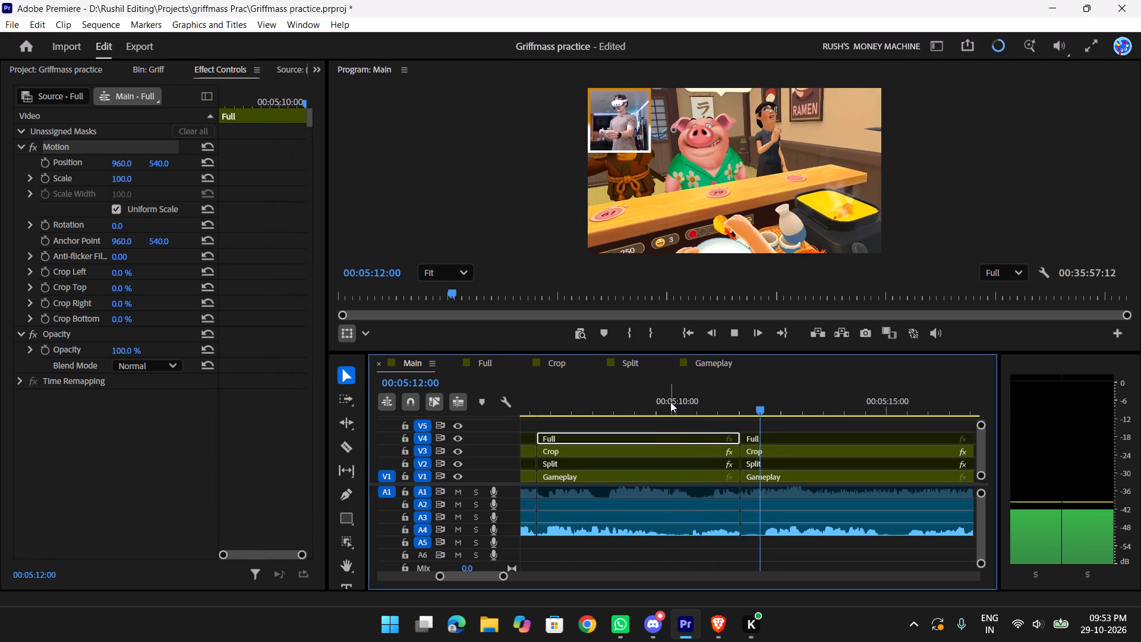
key("space")
Ripple-trim the start of the clips after the join up to 00:05:12:13 on all tracks.
key("t")
key("t")
scroll(766, 470, "up", 2)
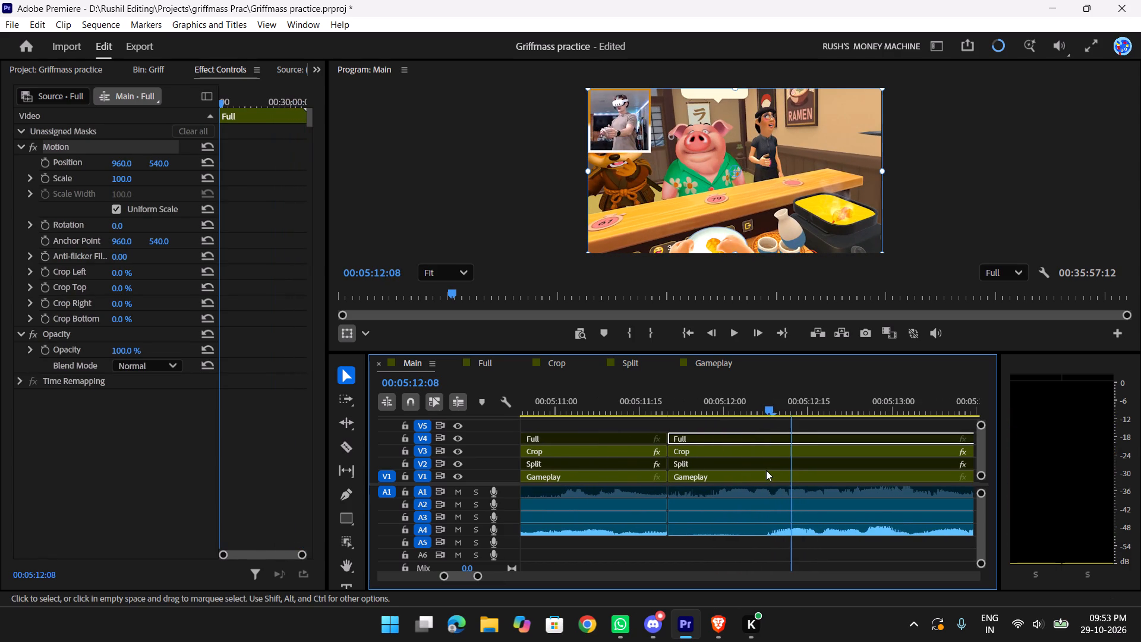
key("space")
key("space")
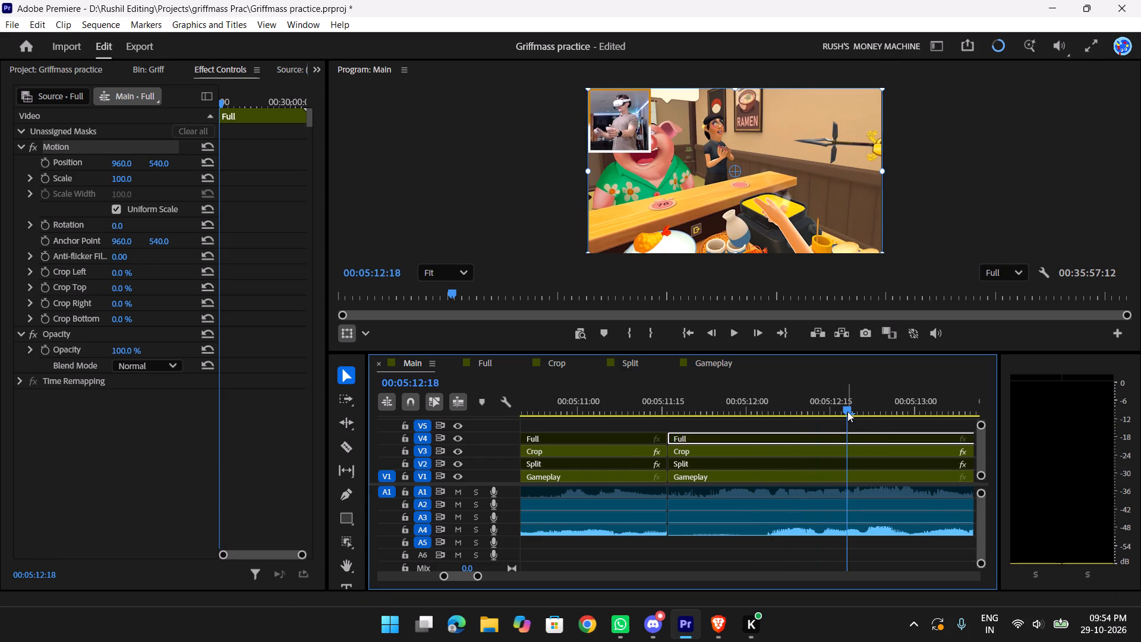
left_click_drag(844, 407, 817, 394)
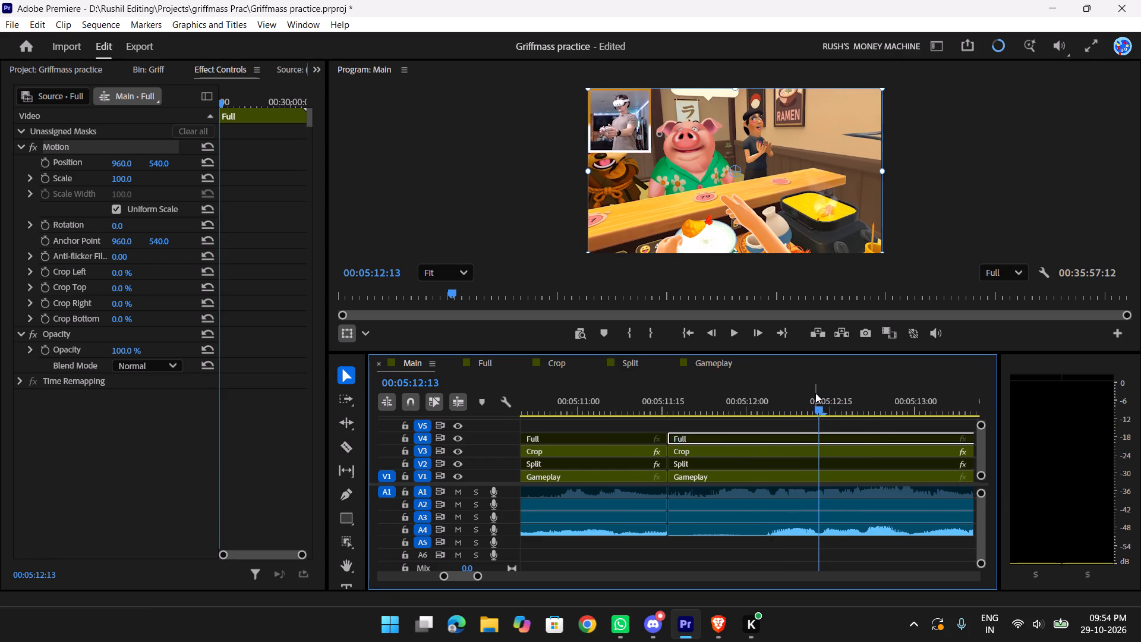
key("q")
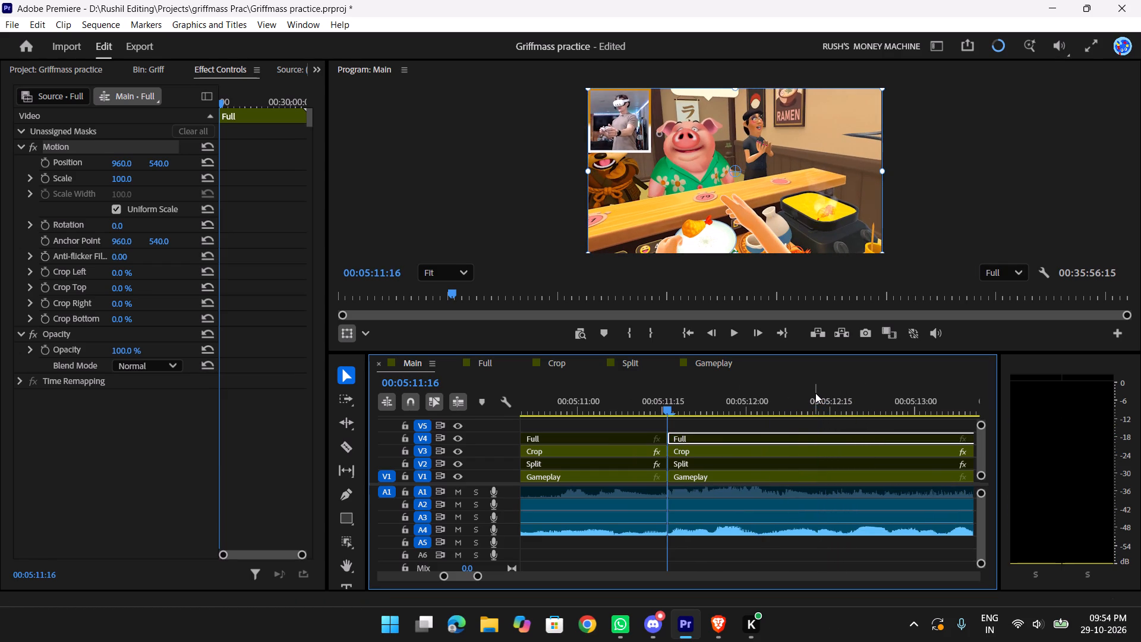
Shift all clips after the join three frames later and extend the ends of the preceding clips to fill the gap.
key("a")
left_click_drag(748, 474, 763, 474)
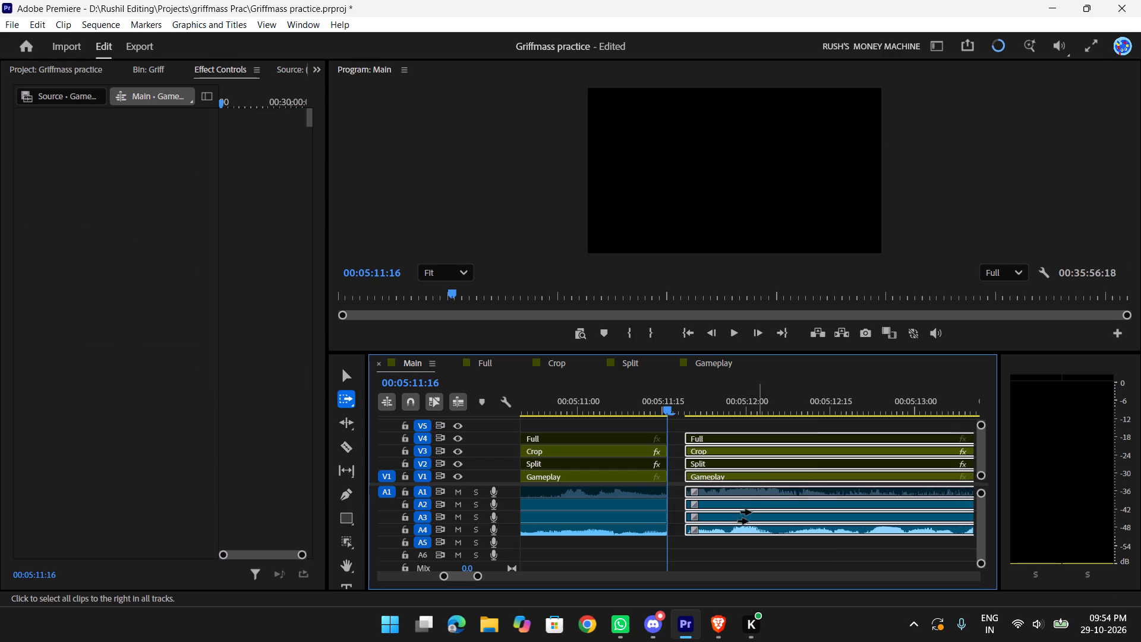
key("v")
left_click_drag(645, 423, 641, 450)
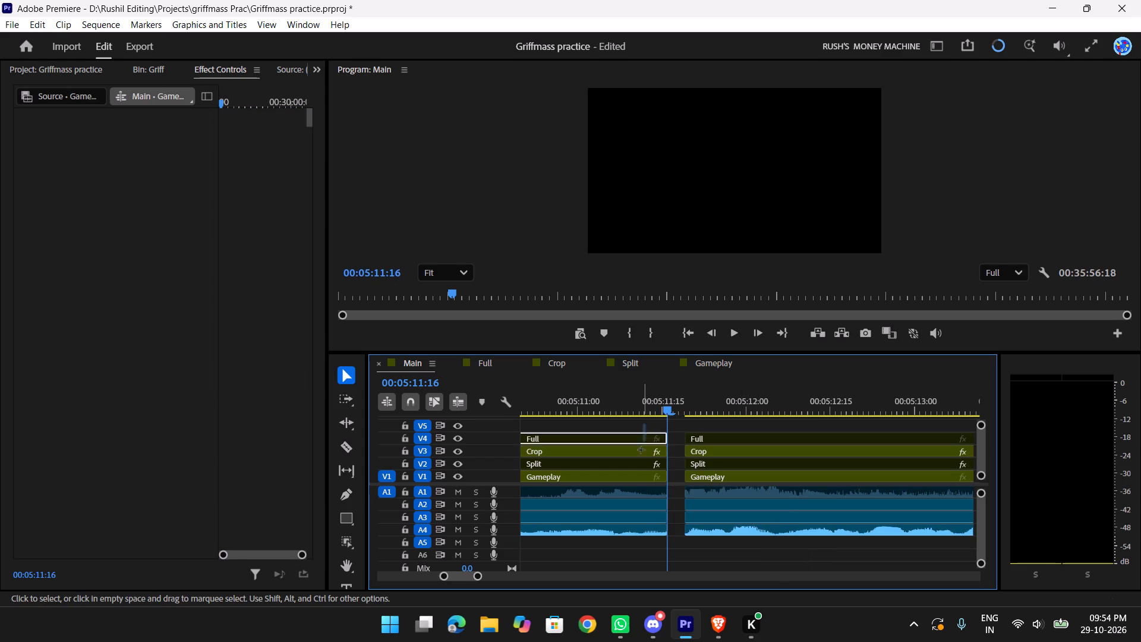
left_click_drag(641, 450, 640, 533)
left_click_drag(664, 503, 679, 503)
Replay across the join at 00:05:11:19, first from about 00:05:11:09 and again from before 00:05:10, to examine the transition.
left_click_drag(659, 398, 629, 398)
key("t")
key("t")
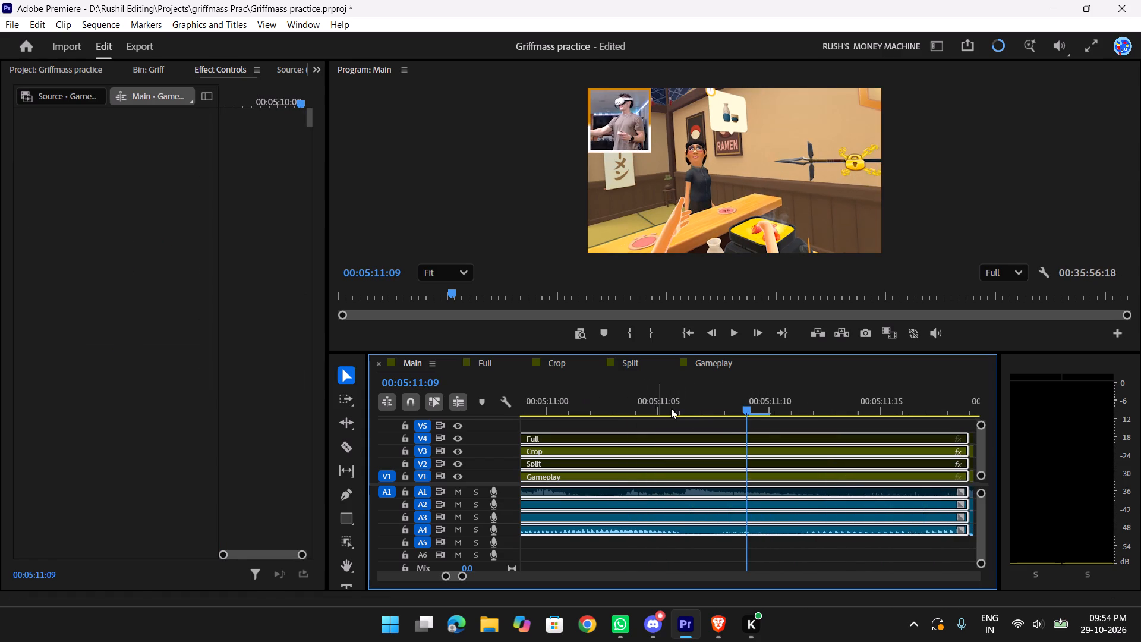
key("space")
key("space")
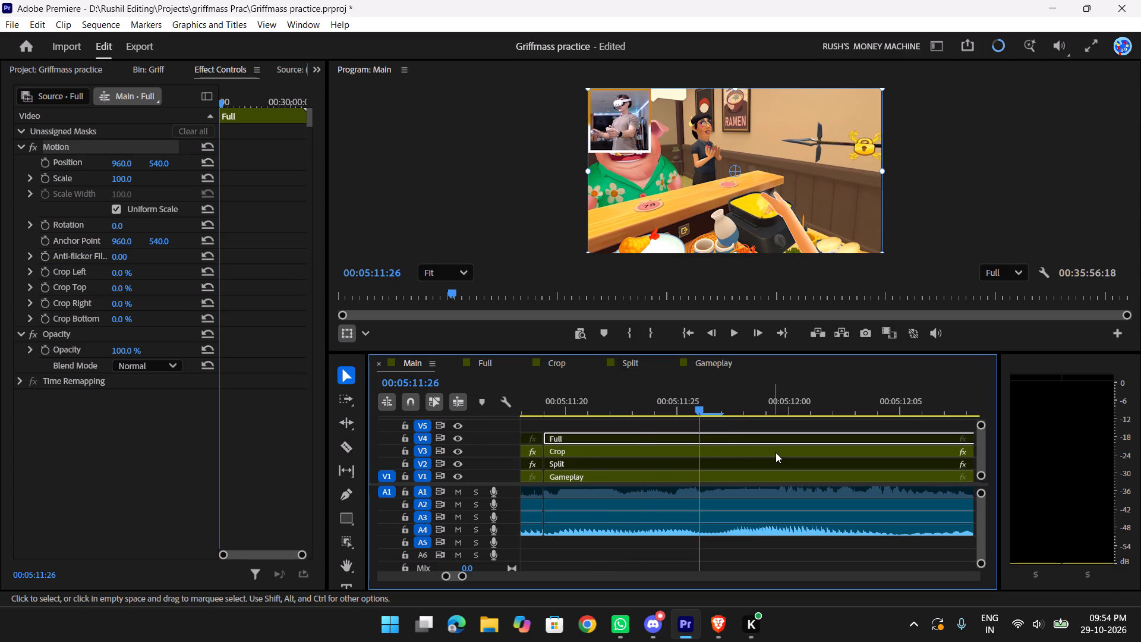
type("yyy")
left_click_drag(732, 401, 689, 401)
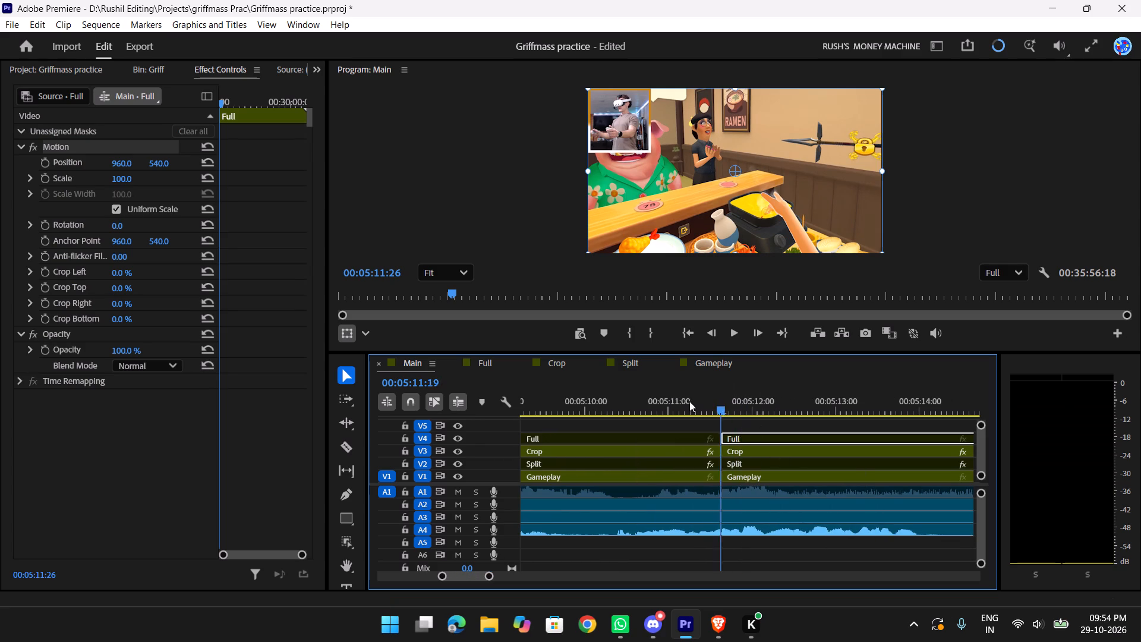
left_click_drag(689, 401, 552, 413)
key("space")
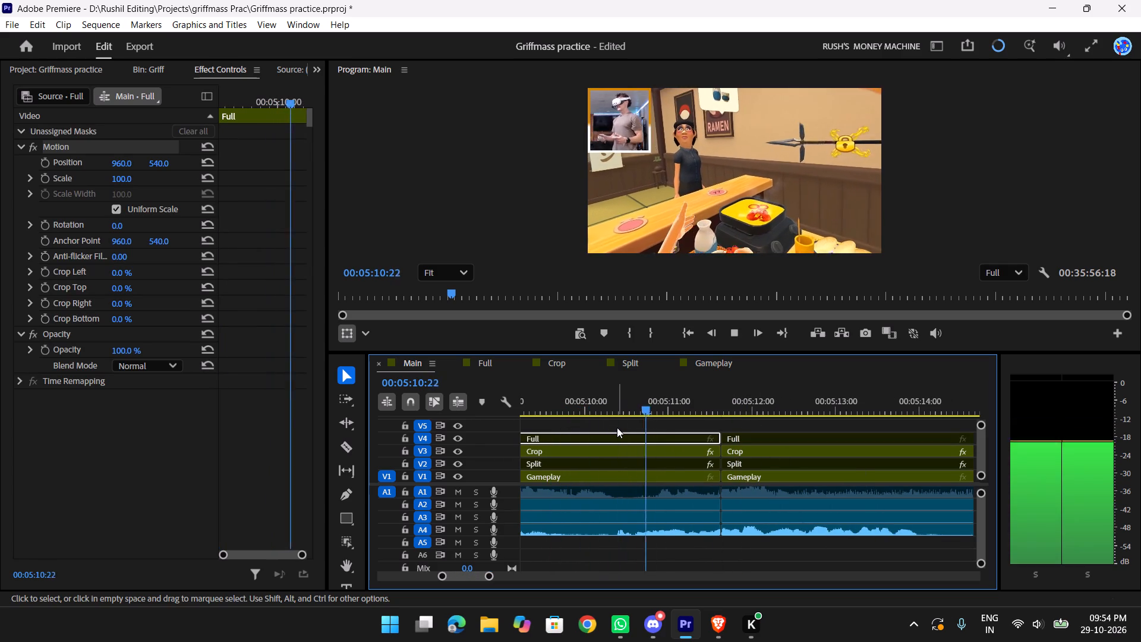
key("space")
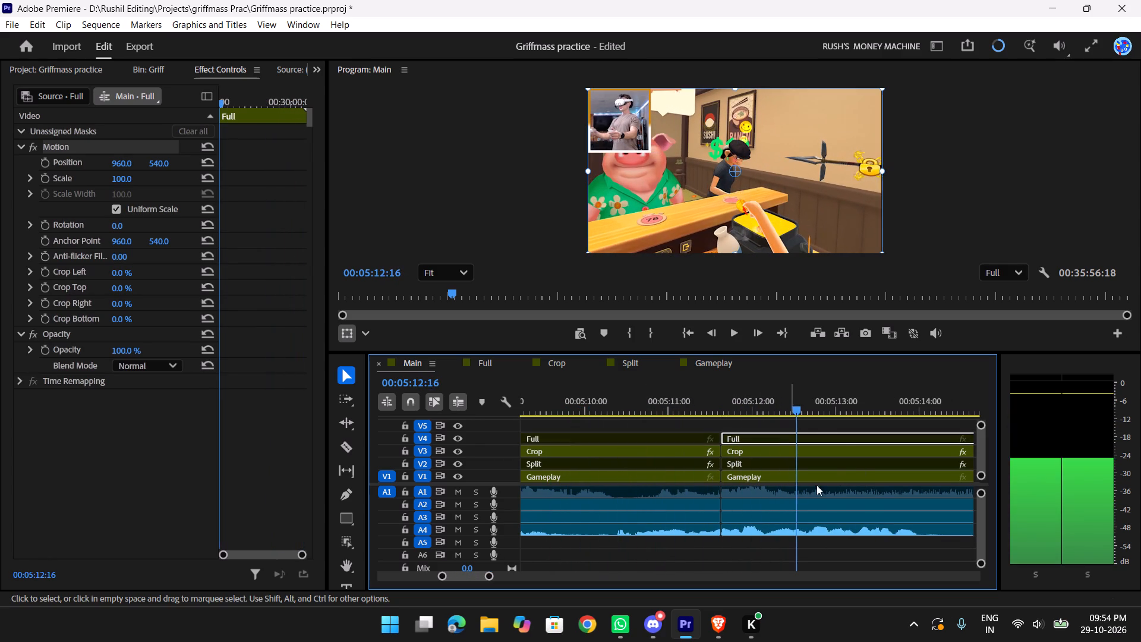
Shift all clips after the join 12 frames later and extend the ends of the preceding clips to fill the gap.
left_click_drag(788, 398, 730, 399)
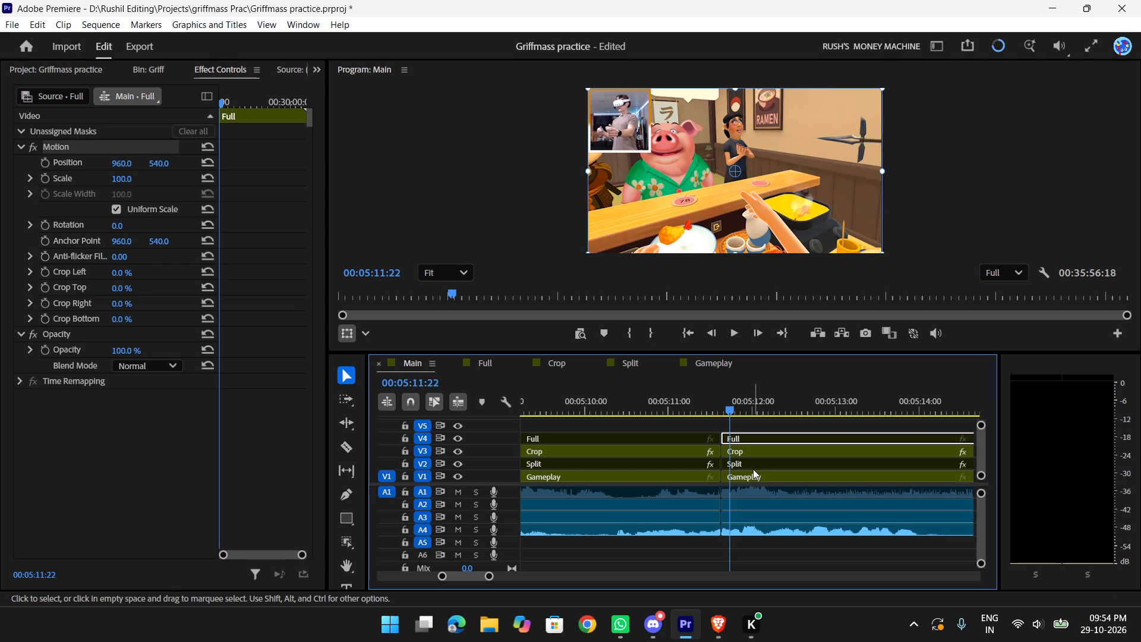
key("a")
left_click_drag(745, 464, 778, 467)
key("c")
key("v")
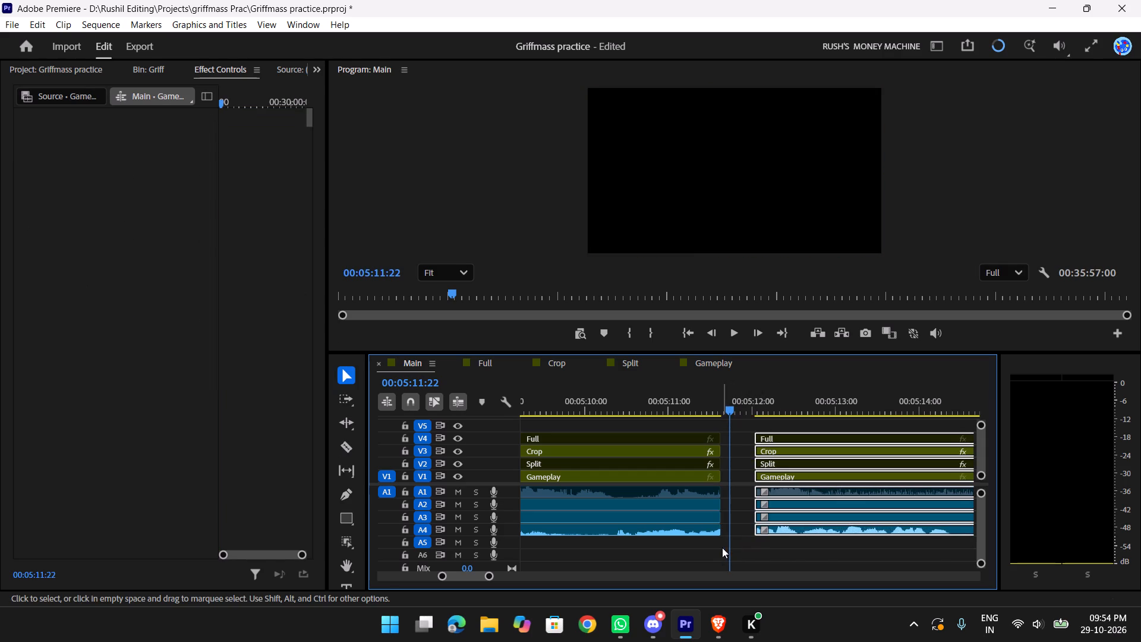
left_click_drag(721, 547, 722, 484)
left_click_drag(702, 423, 696, 519)
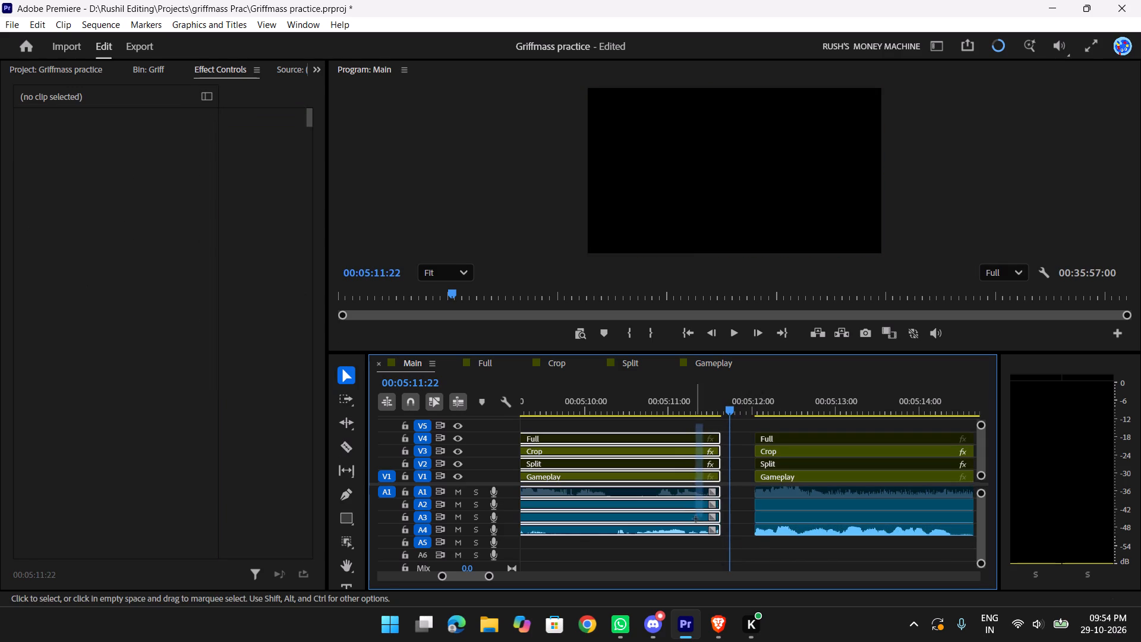
left_click_drag(696, 519, 696, 521)
left_click_drag(720, 487, 751, 487)
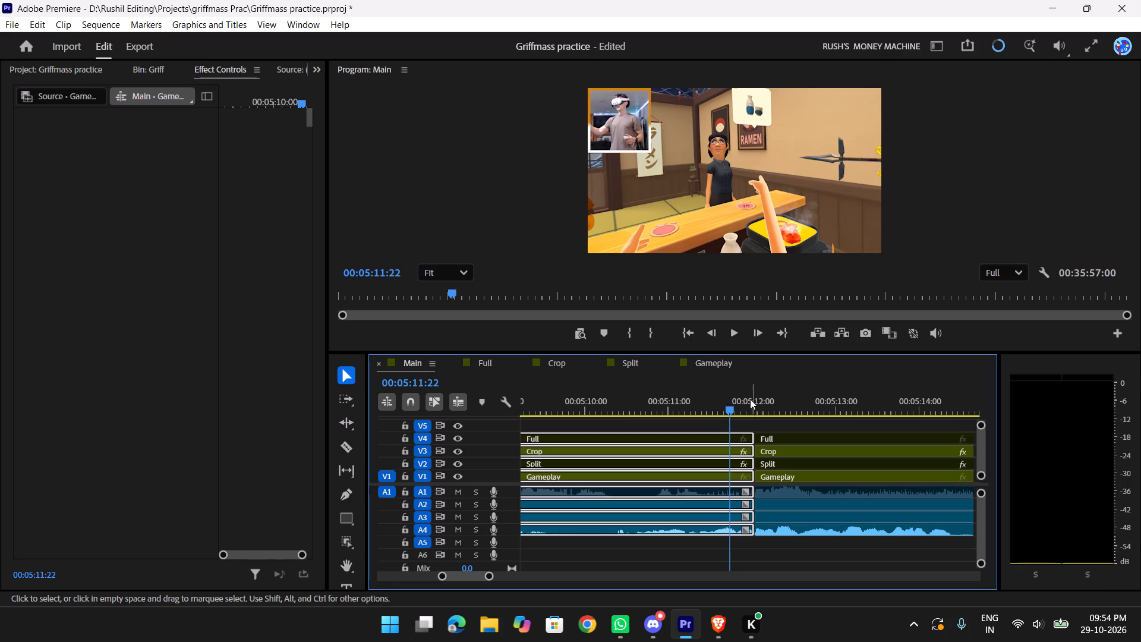
Replay the extended footage from several points between about 00:05:11:10 and 00:05:11:28 to examine the audio before the join.
type("tt")
key("space")
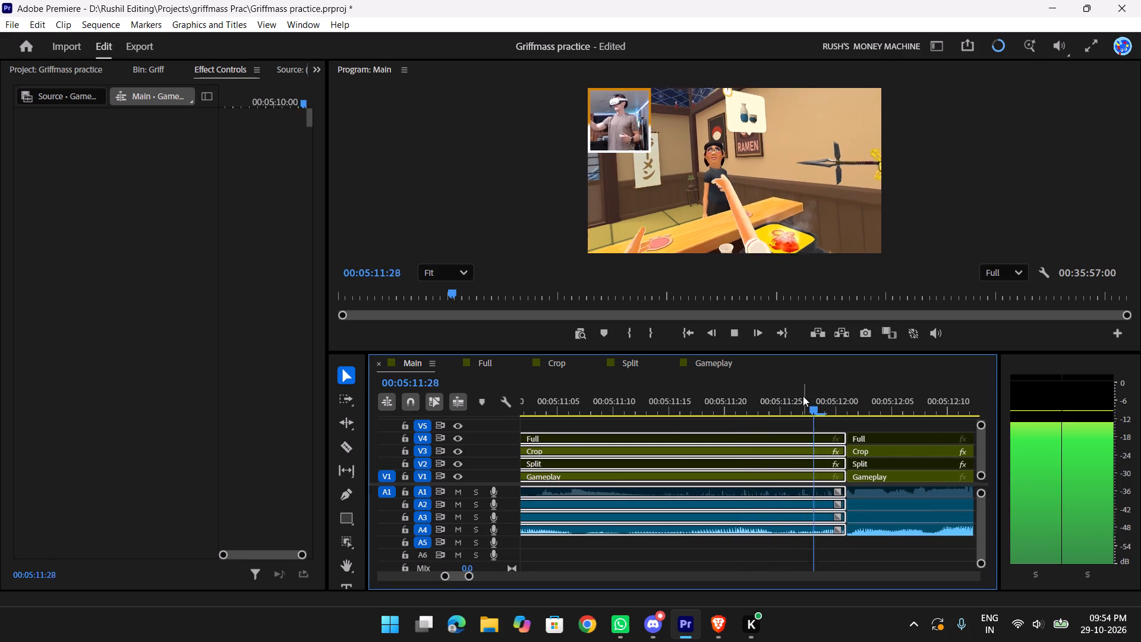
key("space")
left_click_drag(798, 401, 618, 407)
key("space")
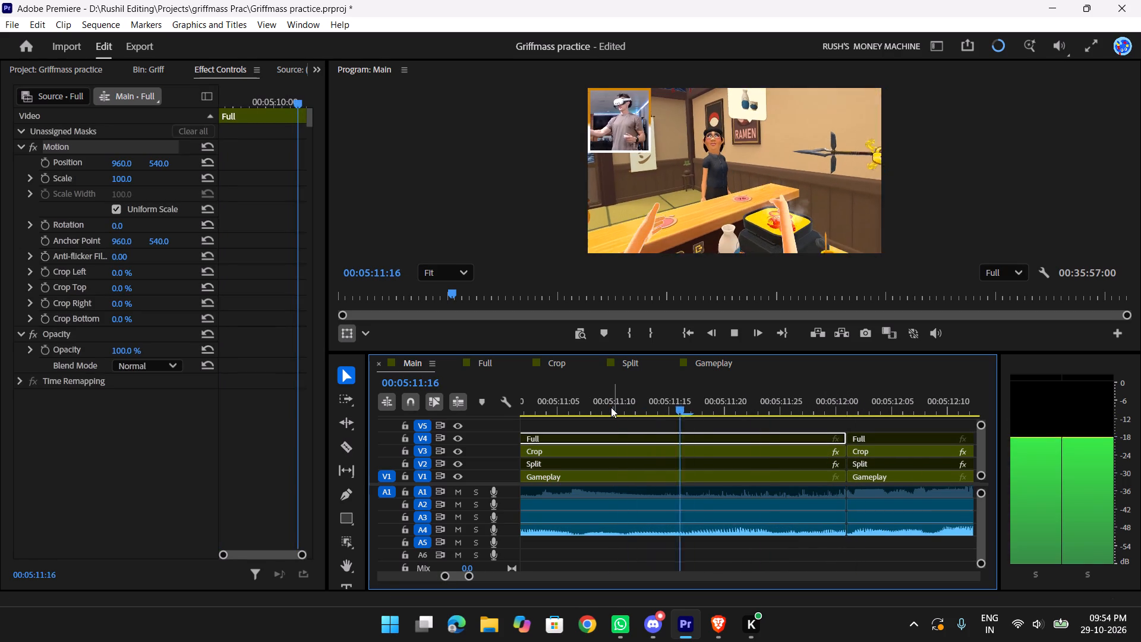
key("space")
key("space")
key("space")
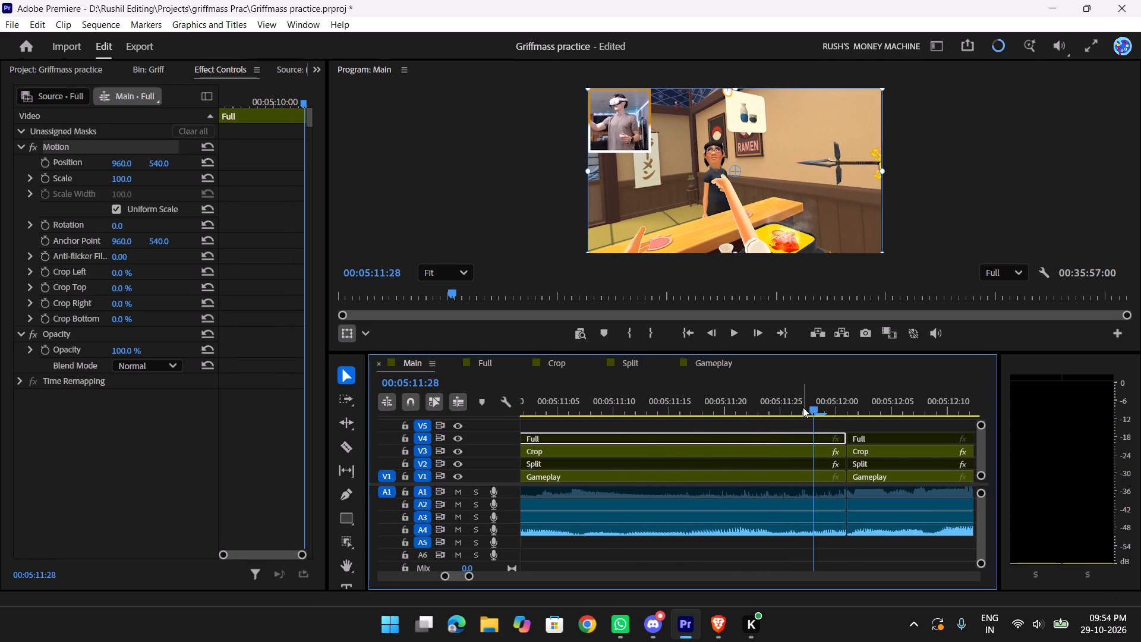
left_click_drag(803, 407, 749, 395)
key("space")
key("space")
key("space")
key("space")
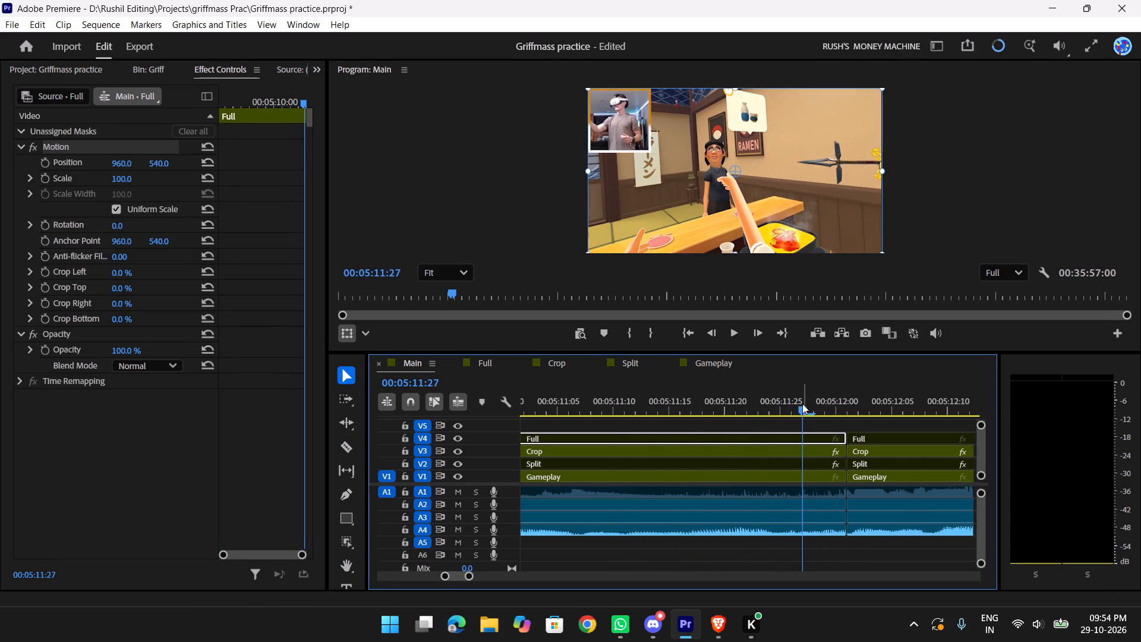
left_click_drag(795, 402, 685, 404)
key("space")
key("space")
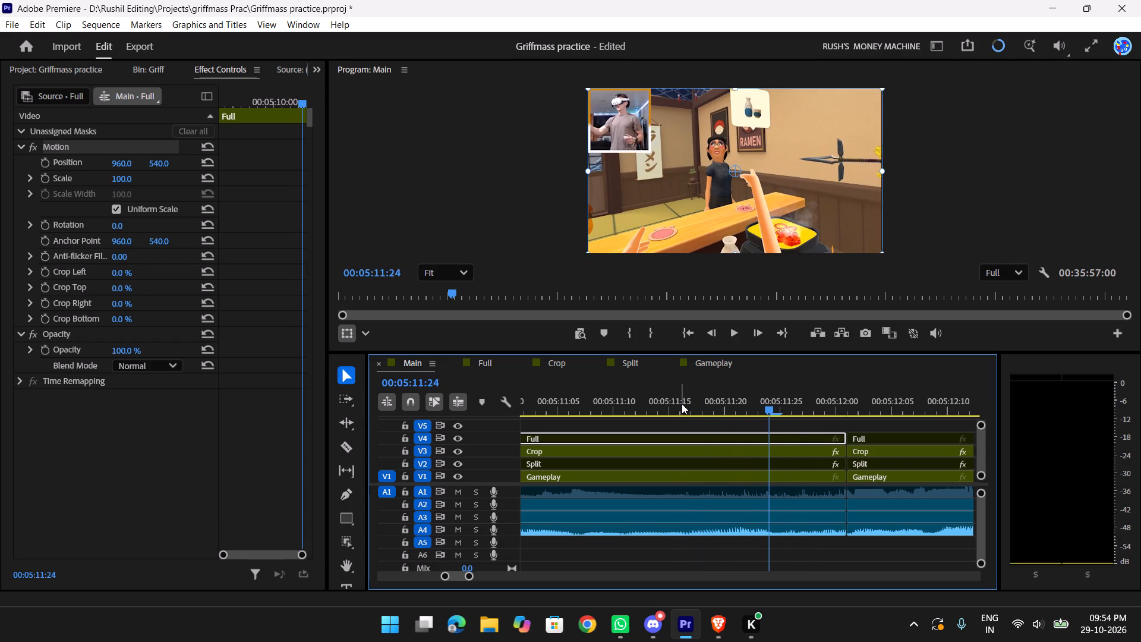
Step frame by frame around 00:05:11:22 to 00:05:11:25, replaying briefly to examine the action and audio.
key("space")
key("space")
key("Left")
key("Left")
key("Left")
key("Left")
key("Right")
key("Right")
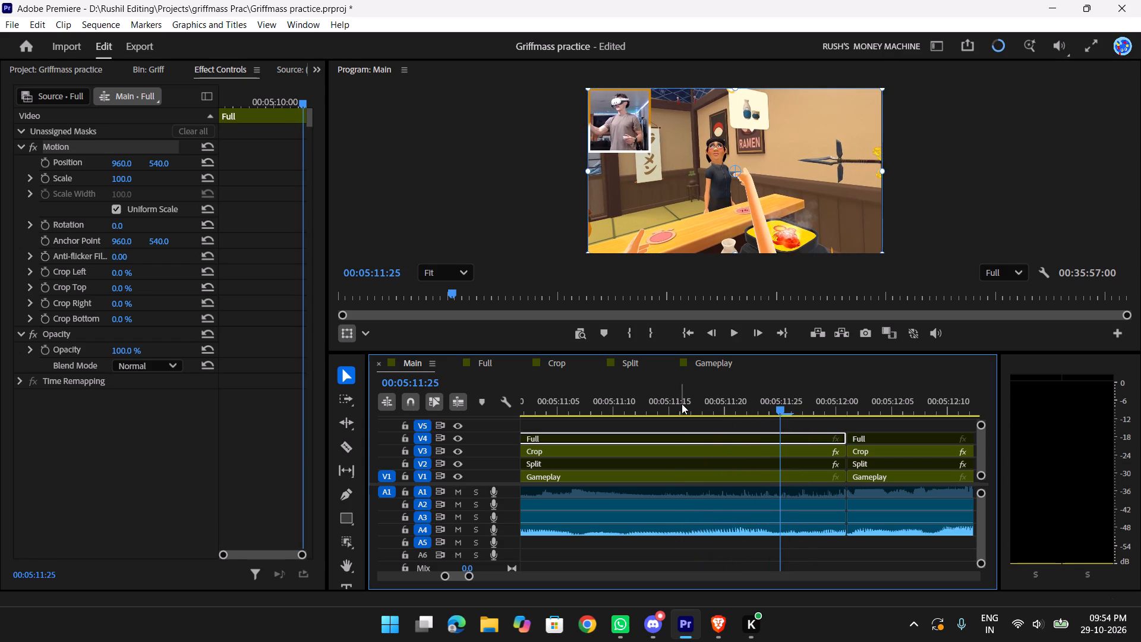
key("Left")
key("Left")
key("Left")
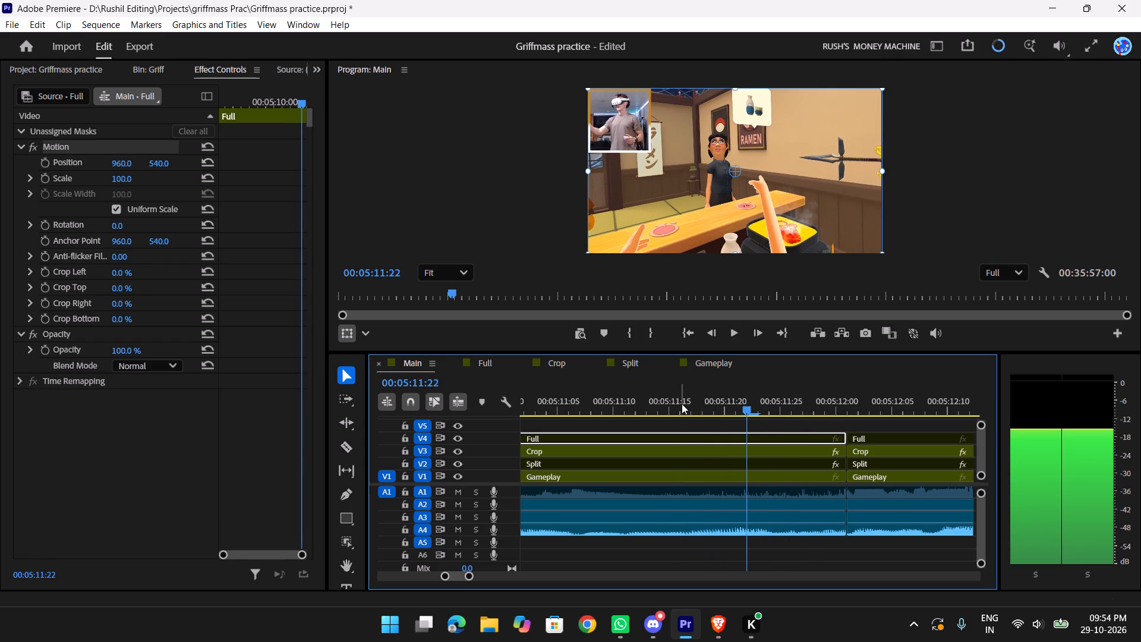
key("Right")
key("space")
key("space")
Step back repeatedly and briefly replay around 00:05:11:22 to 00:05:11:26 to examine the audio and action before the join.
key("Left")
key("Left")
key("Left")
key("Left")
key("Left")
key("Left")
key("Left")
key("Left")
key("Left")
key("Left")
key("Left")
key("Left")
key("Left")
key("Left")
key("Left")
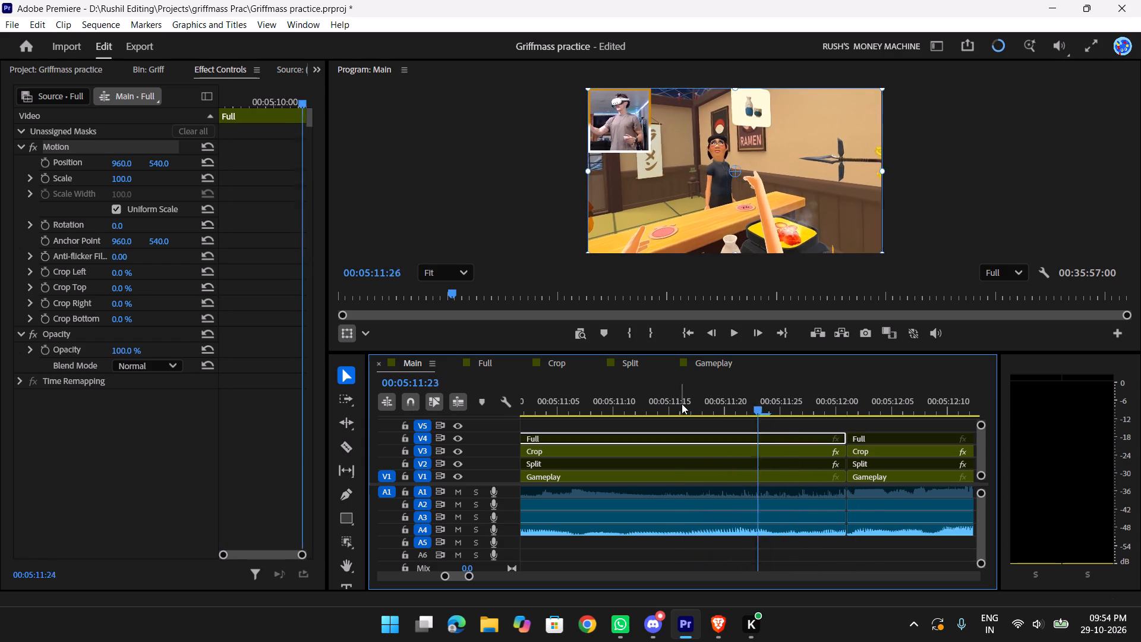
key("space")
key("space")
key("Left")
key("Left")
key("Left")
key("Left")
key("Left")
key("Left")
key("Left")
key("Left")
key("Left")
key("Left")
key("Left")
key("Left")
key("Left")
key("Left")
key("Left")
key("Left")
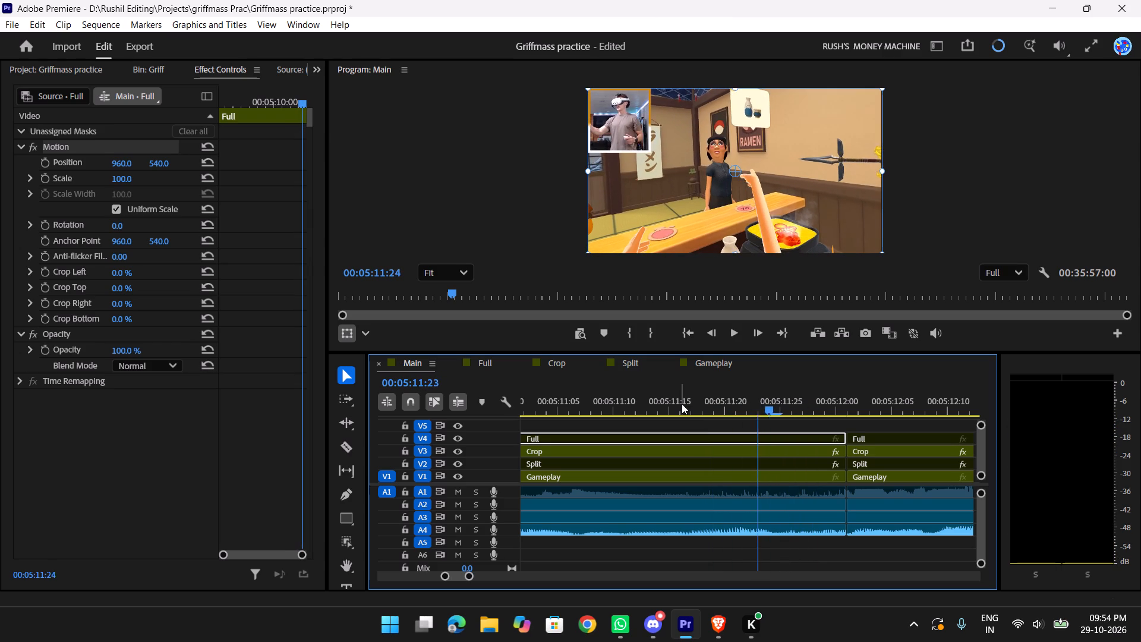
key("space")
key("space")
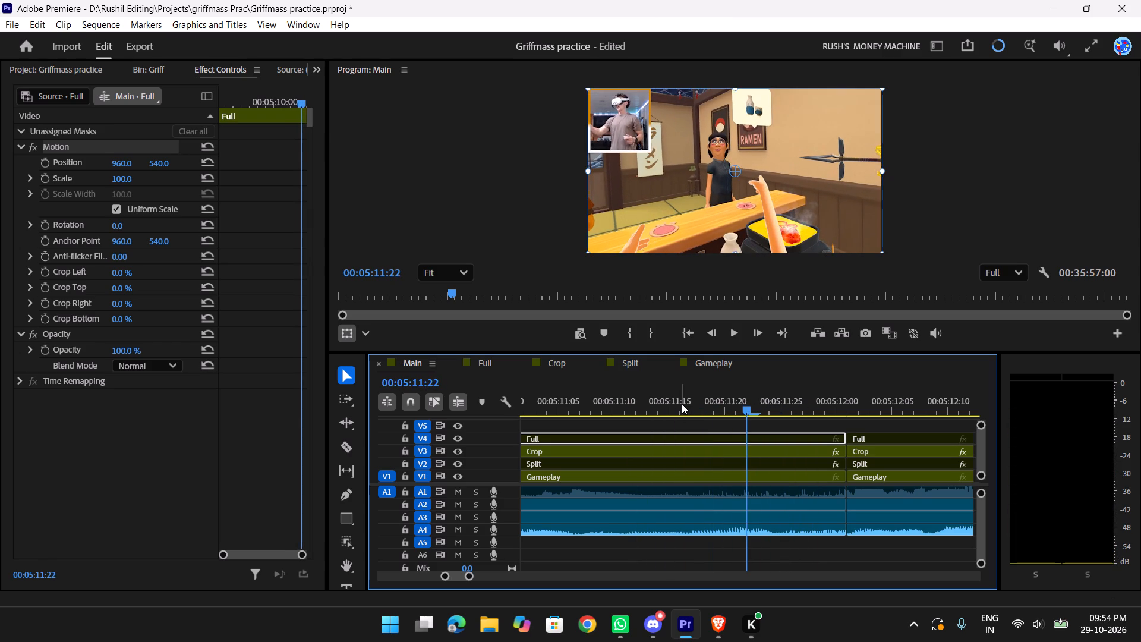
key("space")
key("space")
key("Left")
key("Left")
key("Left")
key("Left")
key("Left")
key("Left")
Cut all tracks at 00:05:11:25 and delete the short pieces between the cut and the following join.
key("Right")
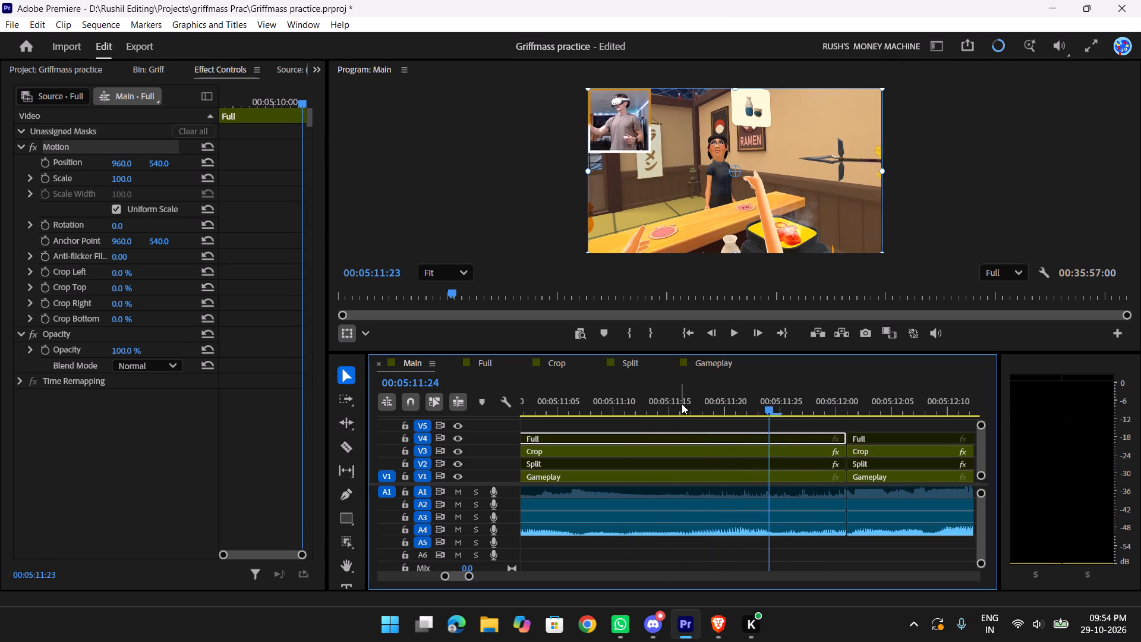
key("Right")
left_click(824, 556)
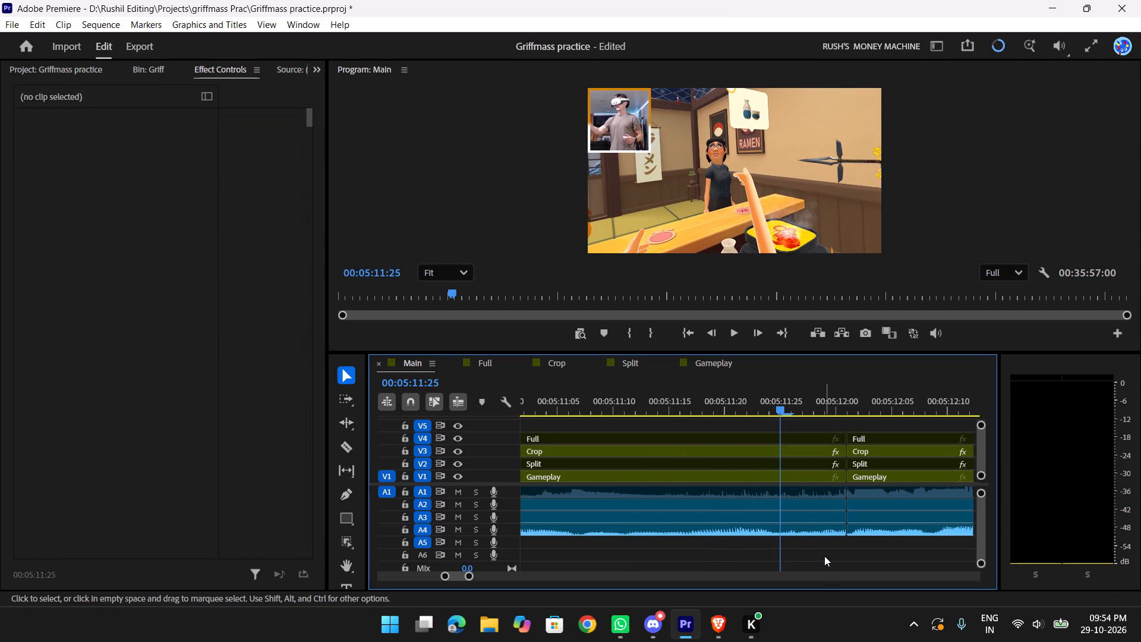
type("yy")
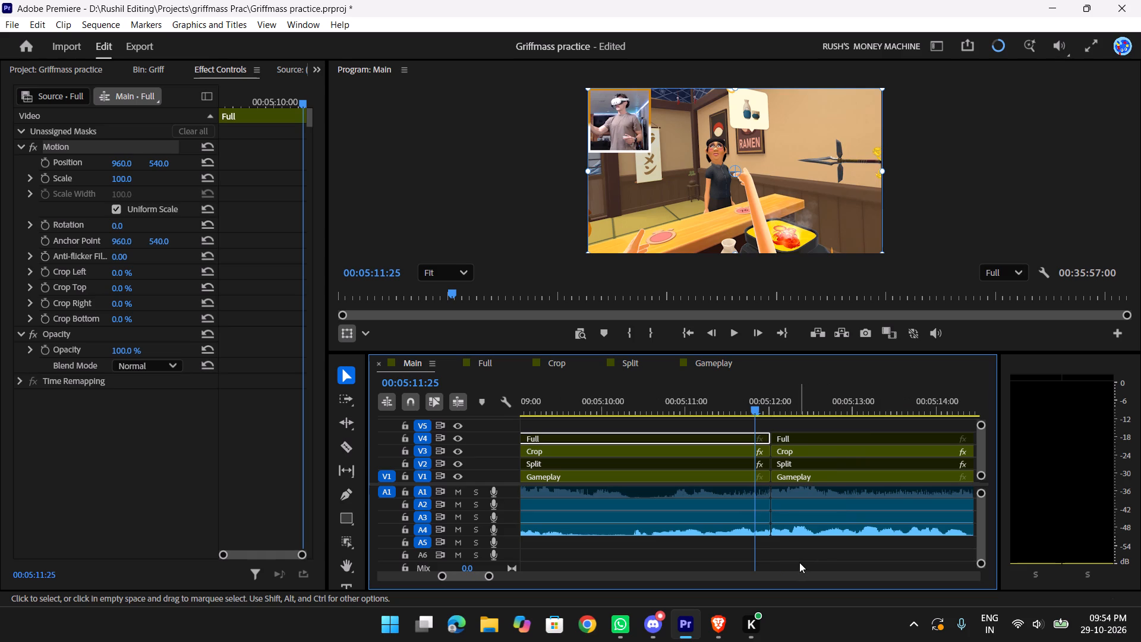
key("w")
key("ctrl+z")
left_click(777, 565, "ctrl")
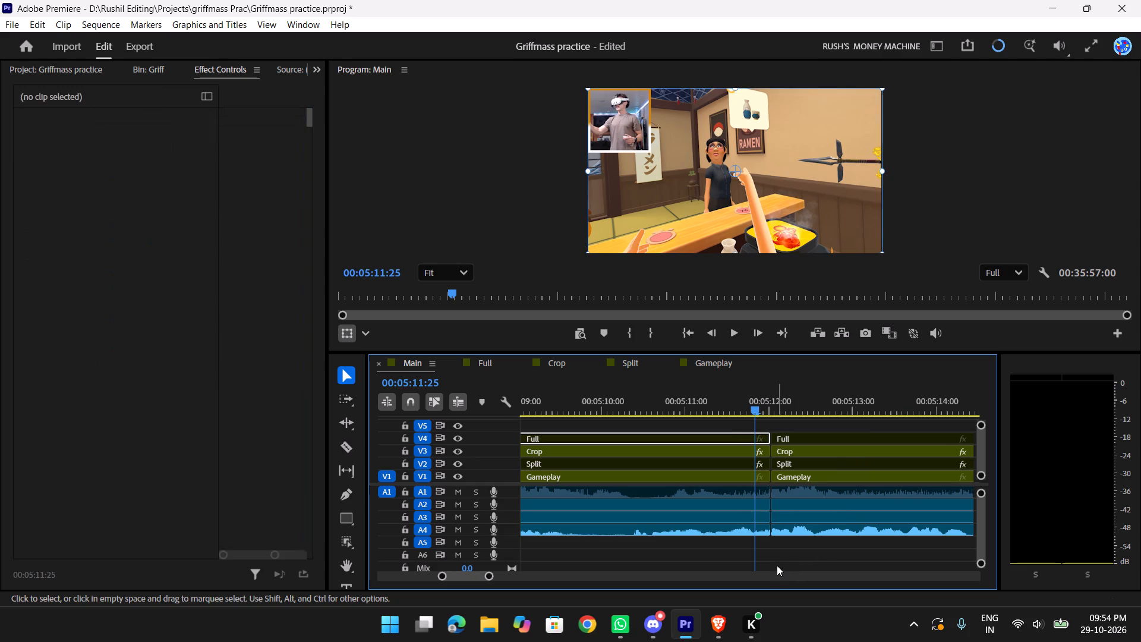
key("w")
left_click_drag(768, 563, 768, 442)
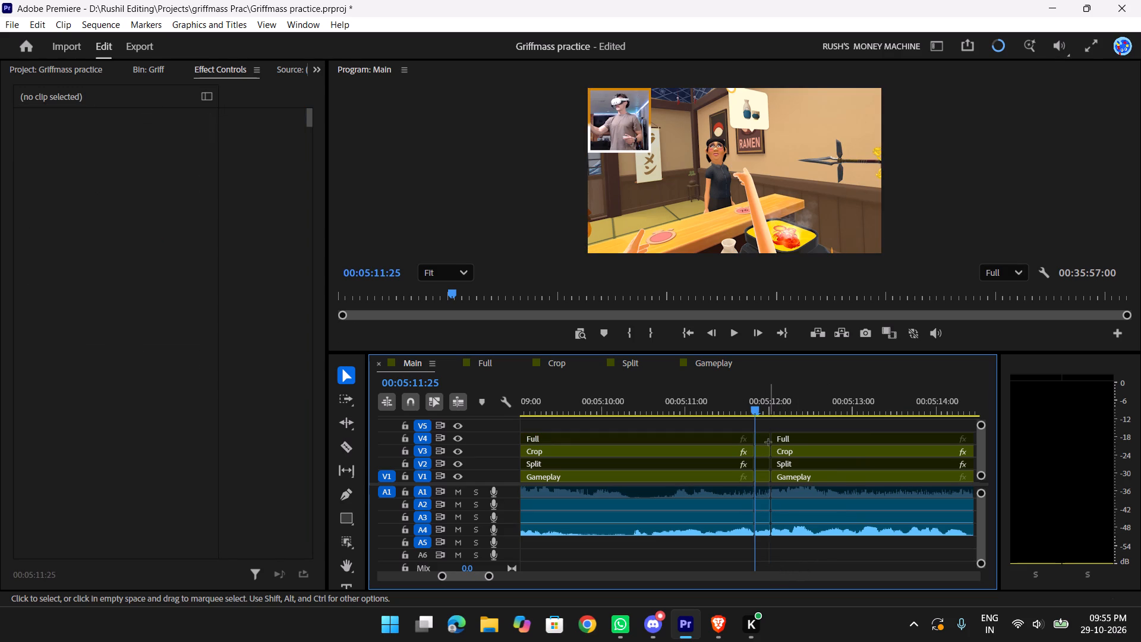
left_click_drag(768, 442, 768, 436)
left_click_drag(763, 421, 759, 525)
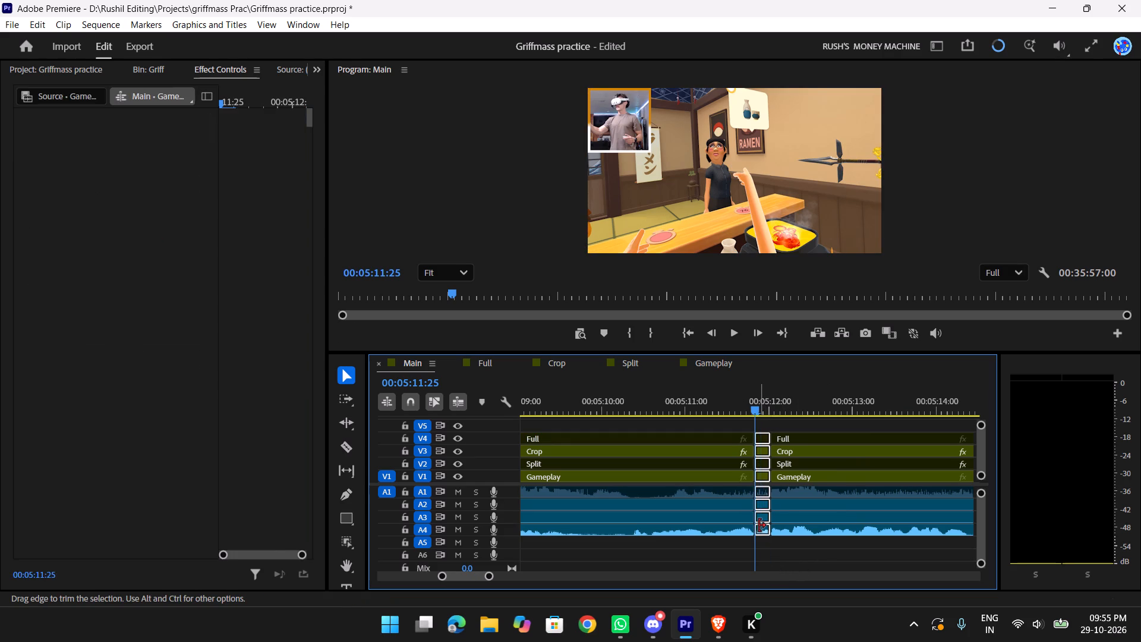
key("Delete")
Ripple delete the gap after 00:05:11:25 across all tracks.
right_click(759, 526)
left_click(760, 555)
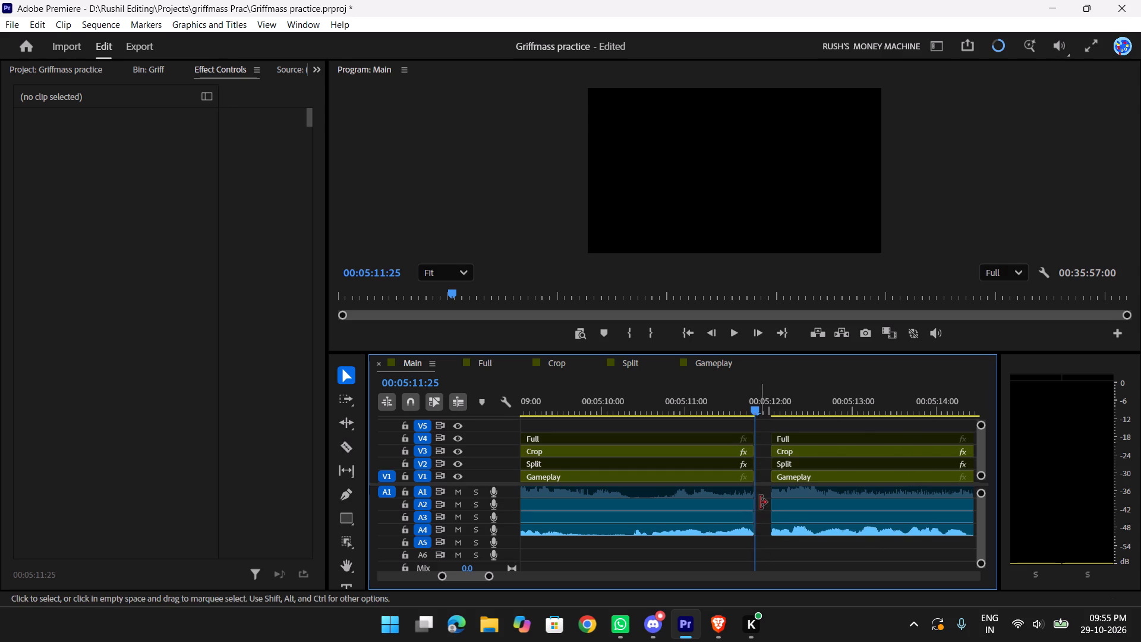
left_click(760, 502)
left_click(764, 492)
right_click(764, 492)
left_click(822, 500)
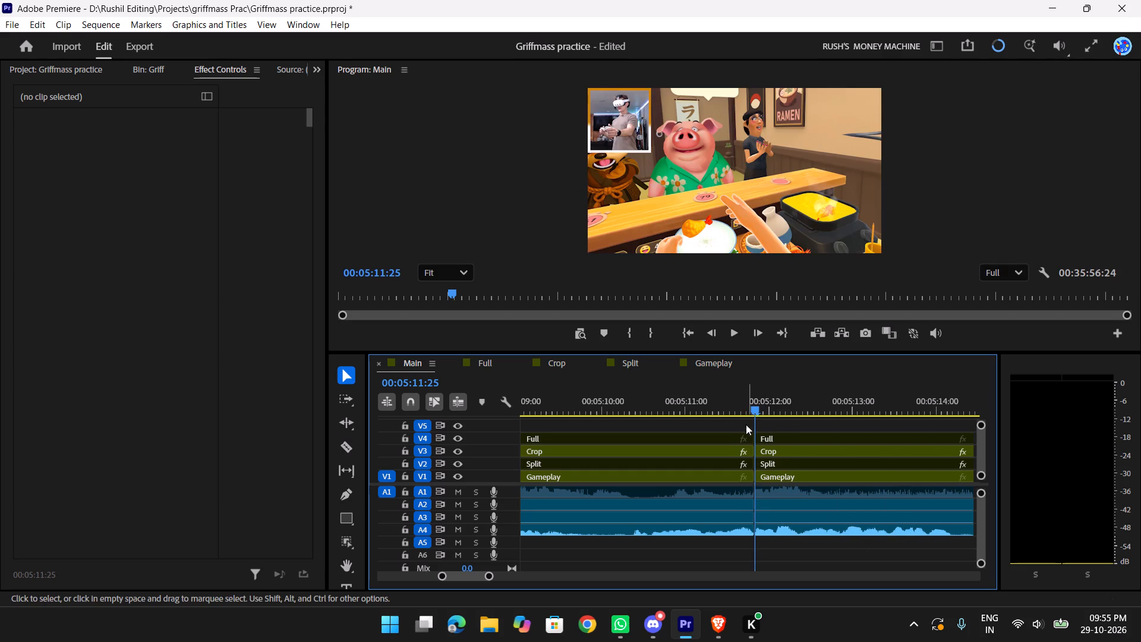
Replay across the join at 00:05:11:25, first from 00:05:11:20 and again from about 00:05:11:12, to examine the transition.
left_click_drag(764, 397, 742, 396)
type("tt")
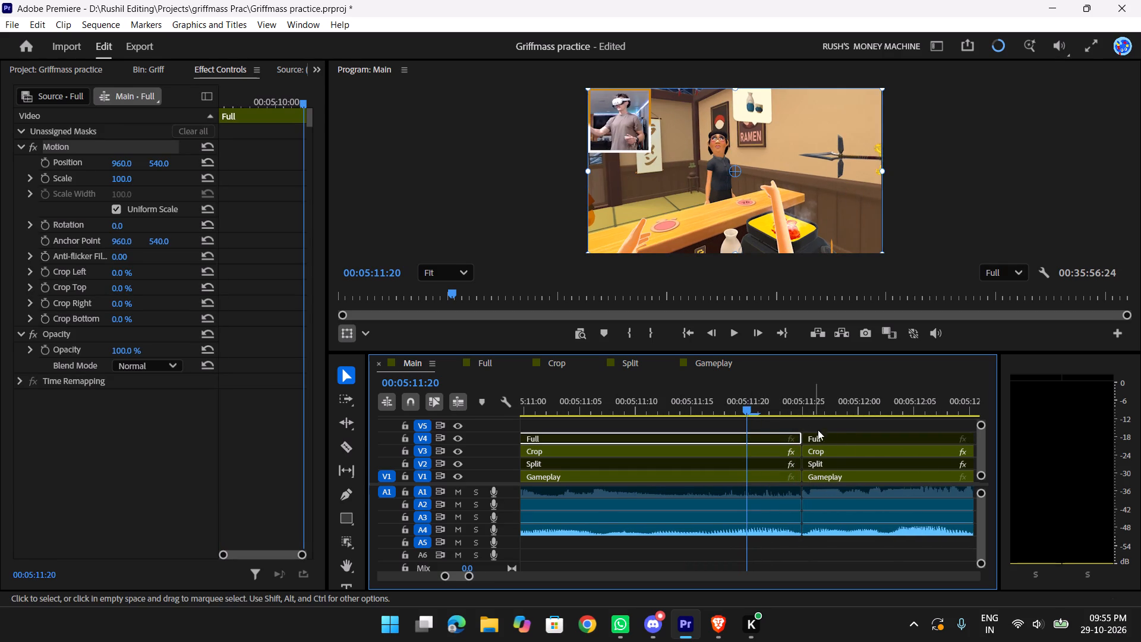
key("space")
key("space")
scroll(846, 472, "up", 11)
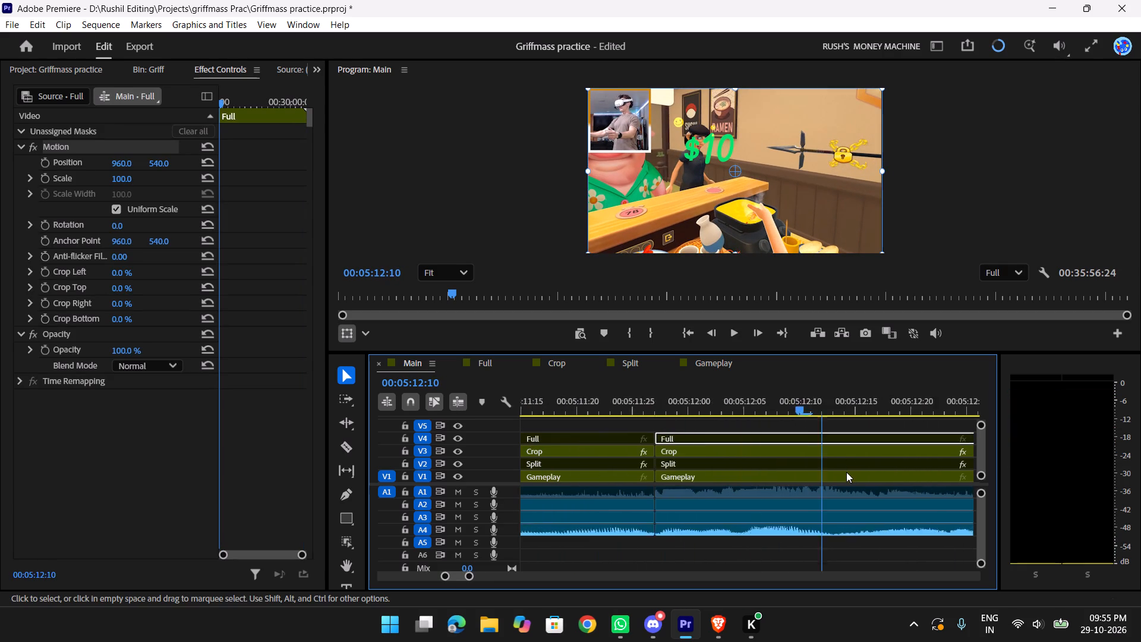
scroll(846, 472, "up", 5)
left_click_drag(775, 399, 598, 412)
key("space")
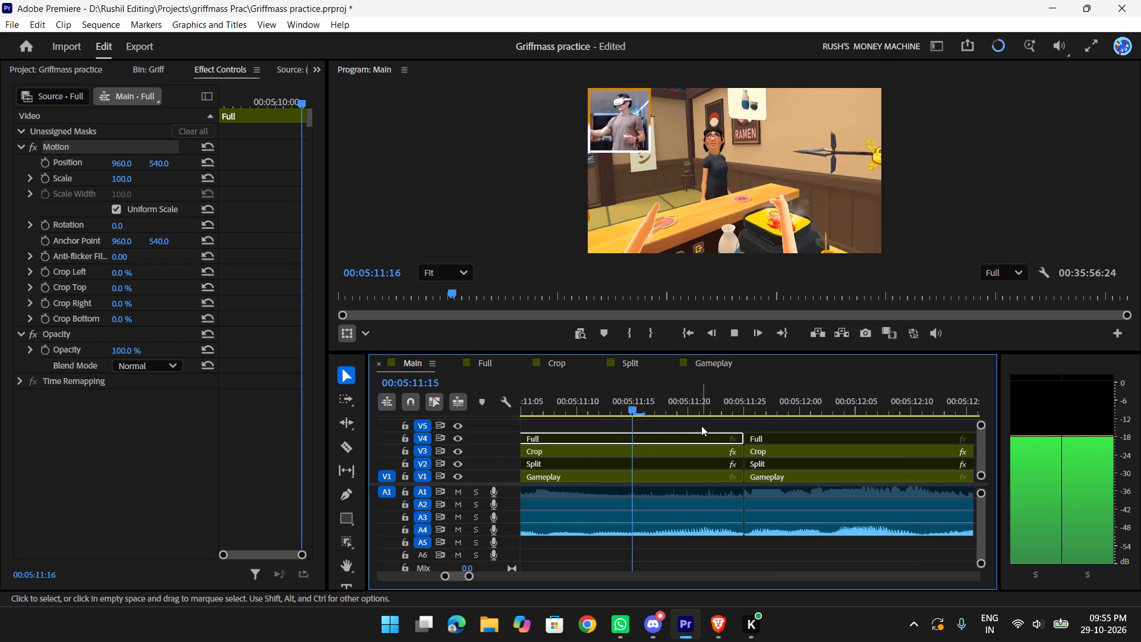
key("space")
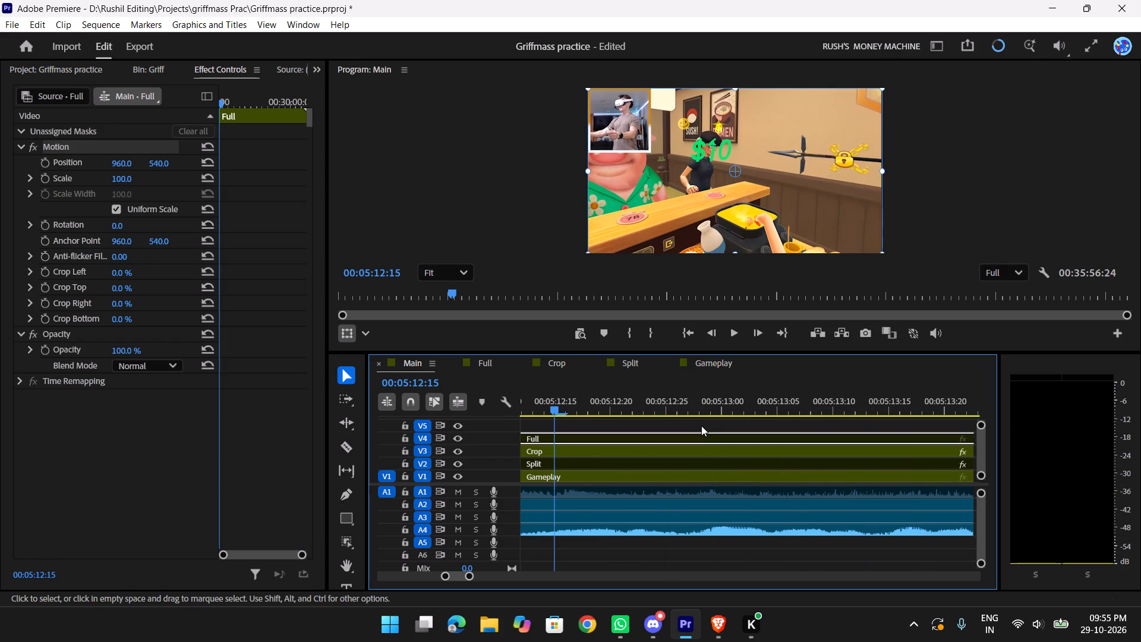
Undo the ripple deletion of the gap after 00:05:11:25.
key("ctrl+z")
Replay from about 00:05:05:20 through the gap to 00:05:12:06 to examine the timing around it.
type("yyyy")
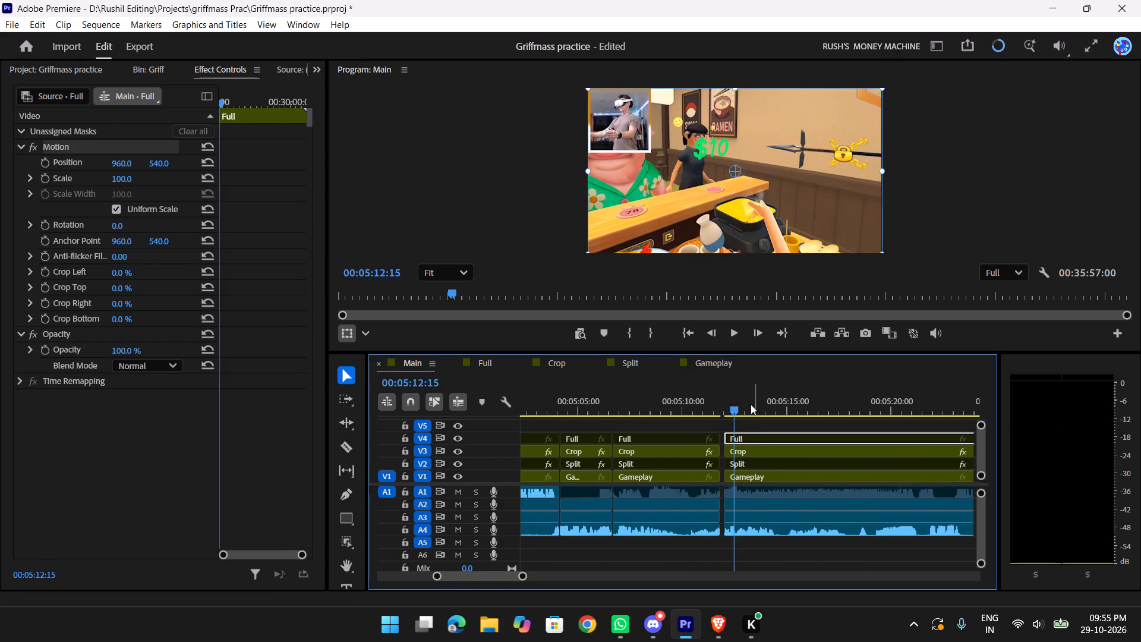
left_click_drag(714, 402, 592, 407)
key("space")
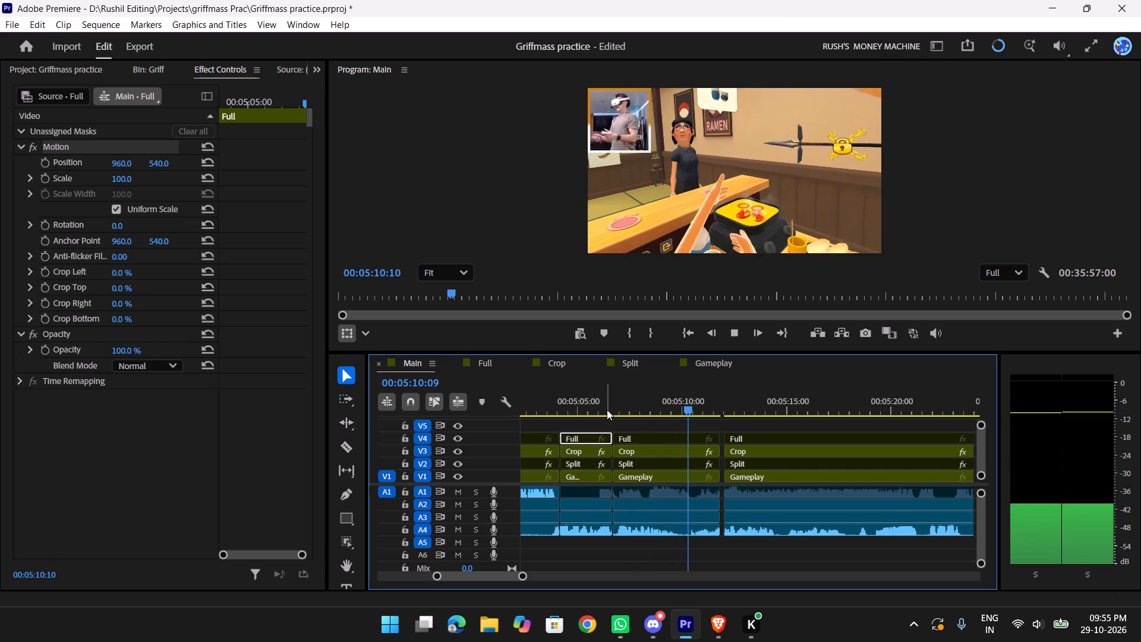
key("space")
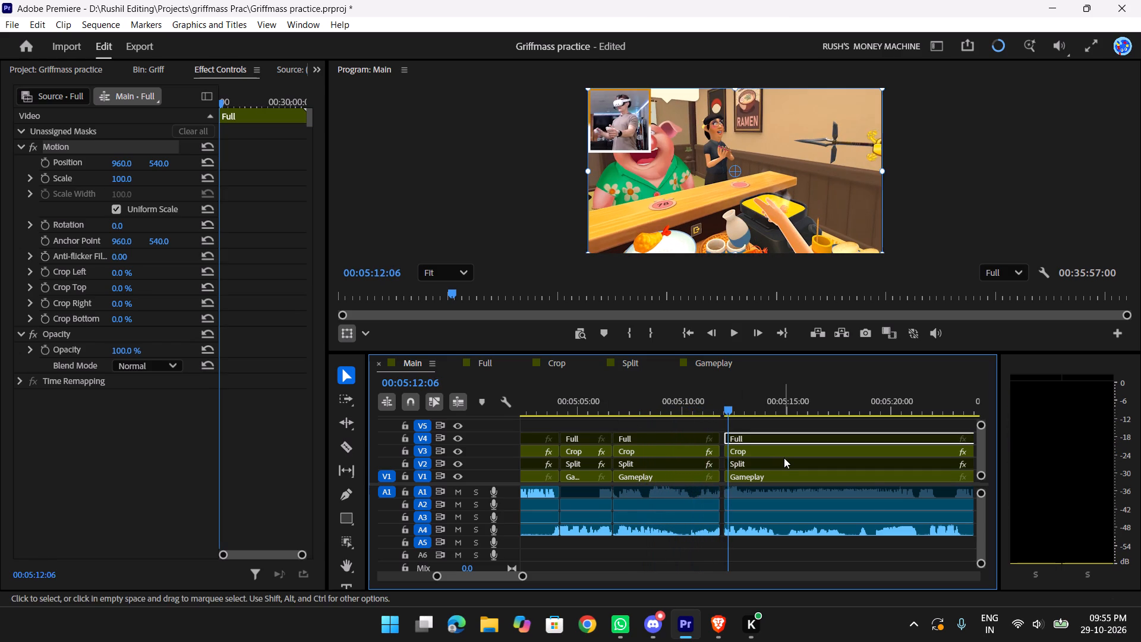
Shift all clips after the gap 6 frames earlier so they meet the preceding clips at 00:05:11:25.
type("tt")
key("a")
left_click_drag(790, 463, 777, 463)
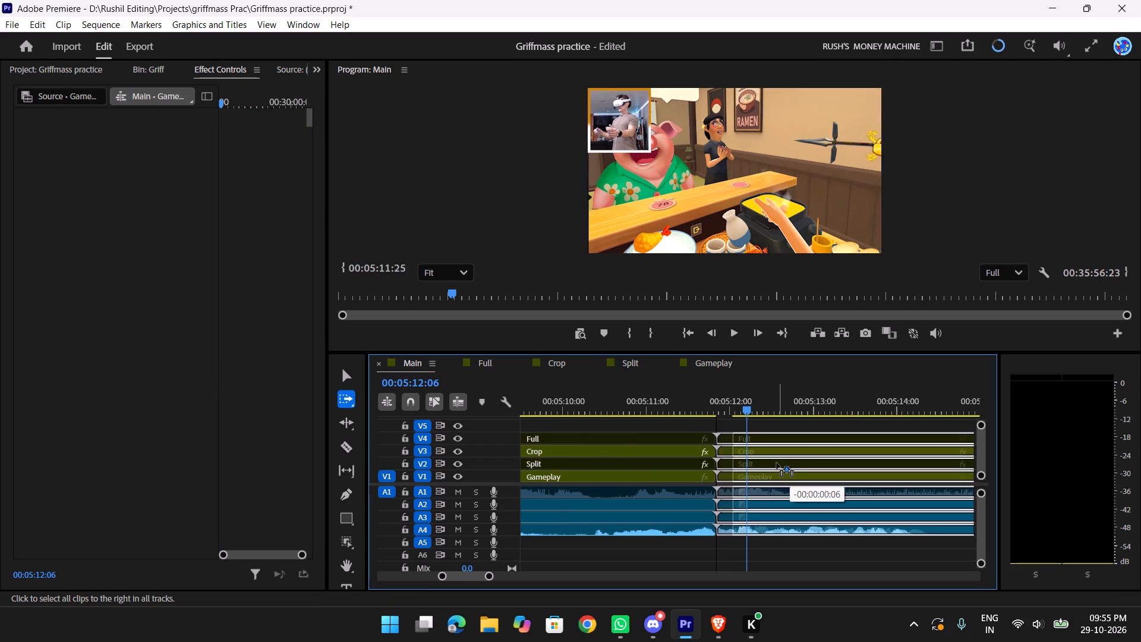
left_click_drag(777, 463, 776, 463)
Replay from about 00:05:11:06 to 00:05:16:22 to examine the closed join and the footage after it.
left_click_drag(739, 398, 663, 402)
key("space")
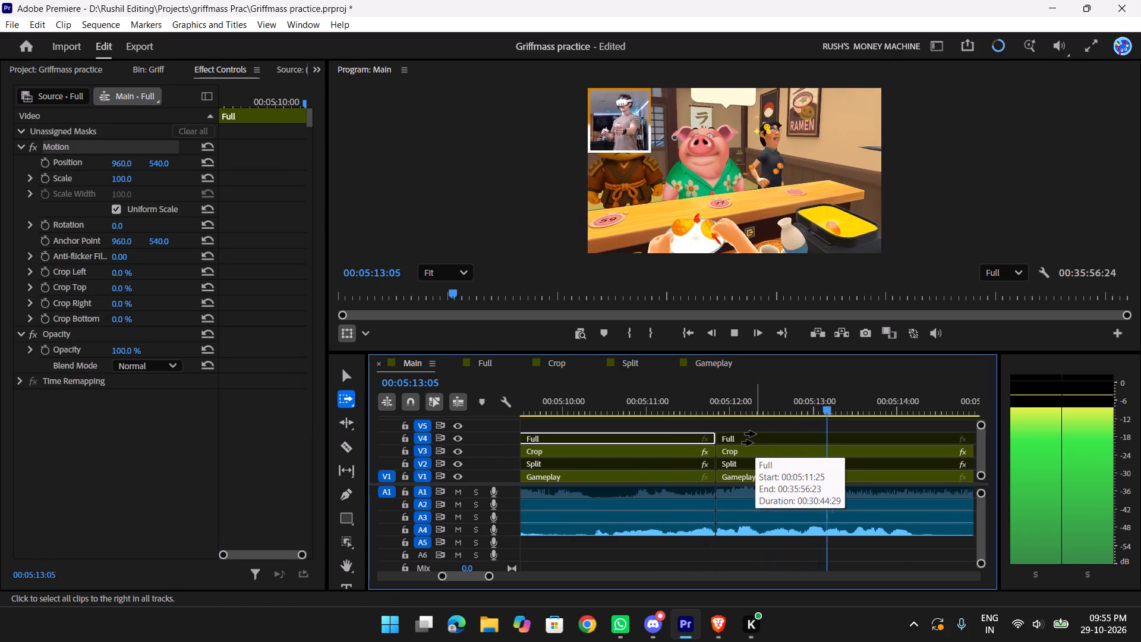
scroll(755, 434, "down", 3)
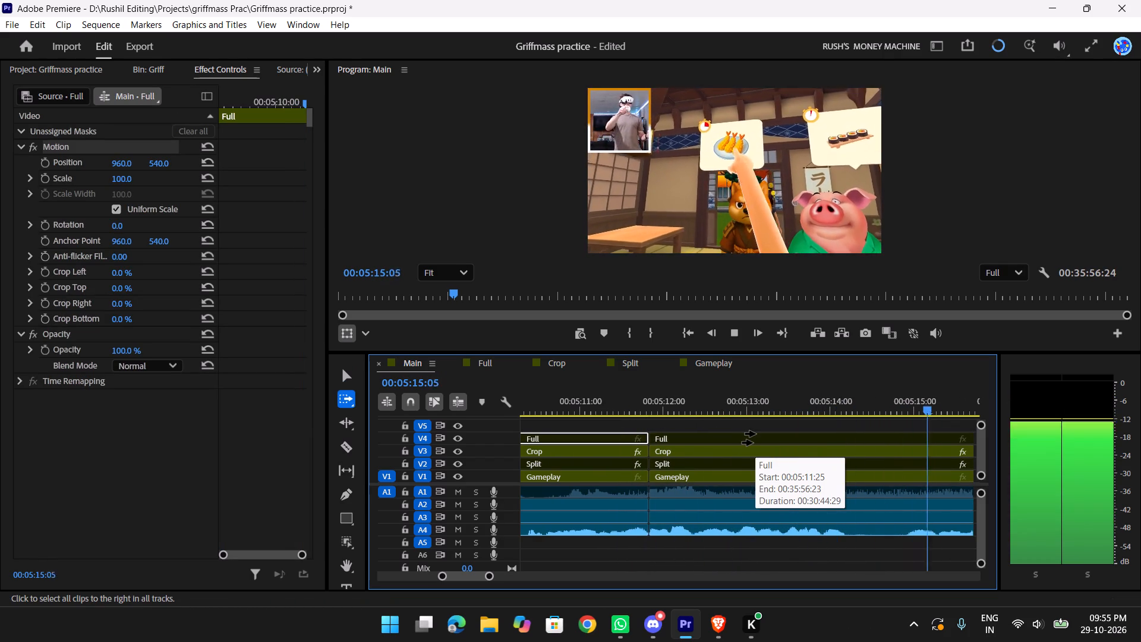
key("space")
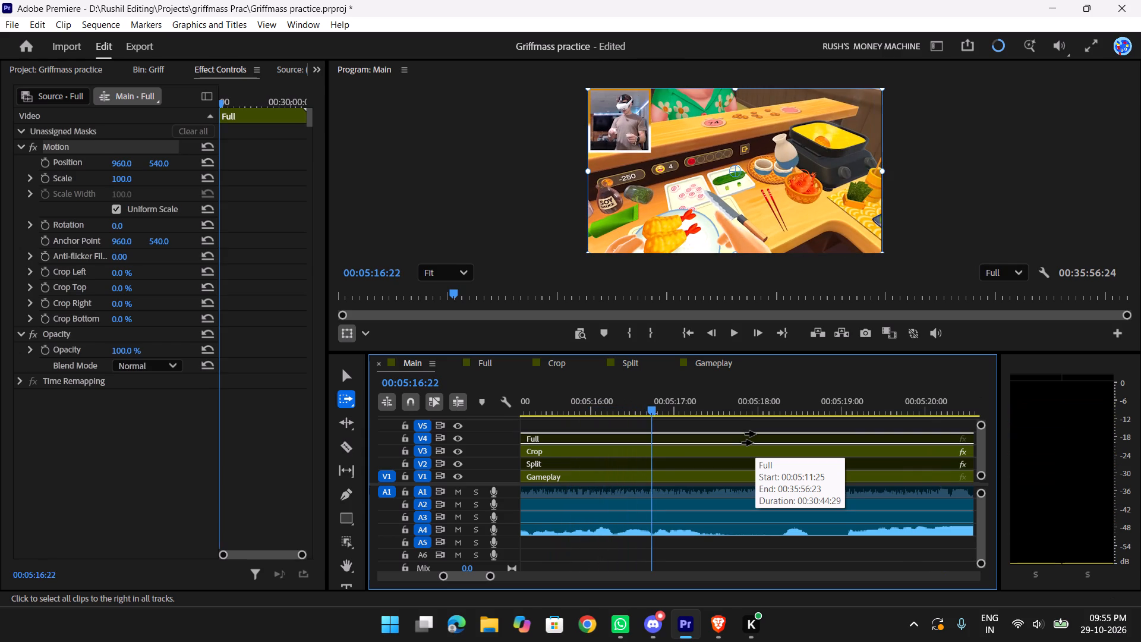
Scrub between about 00:05:13:04 and 00:05:16:22, and replay from about 00:05:14:18 to 00:05:19:29 to look for slow footage.
scroll(789, 440, "up", 8)
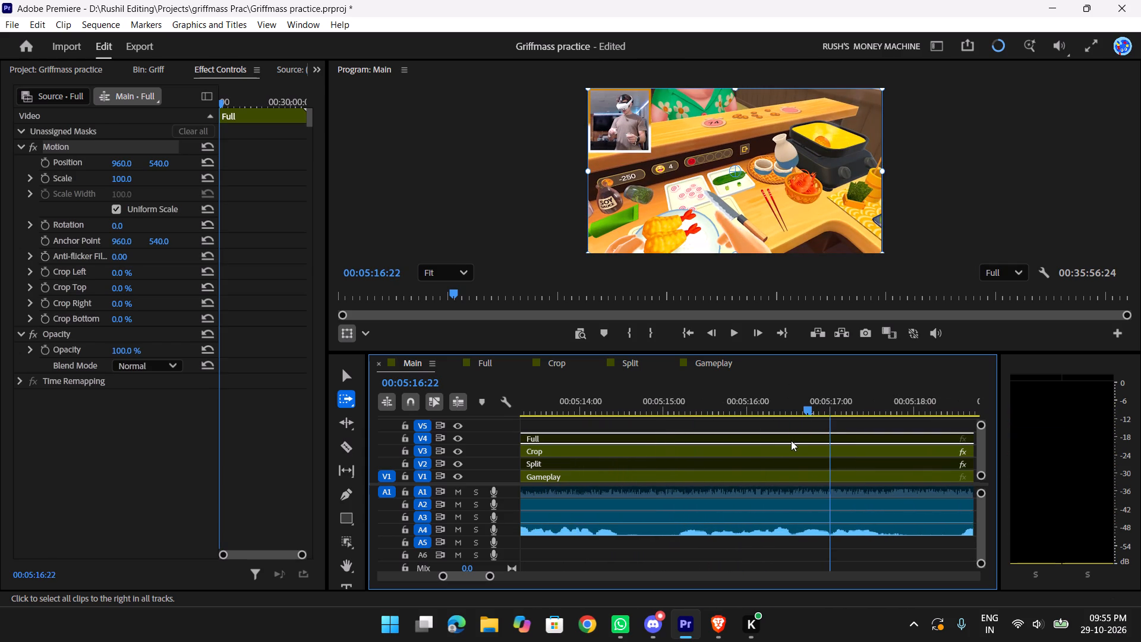
scroll(833, 438, "up", 4)
key("v")
left_click_drag(909, 409, 825, 406)
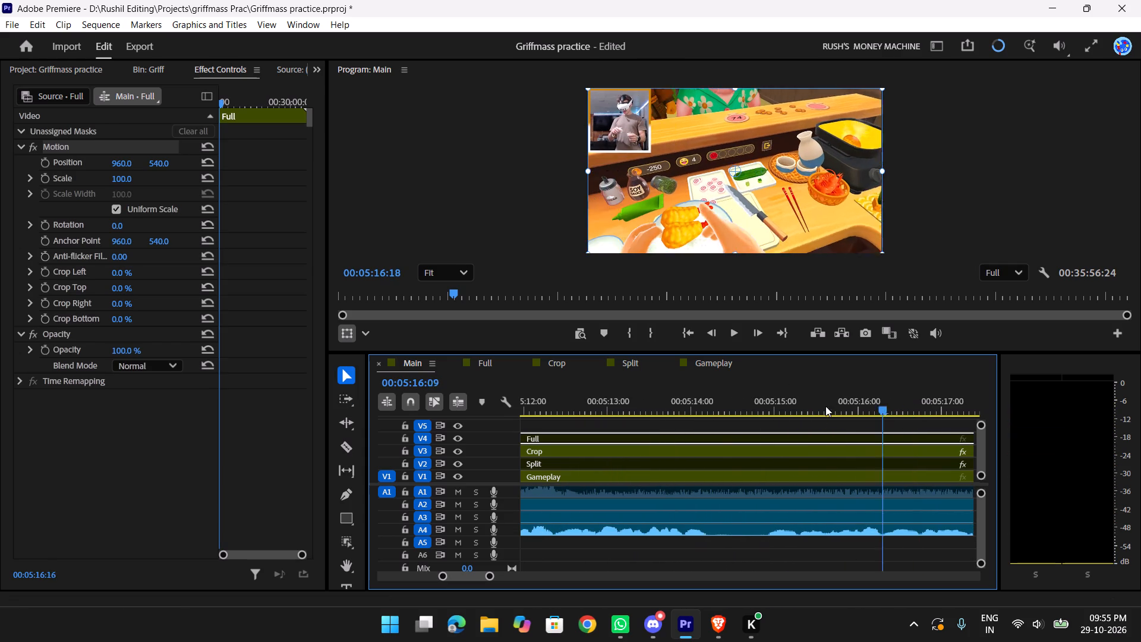
left_click_drag(825, 406, 617, 408)
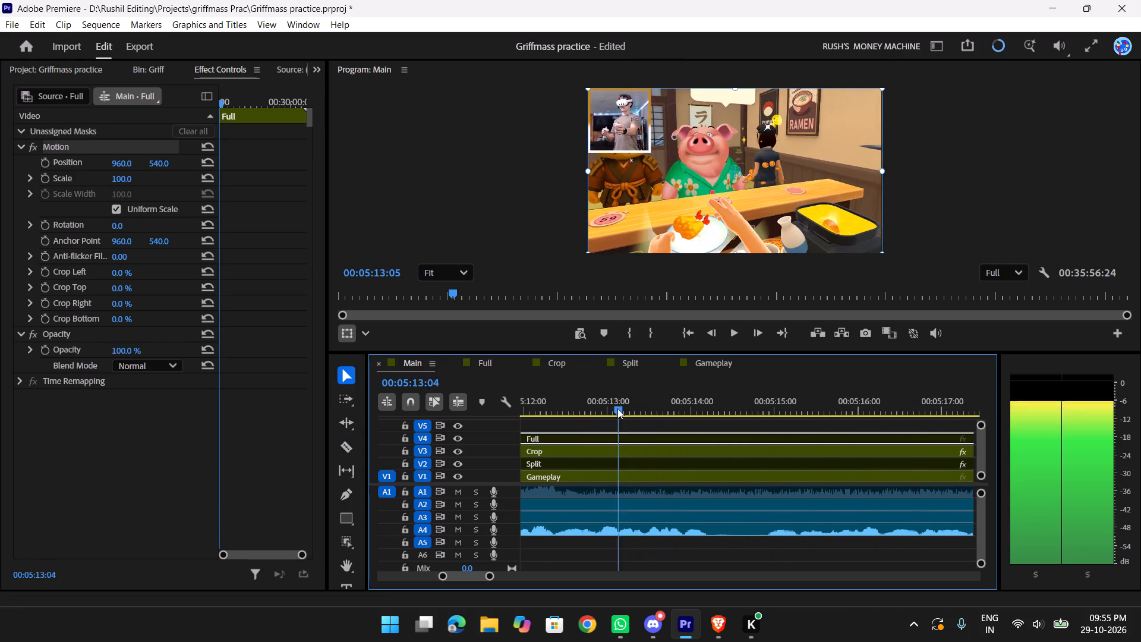
left_click_drag(617, 408, 673, 398)
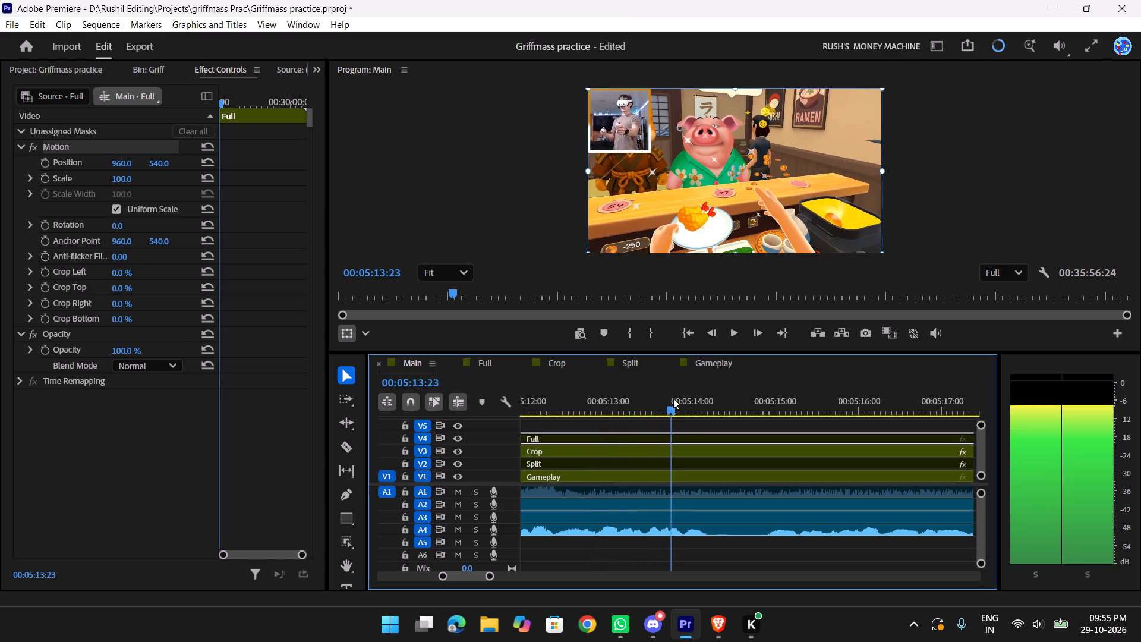
left_click_drag(673, 398, 755, 380)
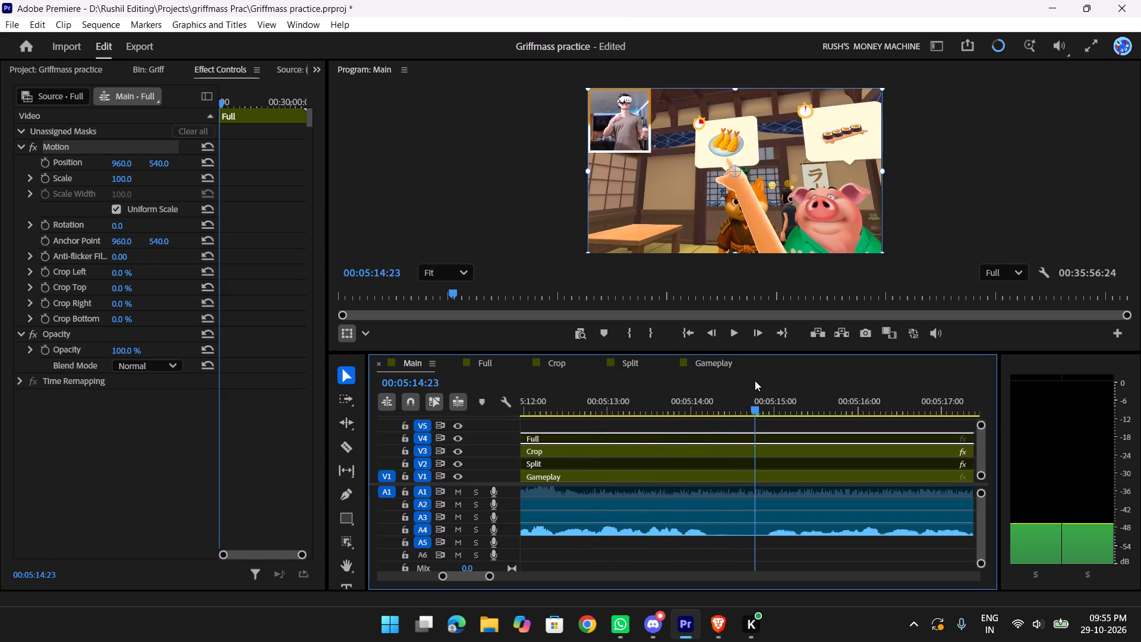
left_click_drag(755, 380, 741, 382)
key("space")
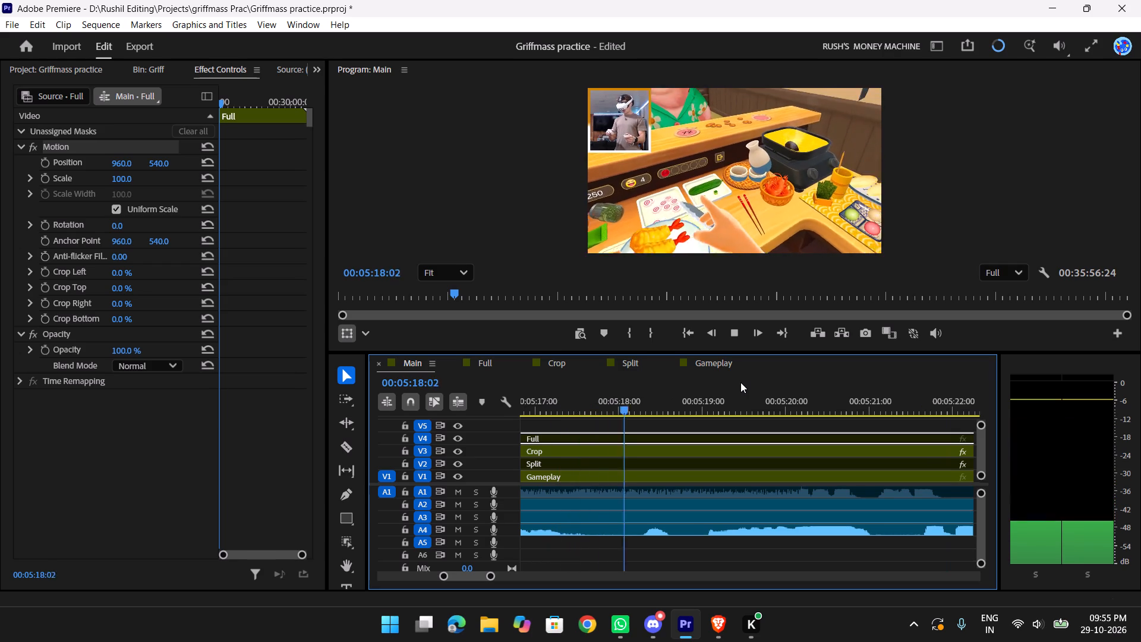
scroll(740, 382, "down", 2)
key("space")
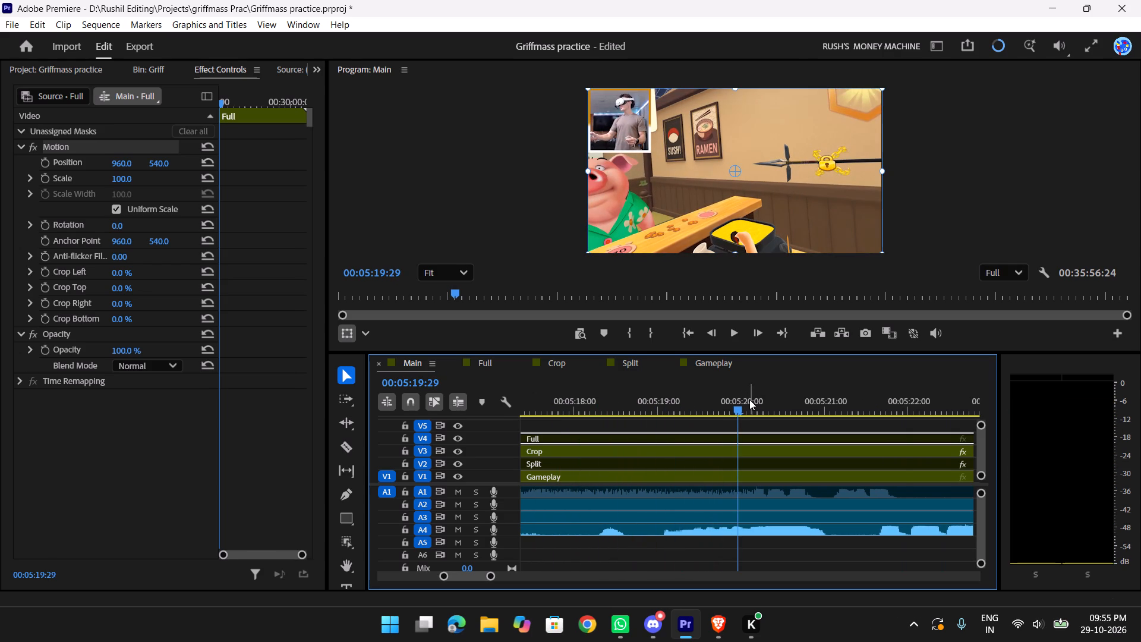
Replay from 00:05:18:15 to 00:05:22:18 to examine the action and speech in that stretch.
left_click_drag(733, 404, 616, 407)
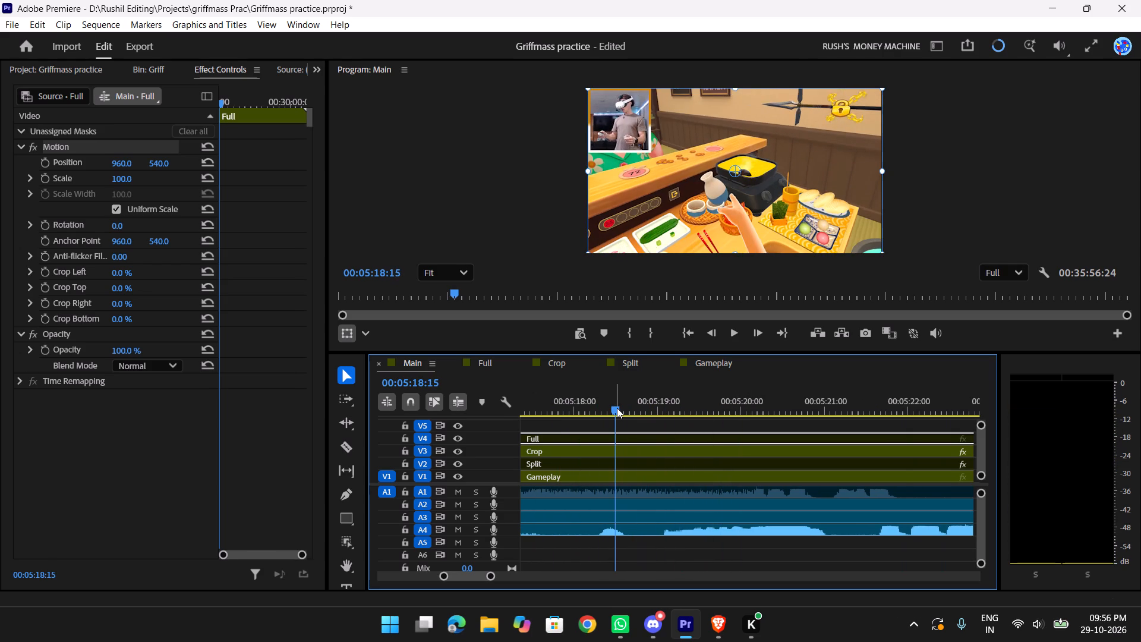
key("space")
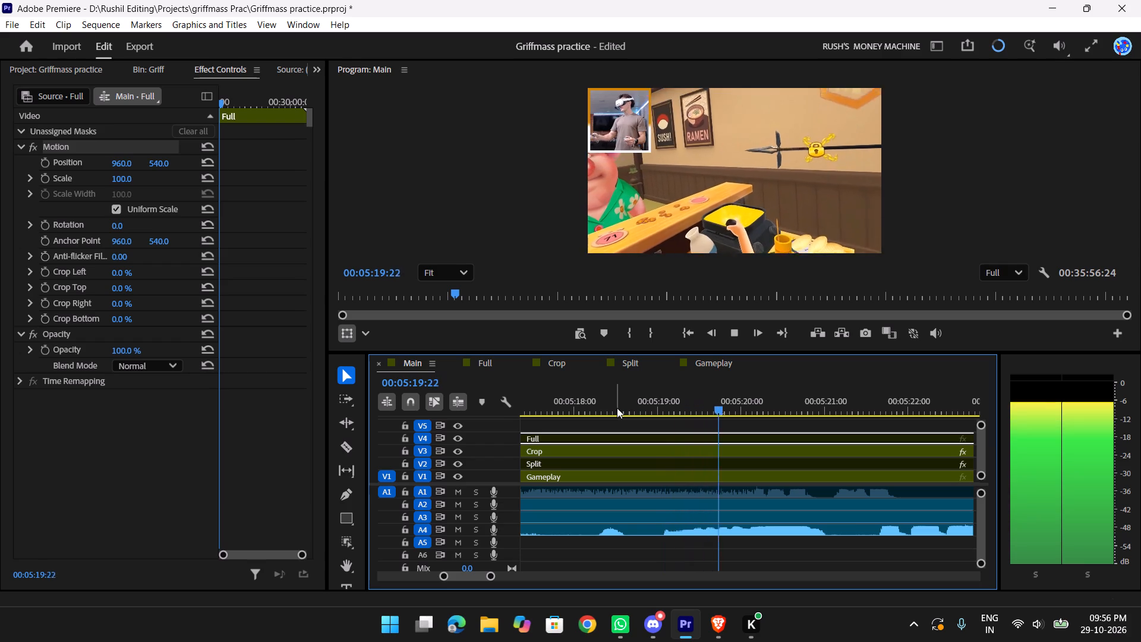
key("space")
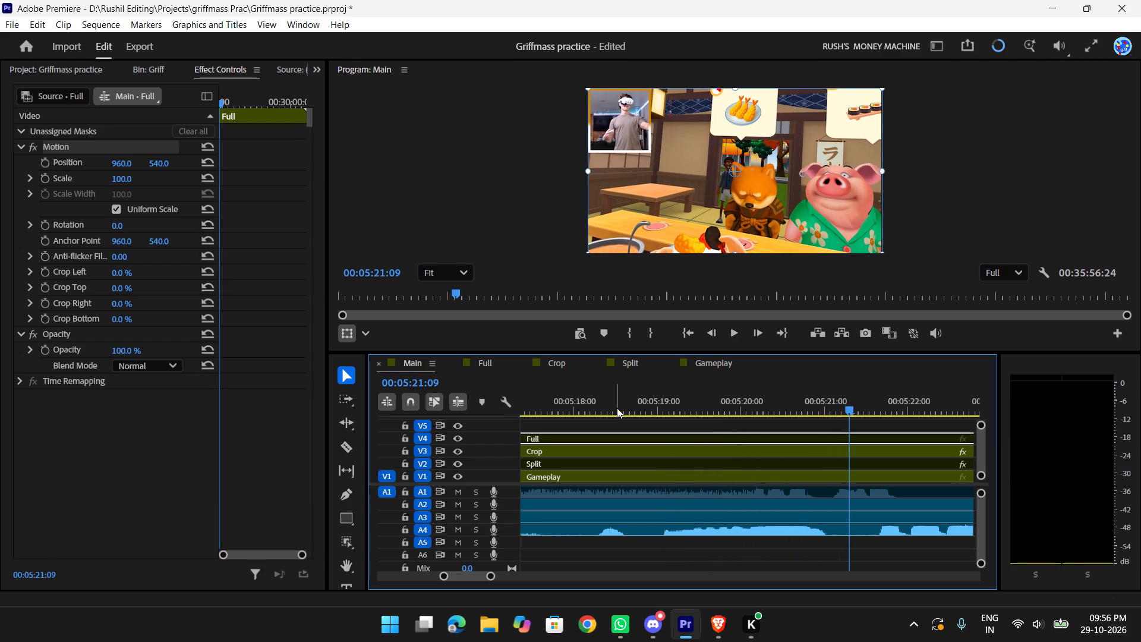
key("space")
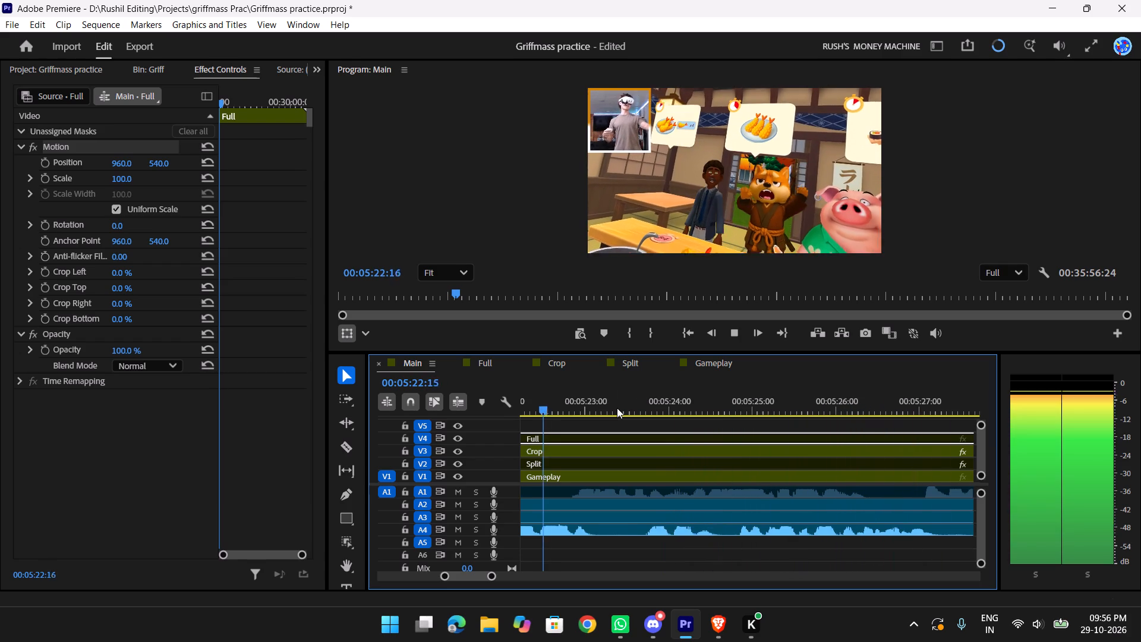
key("space")
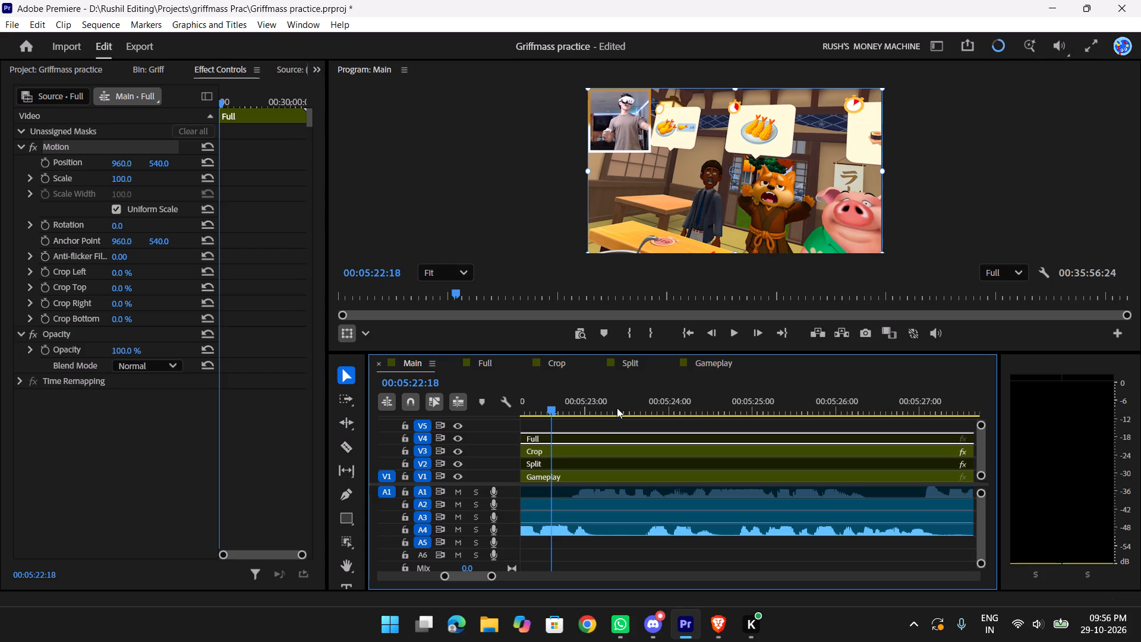
key("y")
scroll(767, 476, "up", 6)
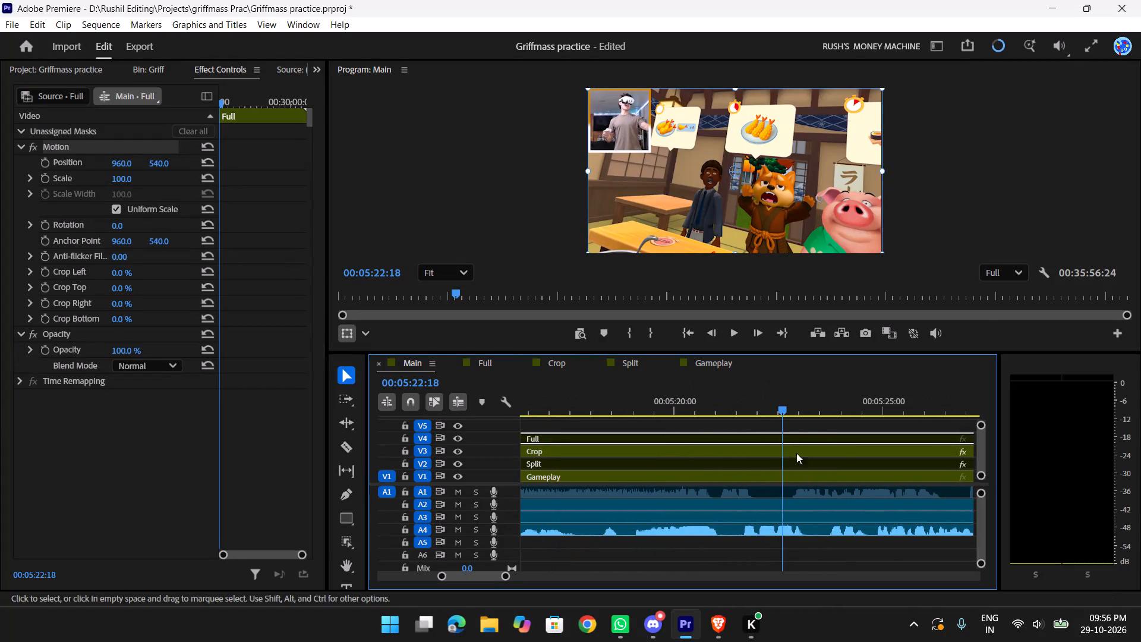
Replay from 00:05:19:09 and again from about 00:05:16:22 to 00:05:19:01 to look for a moment to emphasise.
left_click_drag(773, 404, 647, 405)
key("space")
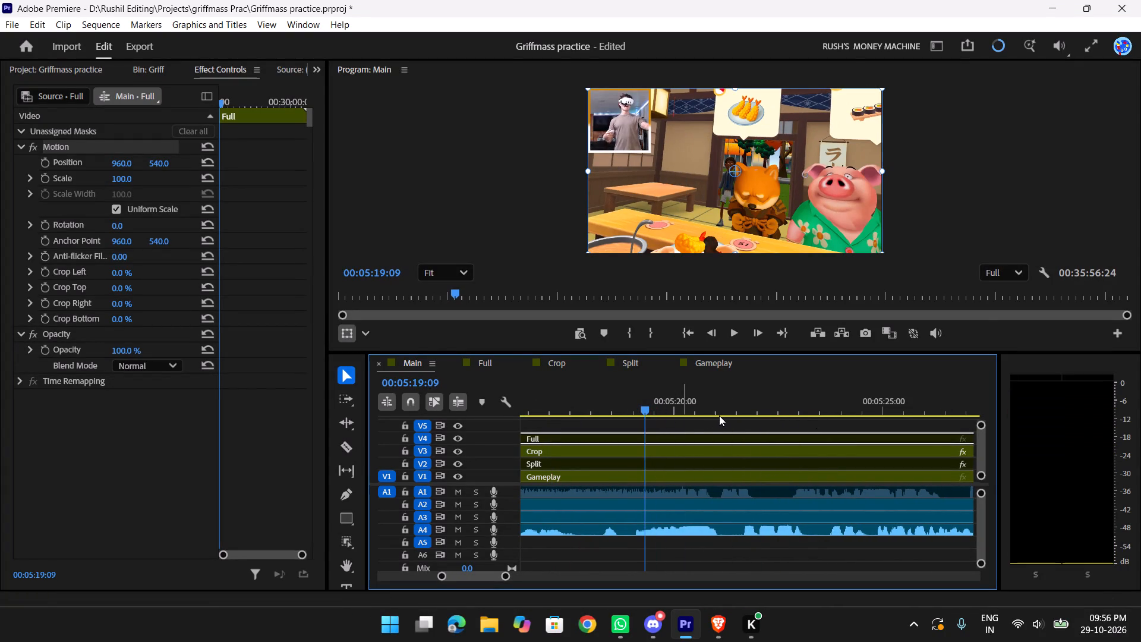
key("space")
left_click_drag(674, 405, 631, 407)
scroll(719, 424, "up", 8)
left_click_drag(811, 402, 721, 408)
key("space")
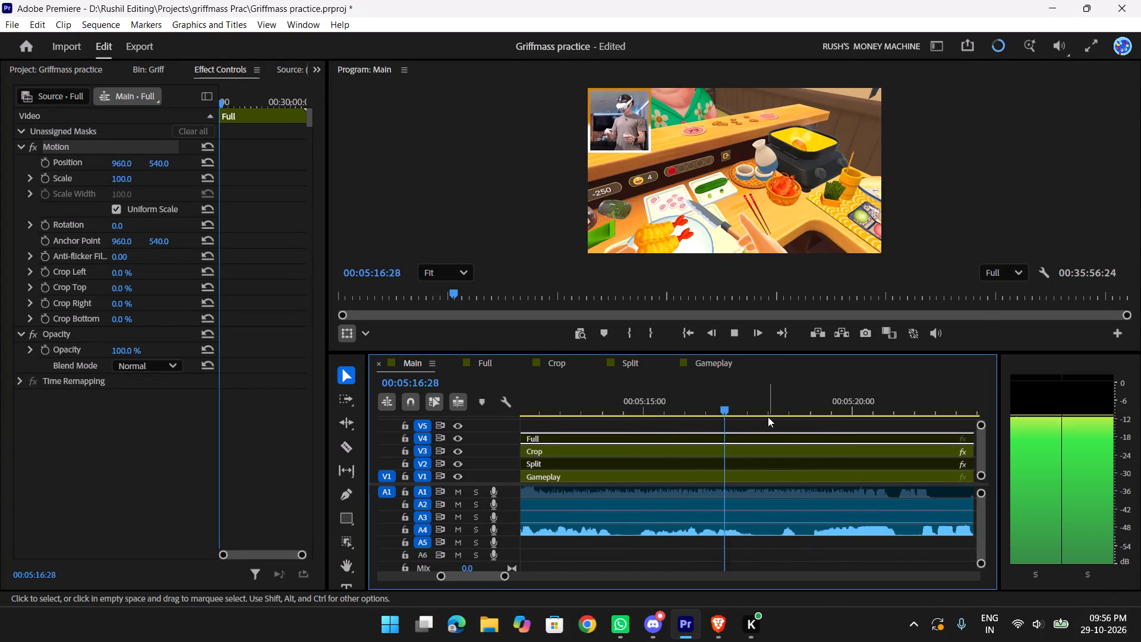
key("space")
key("space")
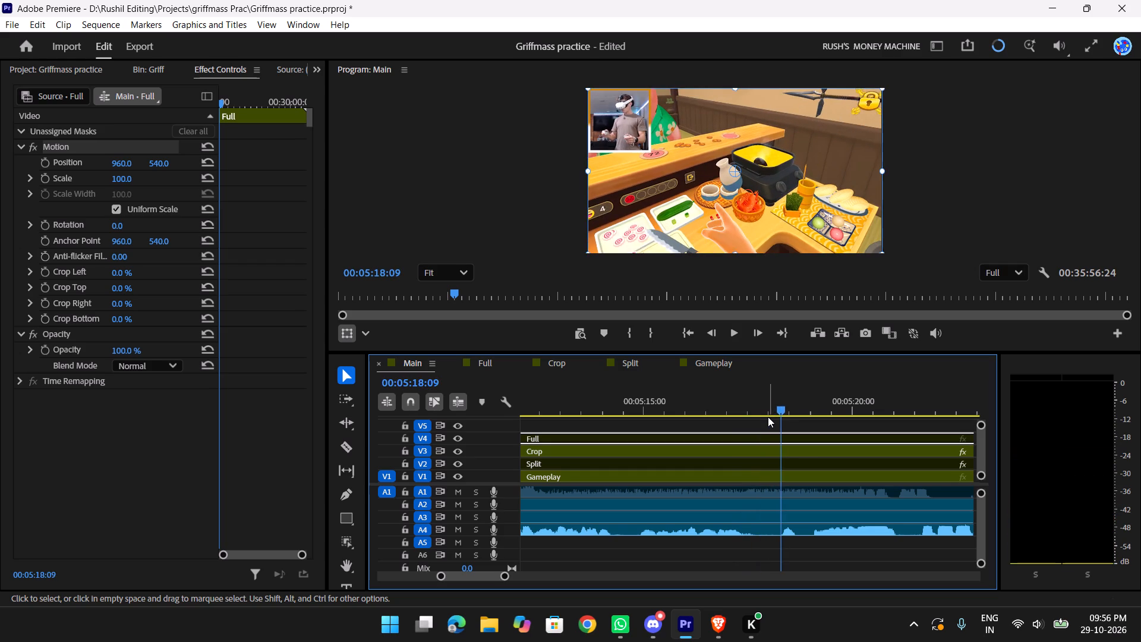
key("space")
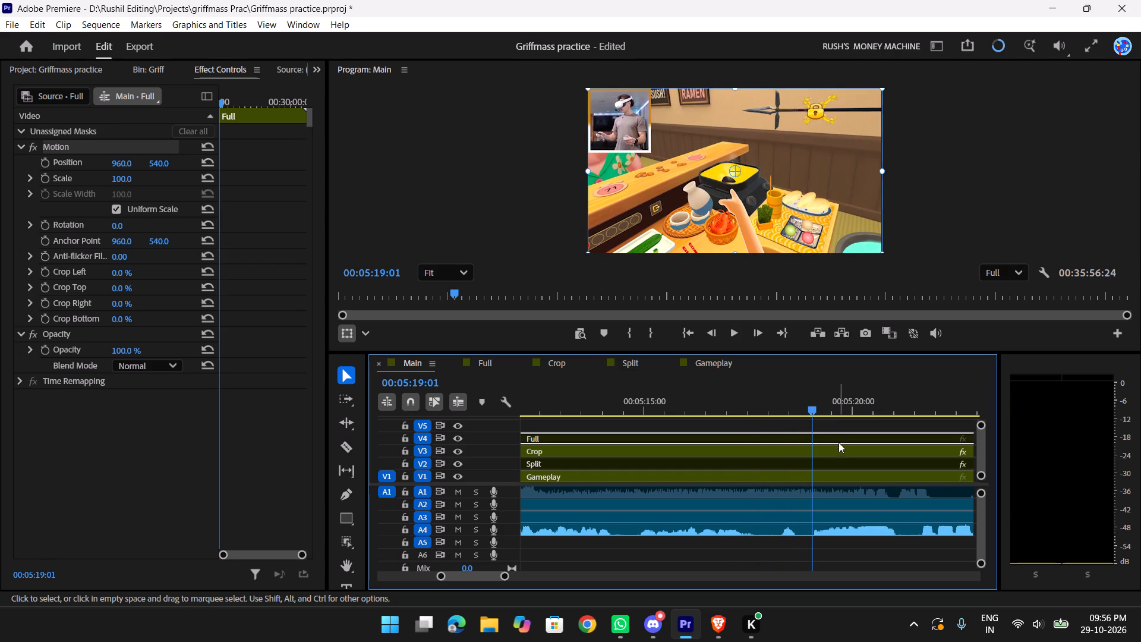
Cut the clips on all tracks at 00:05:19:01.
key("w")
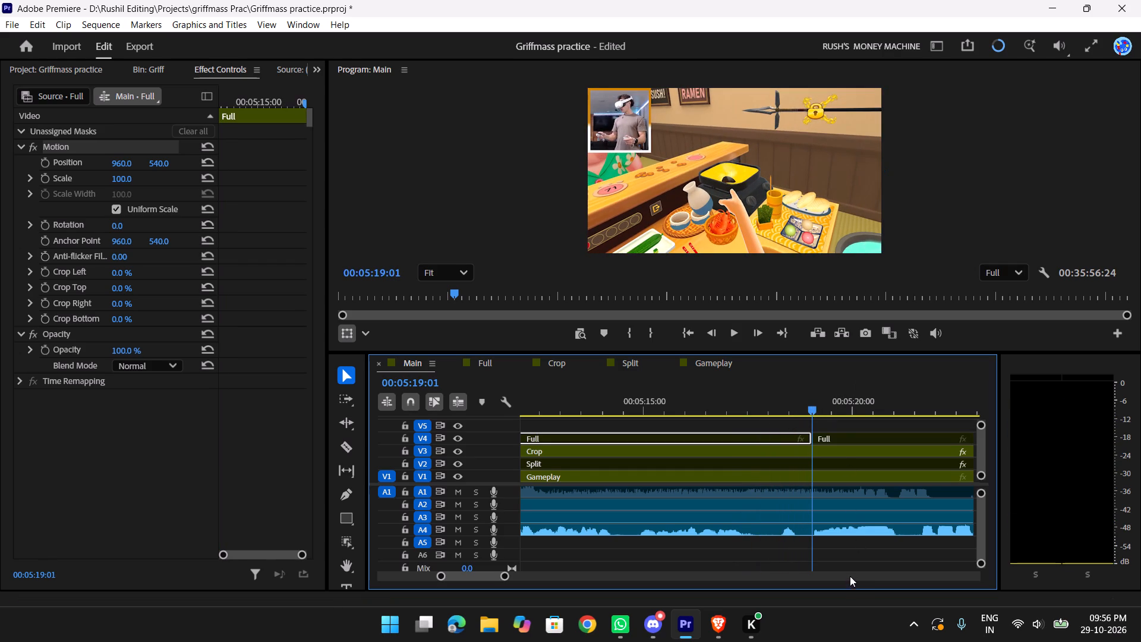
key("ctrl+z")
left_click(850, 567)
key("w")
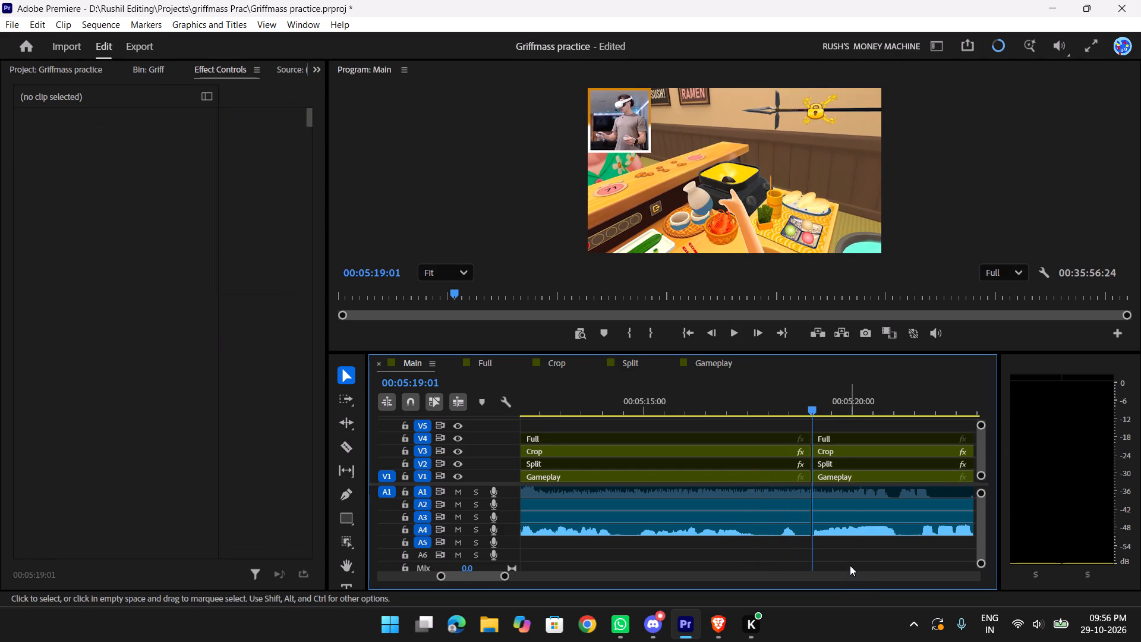
Replay from 00:05:19:01 to about 00:05:22:14 and scrub back between 00:05:21:08 and 00:05:19:00 to examine the action after the cut.
key("space")
scroll(855, 551, "down", 3)
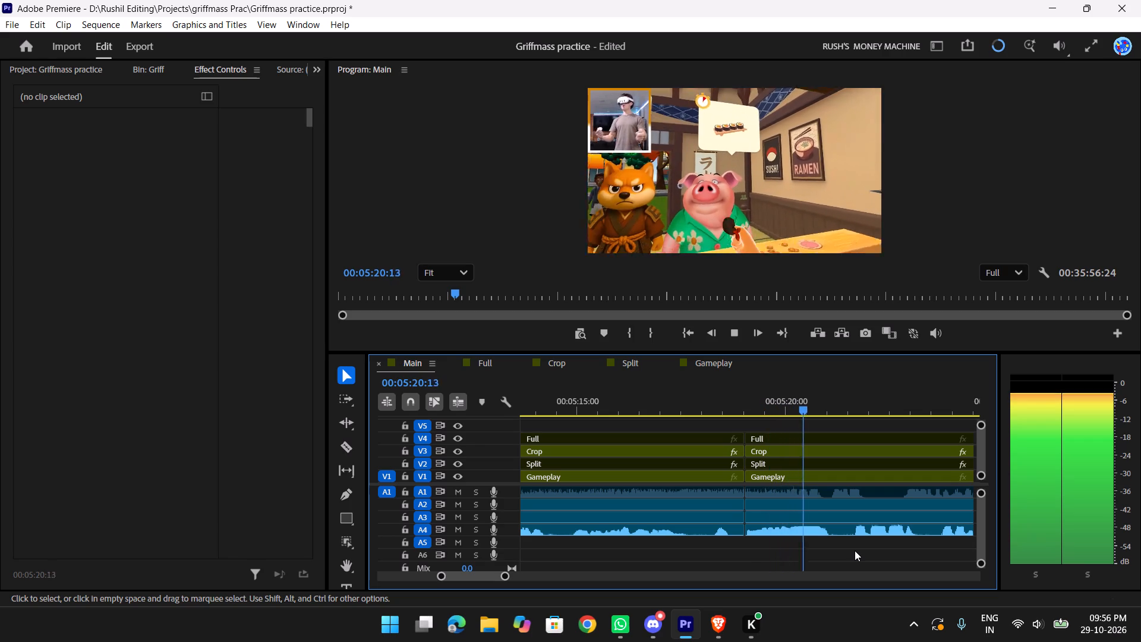
key("space")
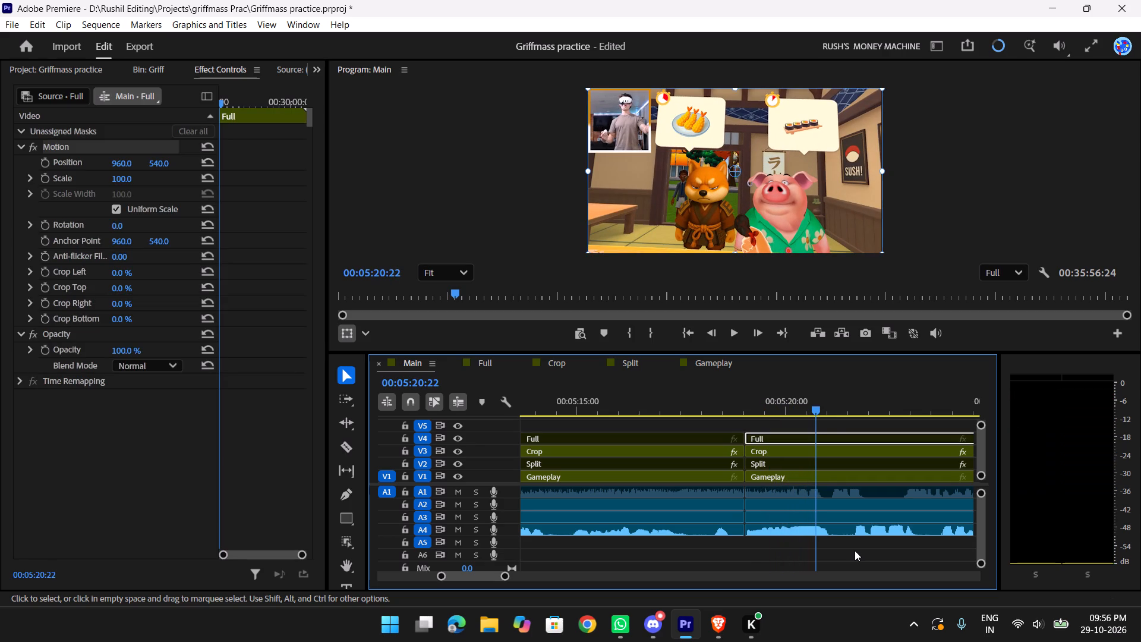
key("space")
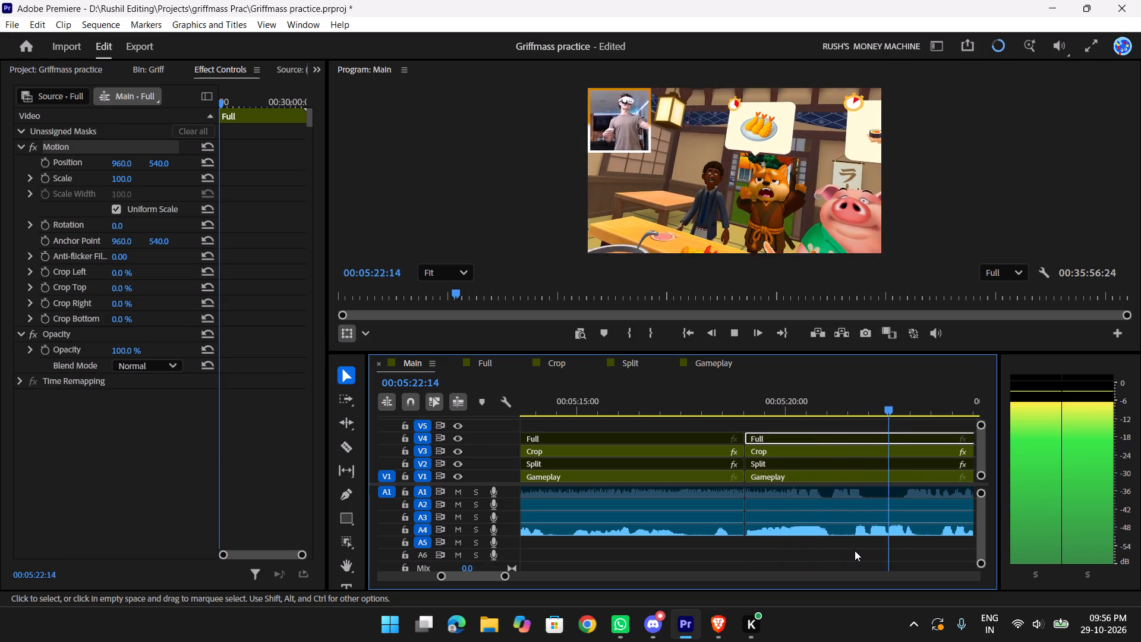
key("space")
left_click_drag(896, 399, 841, 402)
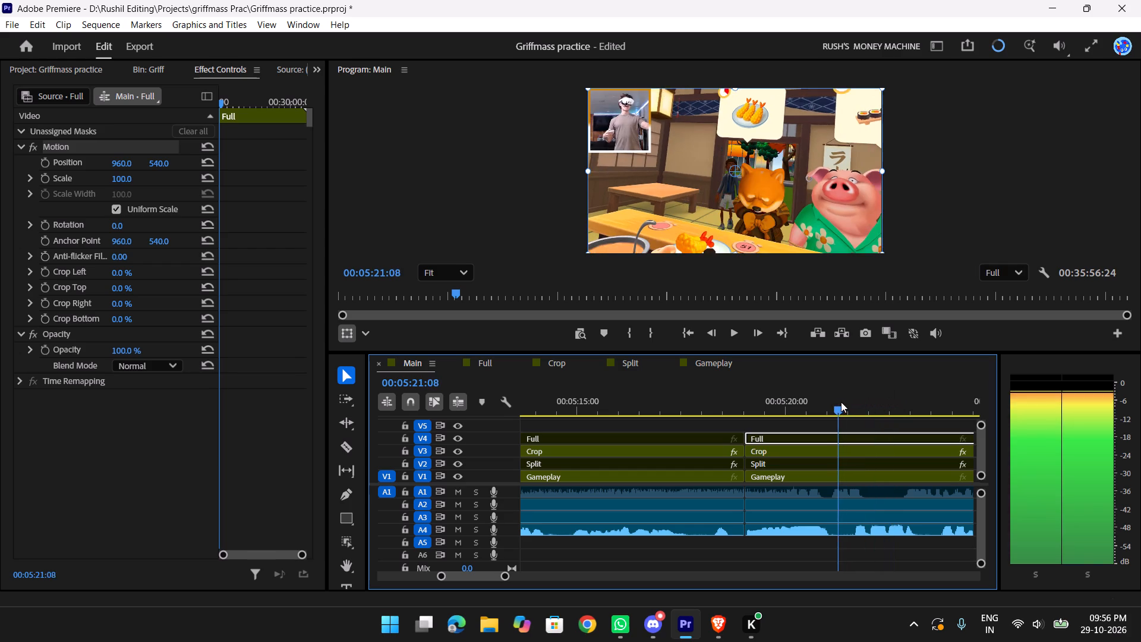
left_click_drag(841, 402, 737, 435)
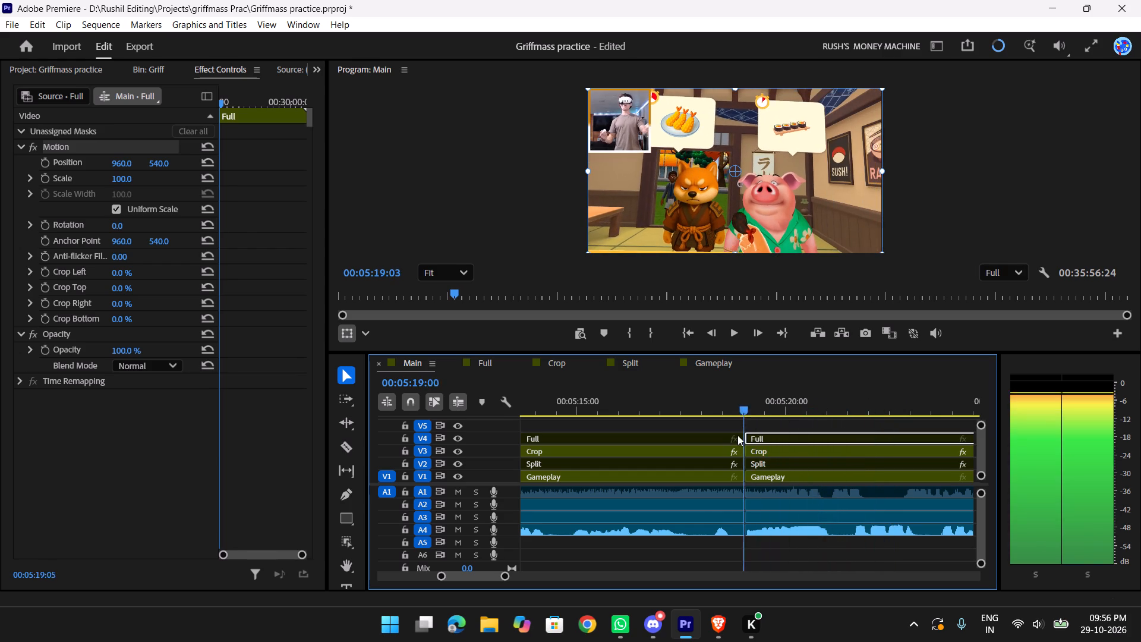
left_click_drag(737, 435, 783, 442)
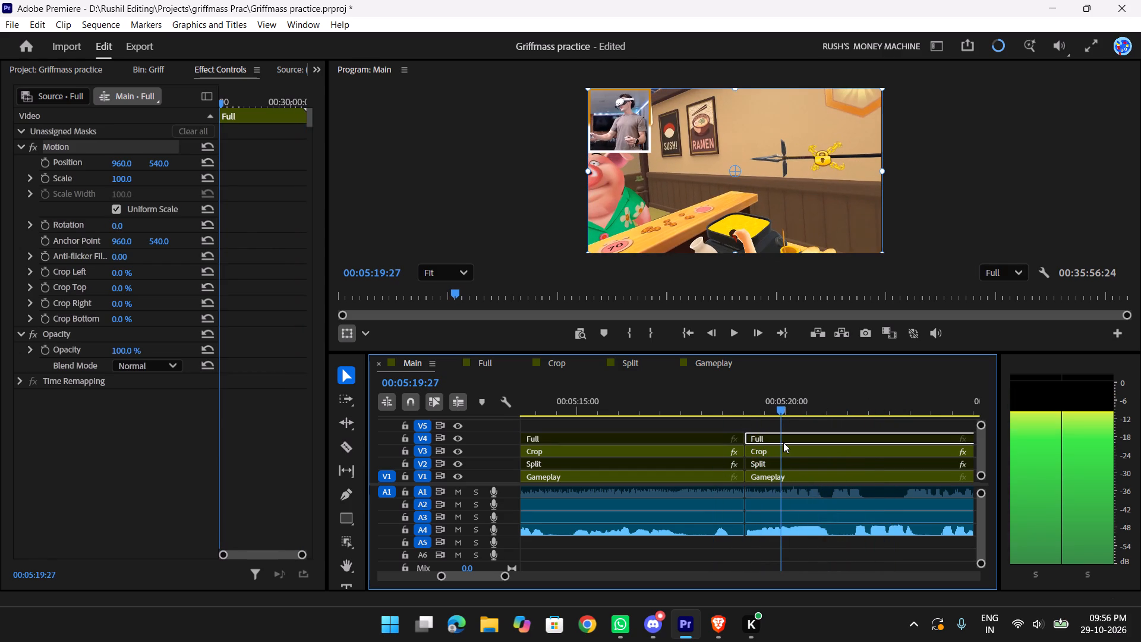
left_click_drag(783, 442, 789, 442)
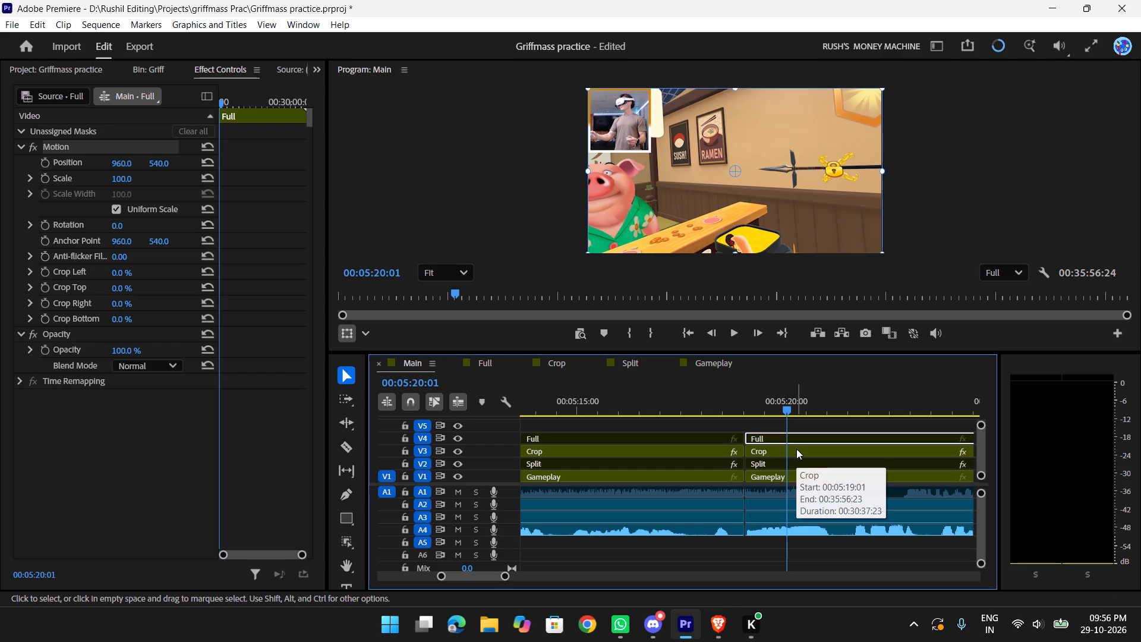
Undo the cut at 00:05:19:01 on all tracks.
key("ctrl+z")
Replay from 00:05:17:25 to 00:05:18:23 and scrub around 00:05:18:14 to look for where the hand points at the fryer.
left_click_drag(784, 401, 696, 405)
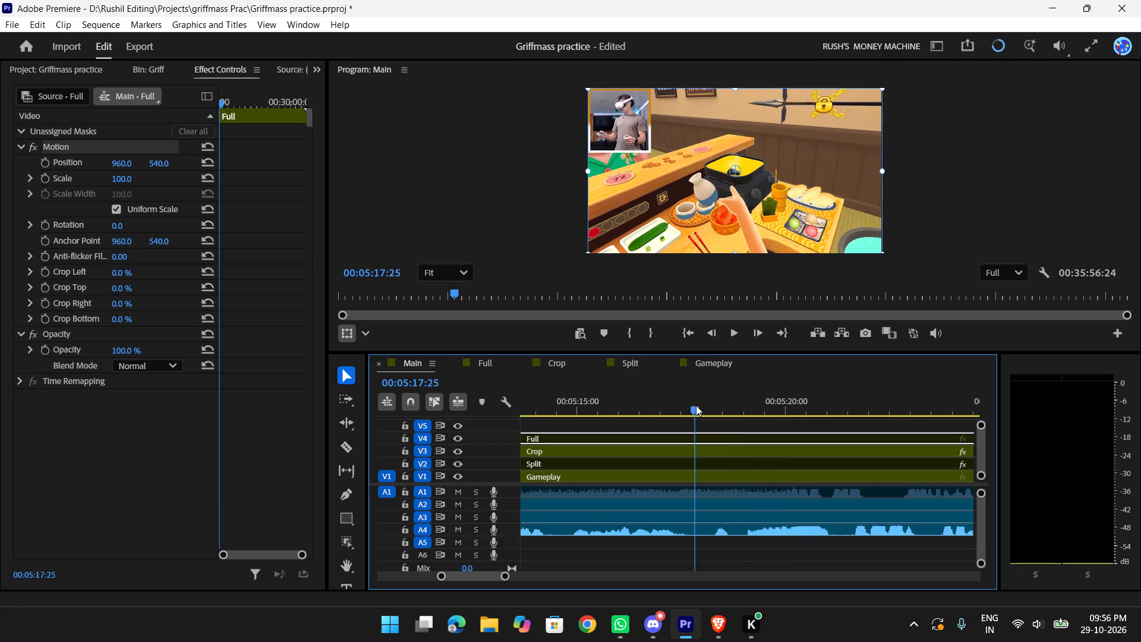
key("space")
key("space")
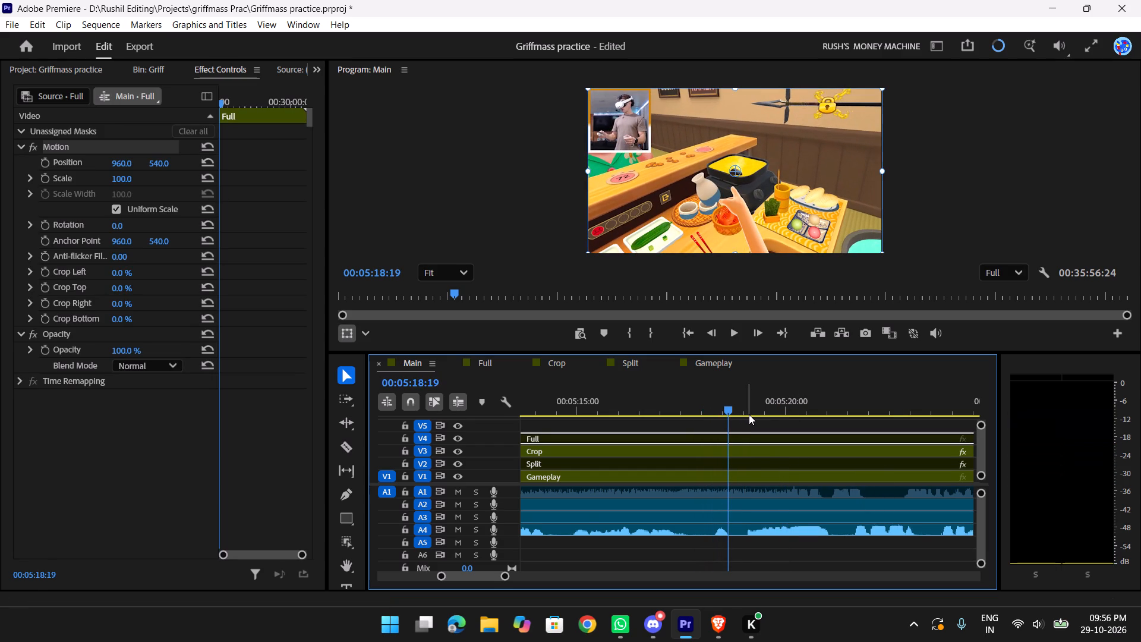
key("space")
key("space")
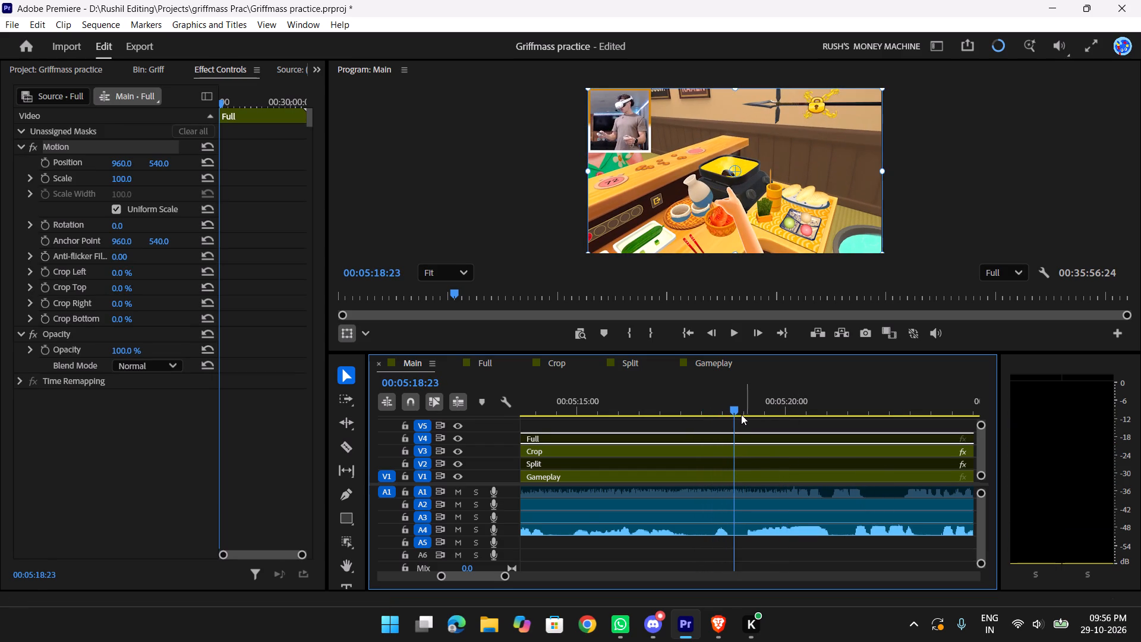
left_click(730, 406)
left_click_drag(727, 404, 724, 403)
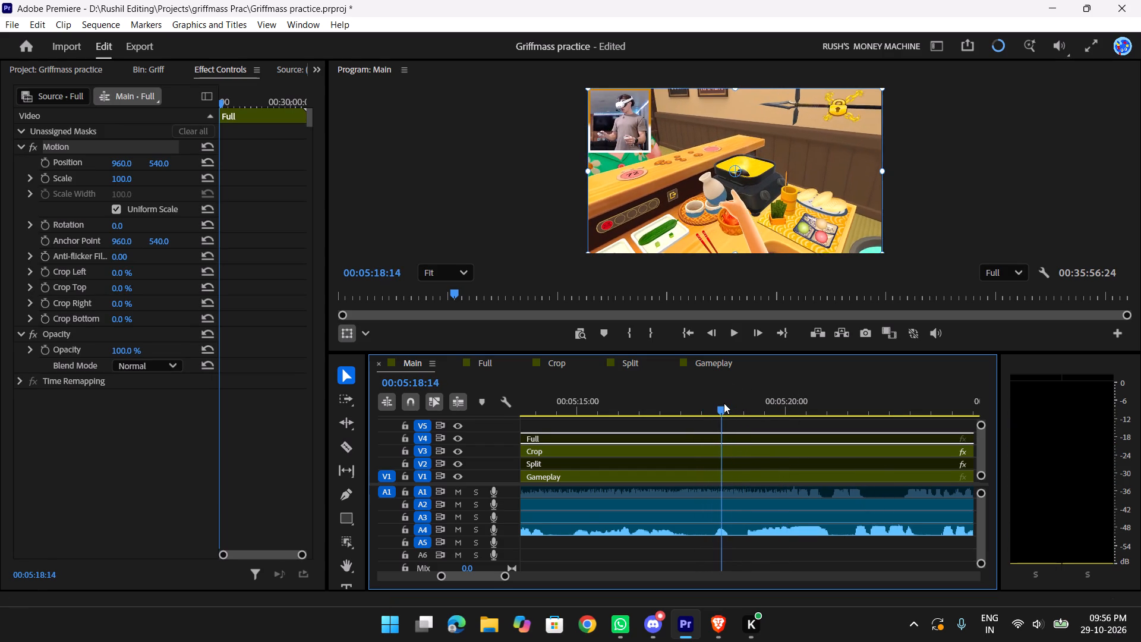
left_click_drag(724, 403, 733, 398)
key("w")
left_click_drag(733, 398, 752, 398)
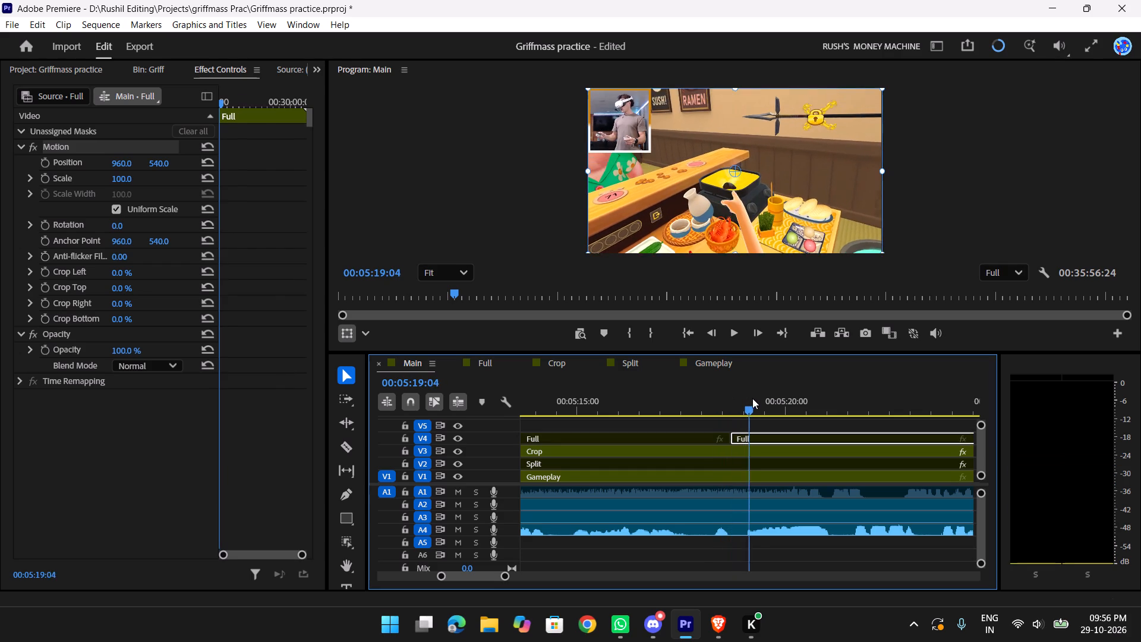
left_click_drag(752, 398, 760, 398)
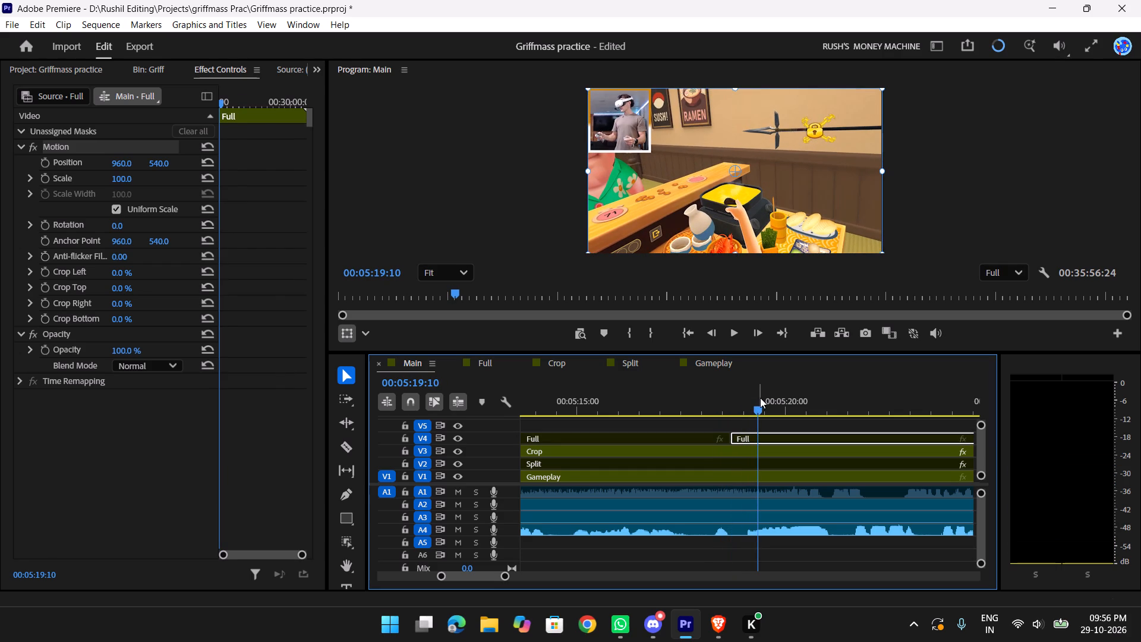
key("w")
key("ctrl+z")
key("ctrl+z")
Cut the clips on all tracks at 00:05:18:21.
left_click_drag(749, 399, 737, 395)
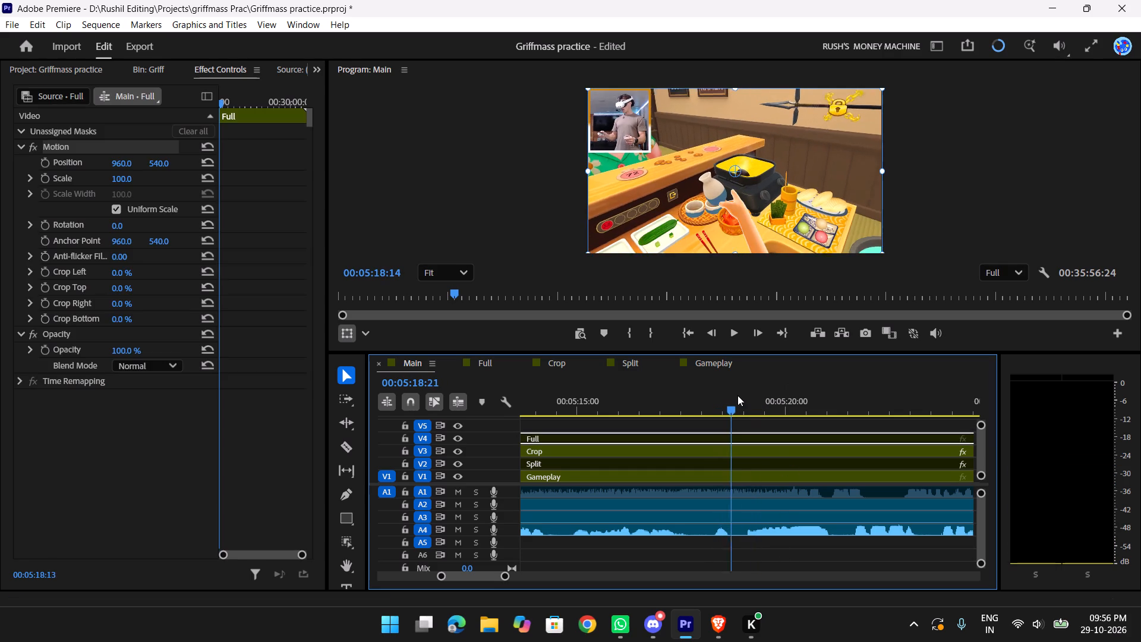
left_click_drag(737, 395, 733, 394)
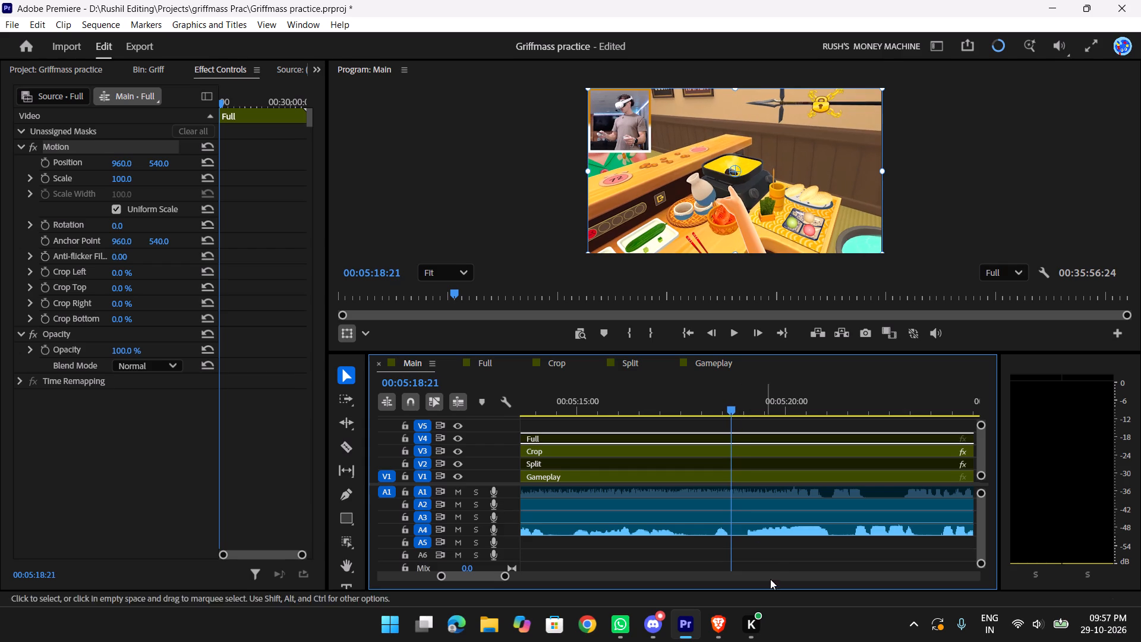
left_click(774, 562)
key("w")
Cut the clips on all tracks at 00:05:19:10 to isolate the short segment starting at 00:05:18:21.
left_click_drag(729, 406, 742, 406)
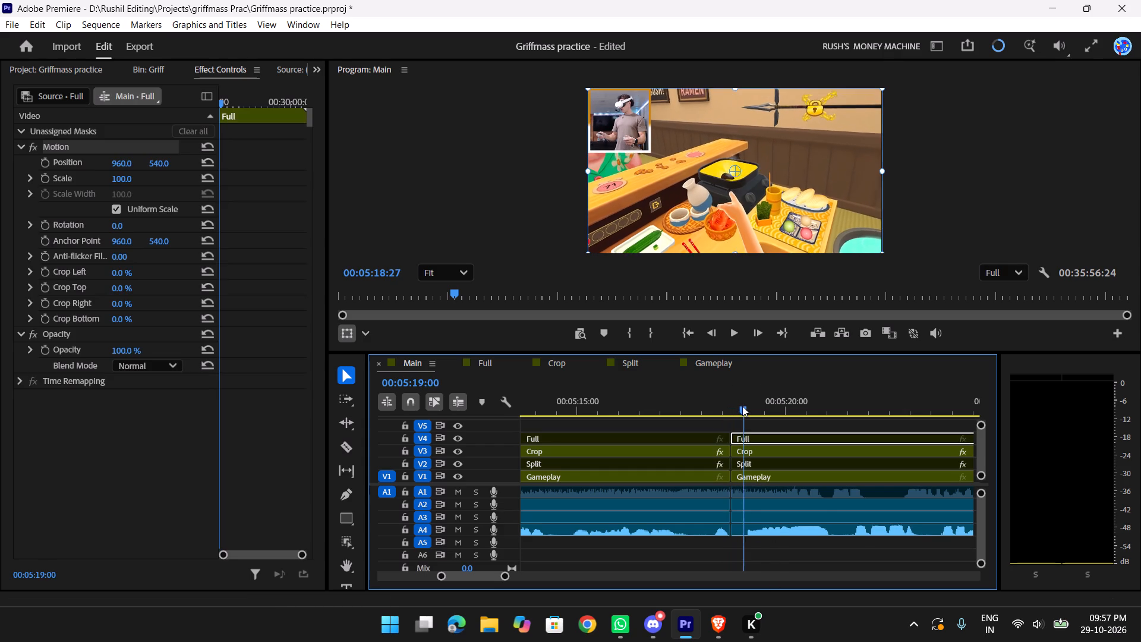
left_click_drag(742, 406, 757, 404)
key("w")
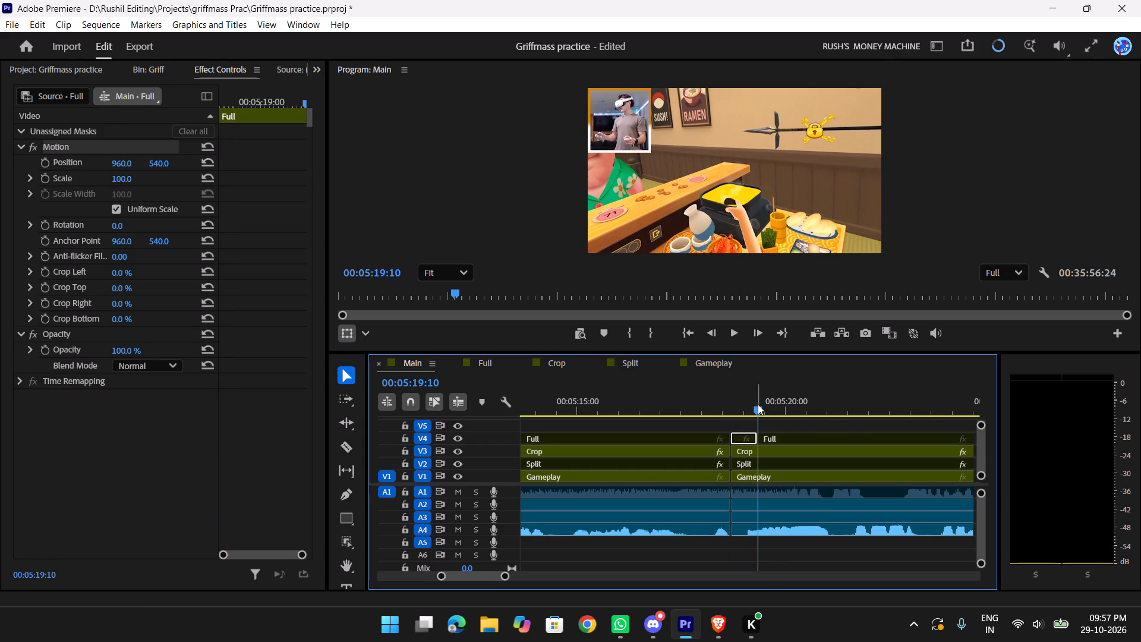
key("ctrl+z")
left_click(817, 553)
key("w")
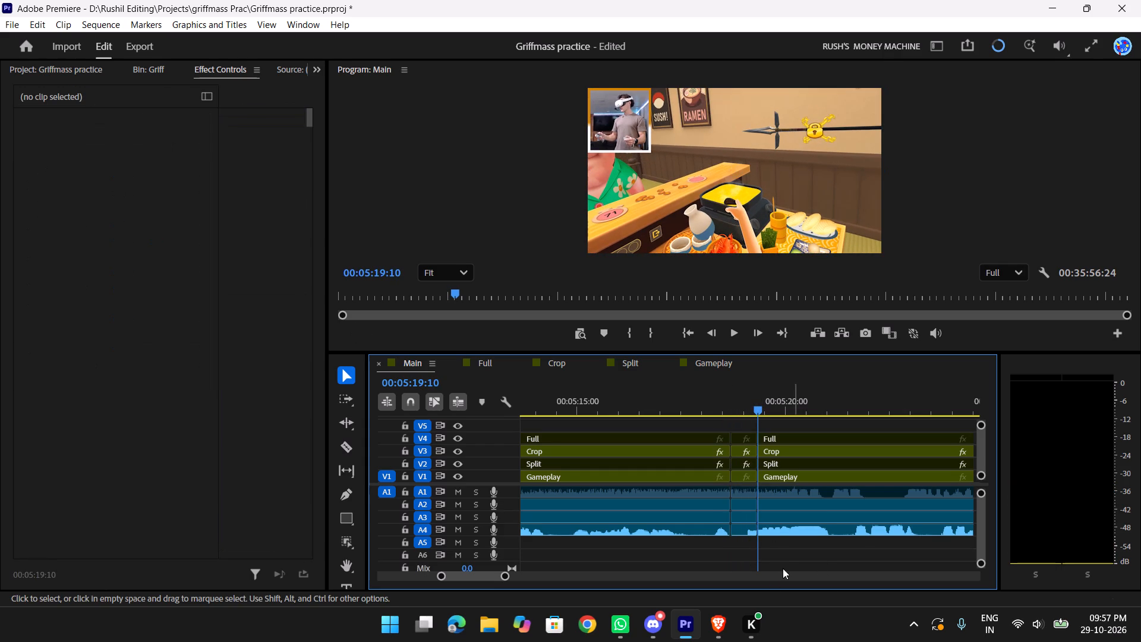
left_click(780, 561)
Scale the short Gameplay segment between 00:05:18:21 and 00:05:19:10 to 317 to zoom in on the fryer.
left_click(743, 479)
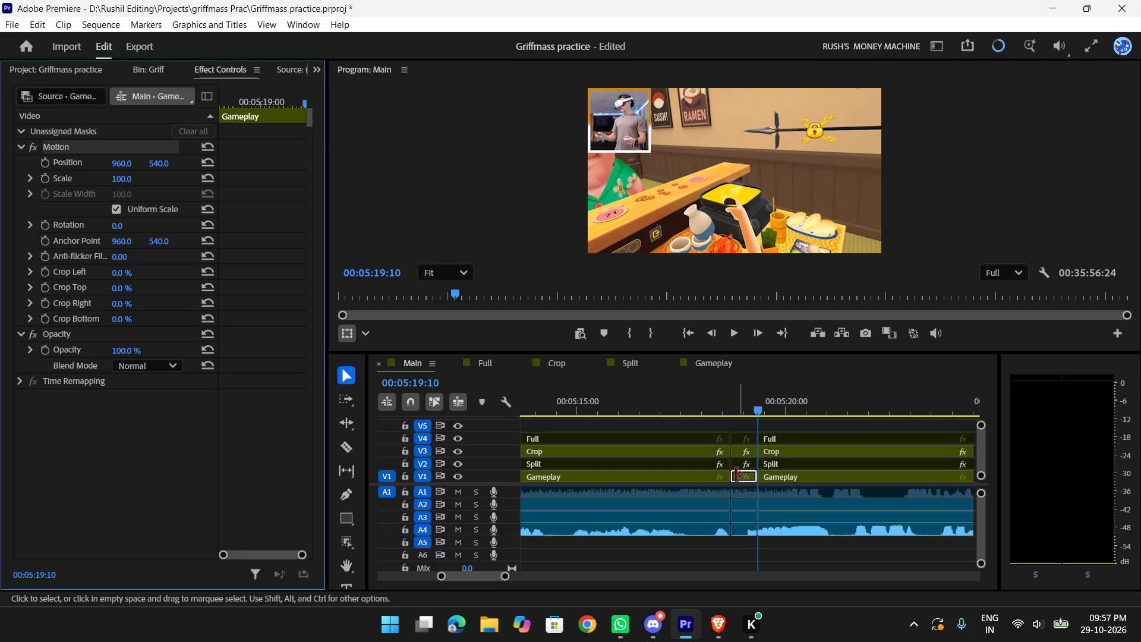
left_click_drag(753, 407, 745, 407)
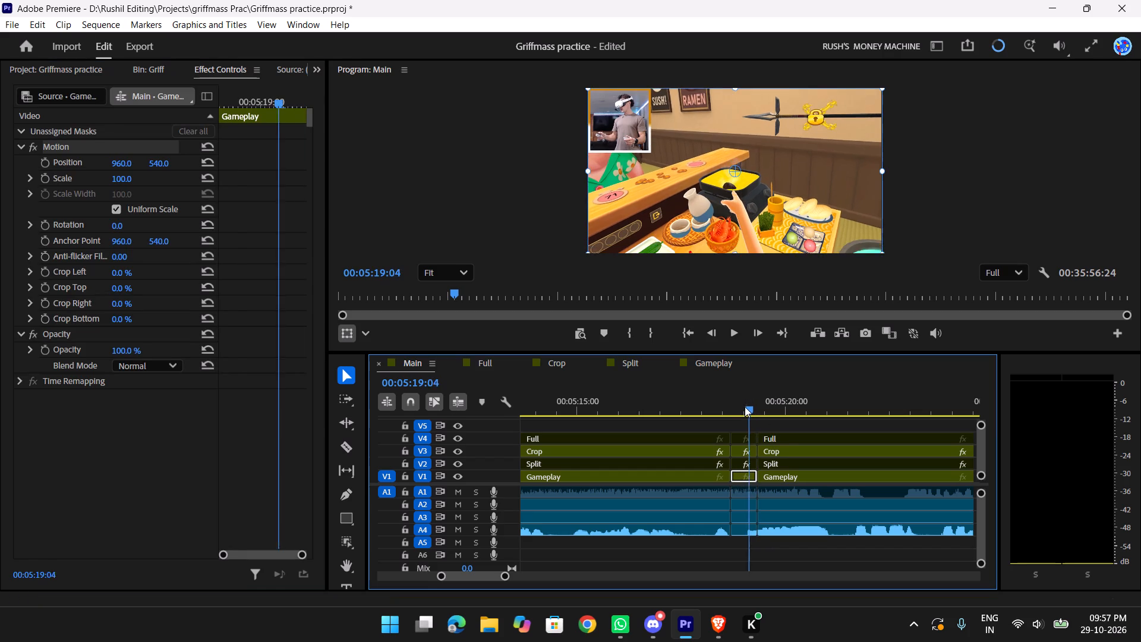
left_click_drag(745, 407, 732, 406)
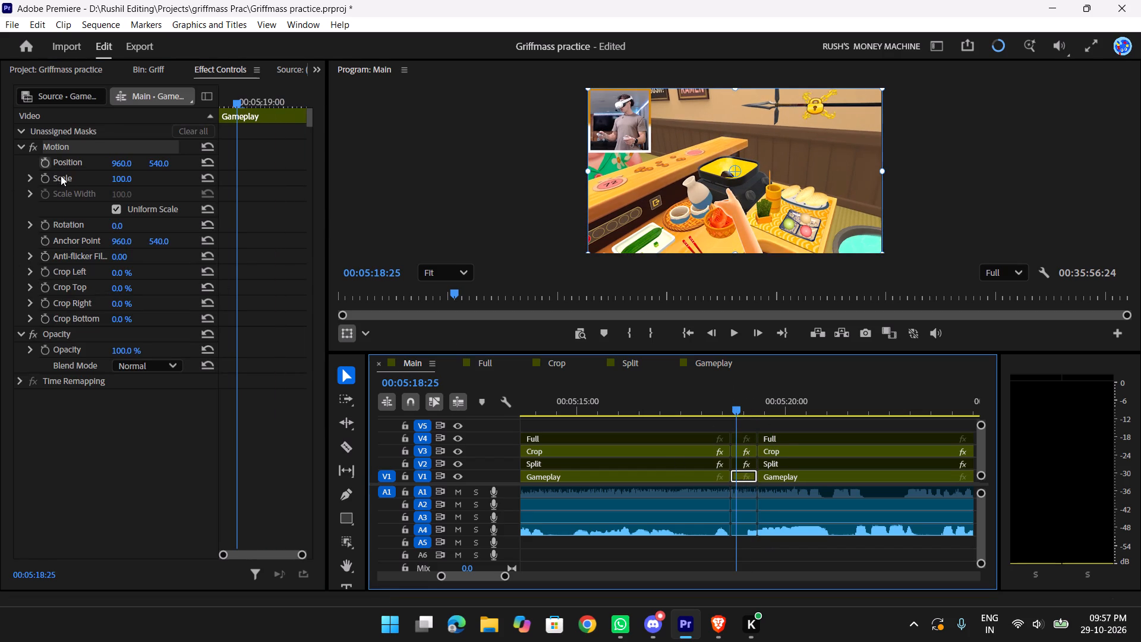
left_click_drag(117, 182, 254, 191)
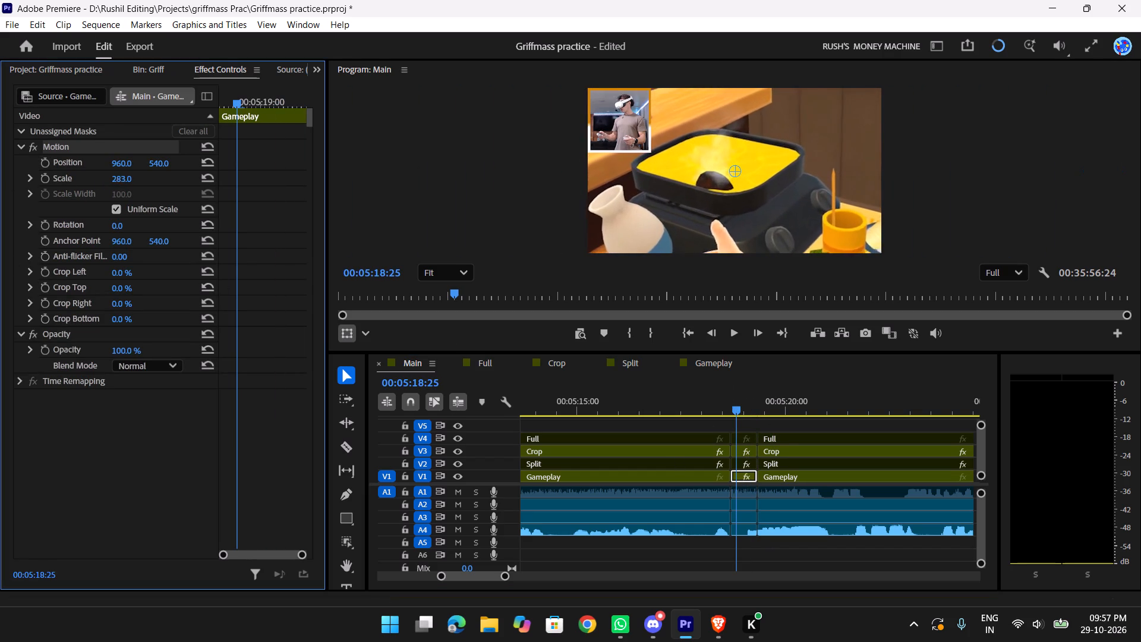
left_click_drag(254, 191, 278, 192)
Set the zoomed Gameplay segment's position to about 1164, 495 so the fryer is framed beside the facecam.
left_click_drag(165, 161, 59, 202)
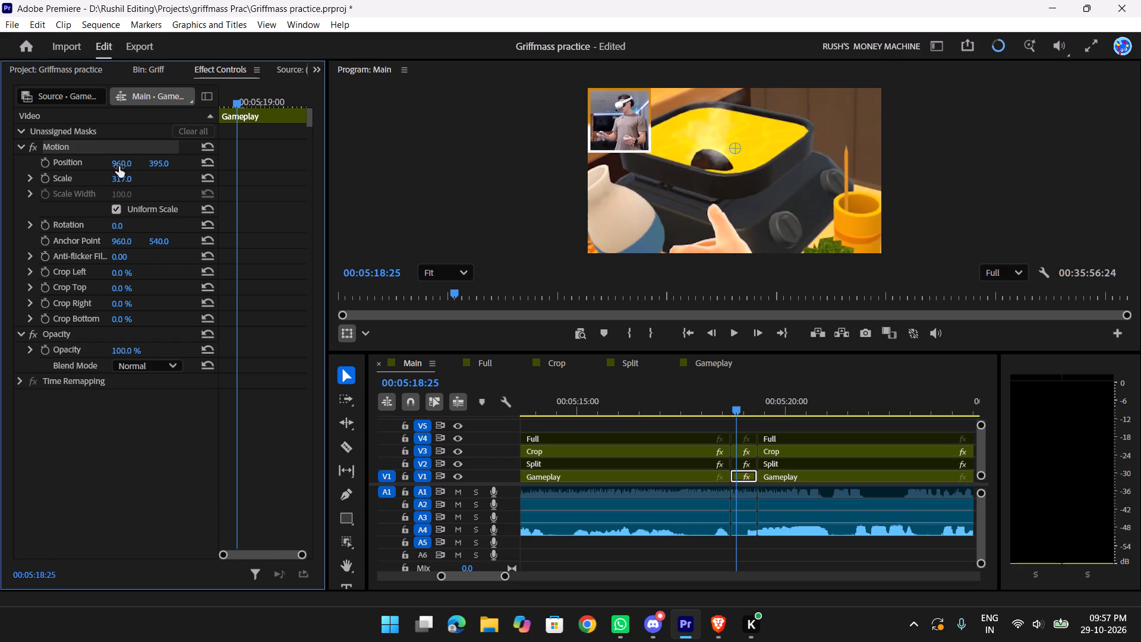
left_click_drag(119, 162, 296, 168)
left_click_drag(155, 163, 220, 162)
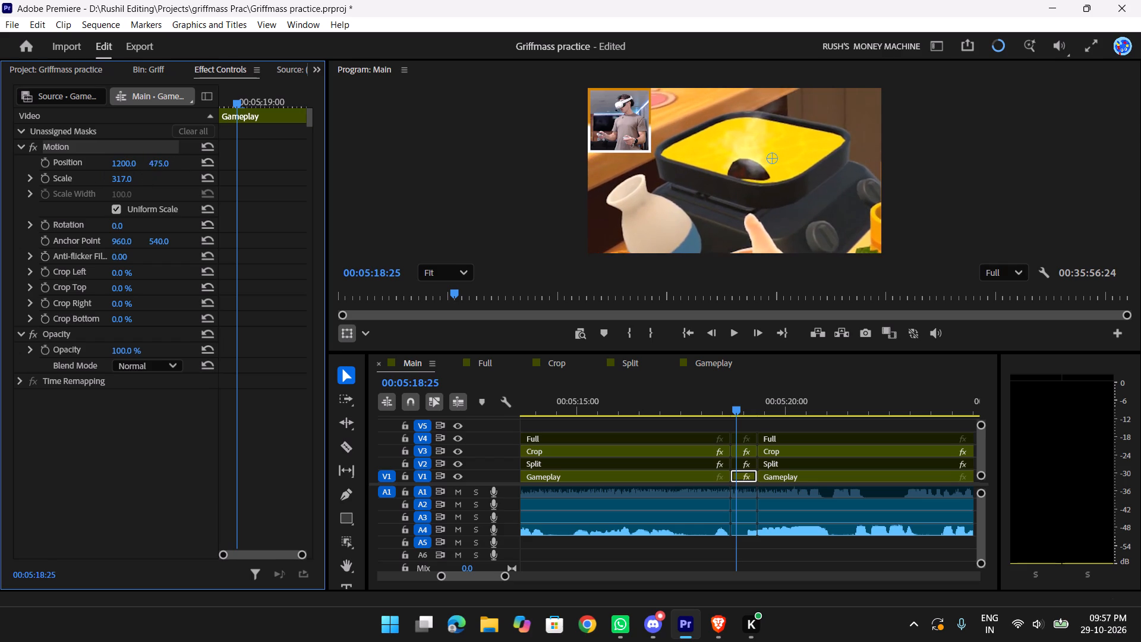
left_click_drag(220, 162, 229, 160)
left_click_drag(127, 160, 100, 161)
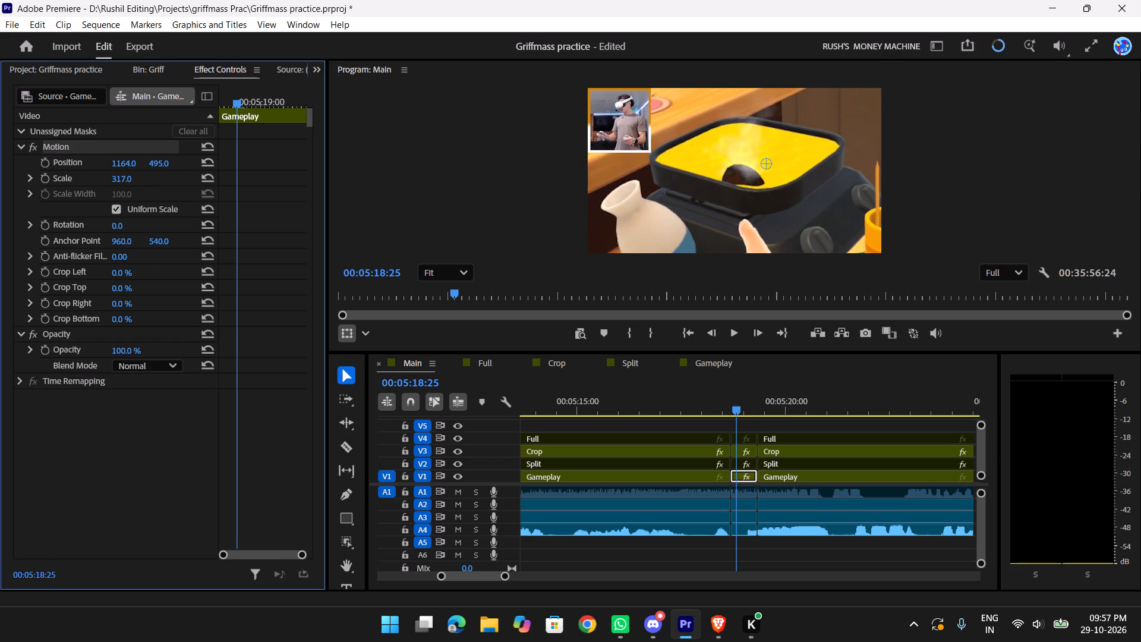
left_click_drag(100, 161, 100, 162)
Cut all tracks at 00:05:21:04 and ripple-trim the following 12 or so frames, closing the gap before the fox's tempura order.
left_click_drag(739, 407, 708, 405)
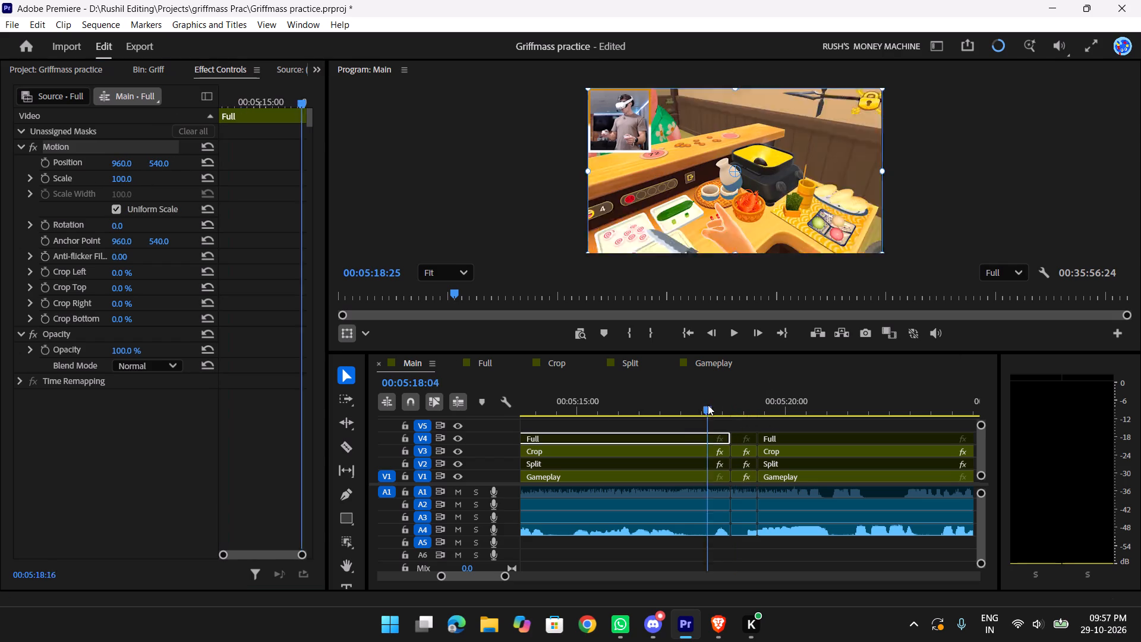
left_click_drag(708, 405, 670, 404)
key("space")
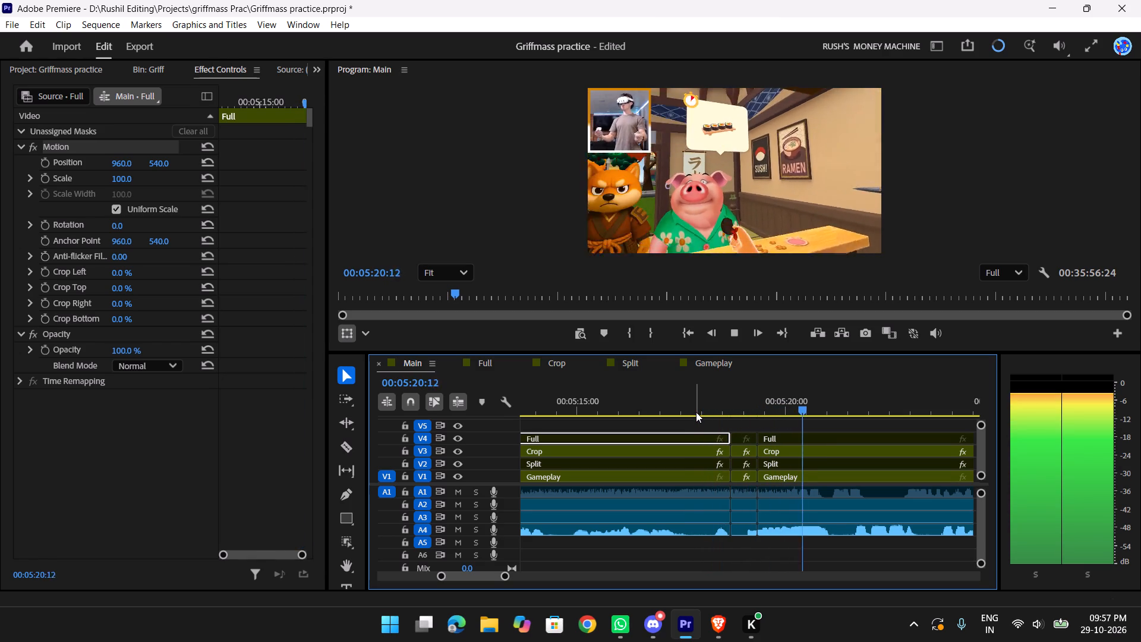
scroll(696, 412, "down", 4)
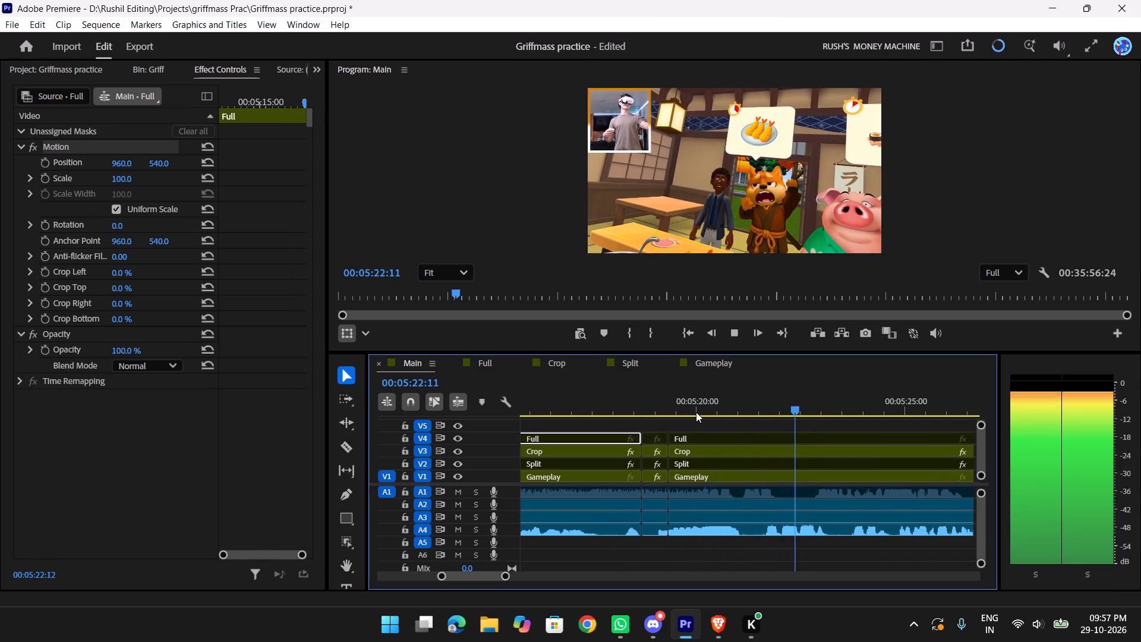
key("space")
left_click_drag(811, 403, 740, 400)
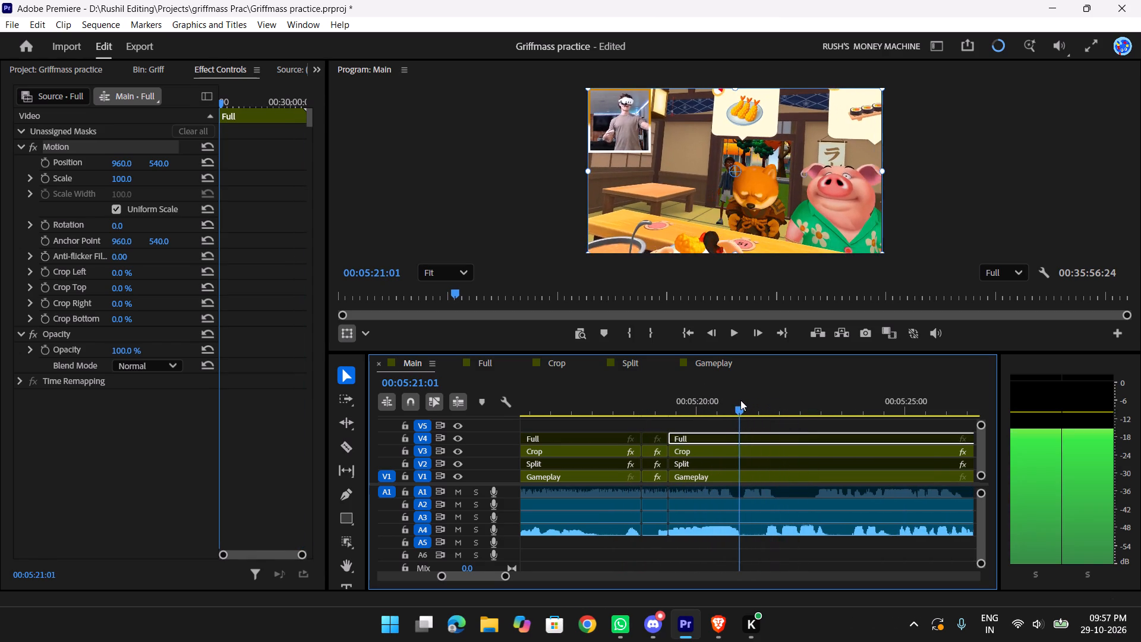
left_click_drag(740, 400, 746, 399)
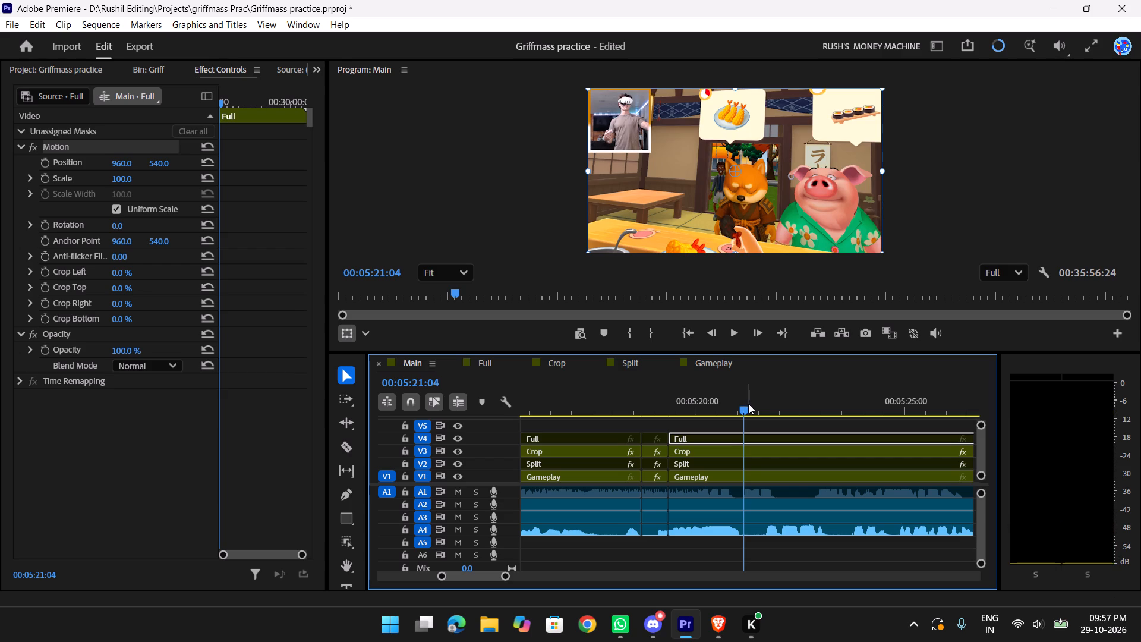
key("w")
left_click_drag(743, 406, 761, 404)
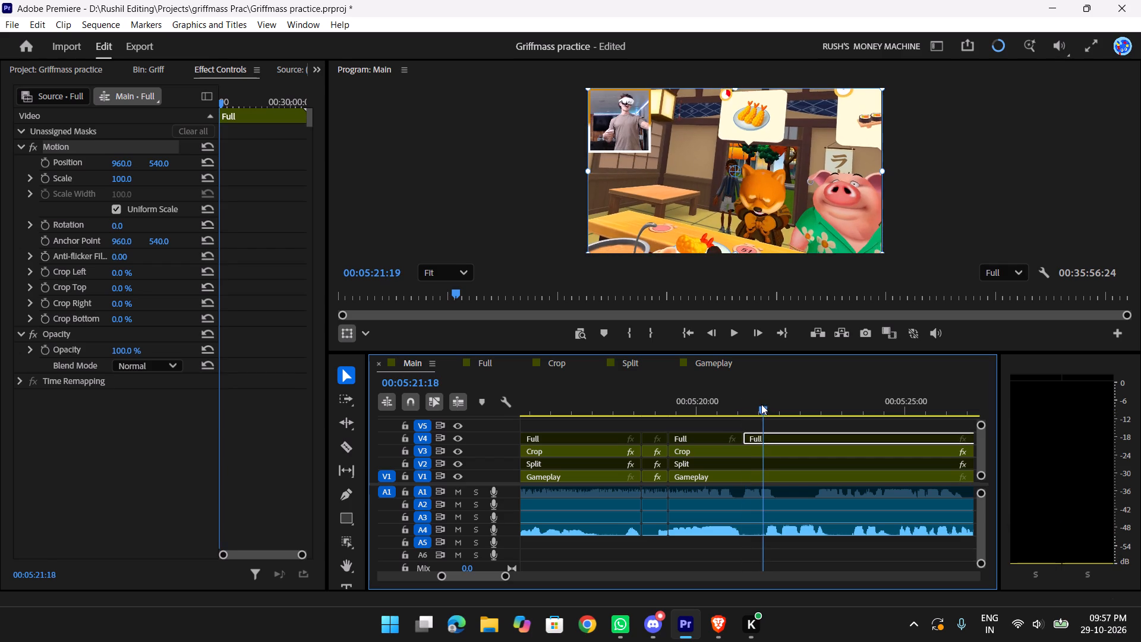
left_click_drag(761, 404, 760, 404)
key("q")
Review the trimmed join at 00:05:21:04 and the serving of the fox customer up to about 00:05:26:17.
left_click_drag(751, 404, 695, 405)
key("space")
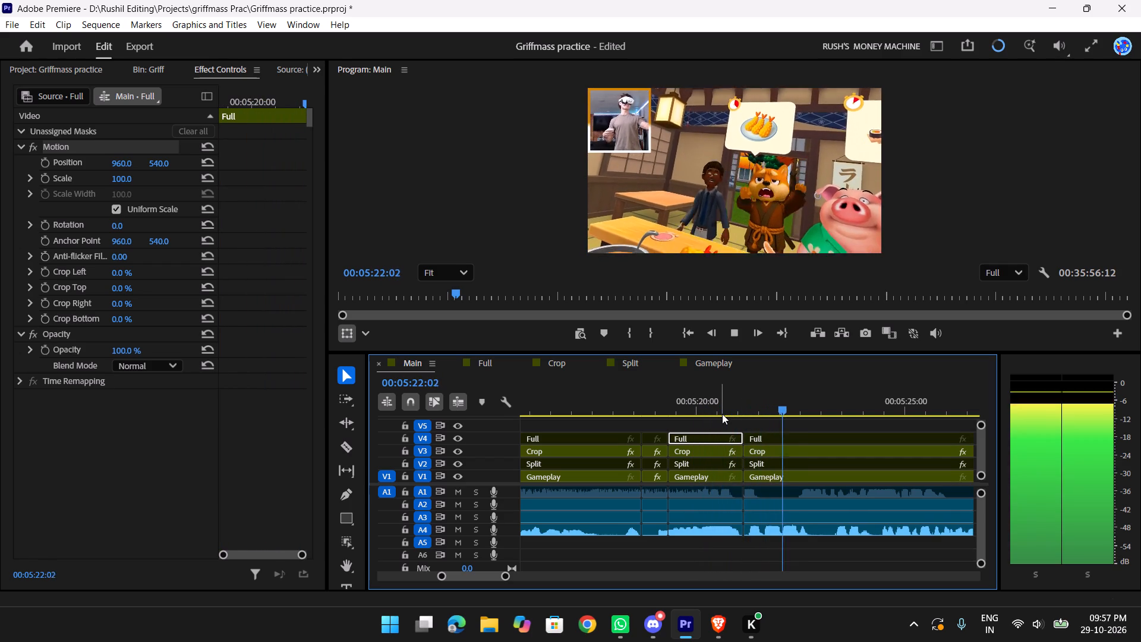
key("space")
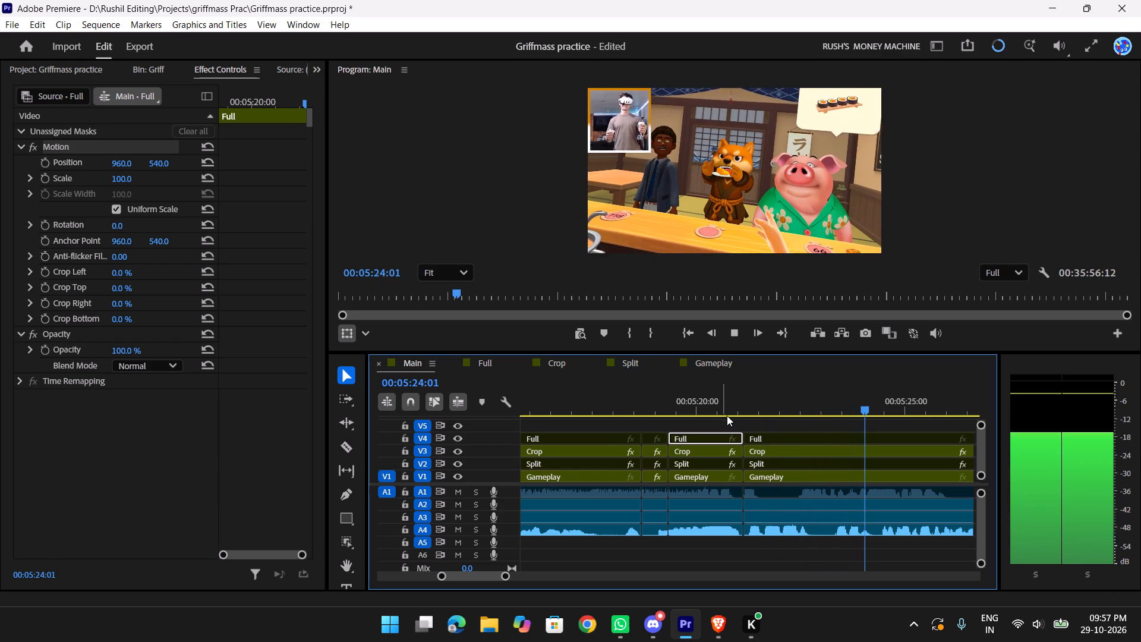
scroll(836, 418, "down", 6)
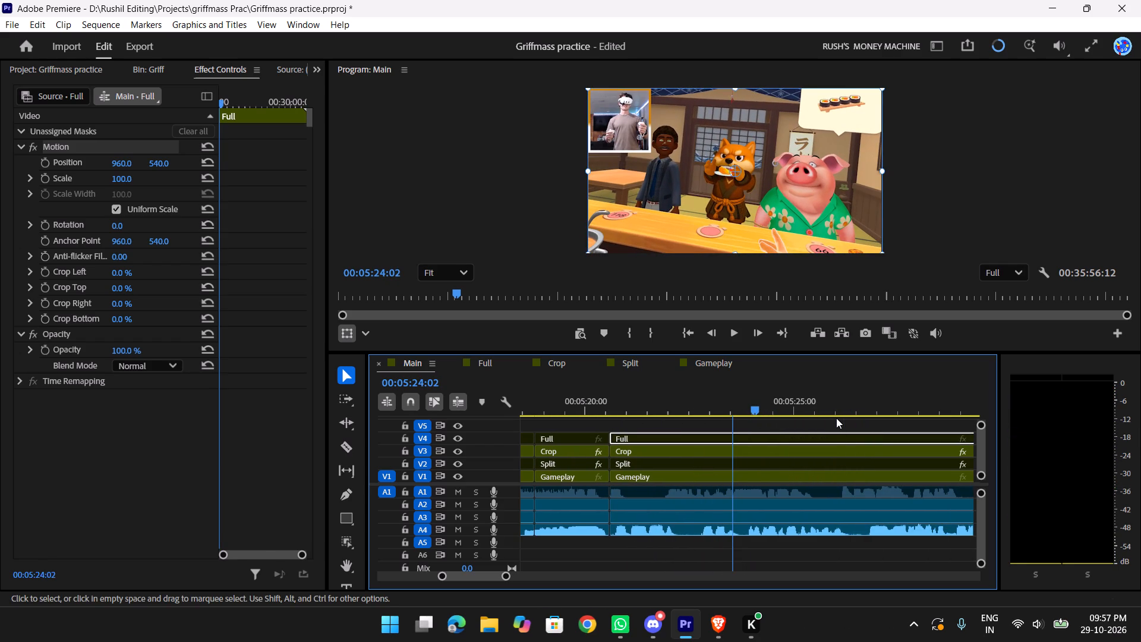
key("space")
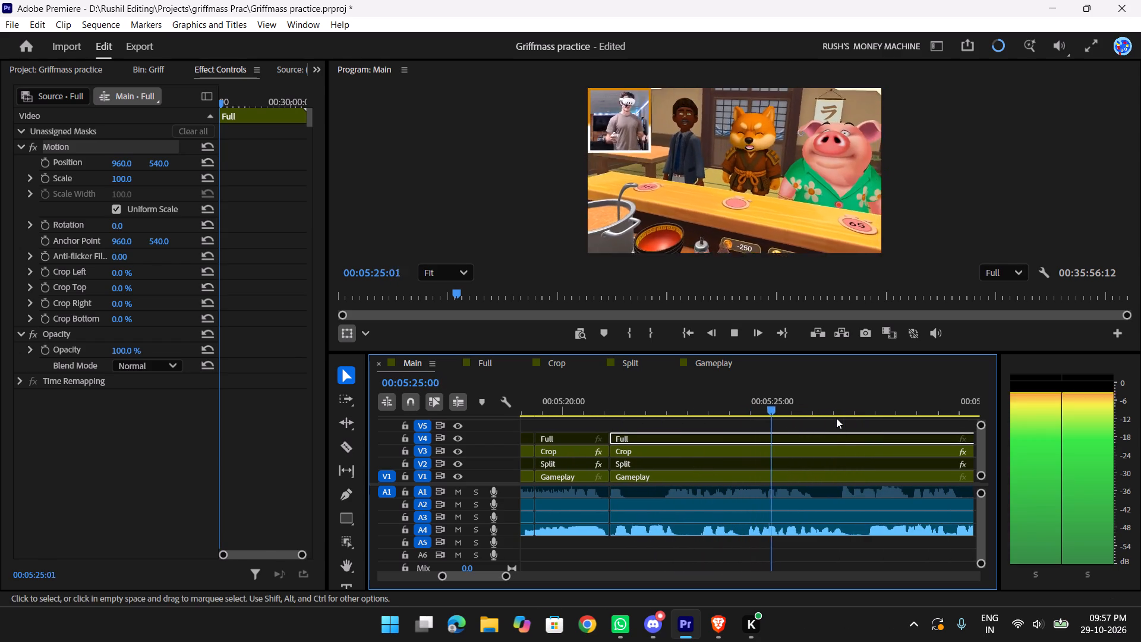
key("space")
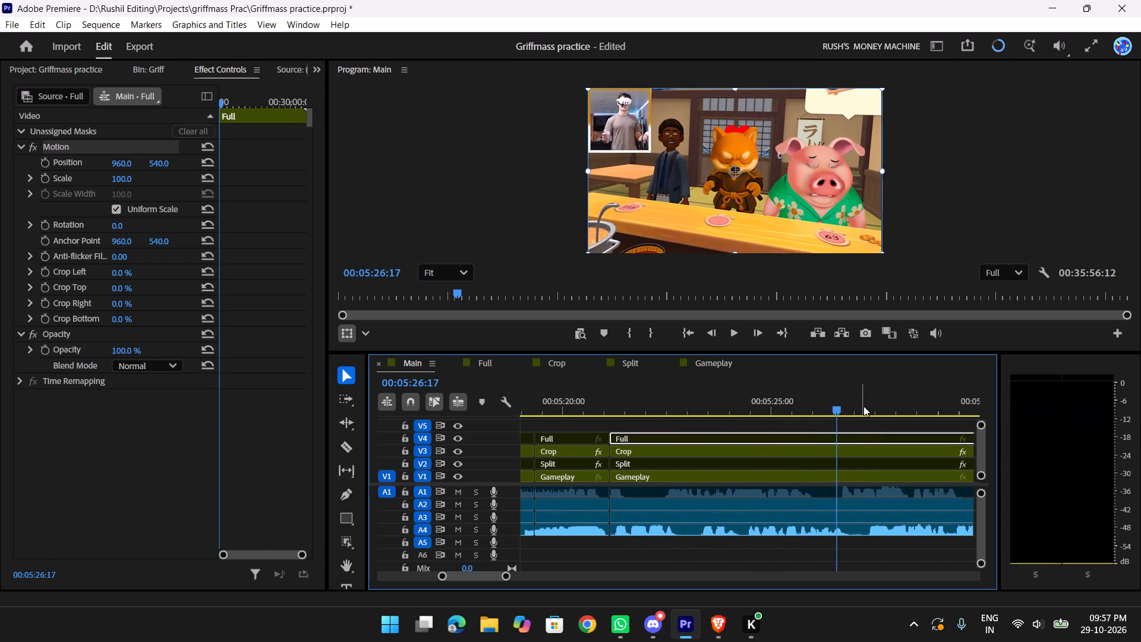
left_click_drag(834, 405, 652, 413)
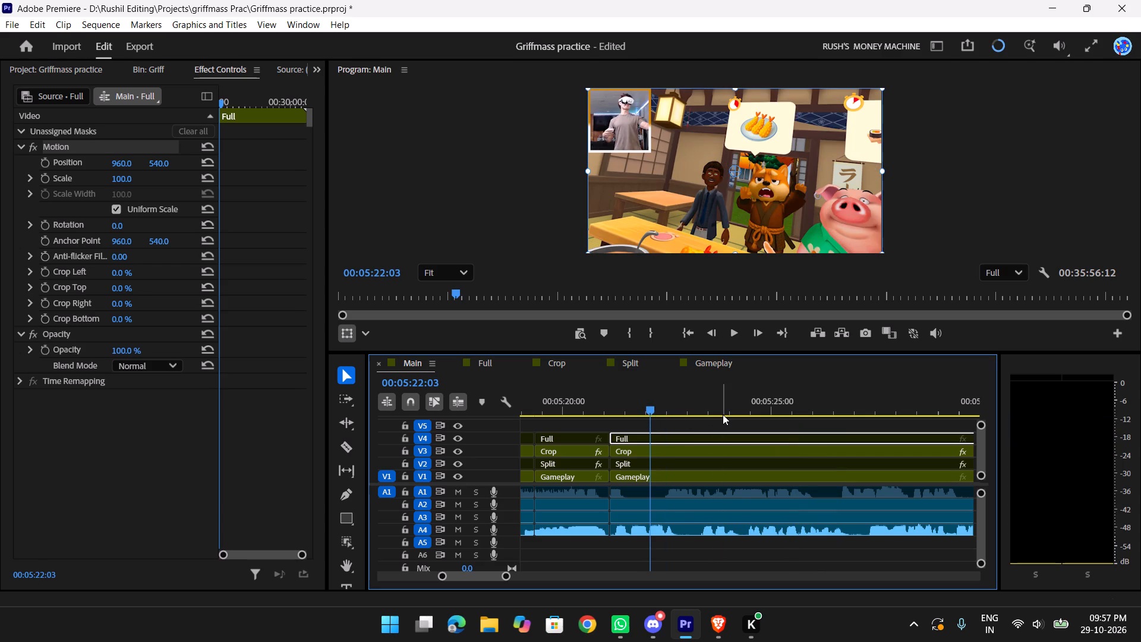
key("space")
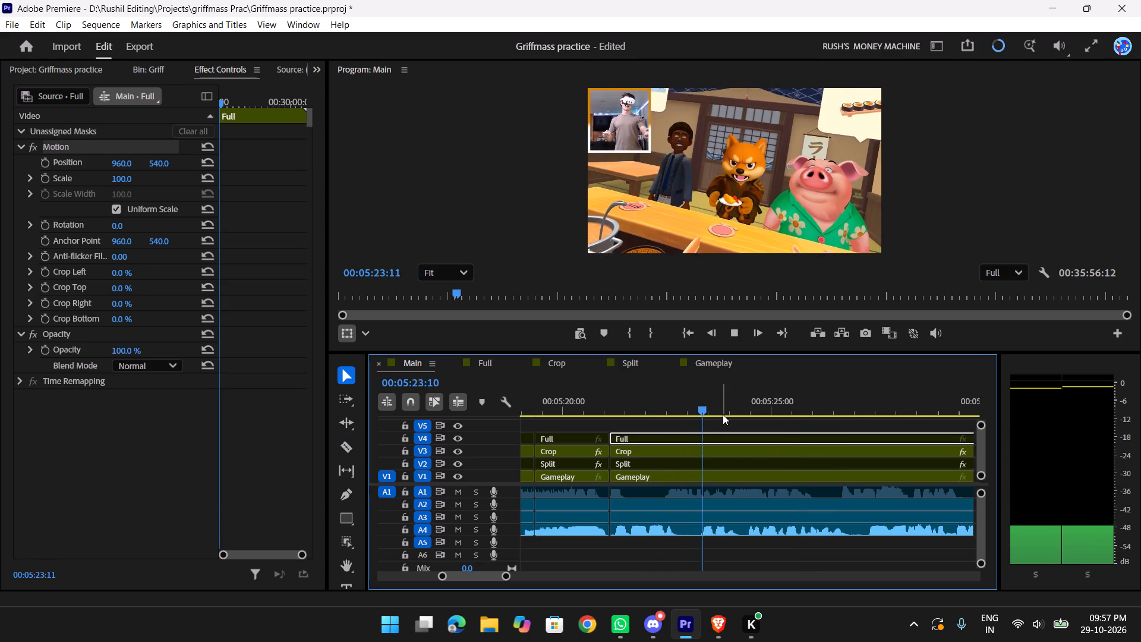
key("space")
left_click_drag(709, 398, 702, 398)
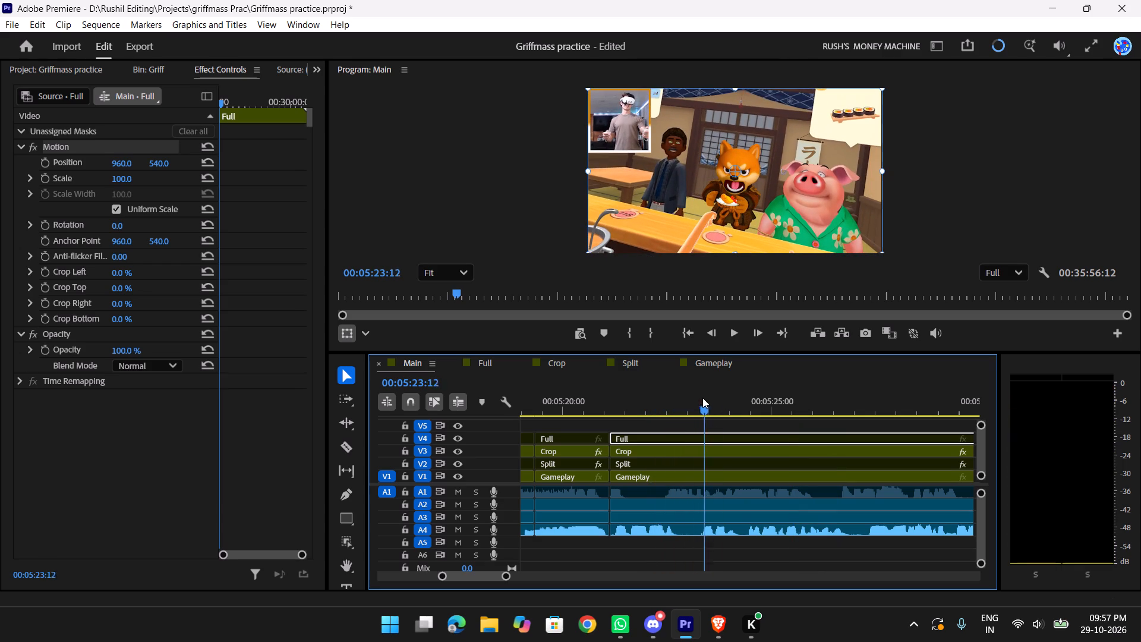
left_click_drag(702, 398, 595, 398)
key("space")
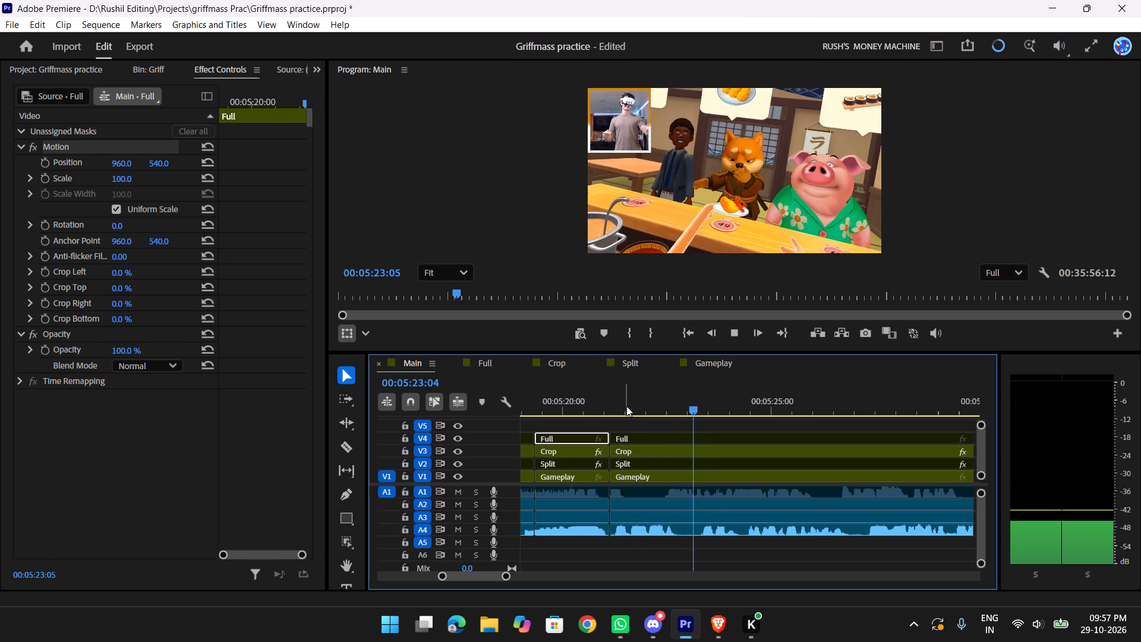
key("space")
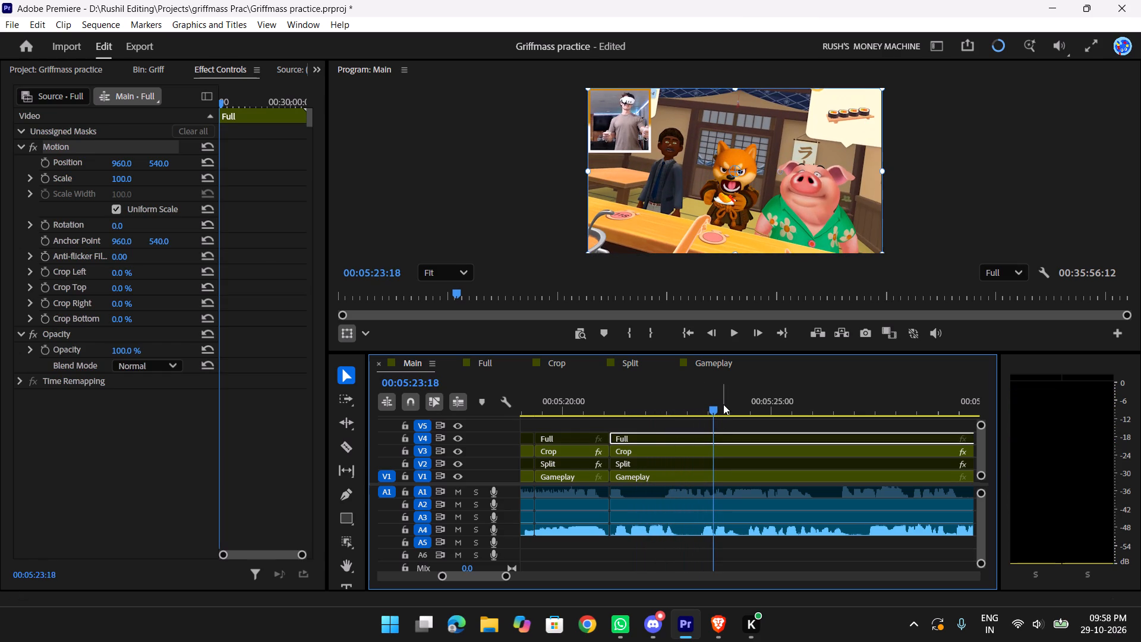
Play from the tempura serving at about 00:05:22 through to 00:05:29:12, checking the customers' reactions.
left_click_drag(706, 406, 658, 408)
key("space")
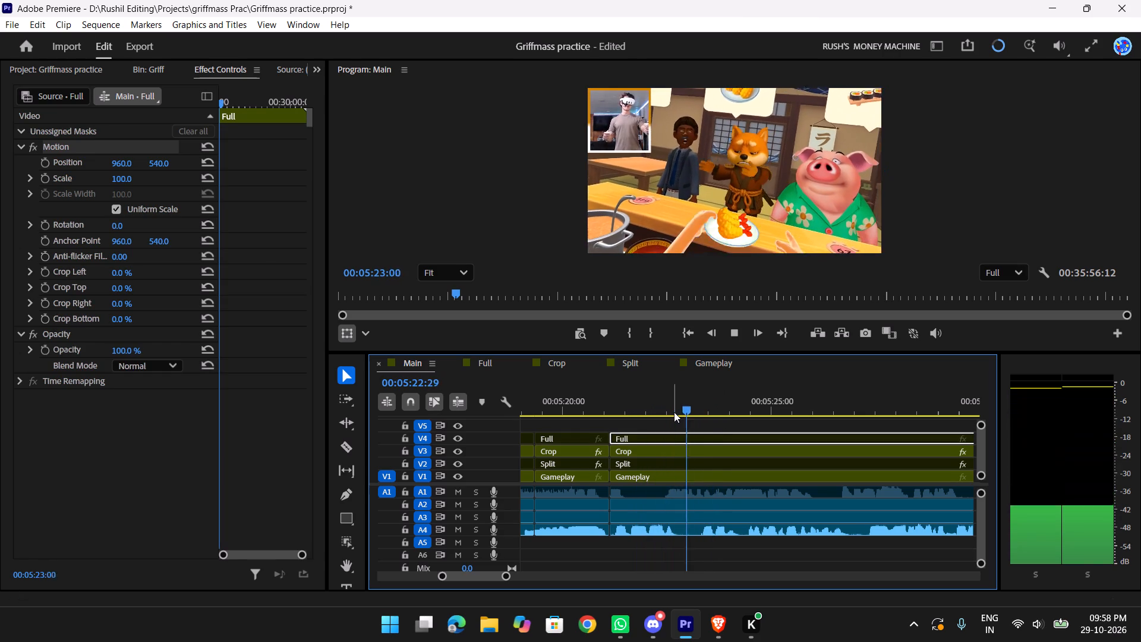
key("space")
key("space")
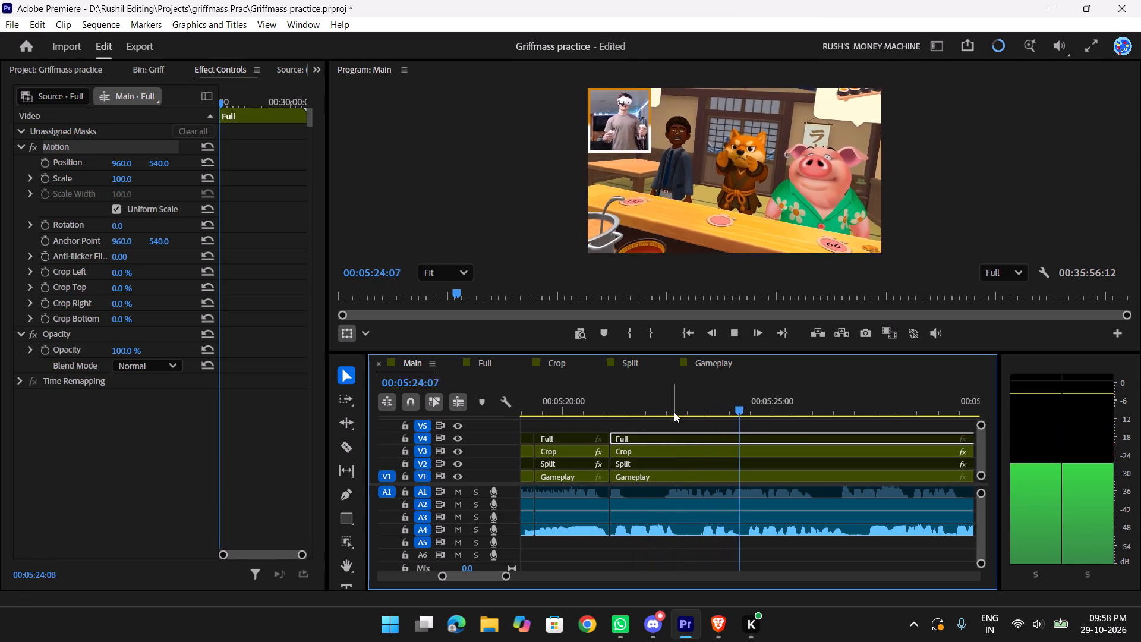
key("space")
key("space")
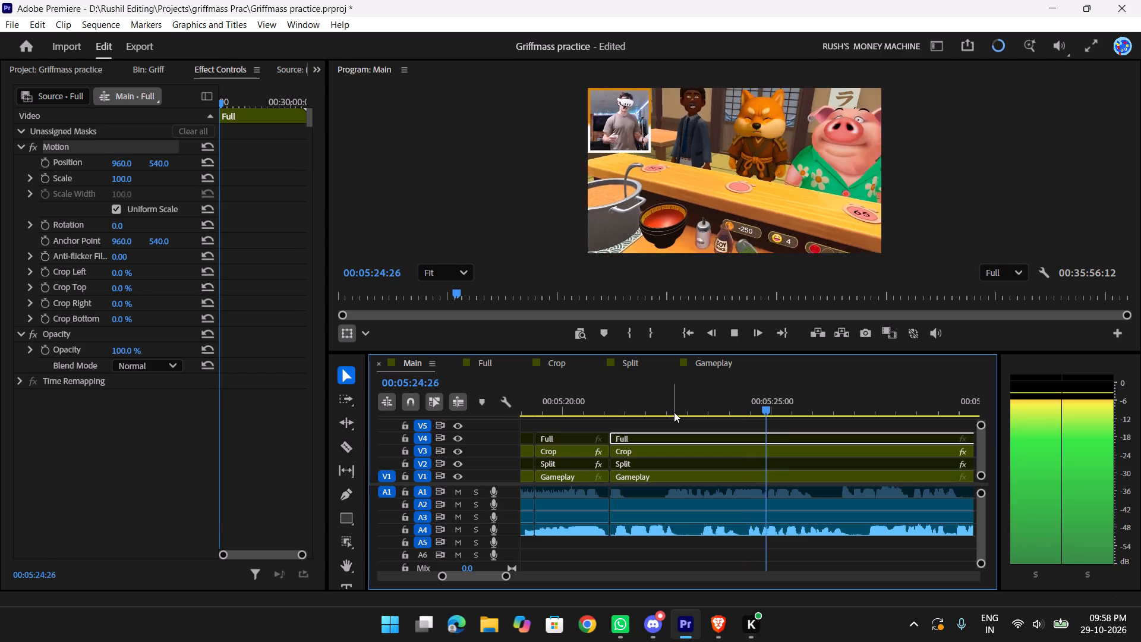
key("space")
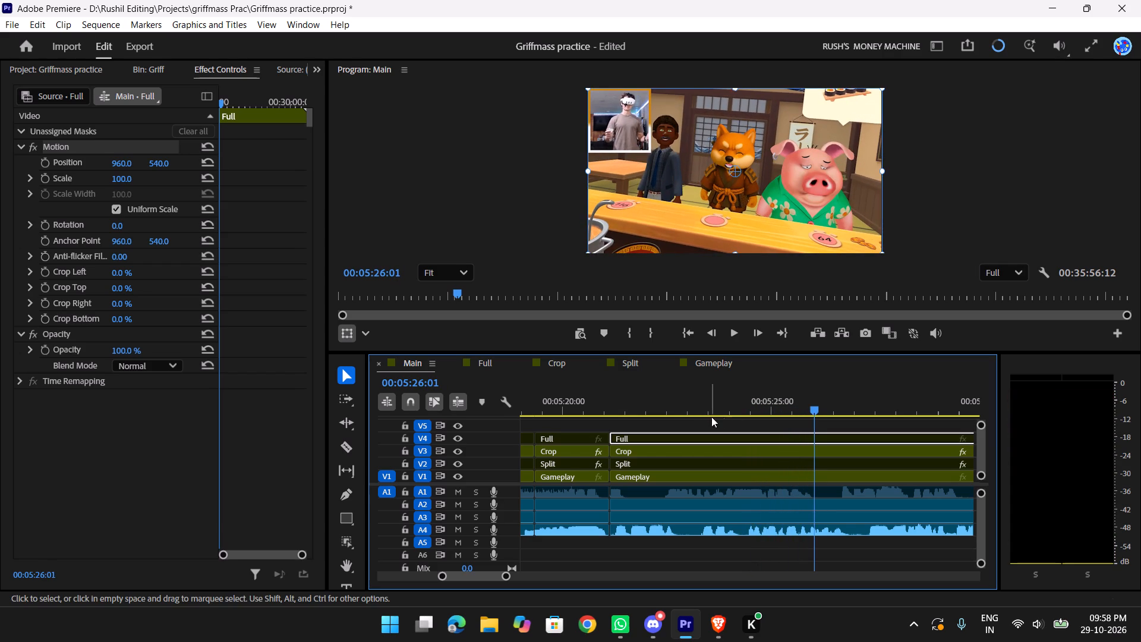
key("space")
scroll(807, 417, "down", 3)
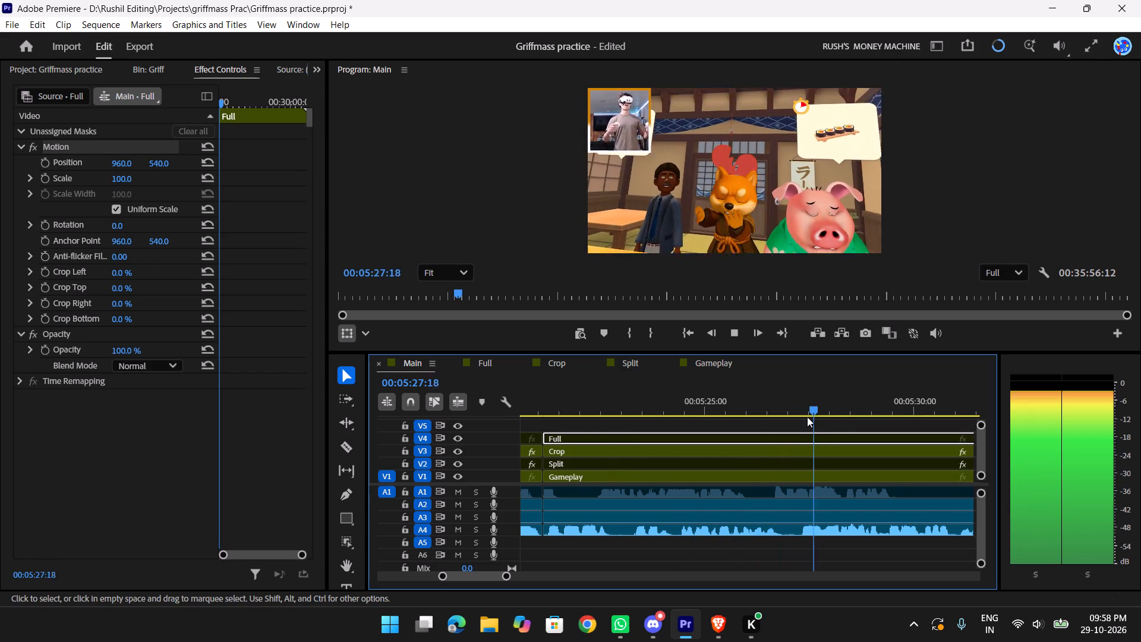
key("space")
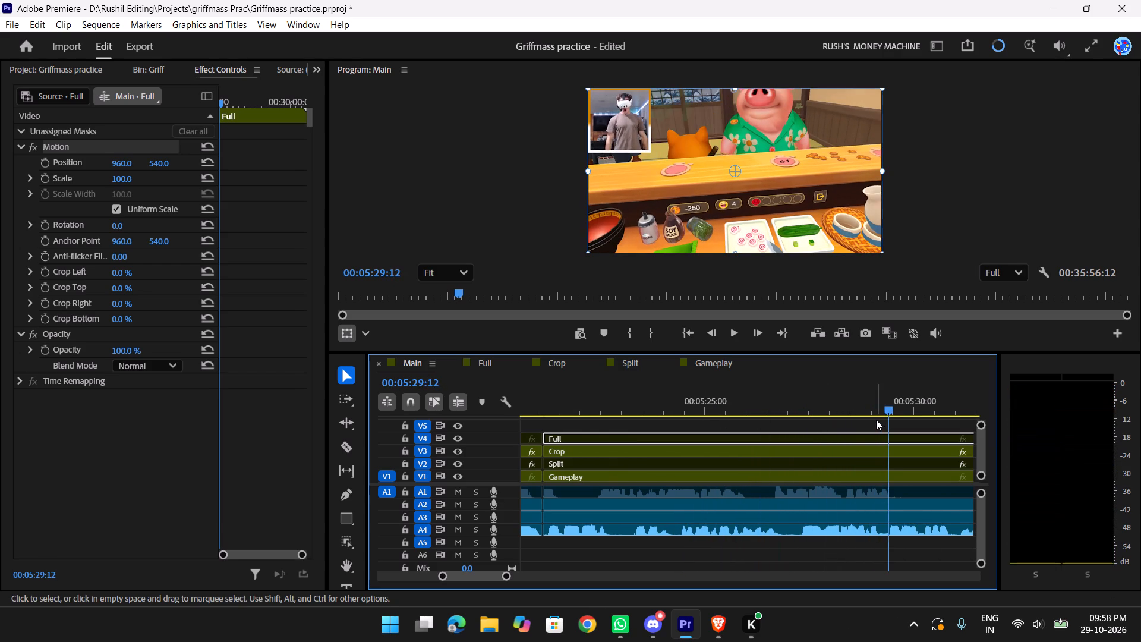
Replay the sequence from just before the 00:05:21:04 join to 00:05:28:14 to check the pacing.
scroll(876, 420, "up", 10)
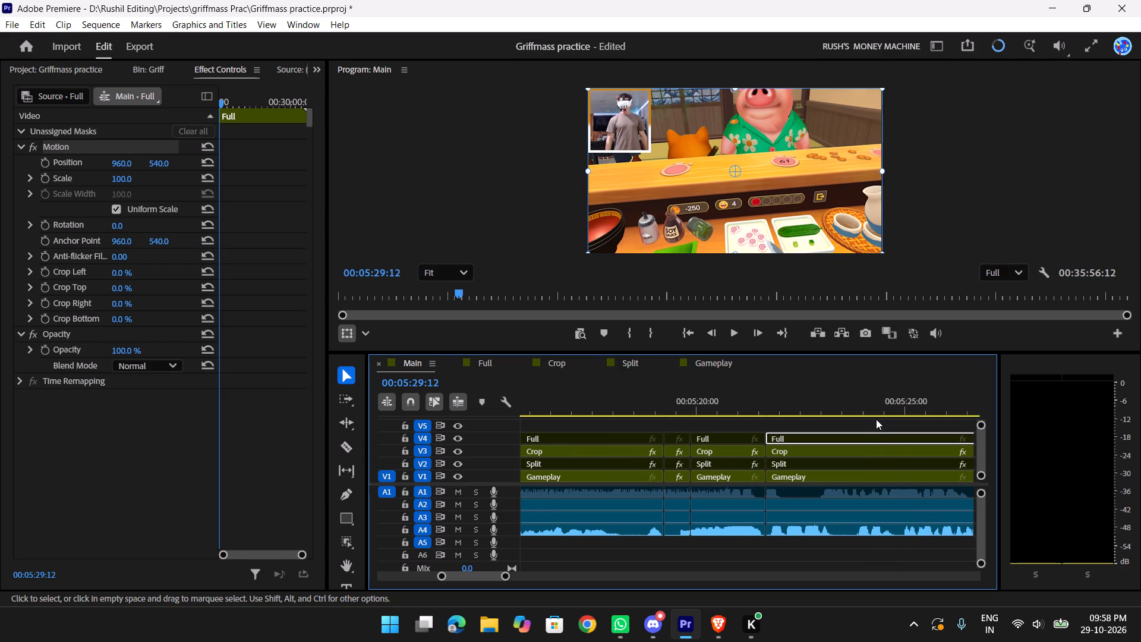
left_click_drag(795, 405, 746, 407)
key("space")
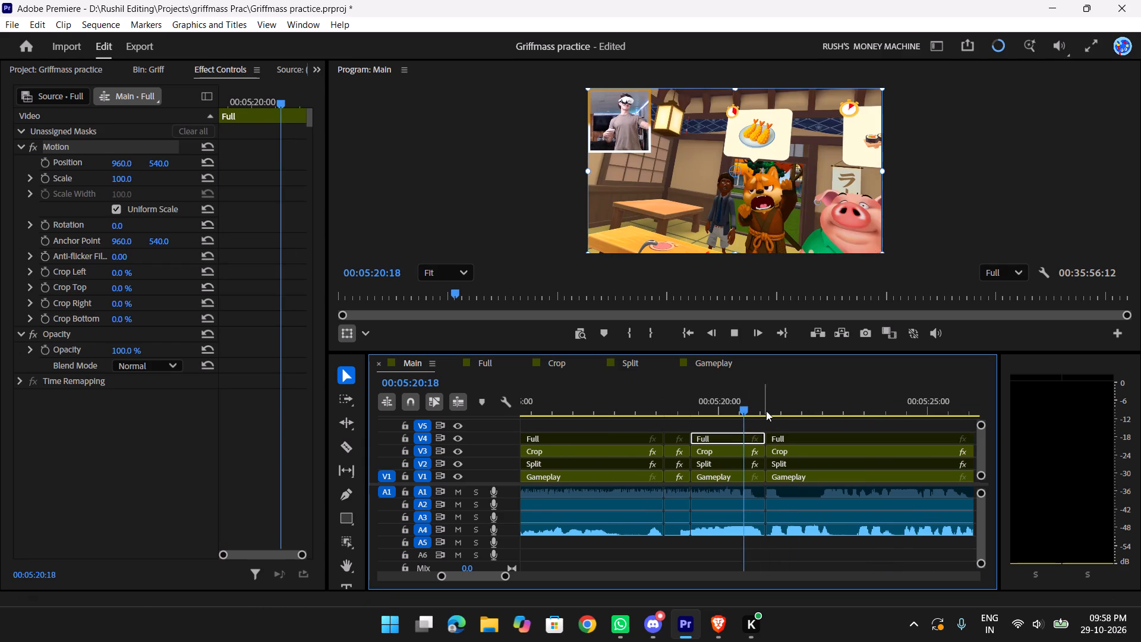
scroll(793, 452, "down", 4)
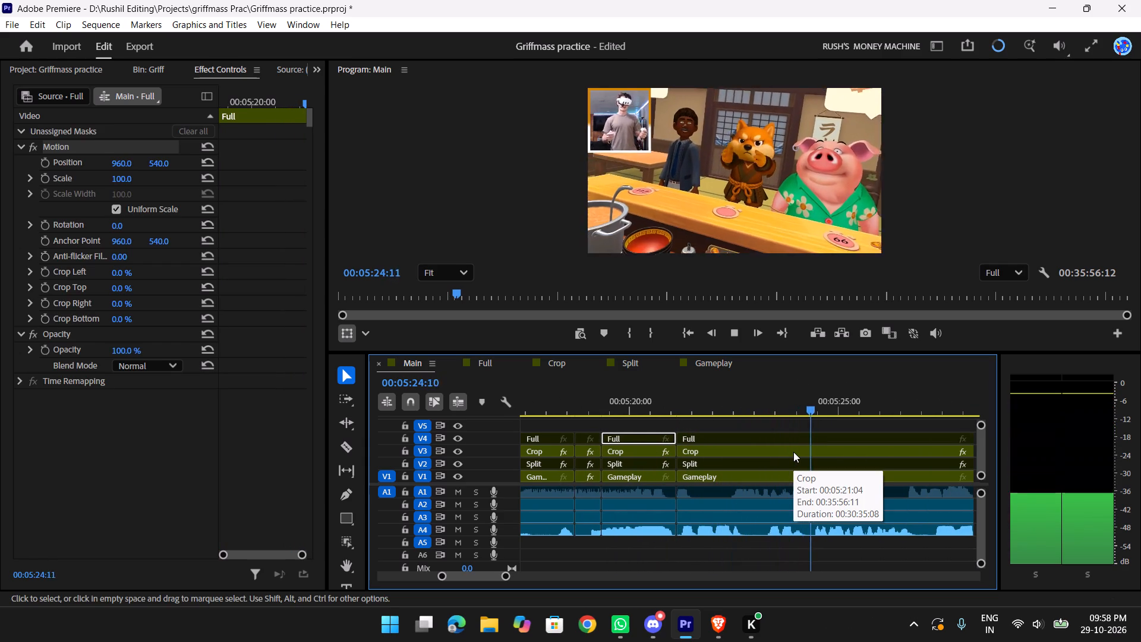
scroll(793, 452, "down", 8)
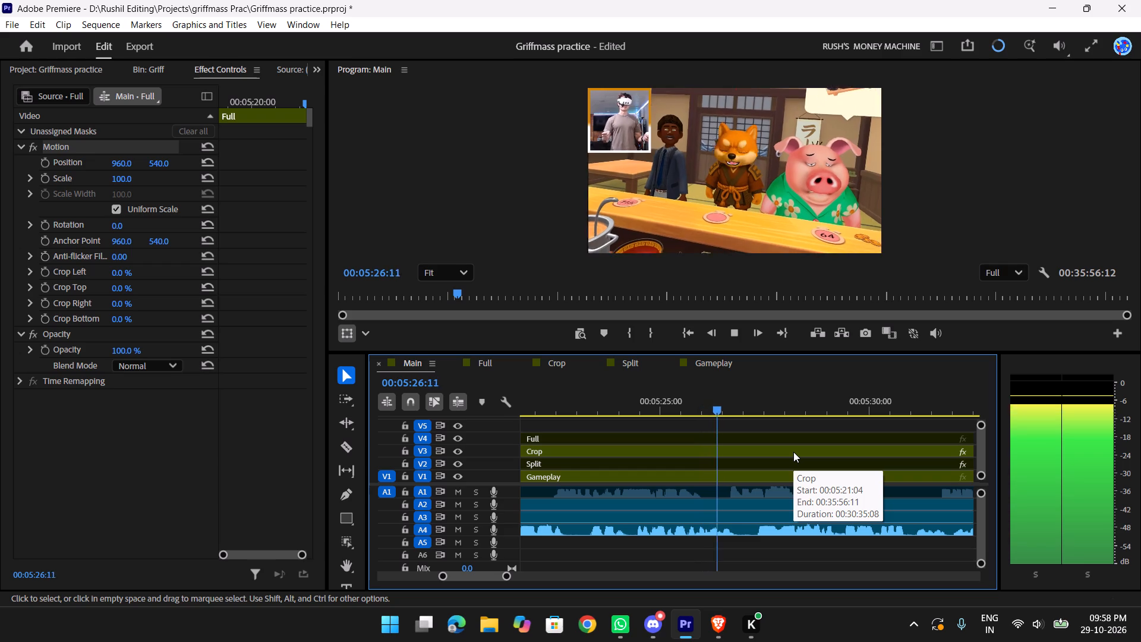
key("space")
key("space")
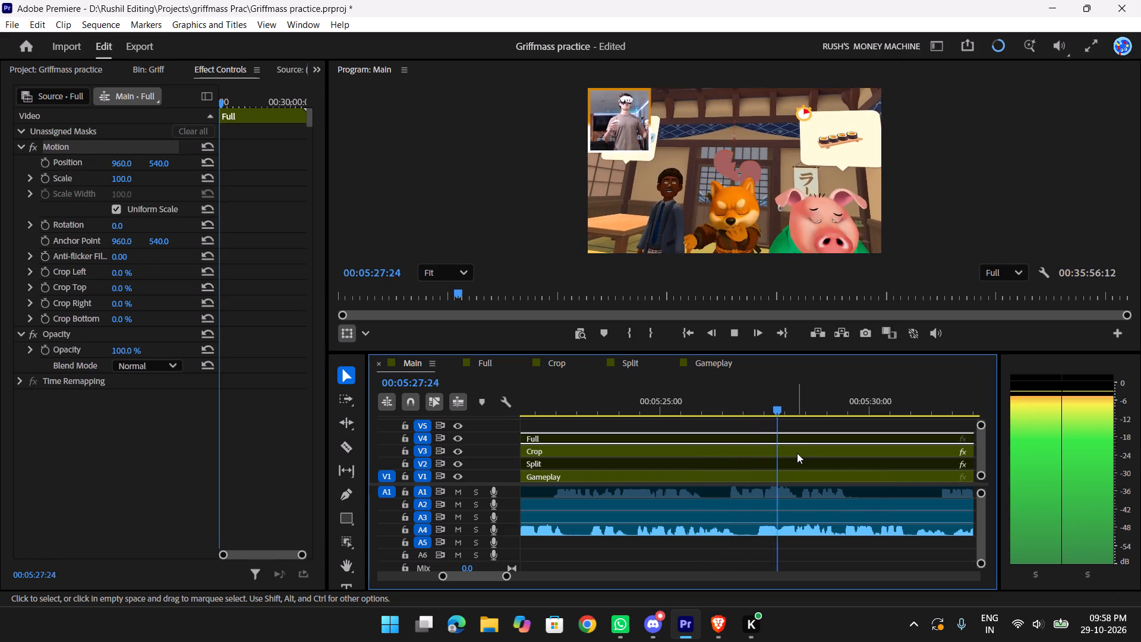
key("space")
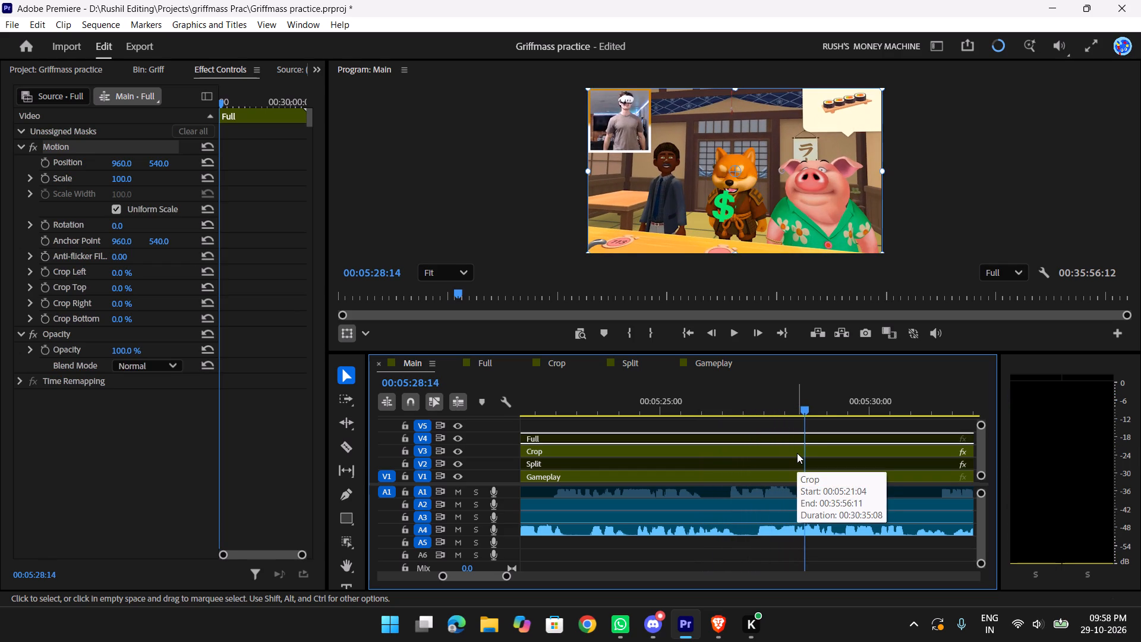
Review the fox customer's payment moment between about 00:05:28:00 and 00:05:29:10, replaying it in short passes.
key("t")
left_click(745, 398)
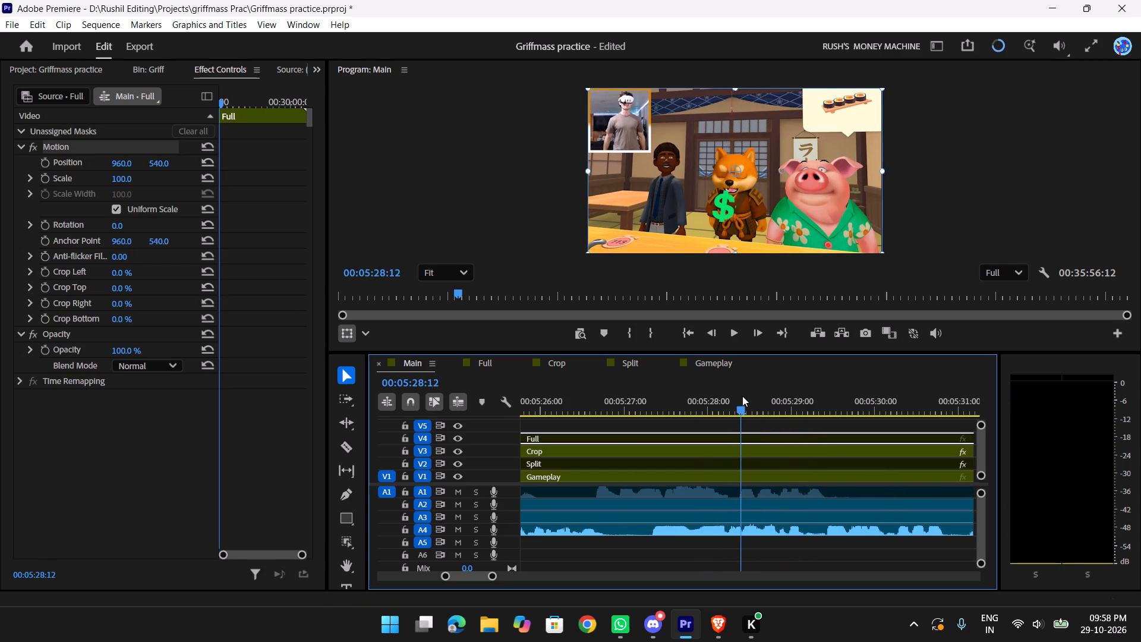
key("space")
left_click_drag(767, 400, 743, 398)
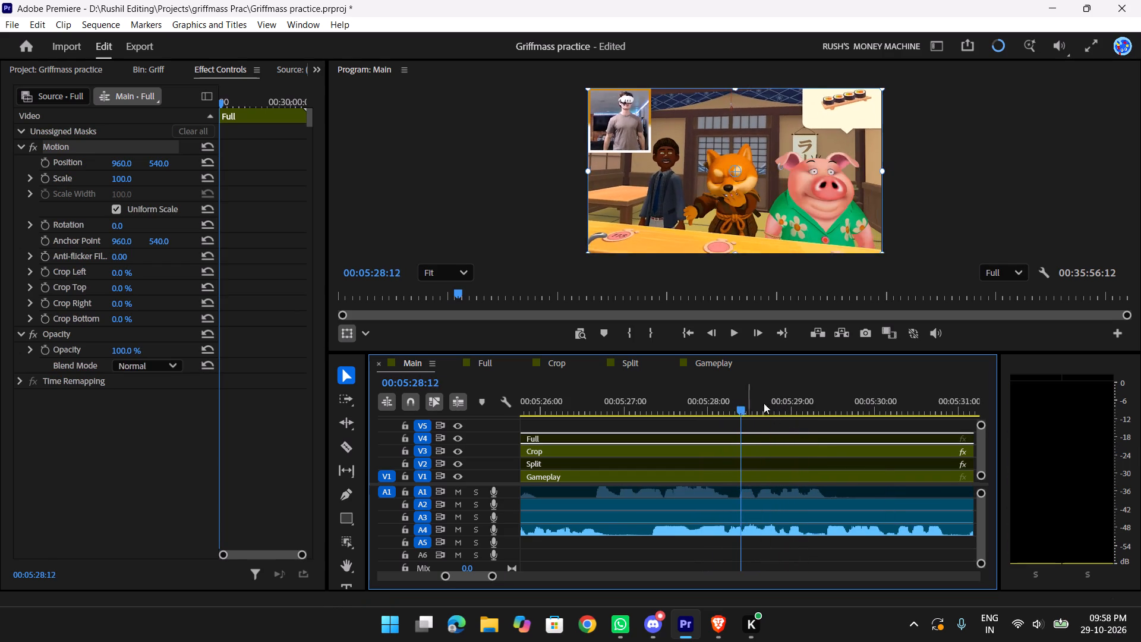
key("space")
key("space")
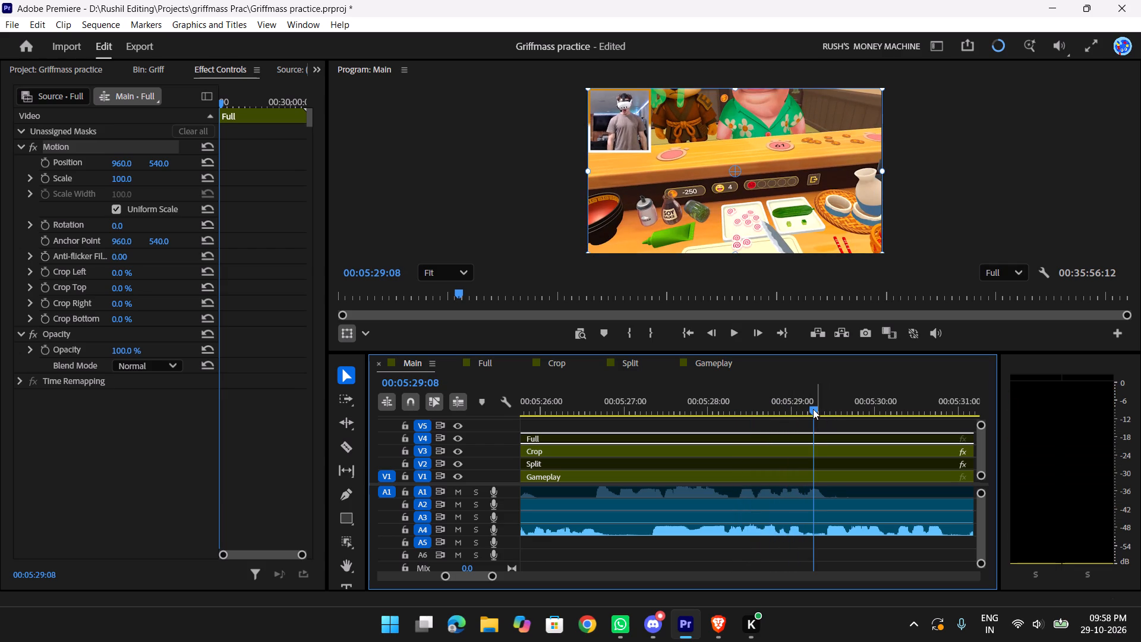
left_click_drag(809, 404, 710, 407)
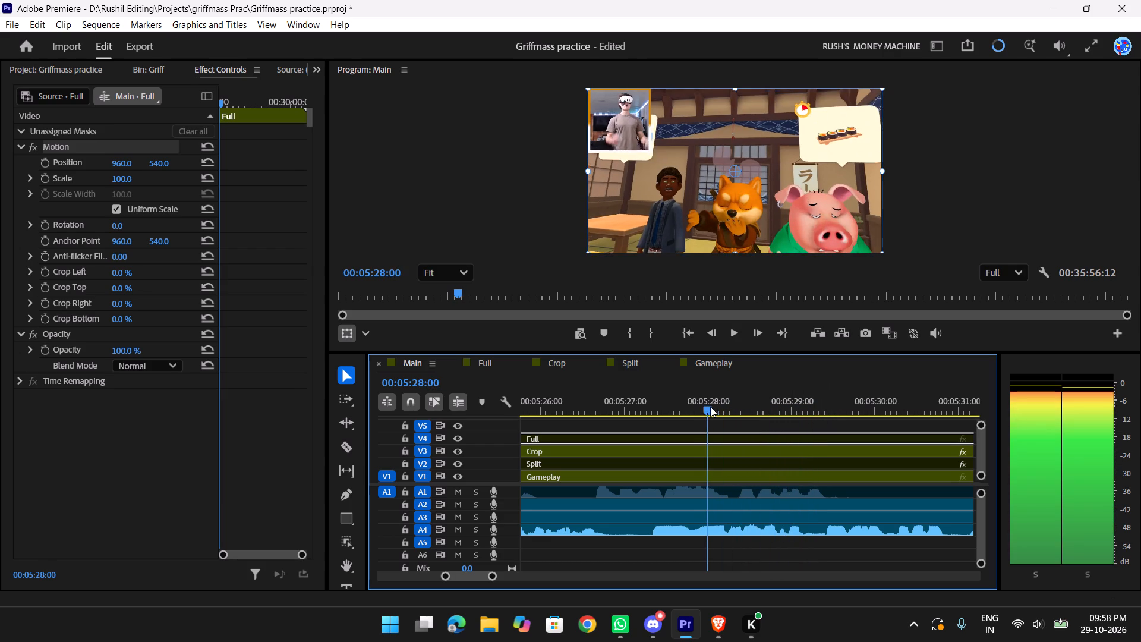
left_click_drag(710, 407, 752, 407)
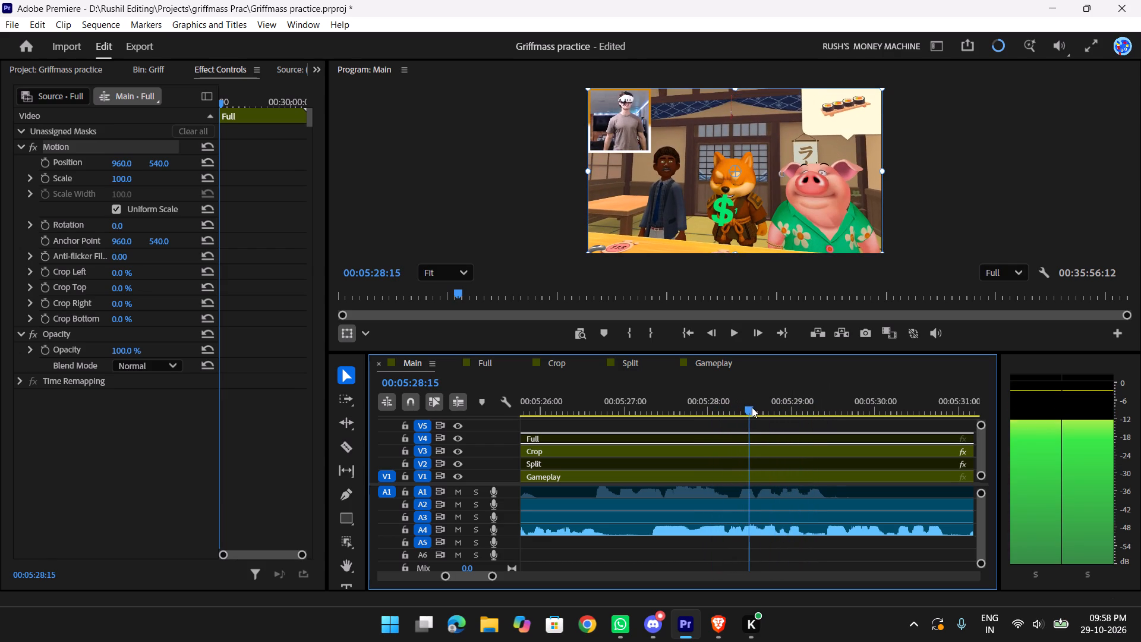
left_click_drag(752, 407, 744, 407)
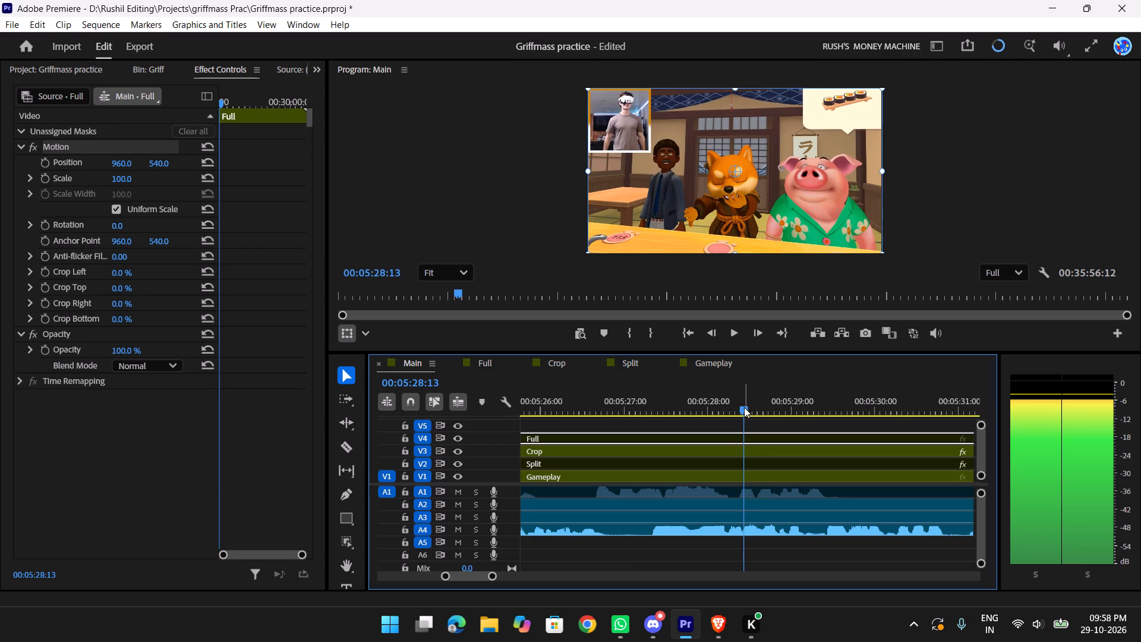
key("space")
key("space")
key("space")
key("space")
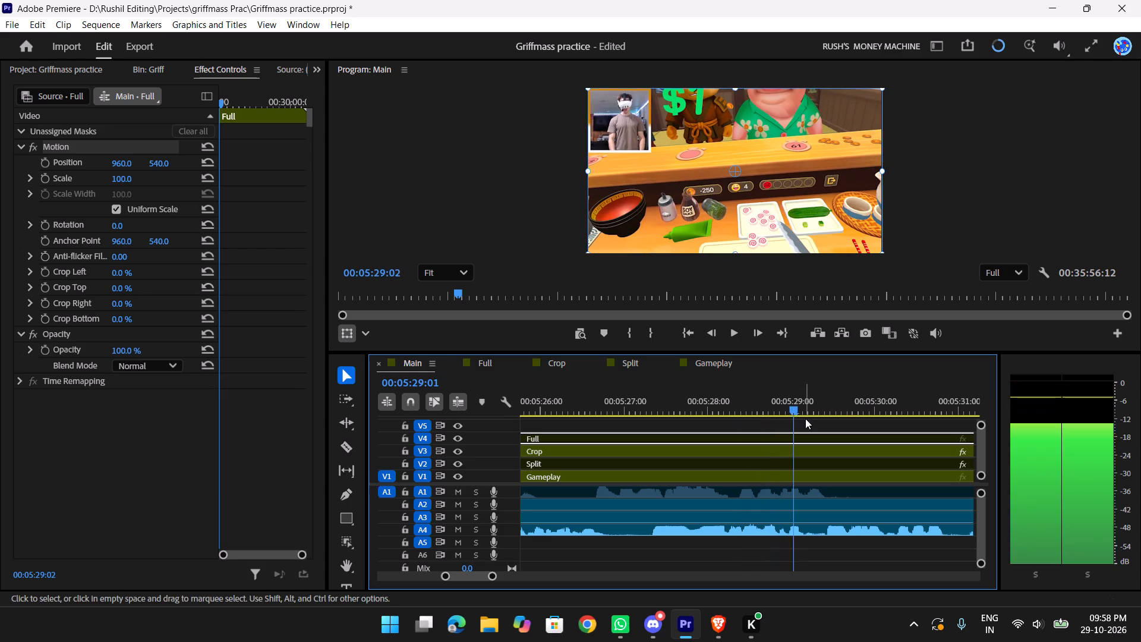
key("space")
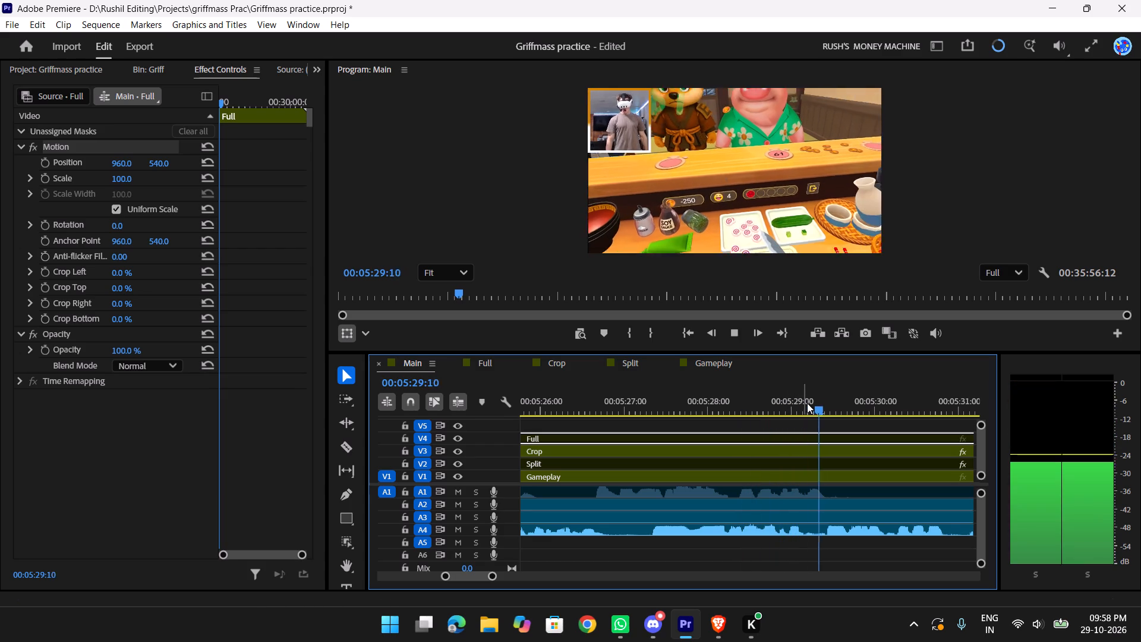
key("space")
Replay from about 00:05:28:02 past 00:05:29:06 to examine the pause after the payment for a cut point.
left_click_drag(842, 405, 762, 402)
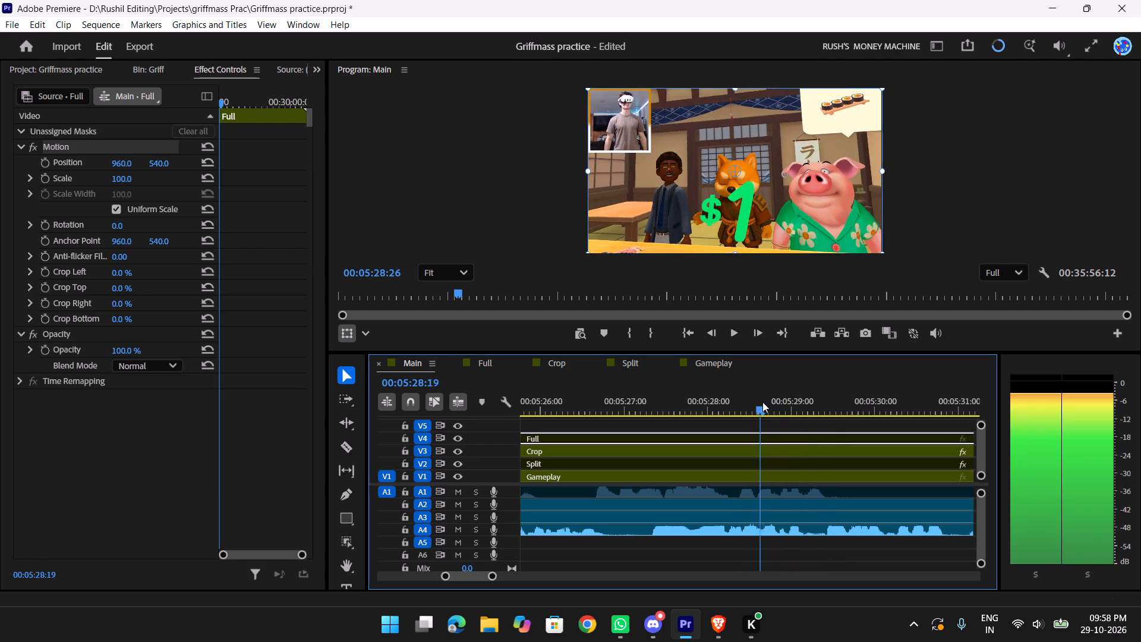
left_click_drag(762, 402, 716, 402)
key("space")
key("space")
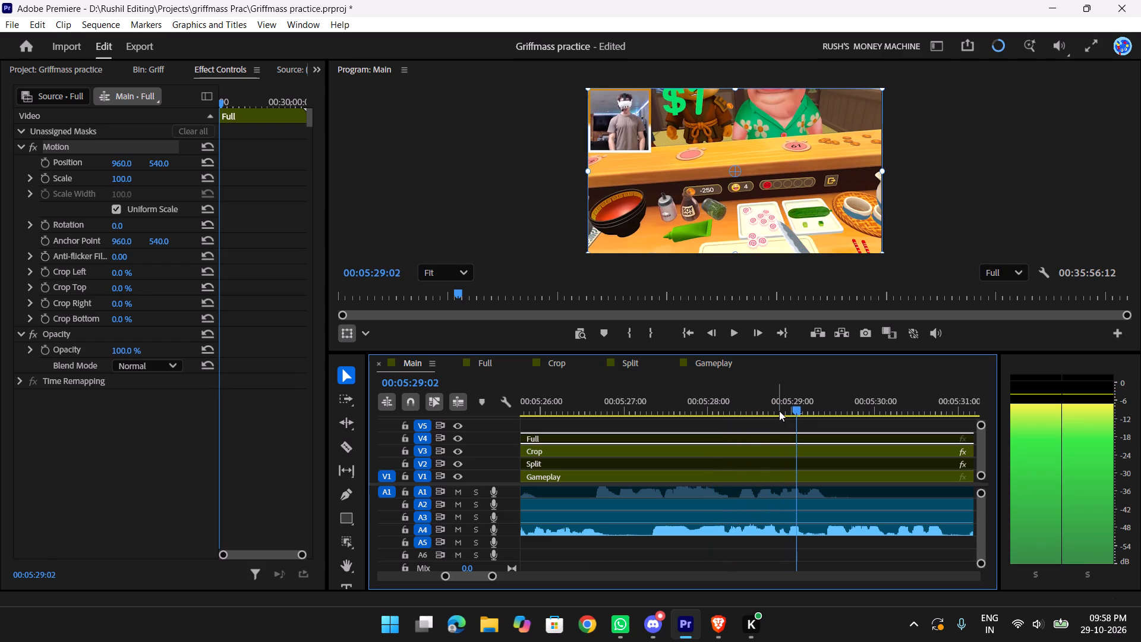
key("space")
key("space")
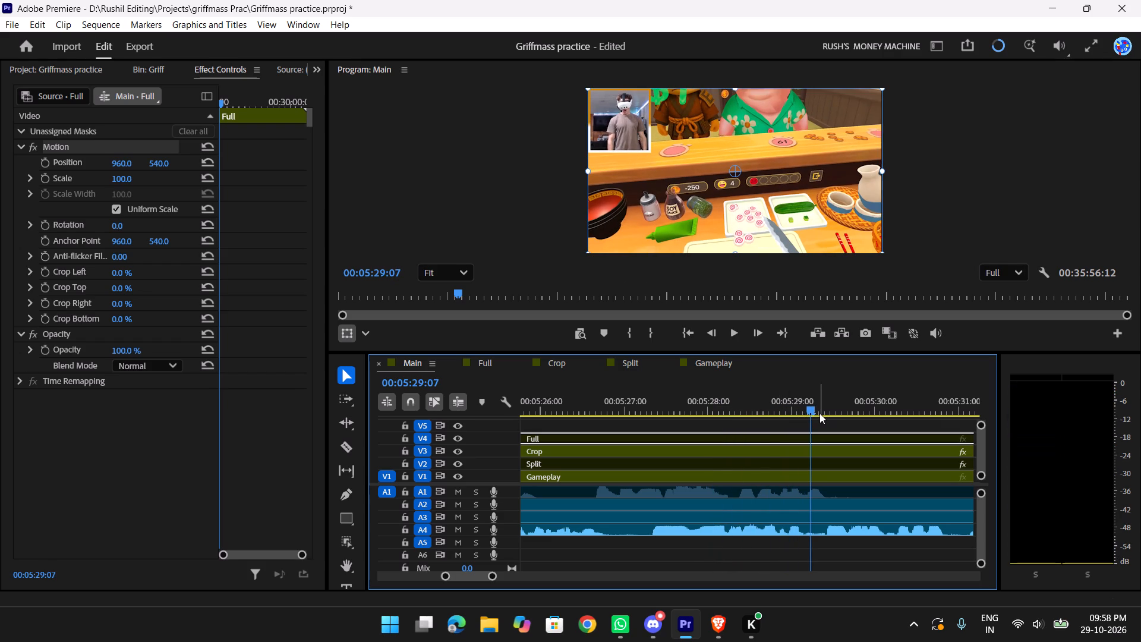
left_click_drag(799, 407, 809, 403)
key("space")
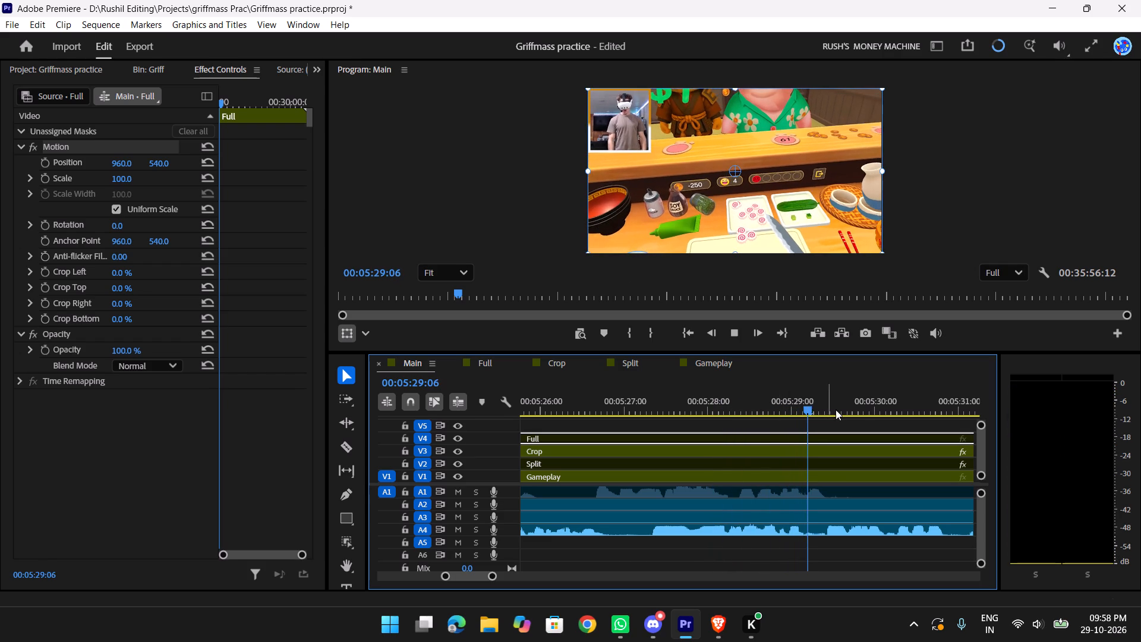
key("space")
left_click_drag(837, 405, 803, 402)
key("space")
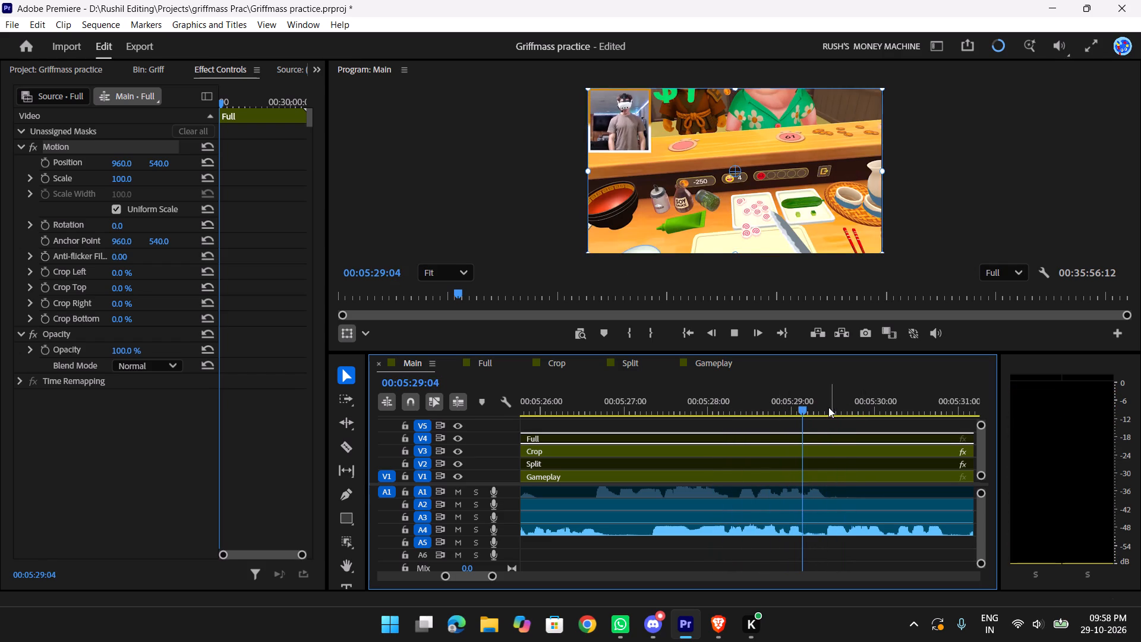
Cut all tracks at 00:05:29:06 and ripple-trim the following 5 frames, closing the gap.
left_click_drag(820, 405, 825, 402)
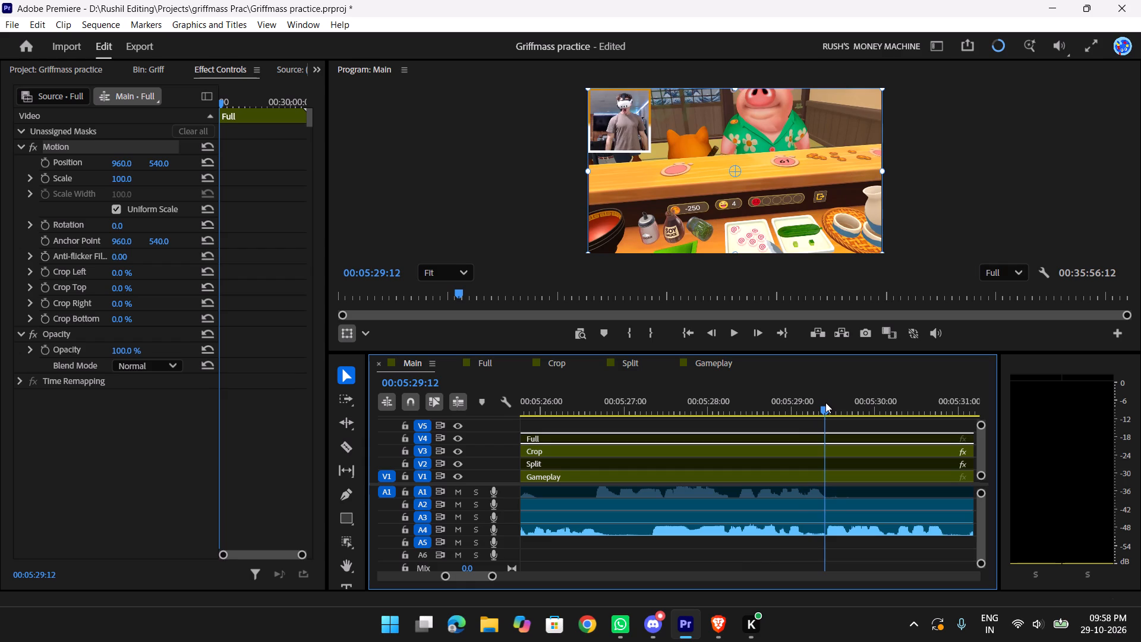
left_click_drag(825, 402, 805, 401)
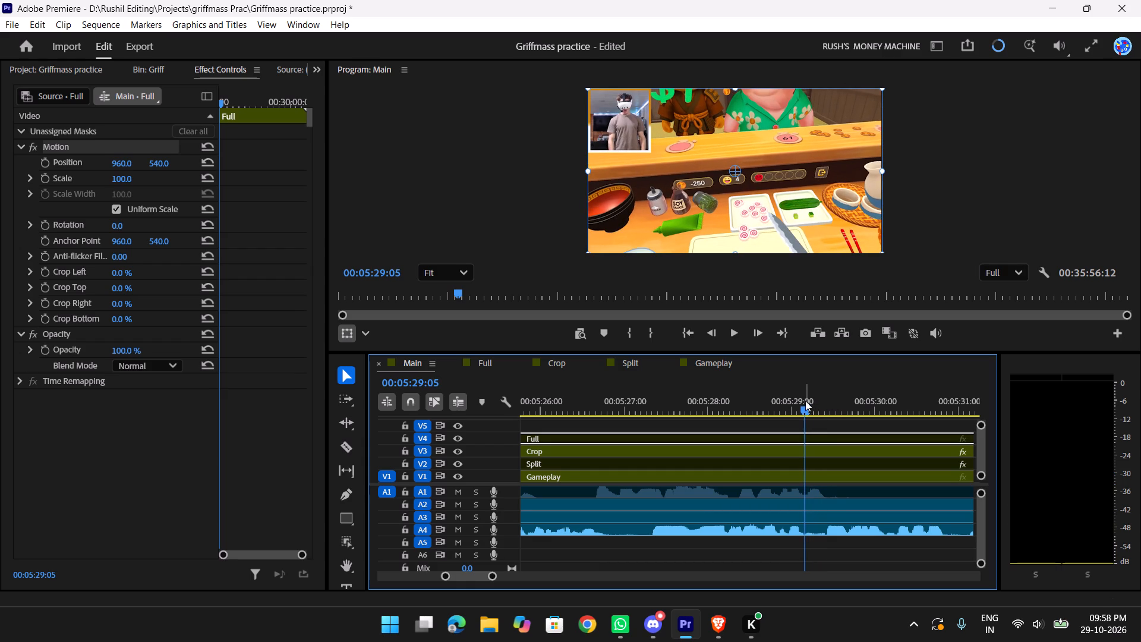
left_click(807, 399)
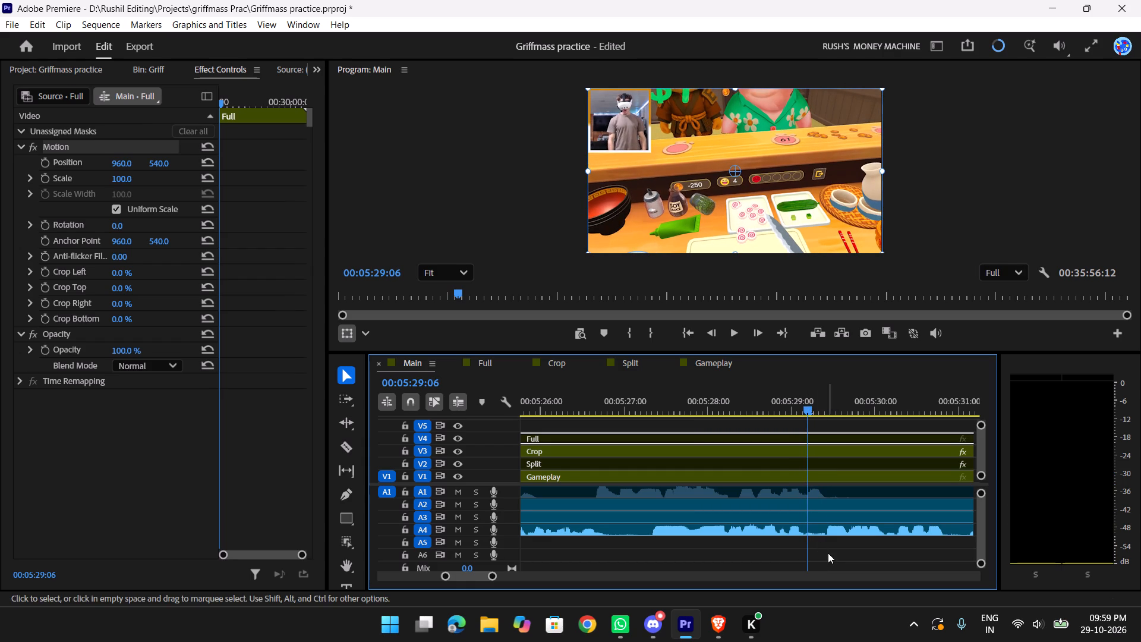
left_click(828, 553)
key("w")
left_click_drag(806, 398, 818, 399)
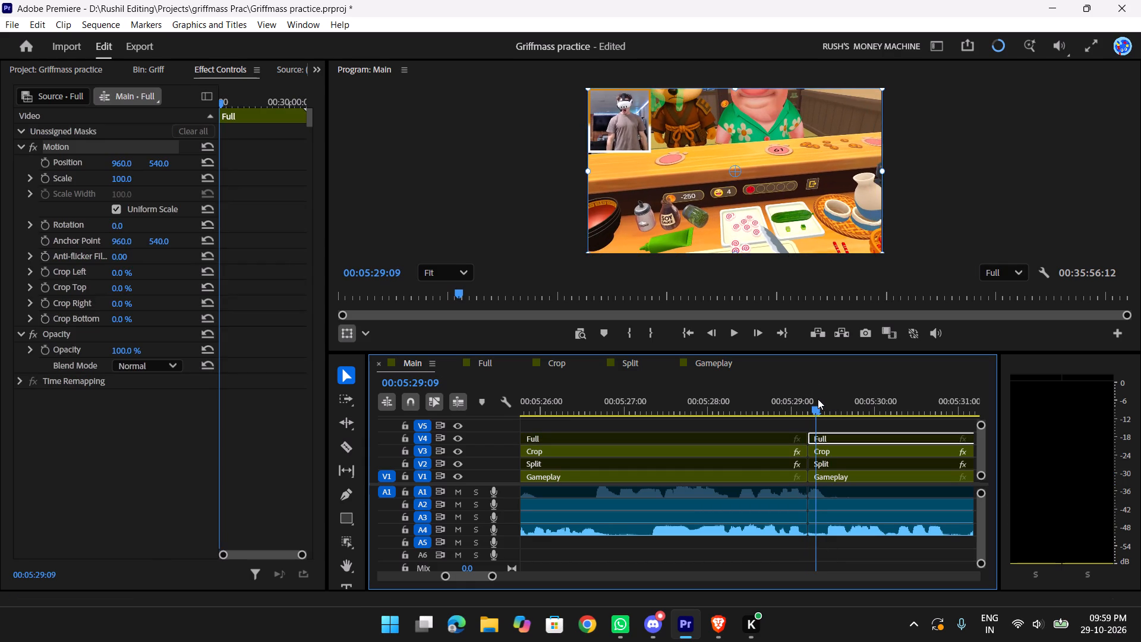
left_click_drag(818, 399, 824, 399)
key("q")
Replay across the trimmed join at 00:05:29:06 up to 00:05:30:13 to check its pacing.
left_click_drag(805, 401, 735, 404)
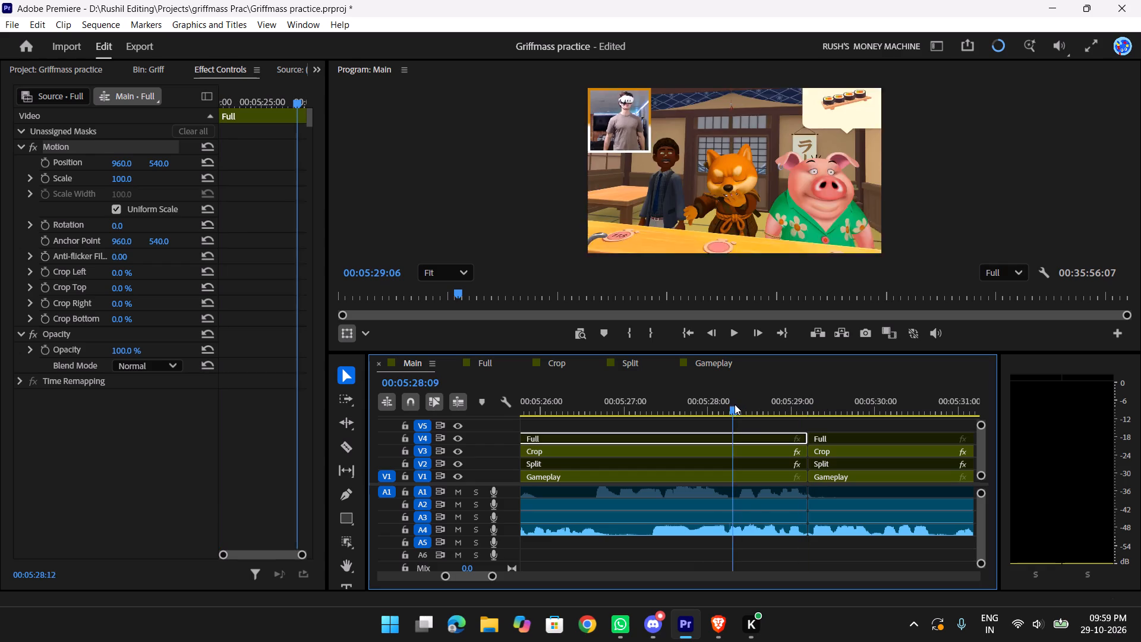
left_click_drag(735, 404, 730, 404)
key("space")
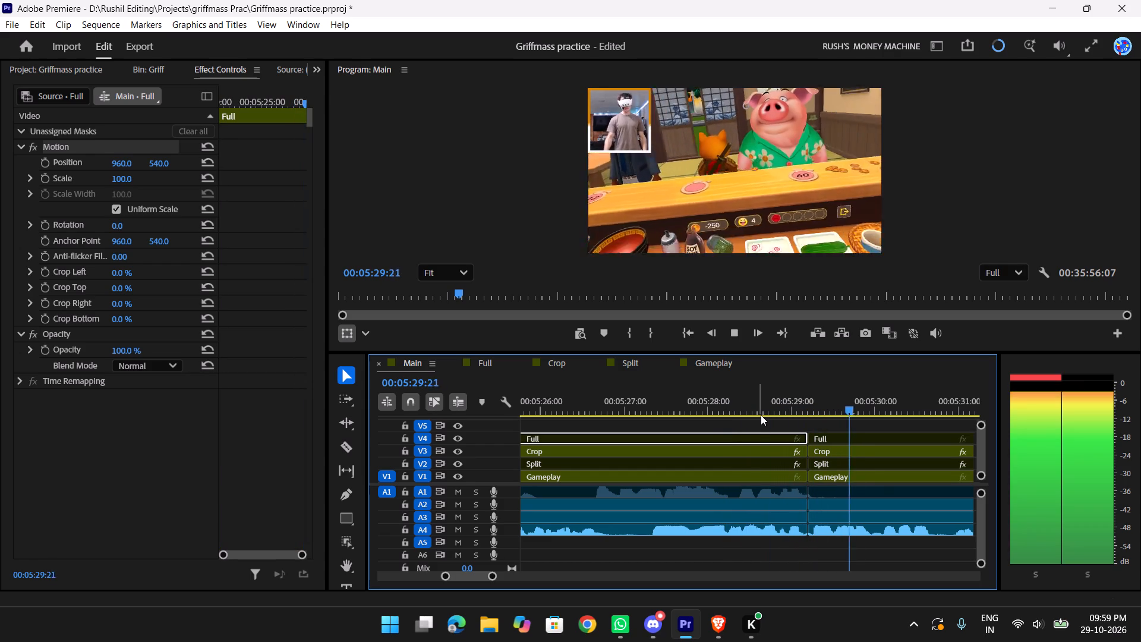
key("space")
left_click_drag(893, 398, 832, 402)
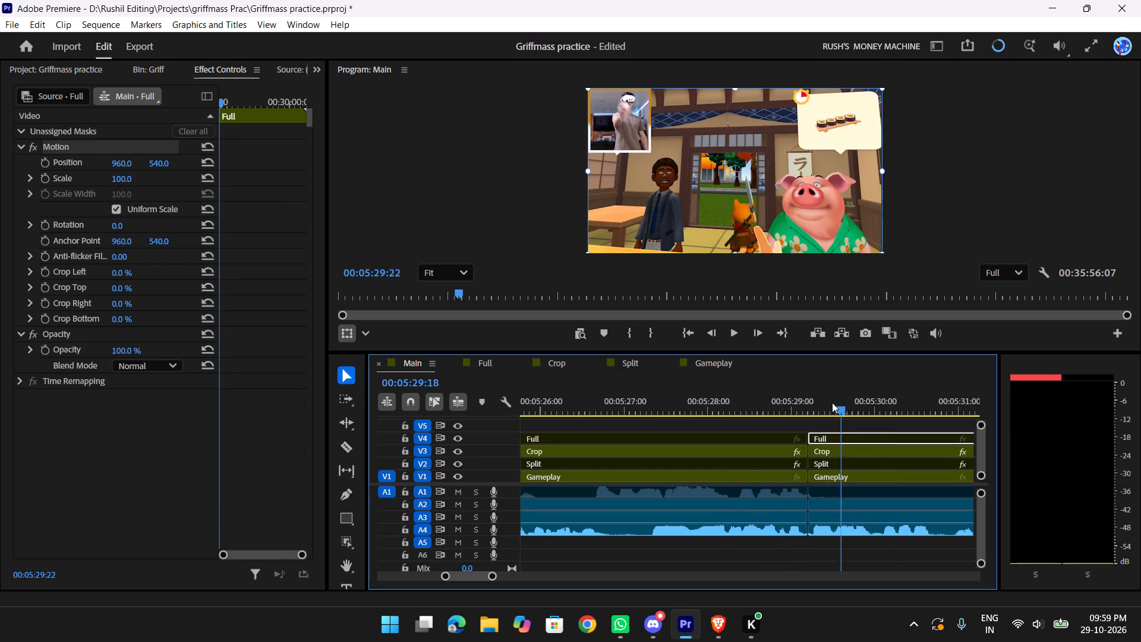
left_click_drag(832, 402, 702, 401)
key("space")
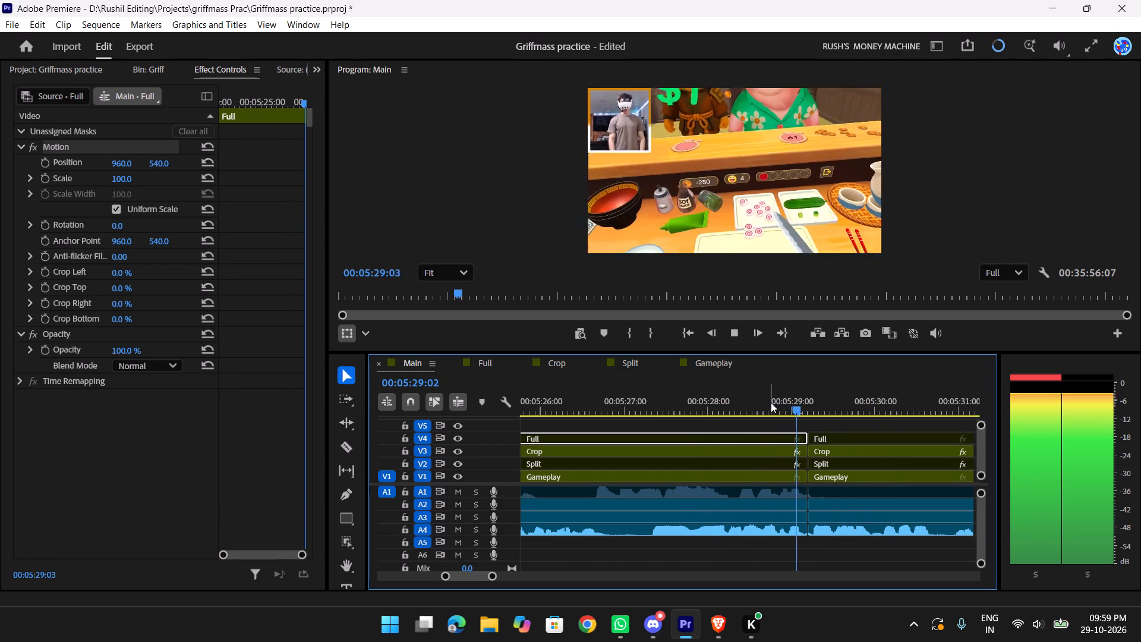
key("space")
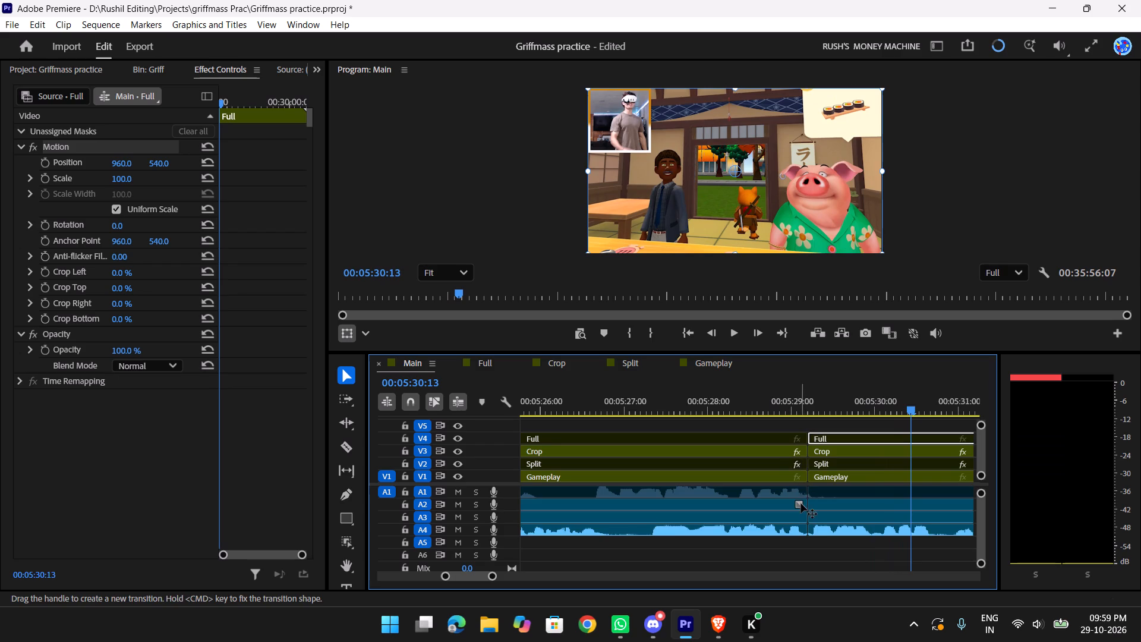
Disable the Crop clip and enable the Split clip on the segment between the 00:05:21:04 and 00:05:29:06 cuts.
scroll(801, 503, "up", 6)
left_click(683, 448)
key("r")
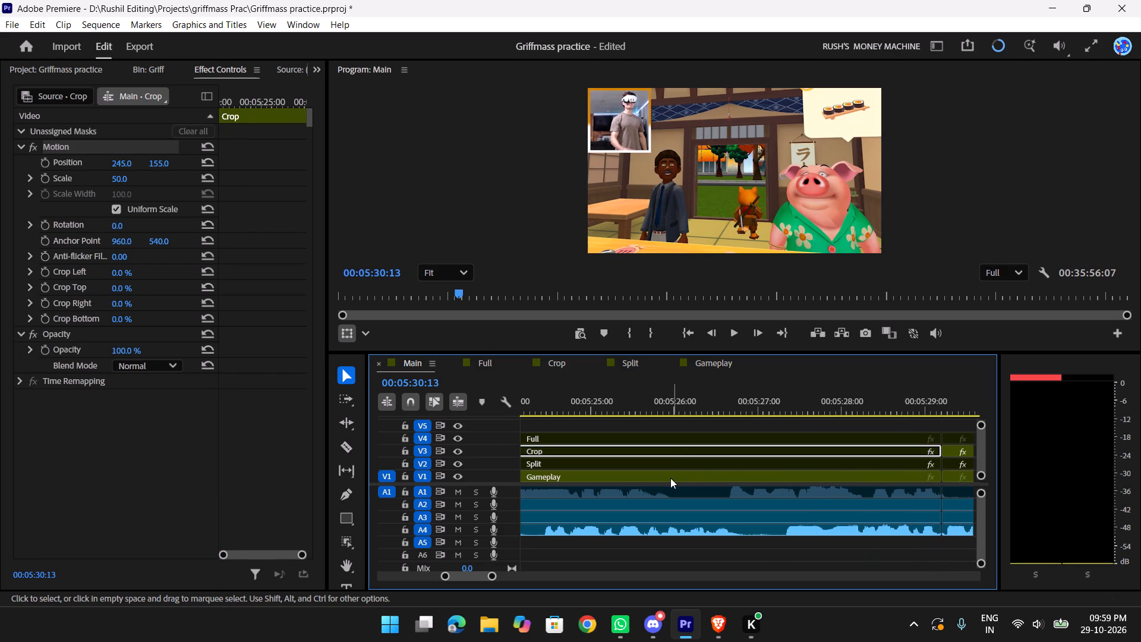
left_click(667, 464)
type("ryyy")
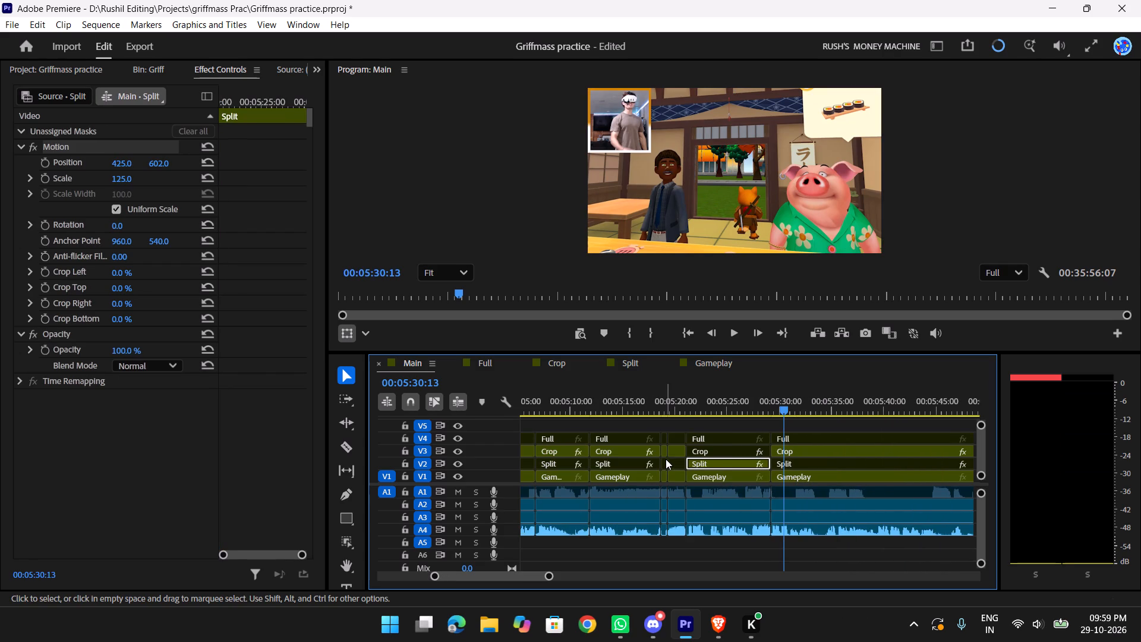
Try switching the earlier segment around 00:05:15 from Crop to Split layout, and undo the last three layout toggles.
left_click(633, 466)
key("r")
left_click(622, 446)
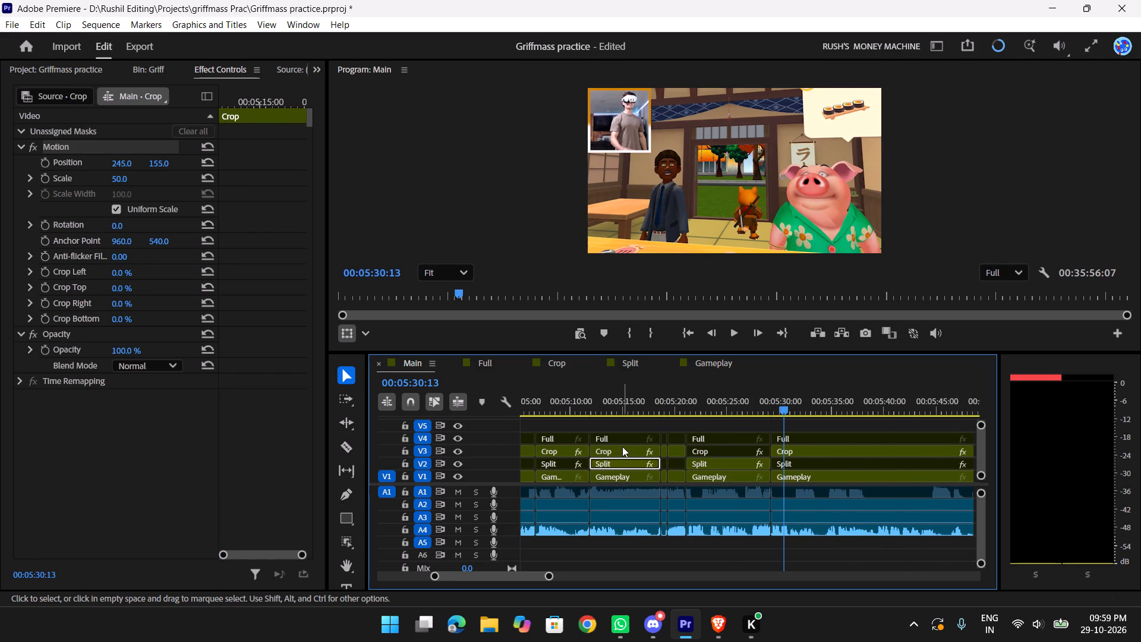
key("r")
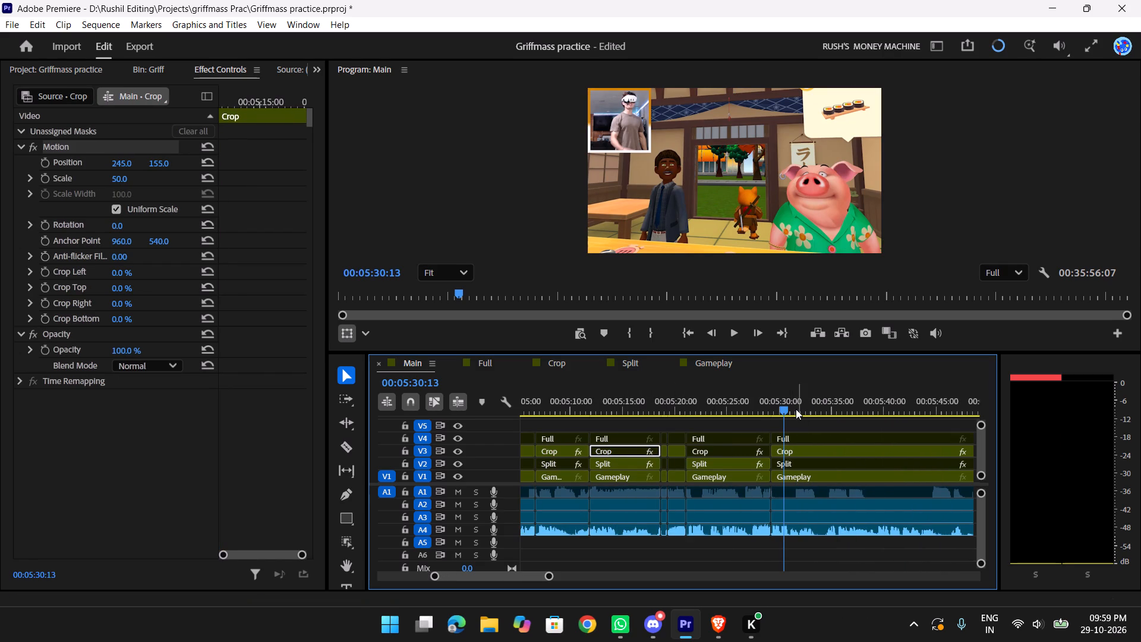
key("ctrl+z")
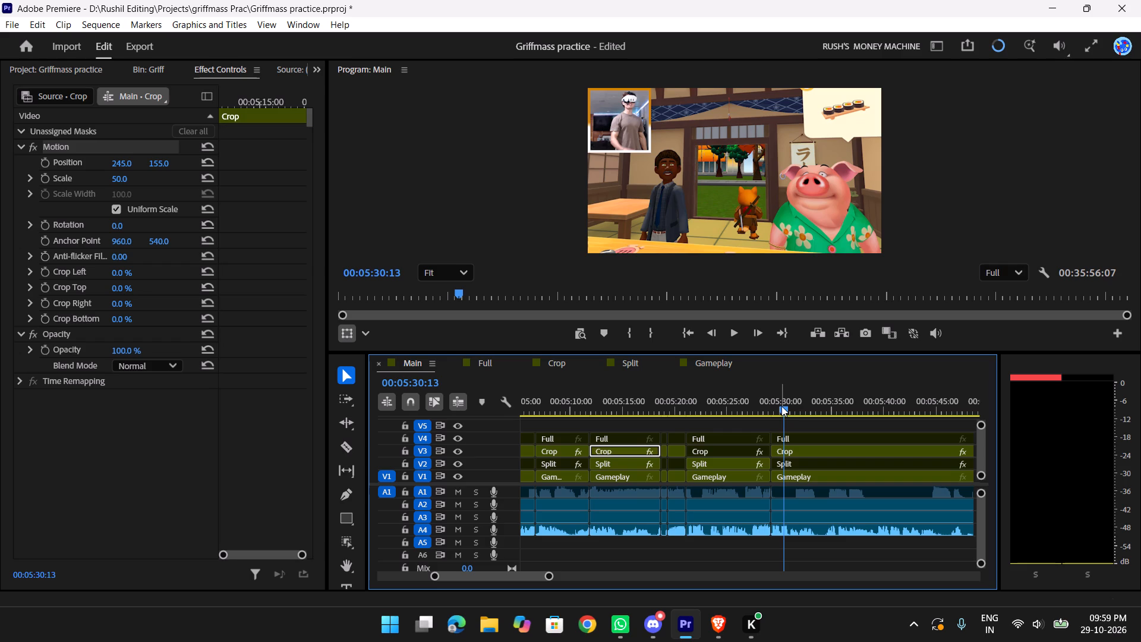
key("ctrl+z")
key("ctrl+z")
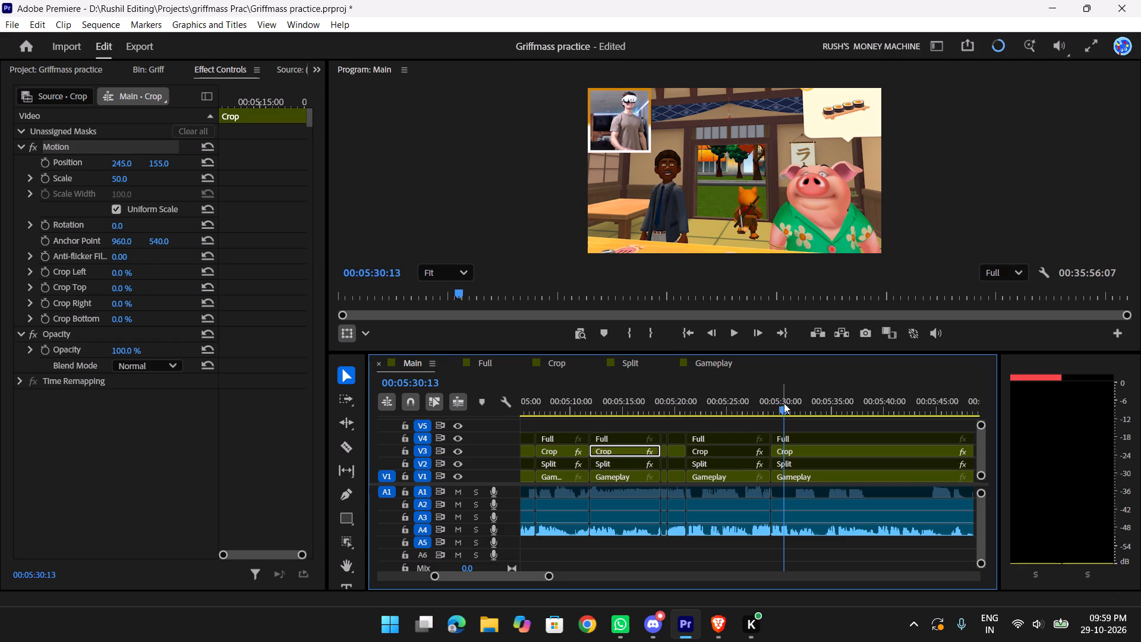
Set the 00:05:21:04 to 00:05:29:06 segment to the split layout, with its Split clip enabled and Crop clip disabled.
left_click_drag(784, 403, 730, 410)
left_click(718, 452)
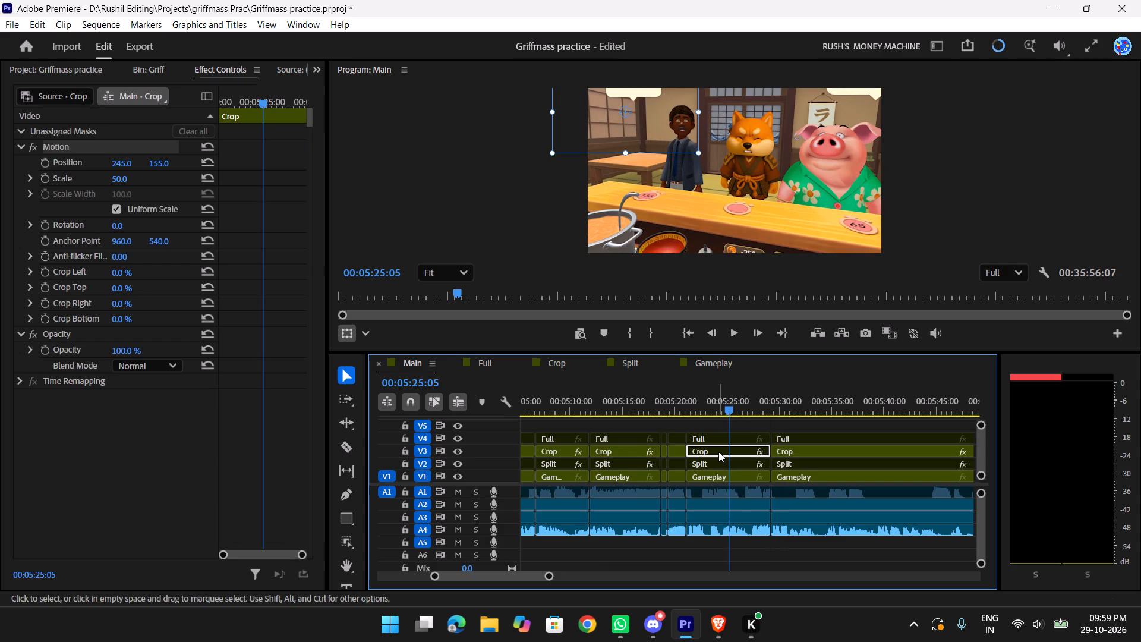
left_click(720, 461)
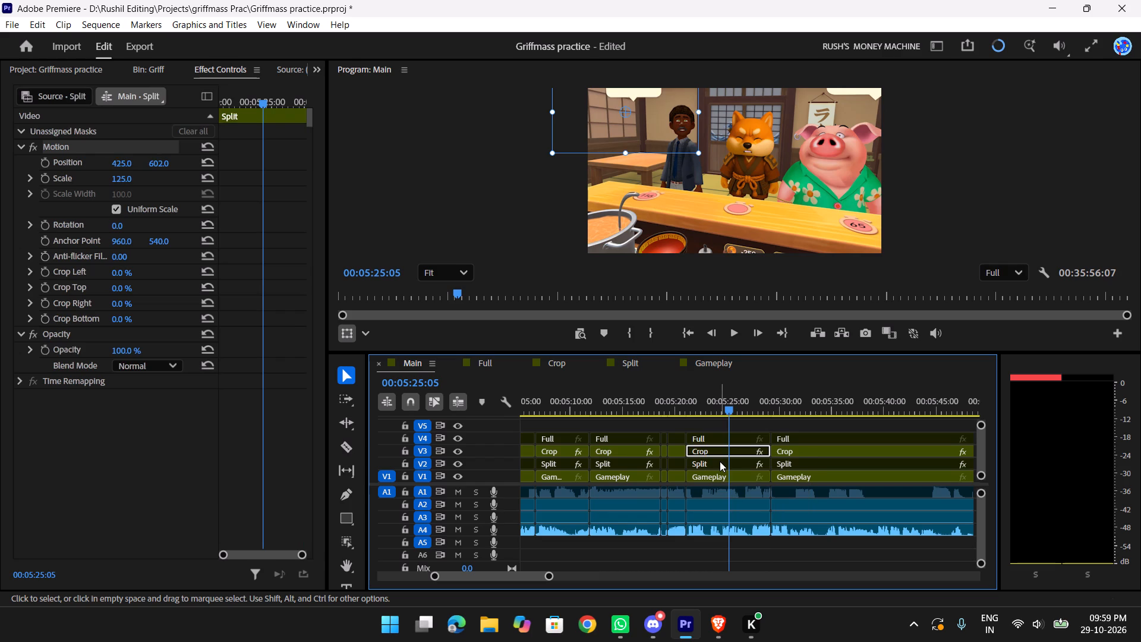
left_click(719, 449)
key("r")
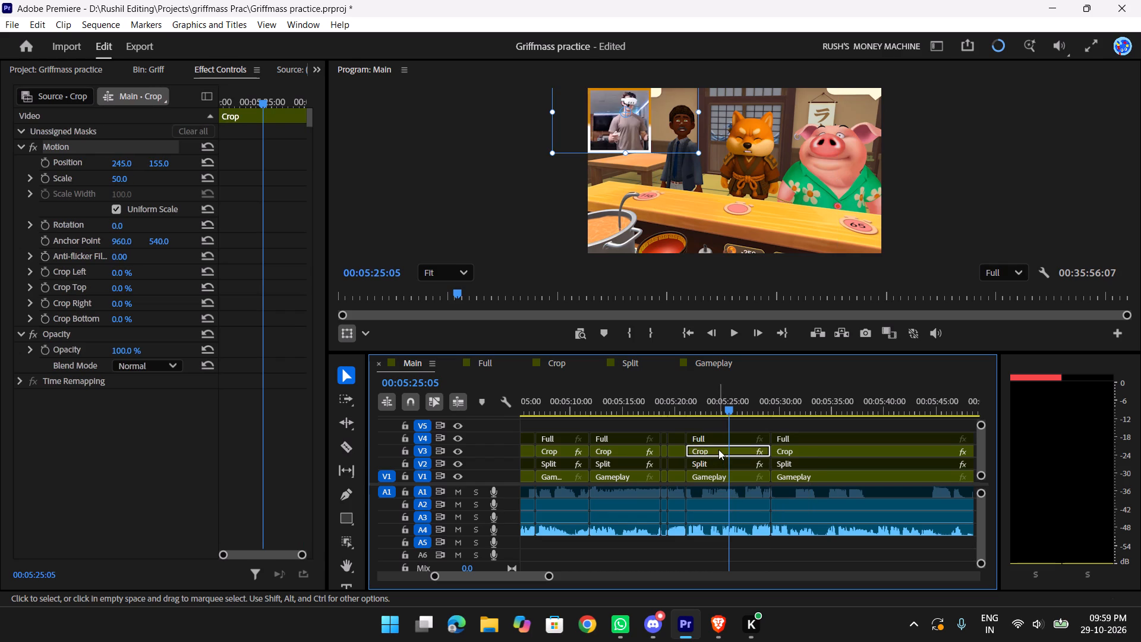
key("r")
left_click(714, 461)
key("r")
Play from just before the 00:05:21:04 cut to 00:05:25:13, checking the split layout's framing.
left_click_drag(736, 404, 714, 404)
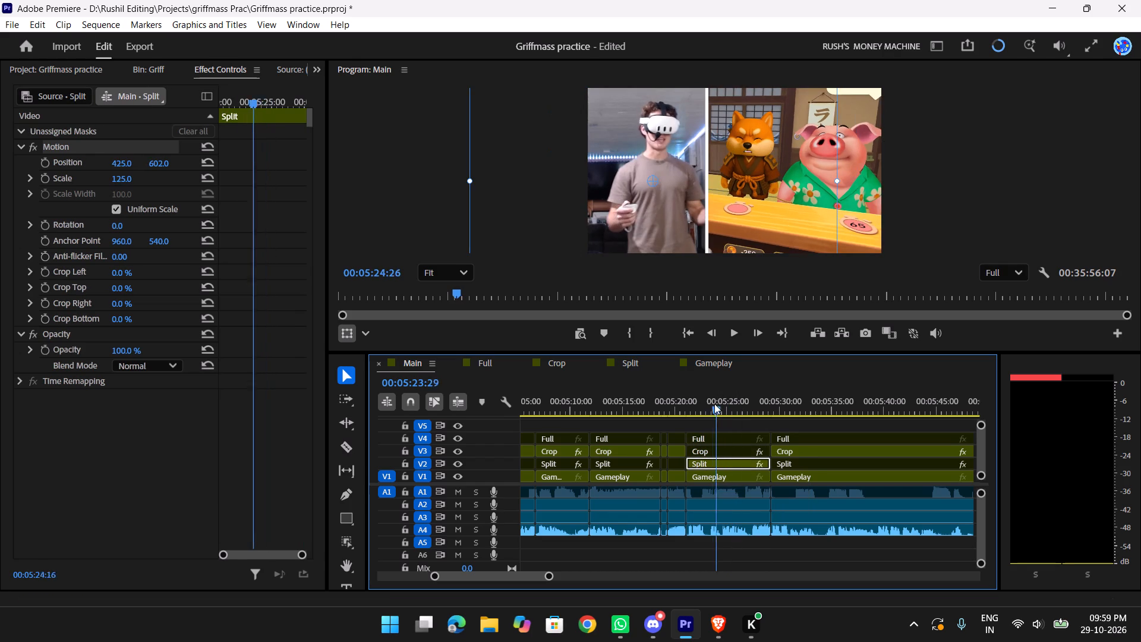
left_click_drag(714, 404, 671, 407)
key("space")
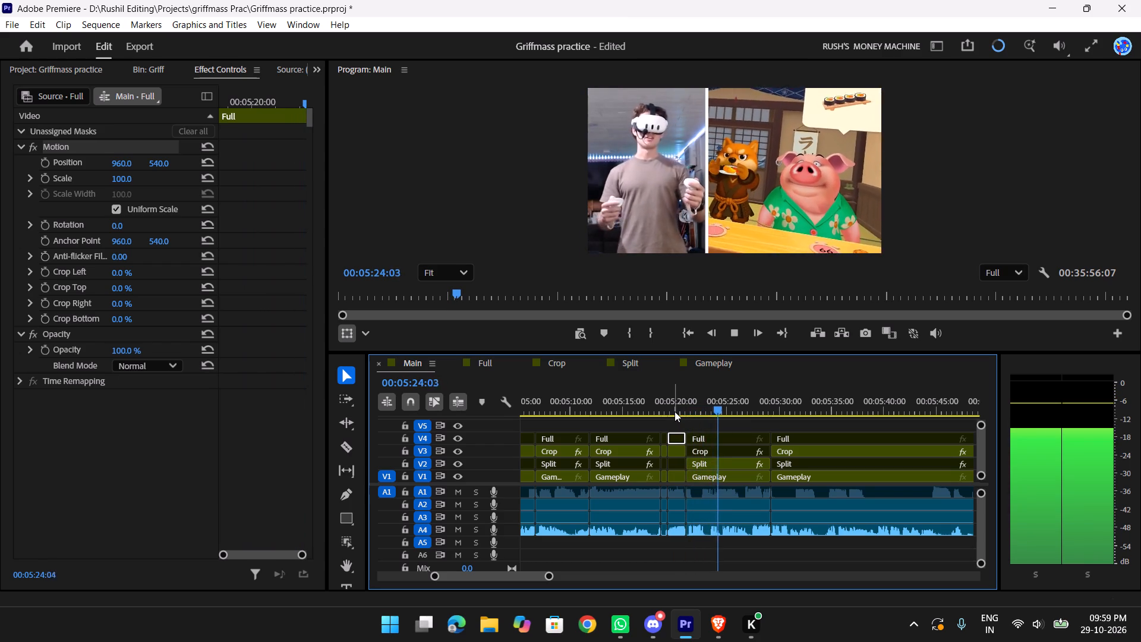
key("space")
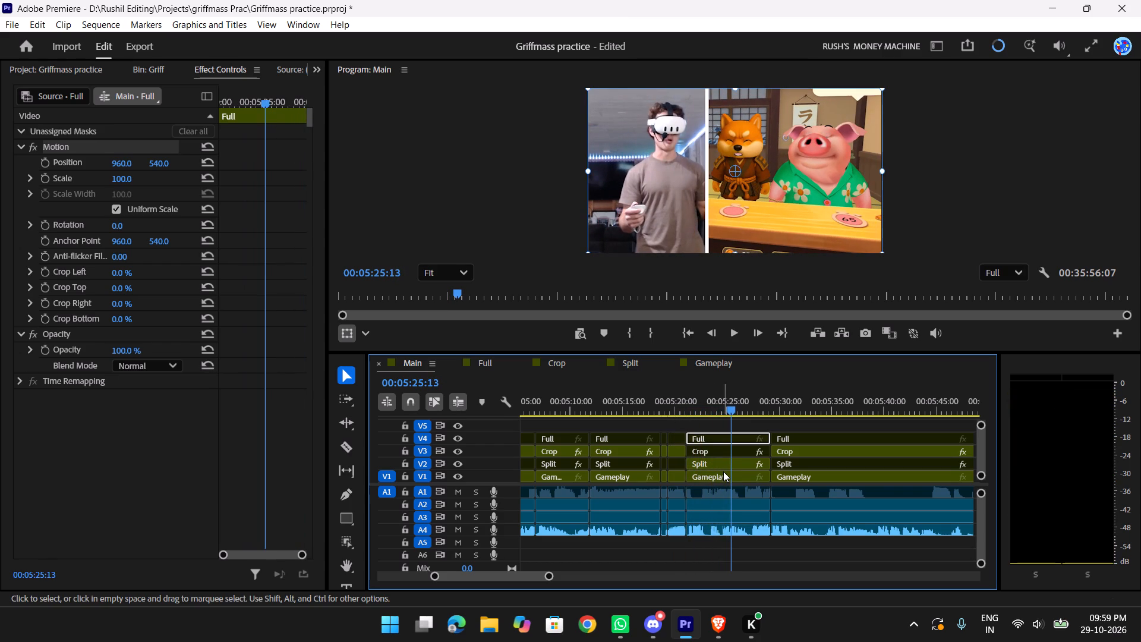
Reframe the Gameplay clip between the 00:05:21:04 and 00:05:29:06 cuts at position 1254, 665 and scale 140, centring the fox character in the split.
left_click(724, 473)
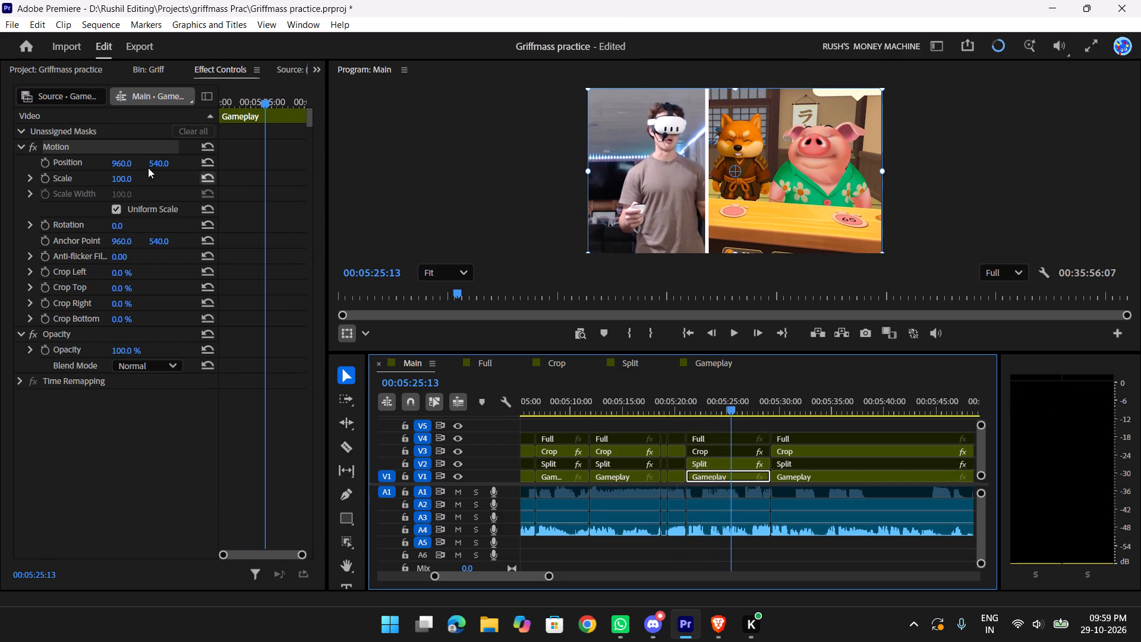
left_click_drag(156, 166, 147, 186)
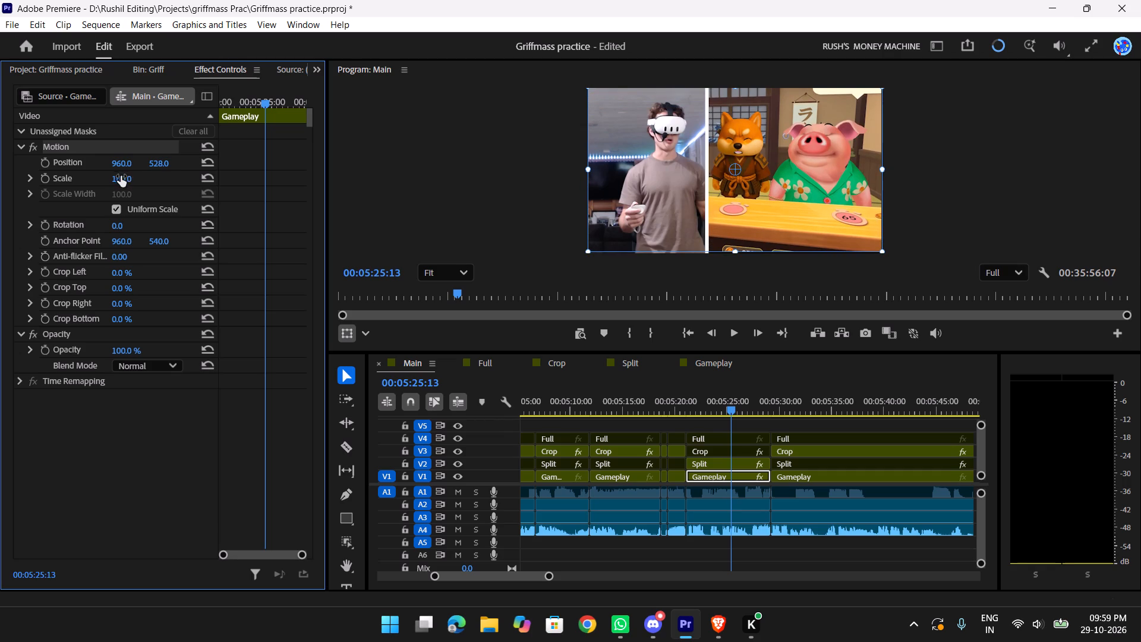
left_click_drag(124, 163, 361, 161)
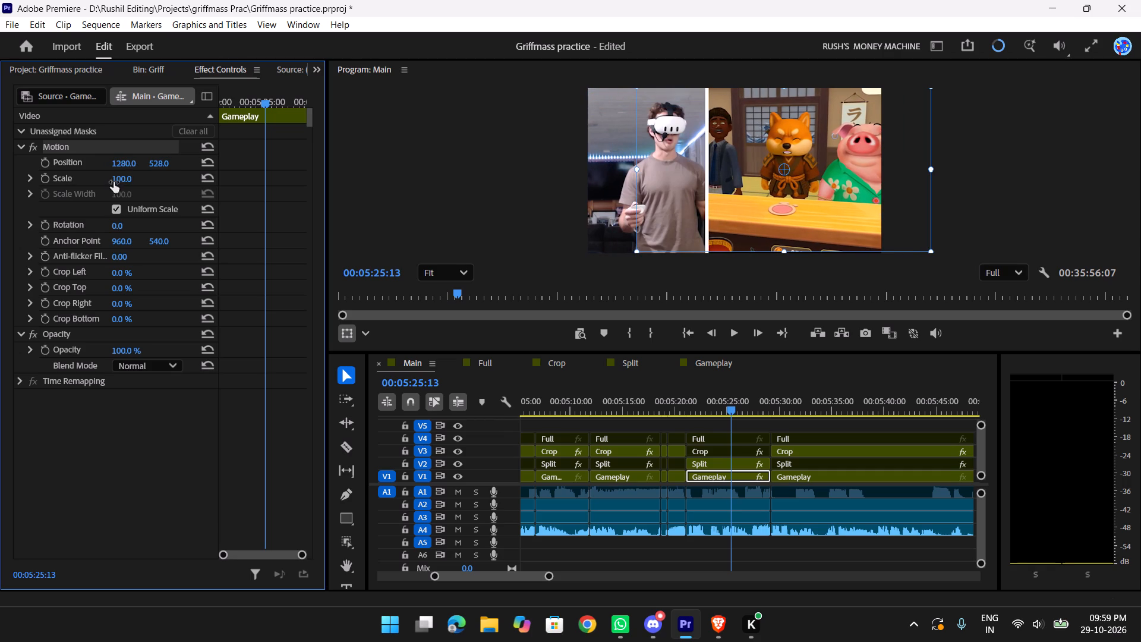
left_click_drag(127, 180, 185, 180)
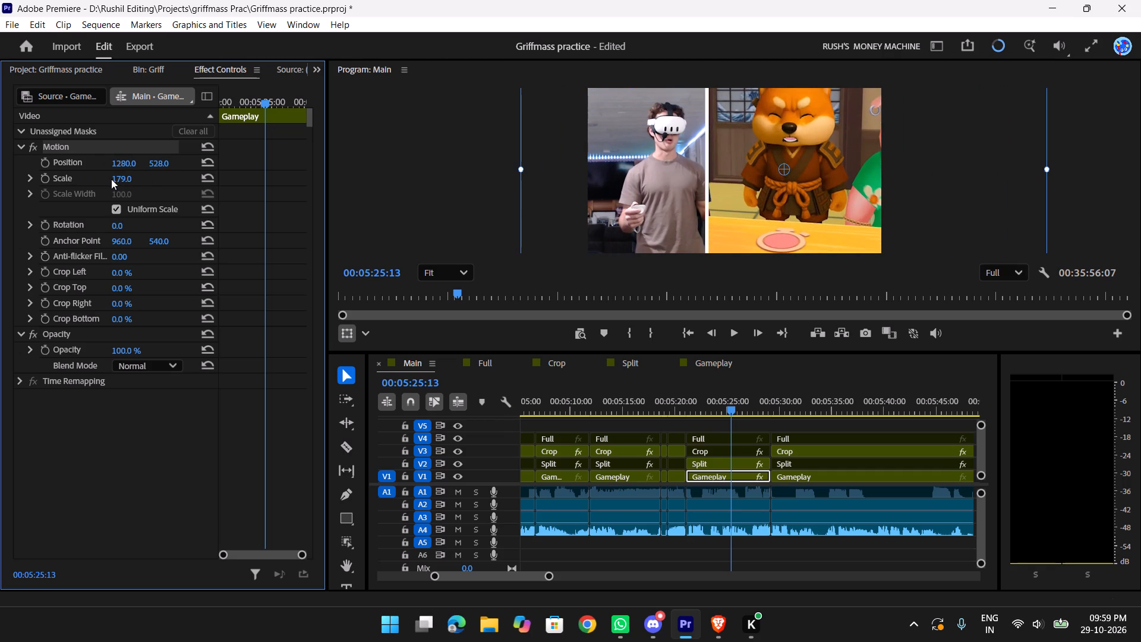
left_click_drag(113, 178, 78, 187)
left_click_drag(162, 165, 114, 178)
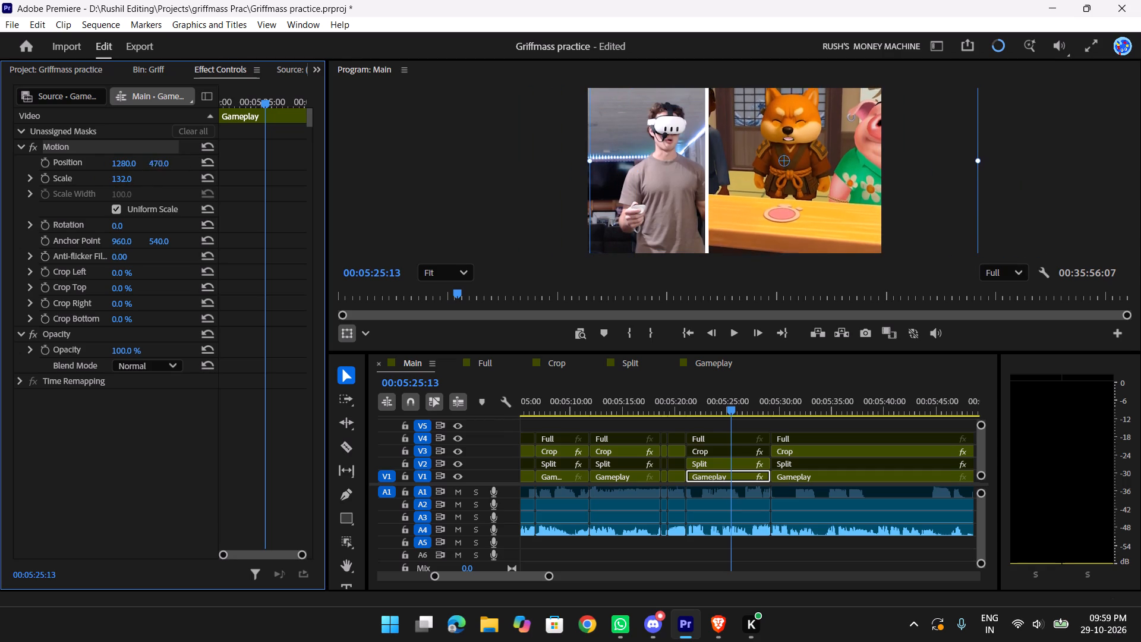
left_click_drag(114, 178, 319, 150)
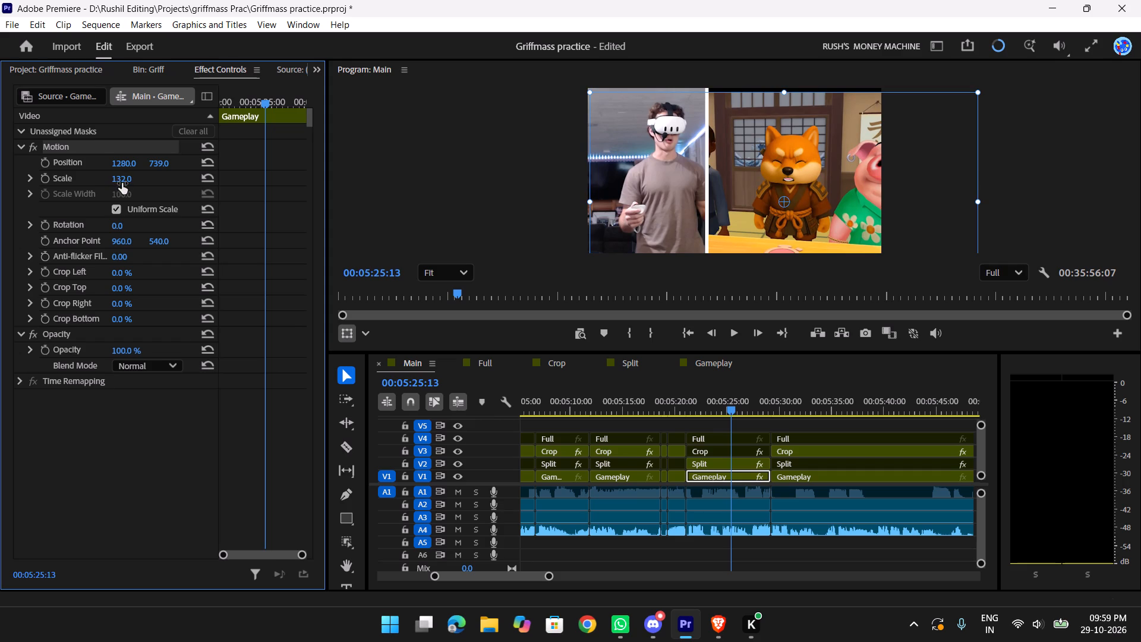
left_click_drag(122, 183, 128, 183)
left_click_drag(159, 164, 105, 171)
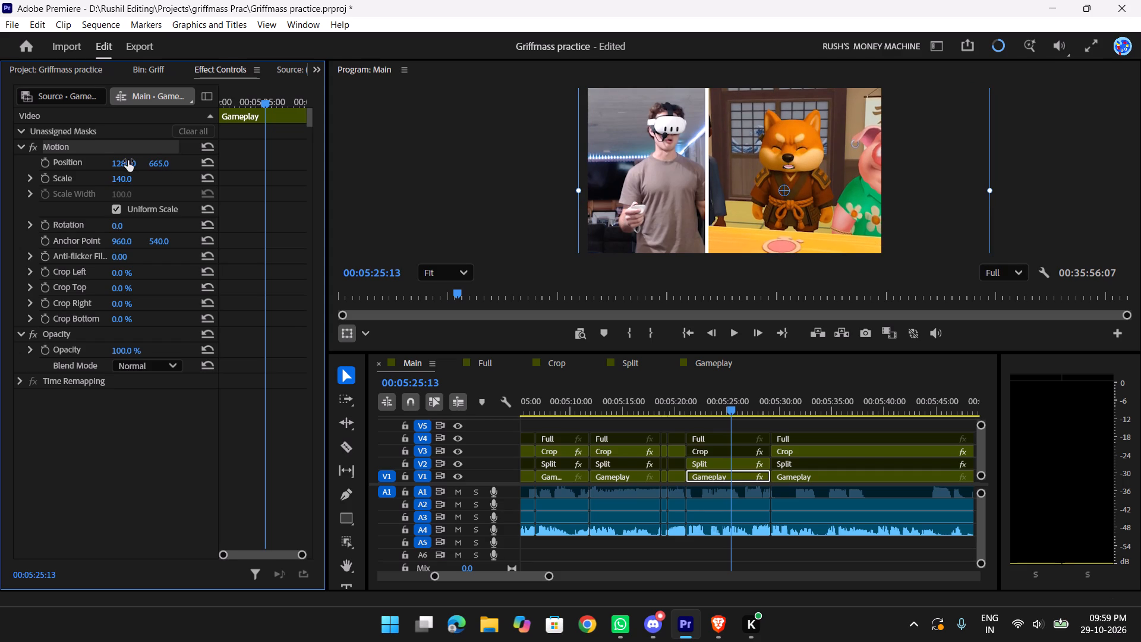
left_click_drag(128, 160, 109, 161)
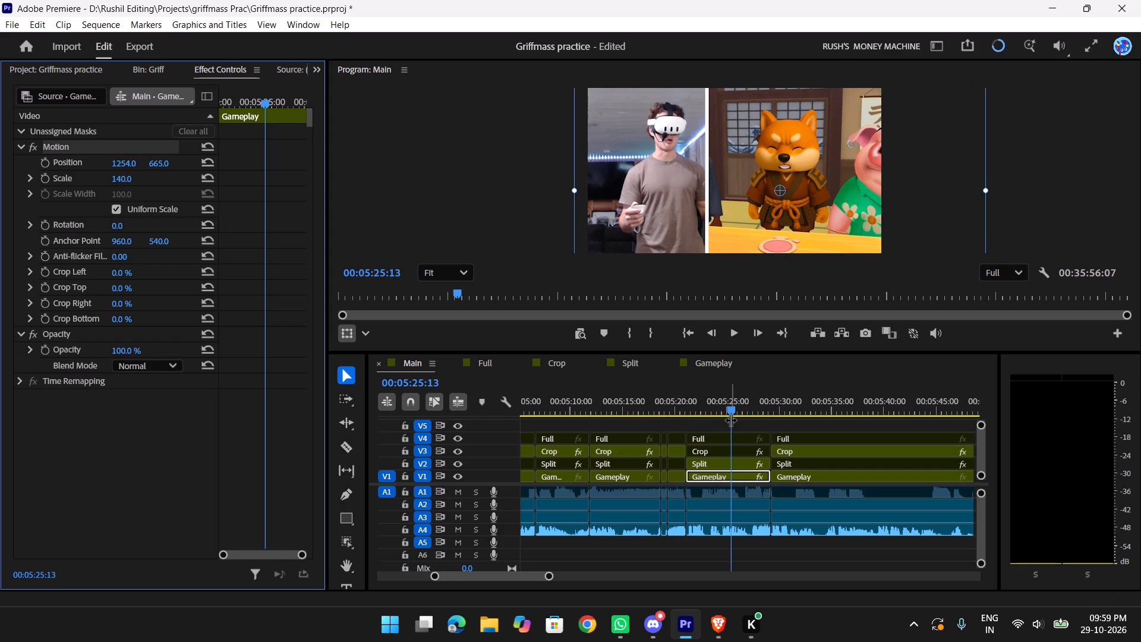
Play the Main sequence from about 00:05:18 to 00:05:31, checking the reframed split segment and the cuts around it.
left_click_drag(722, 399, 660, 396)
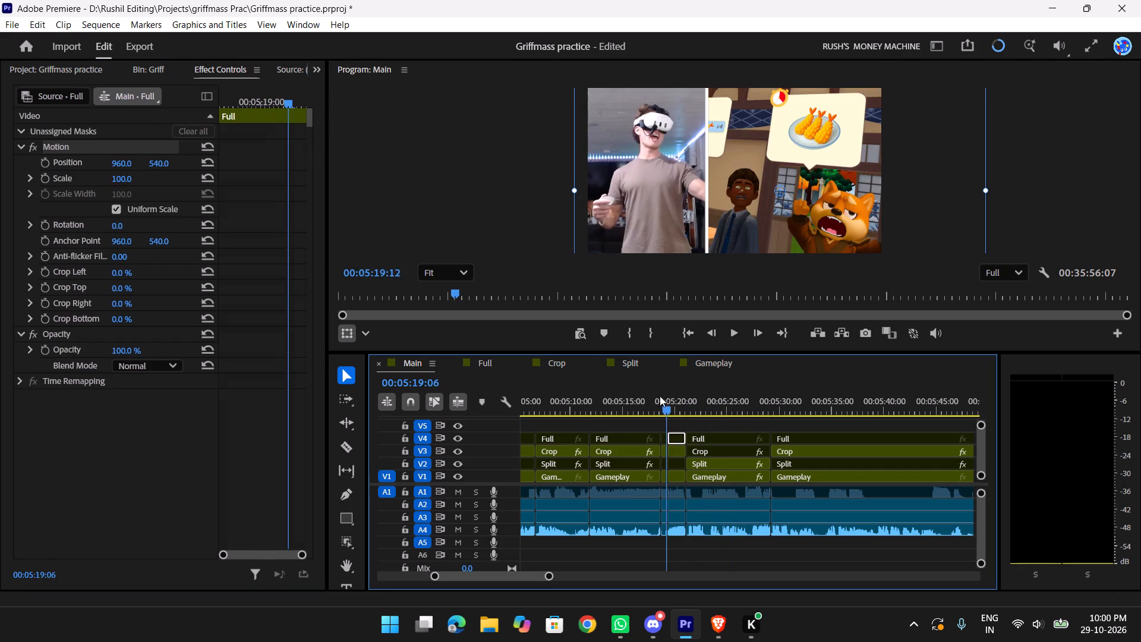
left_click_drag(660, 396, 659, 396)
key("space")
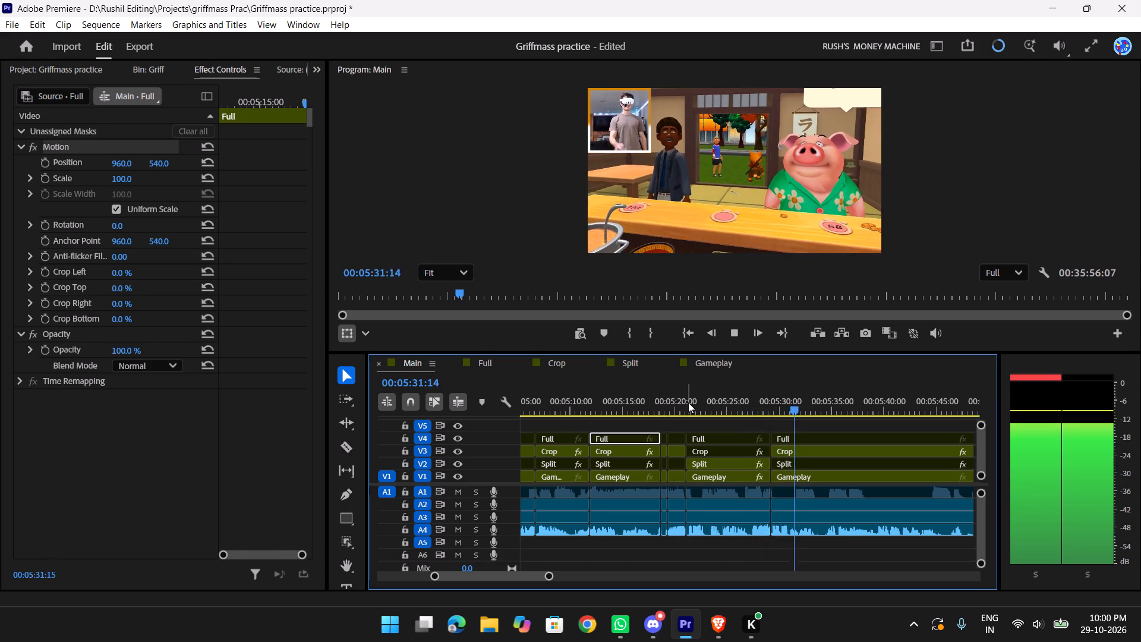
key("space")
Review the sequence full screen from 00:05:19:06 to 00:05:37:00, and continue in the normal view to about 00:05:41.
left_click_drag(764, 401, 667, 402)
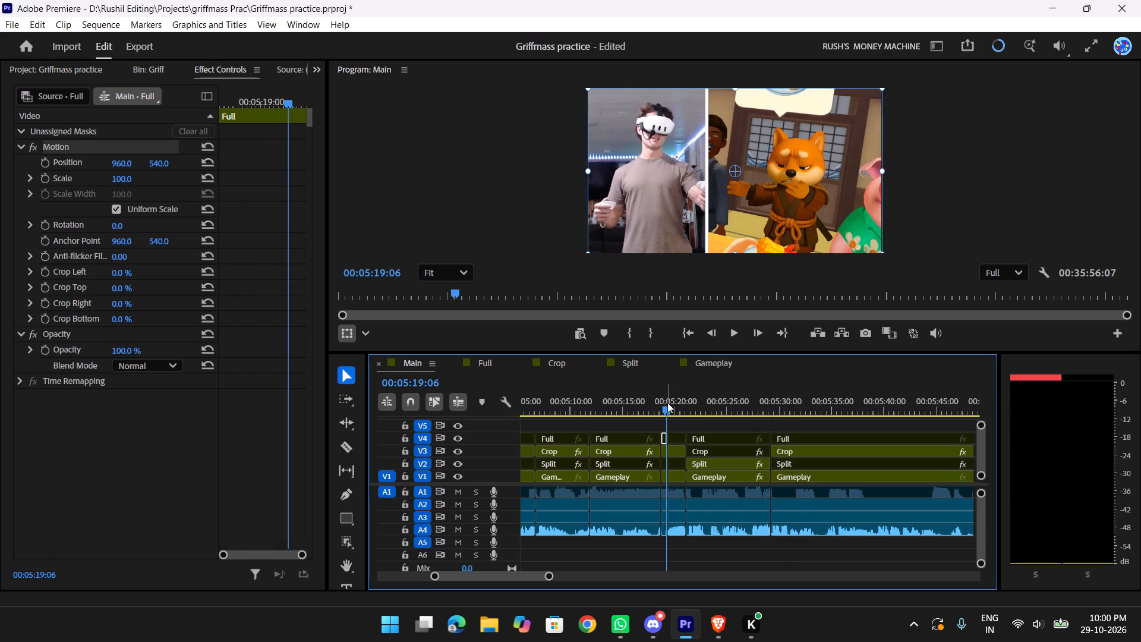
key("f")
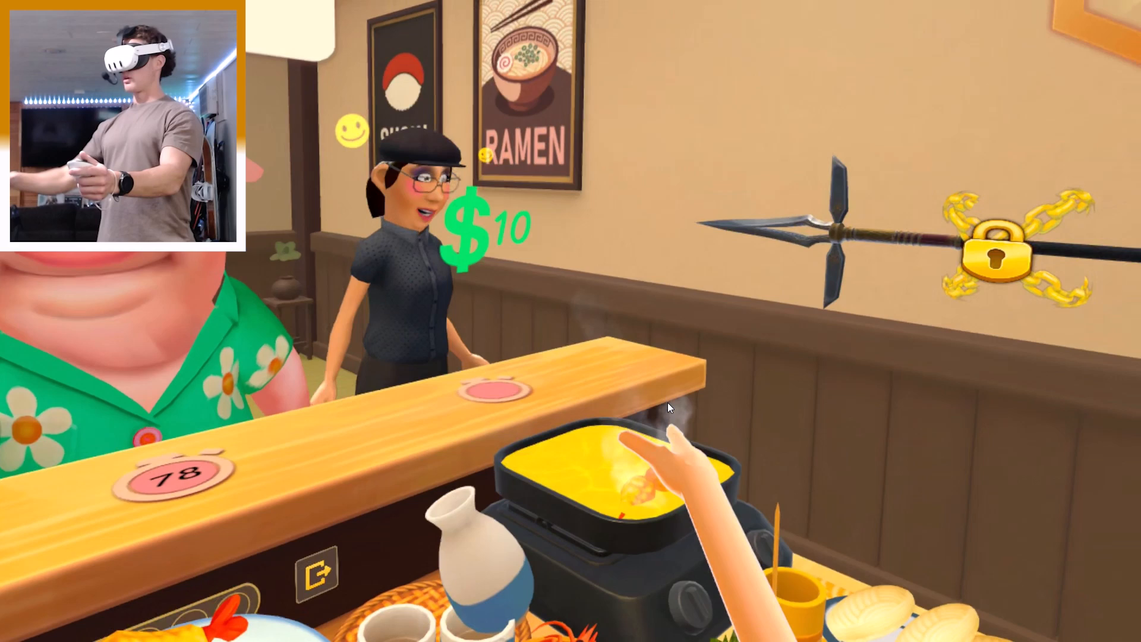
key("space")
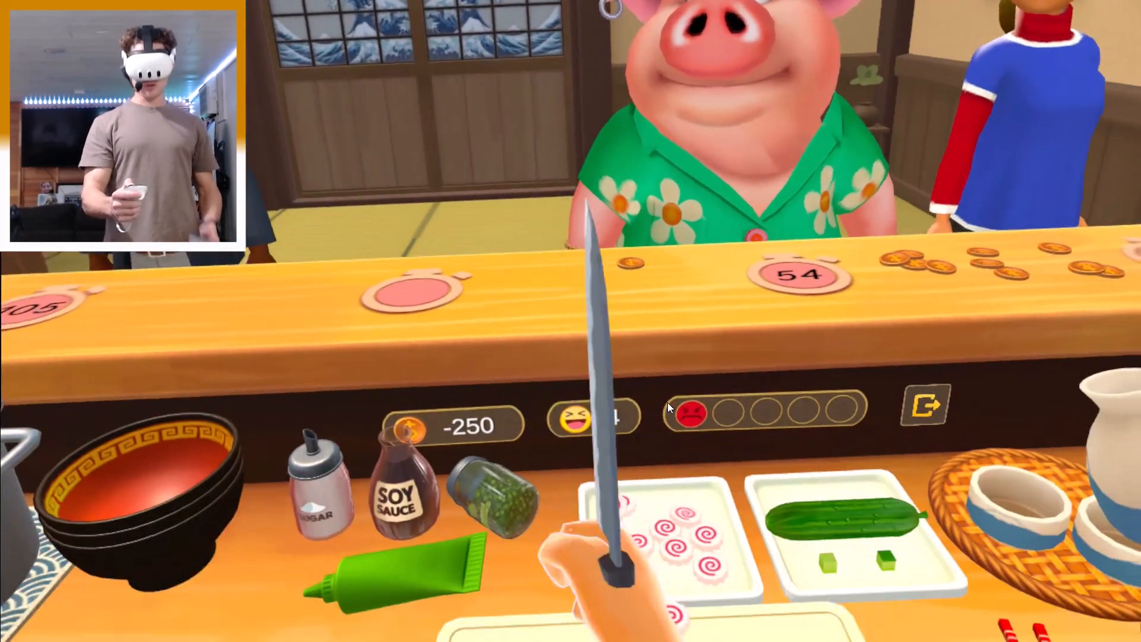
key("space")
type("f")
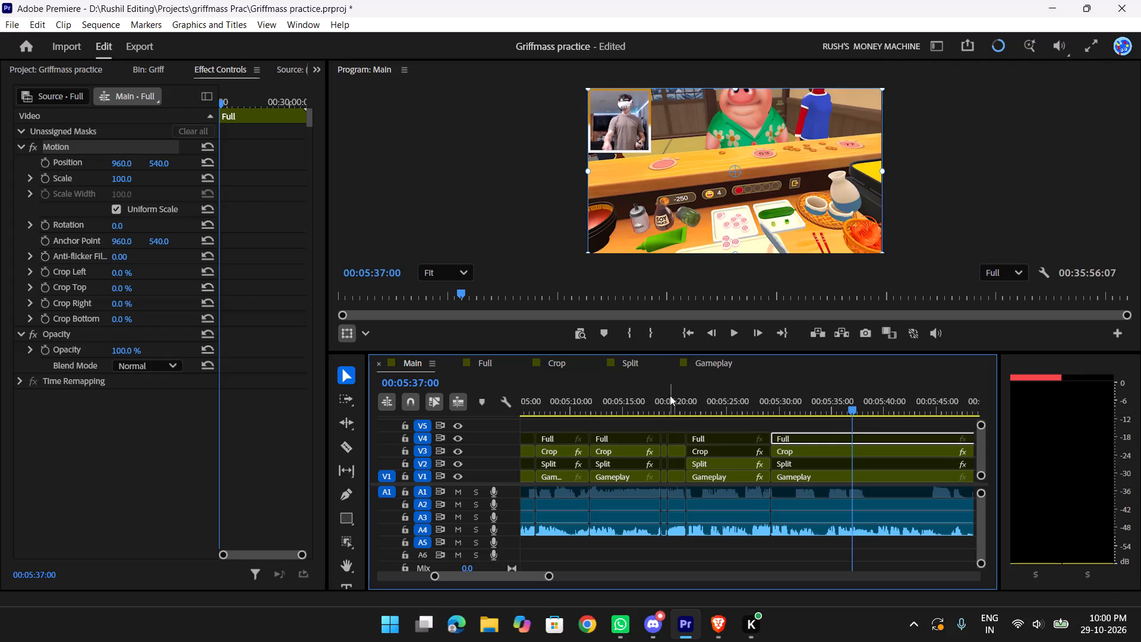
key("space")
scroll(859, 430, "down", 3)
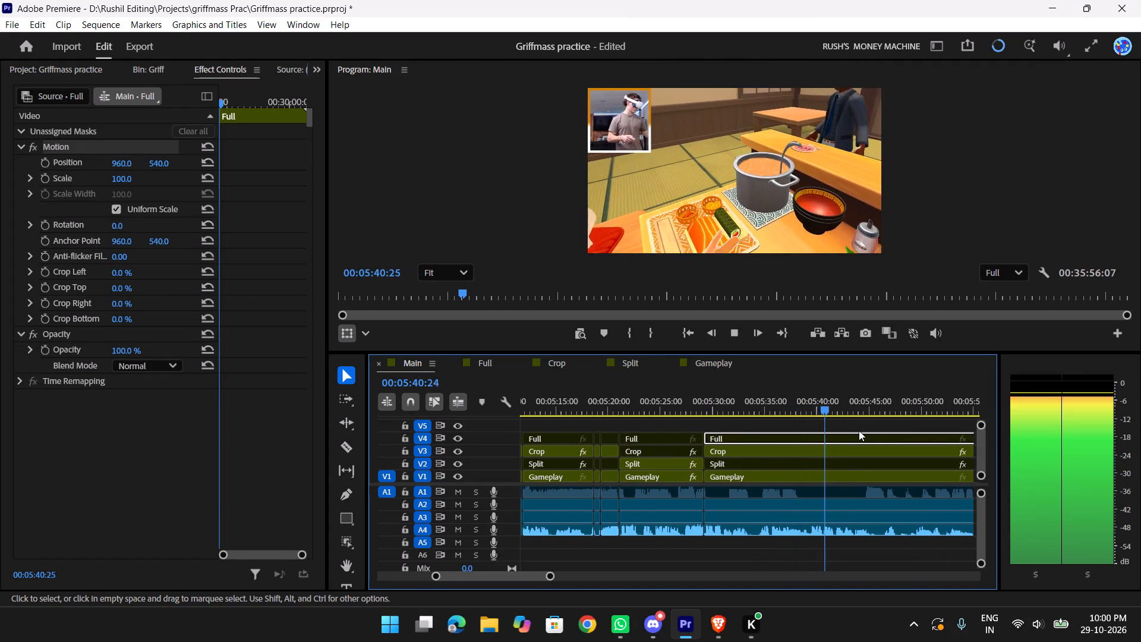
key("space")
Switch to the Brave browser, play the GriffmassVR.mp4 reference video and rewind it to about 3:44.
key("alt+Tab")
left_click(696, 323)
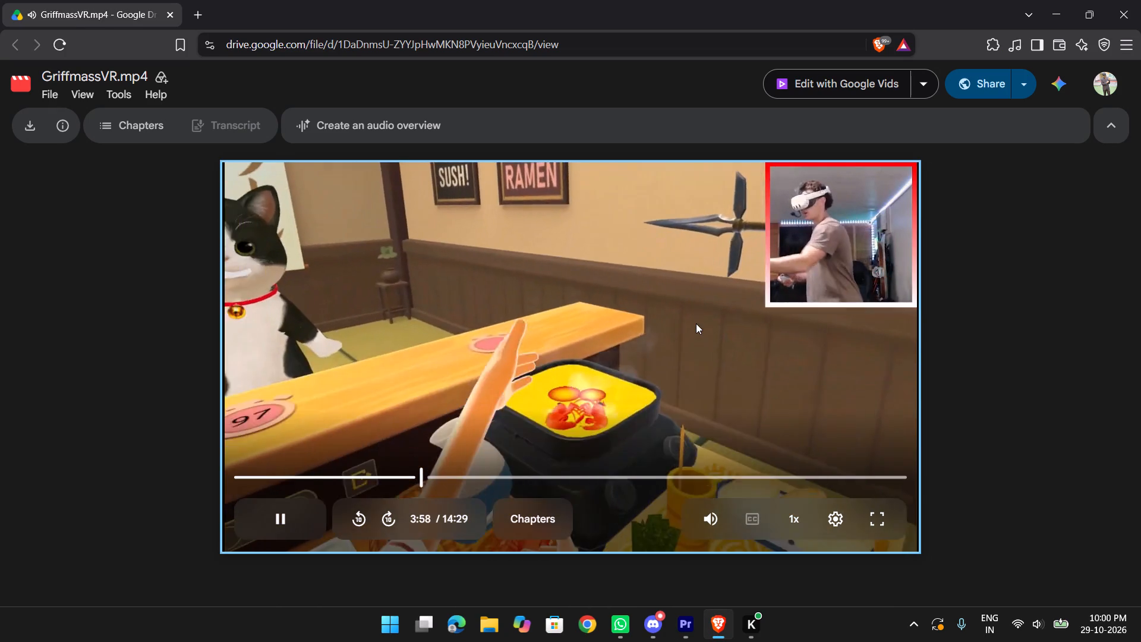
key("Left")
key("Left")
key("Left")
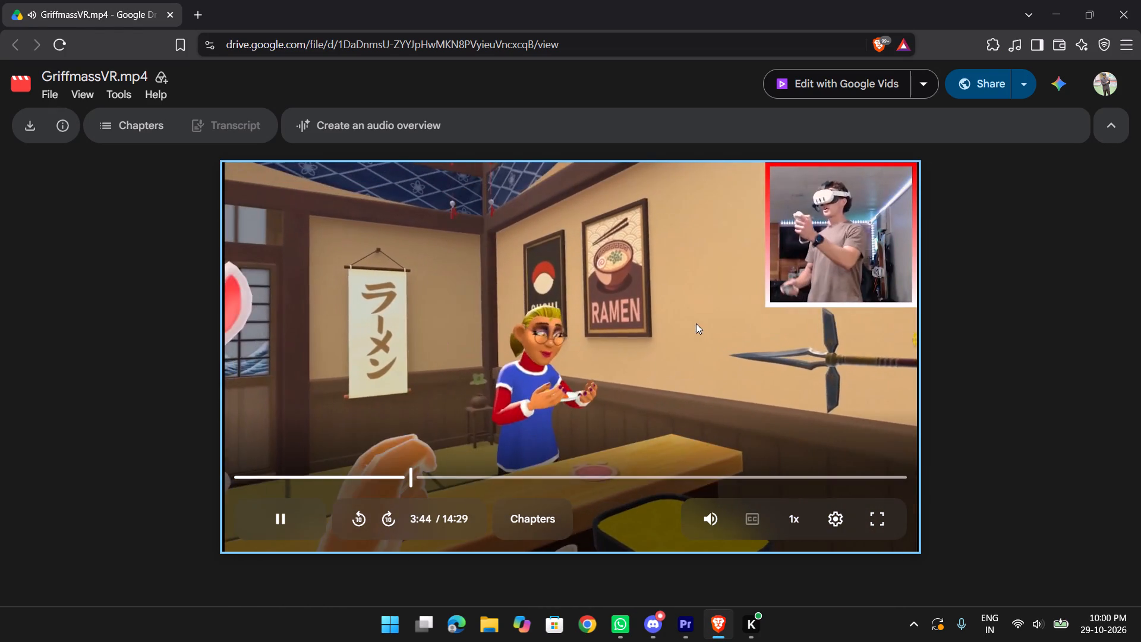
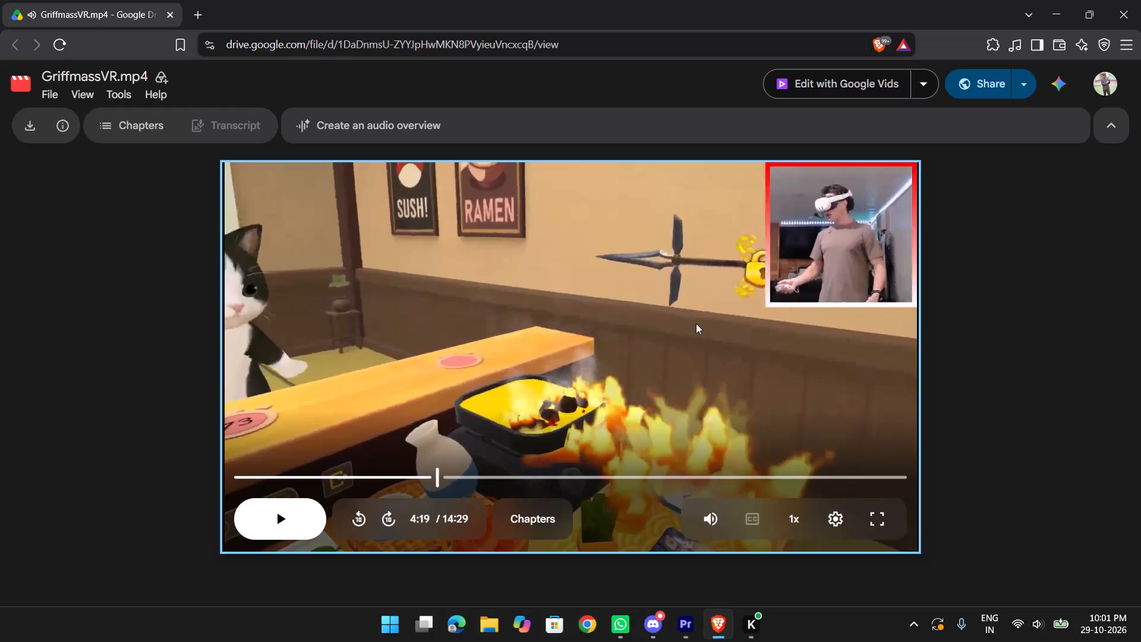
Switch to Premiere and play the Main sequence full screen from about 00:05:17, returning to the timeline after 00:05:31.
key("alt+Tab")
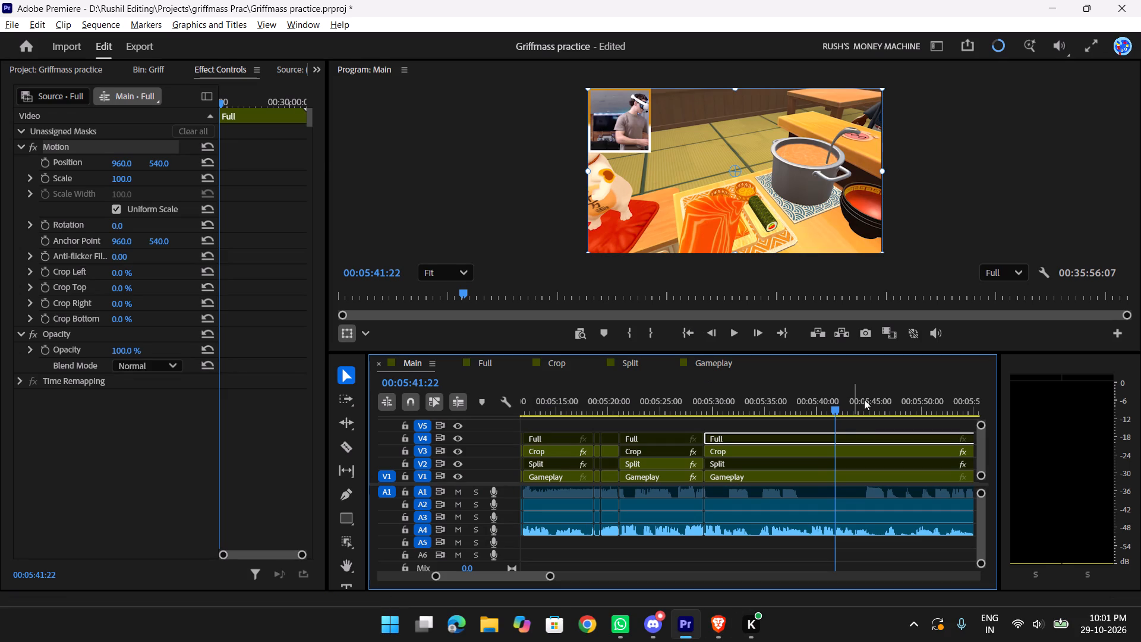
left_click_drag(818, 401, 581, 405)
key("space")
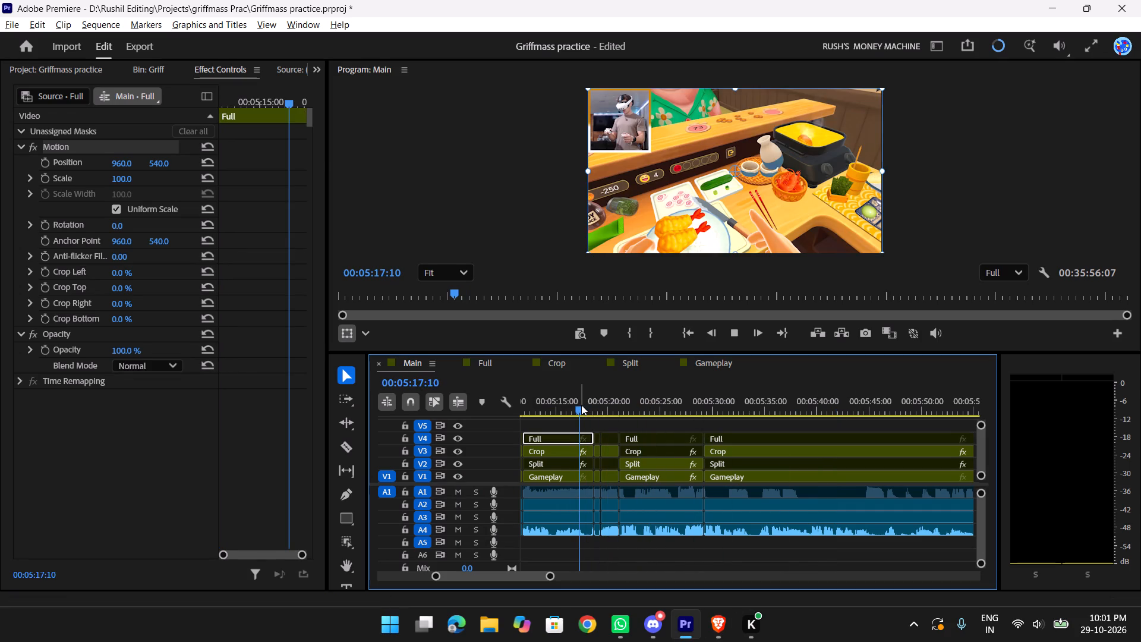
type("f")
key("space")
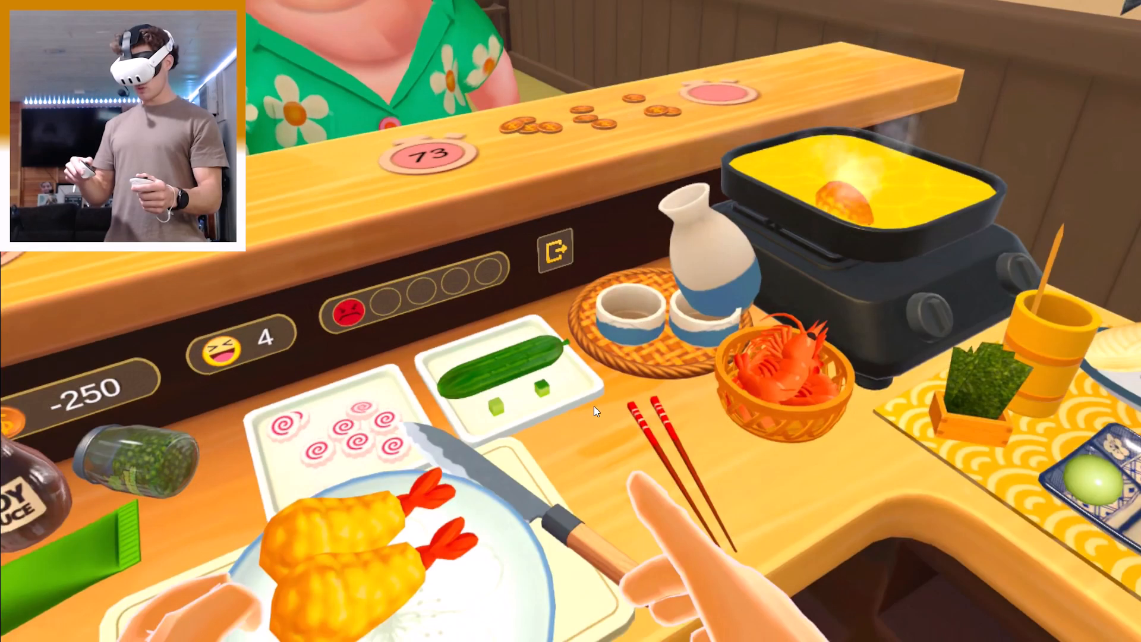
type("f")
key("space")
key("f")
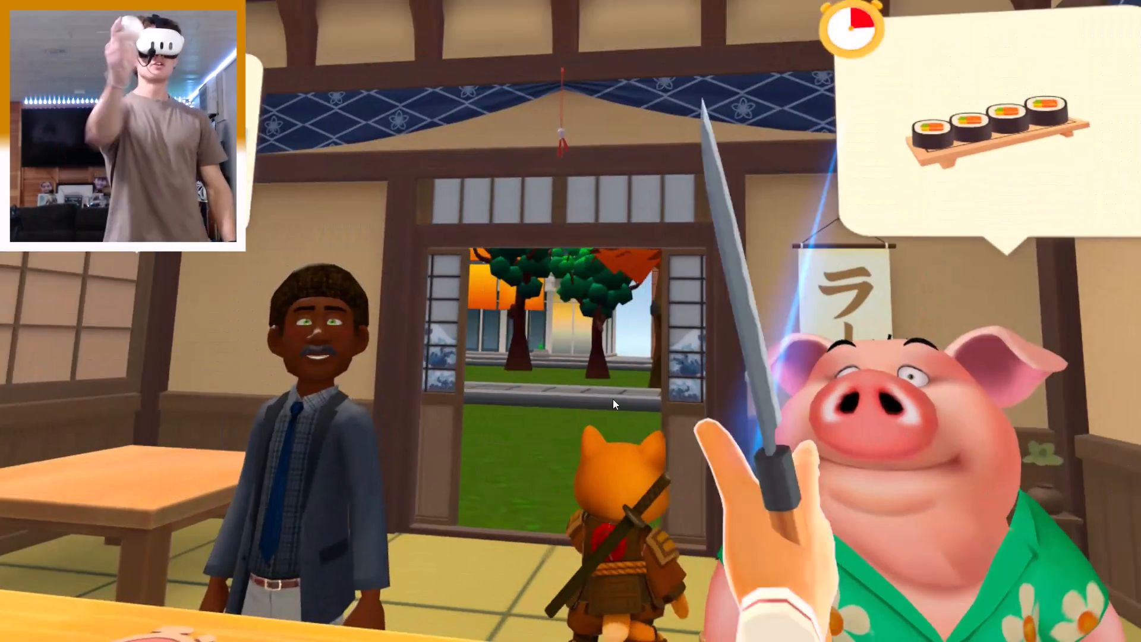
key("space")
key("alt+Tab")
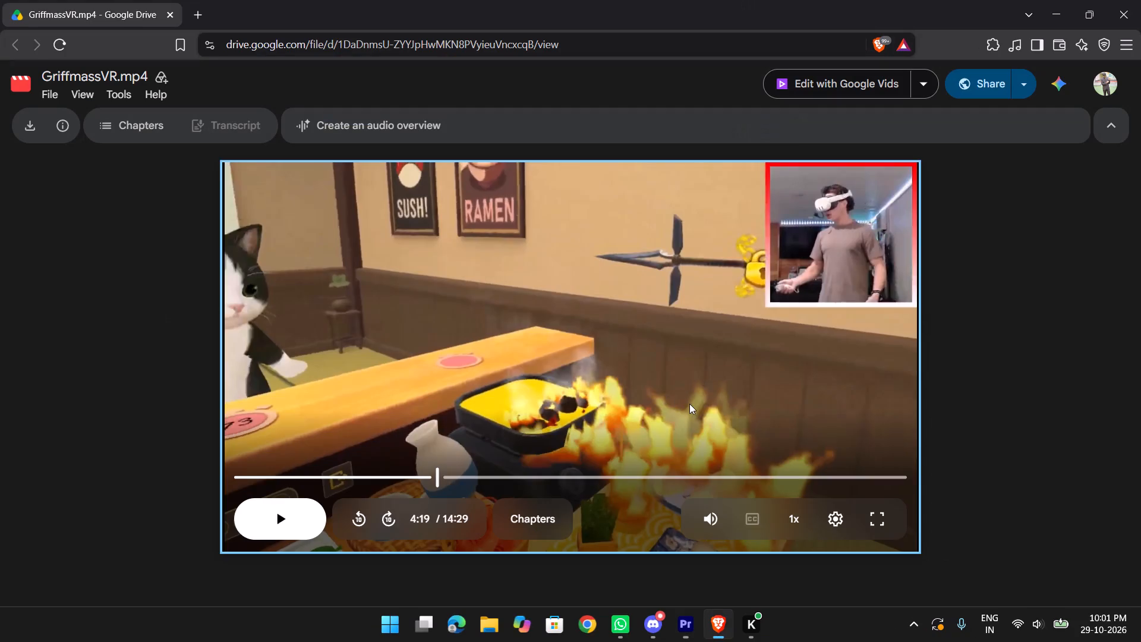
key("alt+Tab")
key("alt+Tab")
left_click(498, 331, "alt")
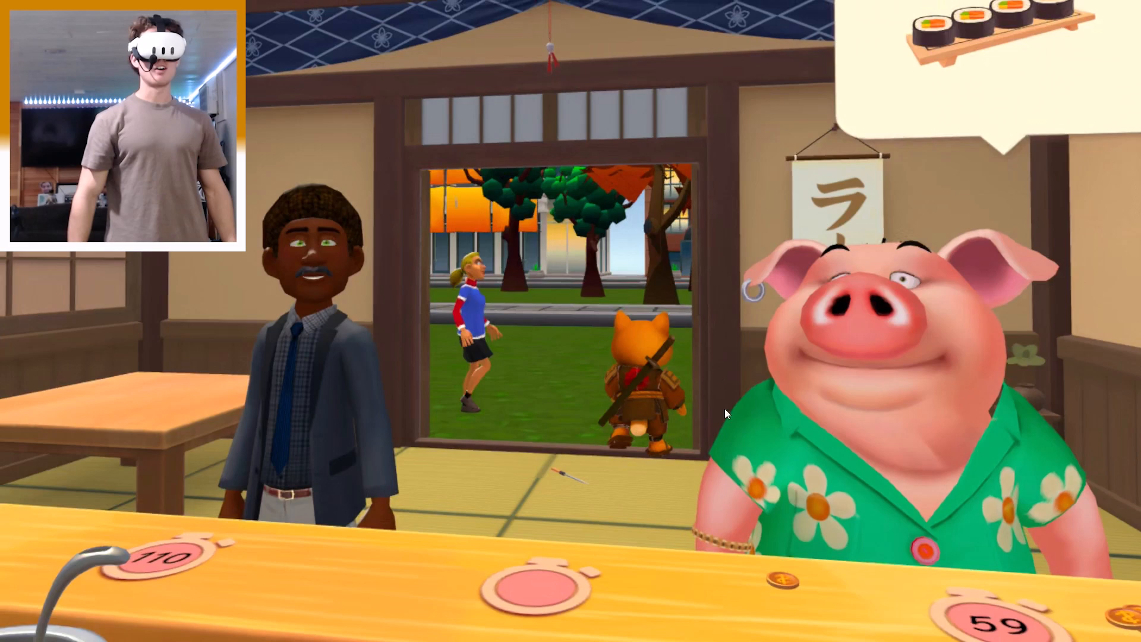
key("f")
left_click(700, 401)
key("f")
left_click(614, 459)
key("f")
key("f")
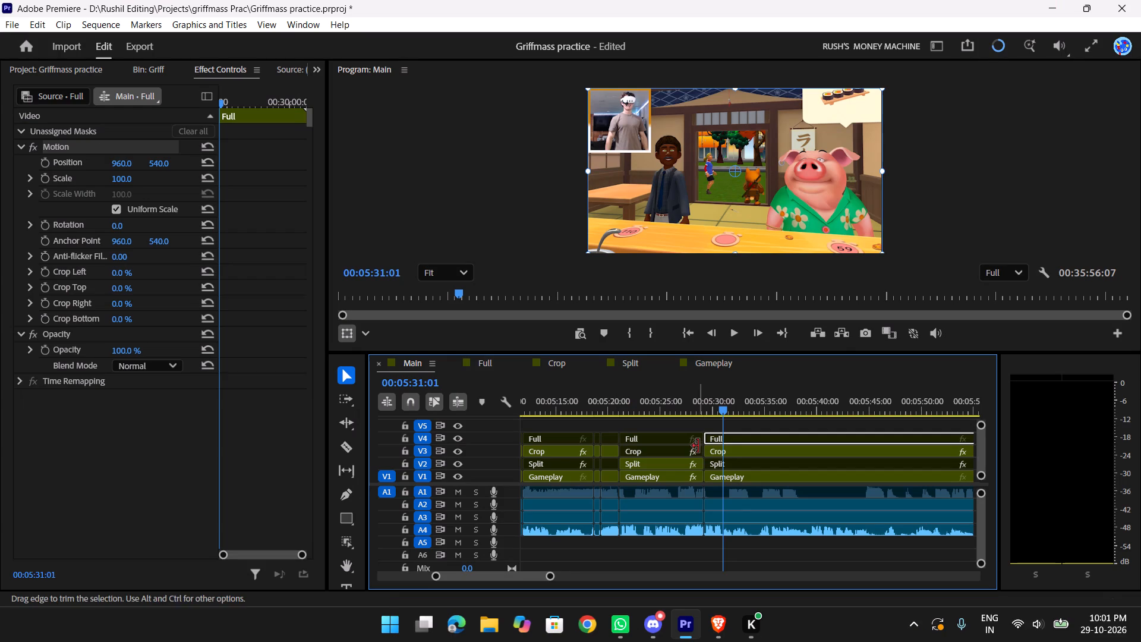
Review the split-screen section between about 00:05:20 and 00:05:29 for the point where the layout should change.
left_click_drag(717, 400, 612, 399)
key("space")
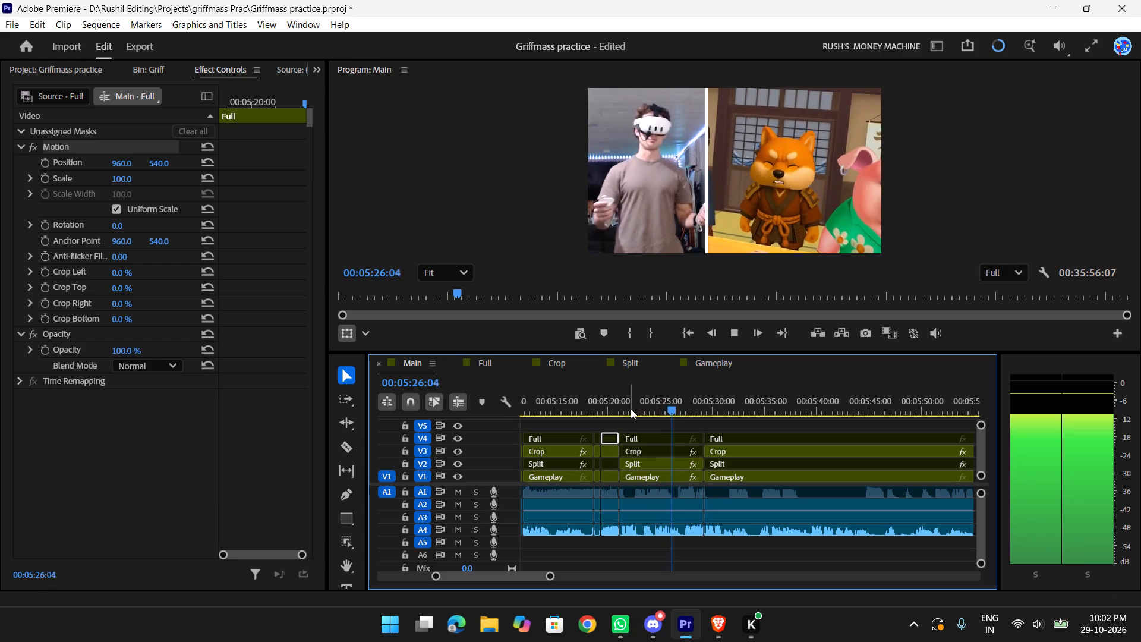
key("space")
key("t")
key("t")
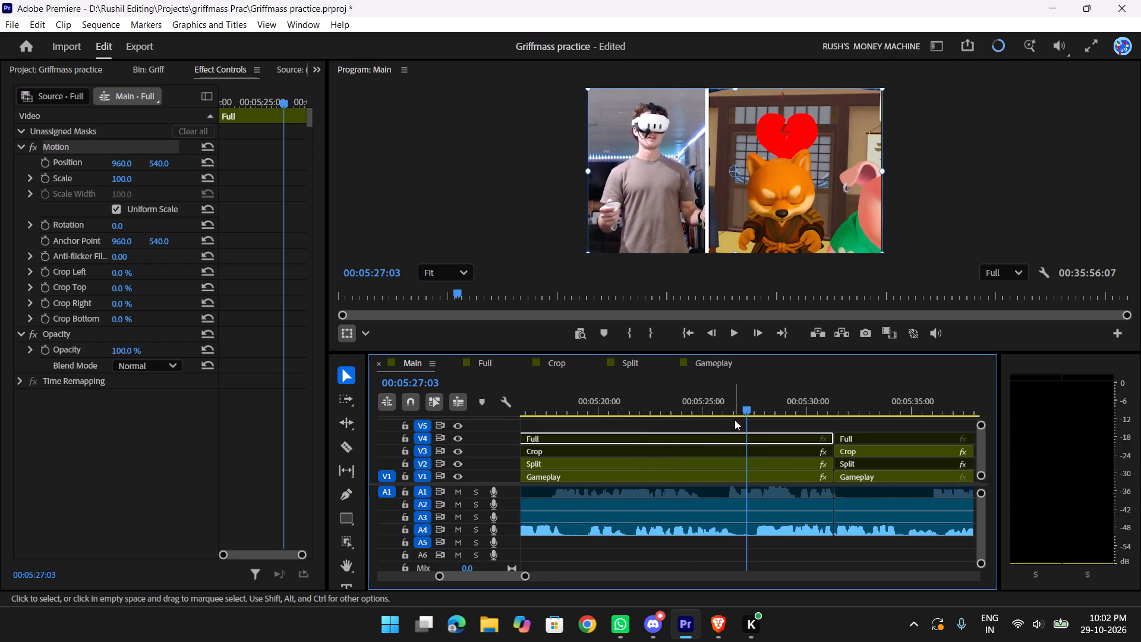
key("space")
key("space")
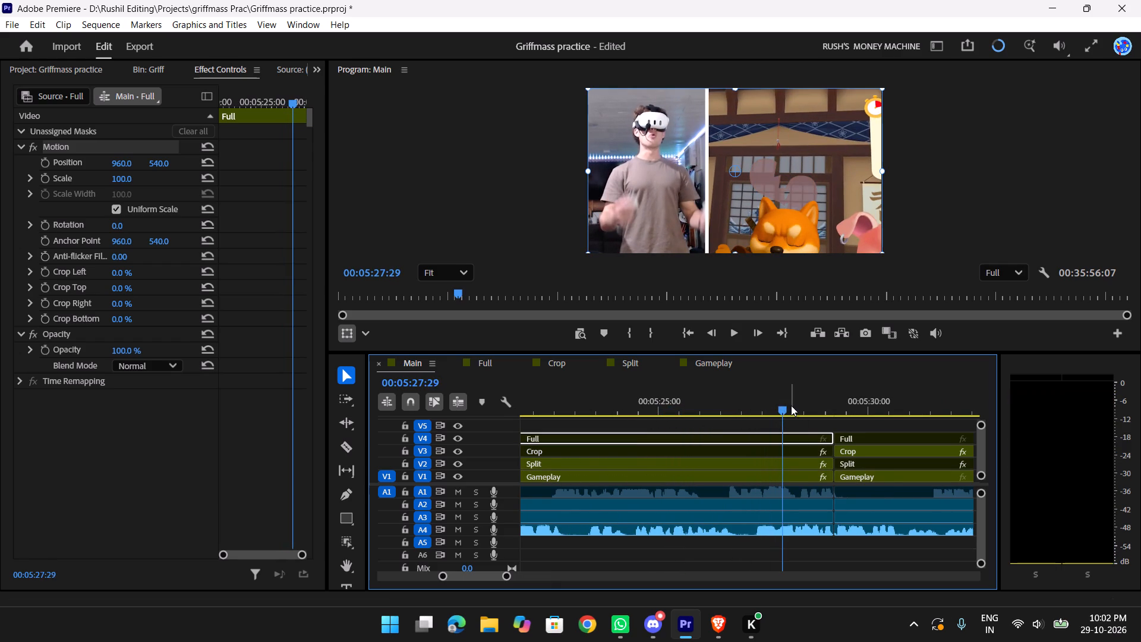
left_click_drag(776, 402, 717, 401)
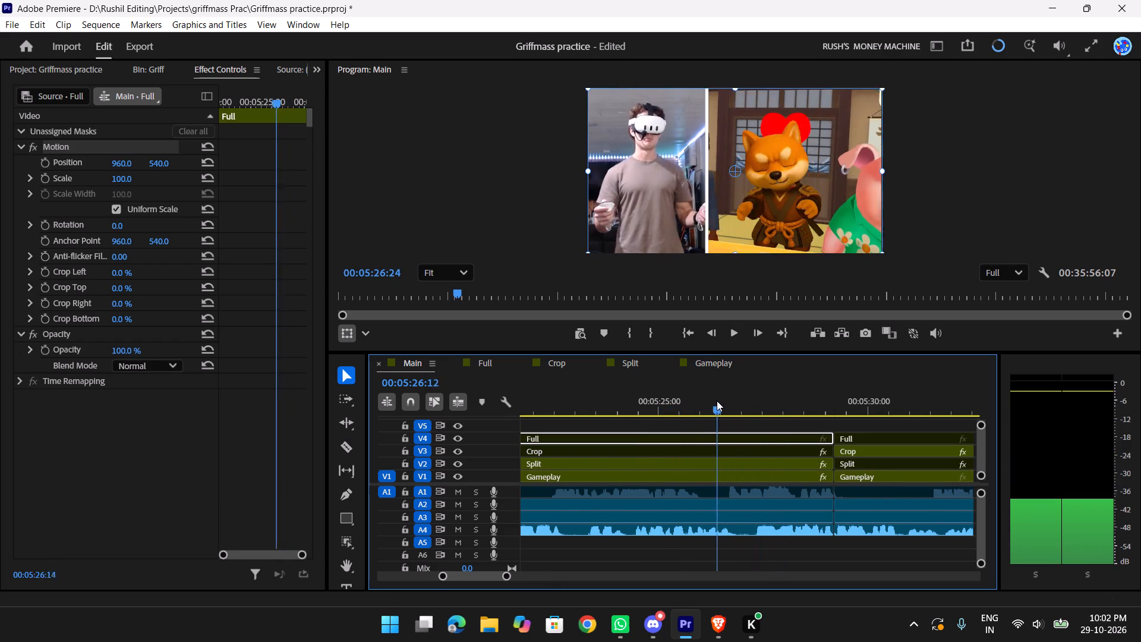
left_click_drag(717, 401, 667, 403)
key("space")
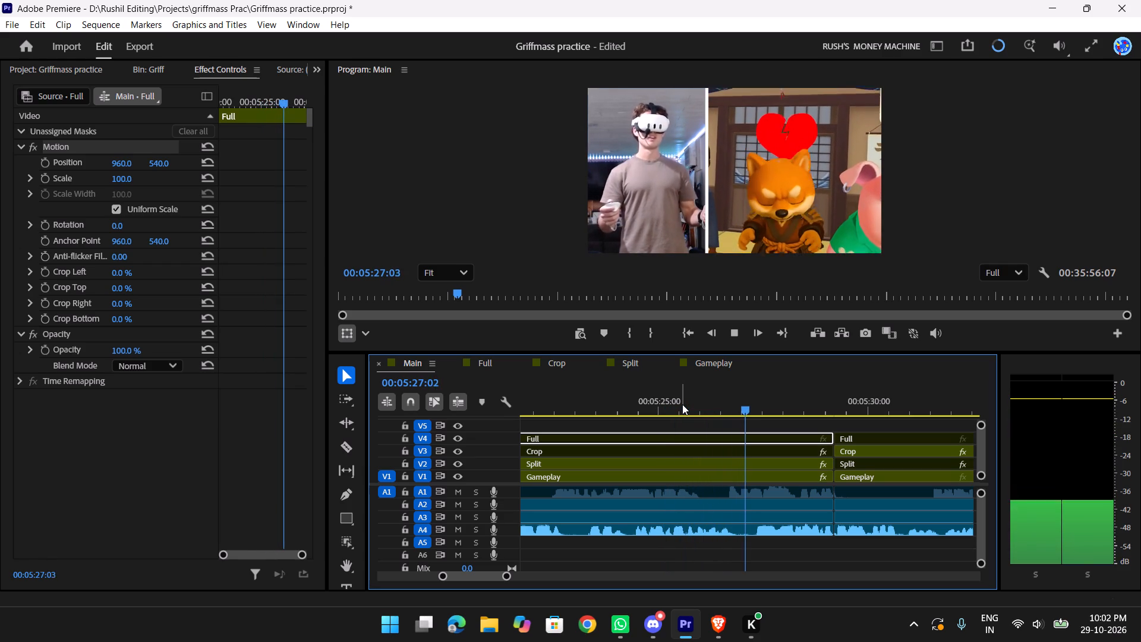
key("space")
key("space")
key("space")
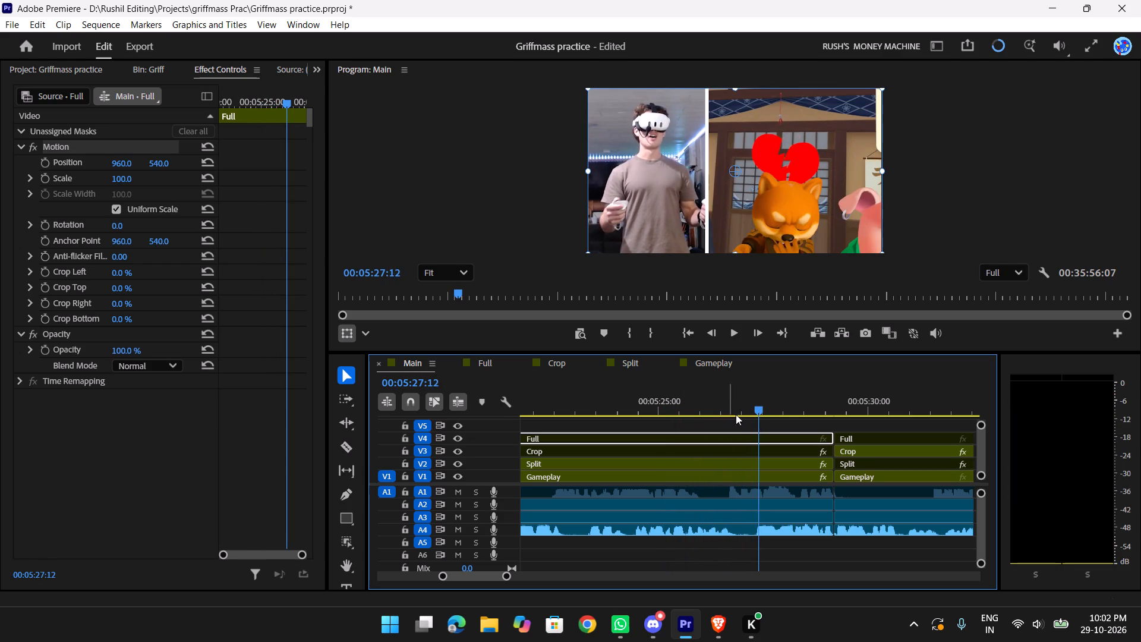
left_click(755, 404)
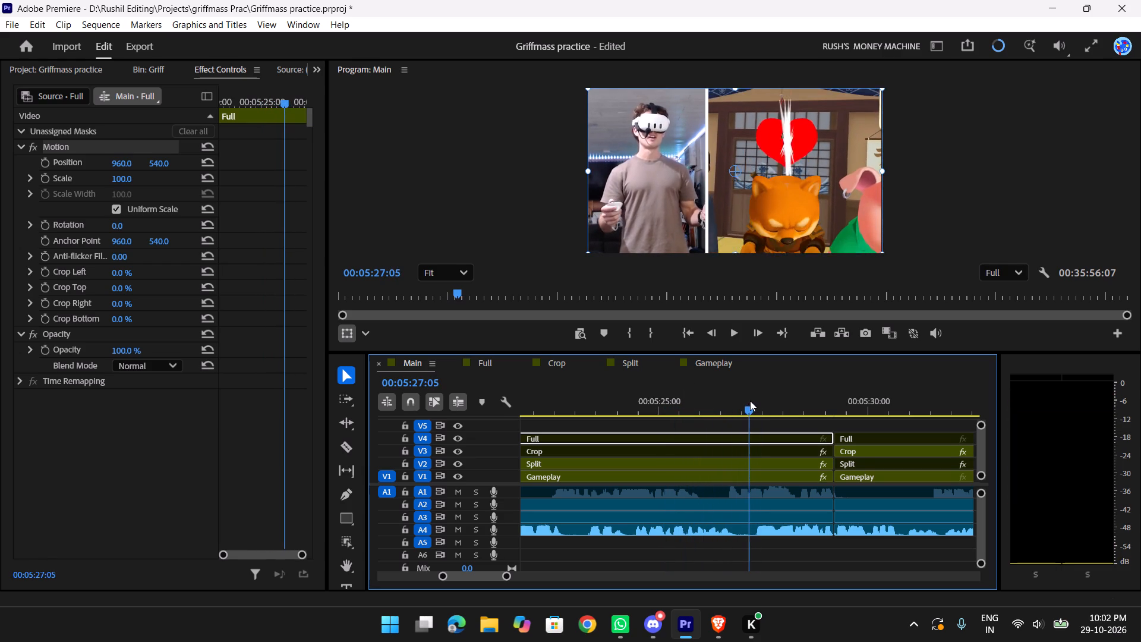
key("space")
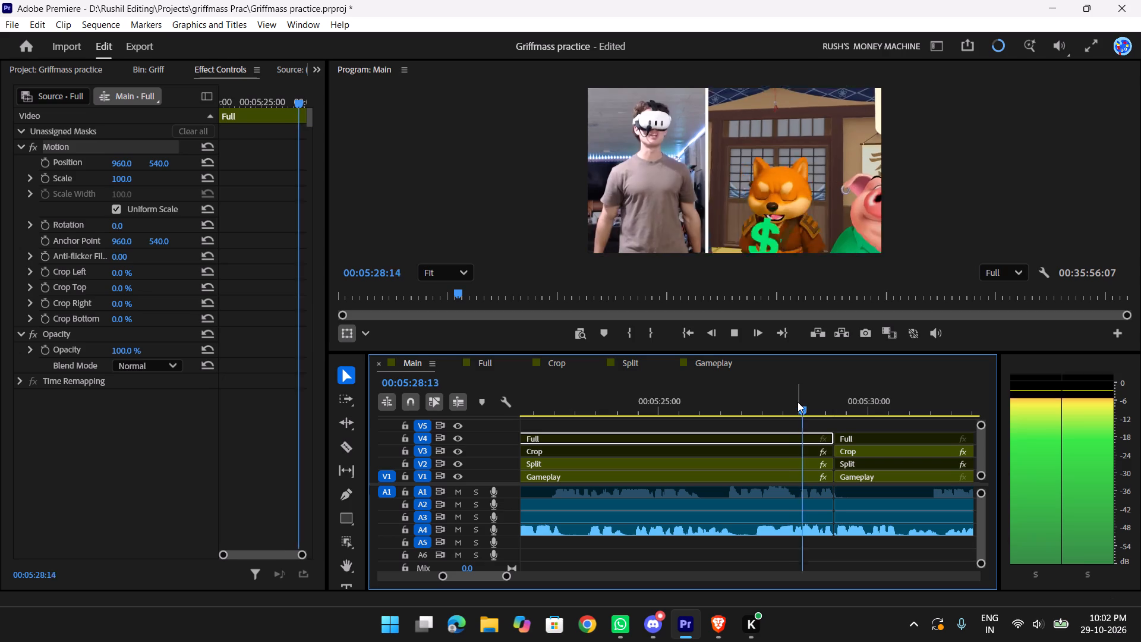
key("space")
Cut the clips on all tracks of the Main sequence at 00:05:27:09.
left_click_drag(825, 402, 757, 403)
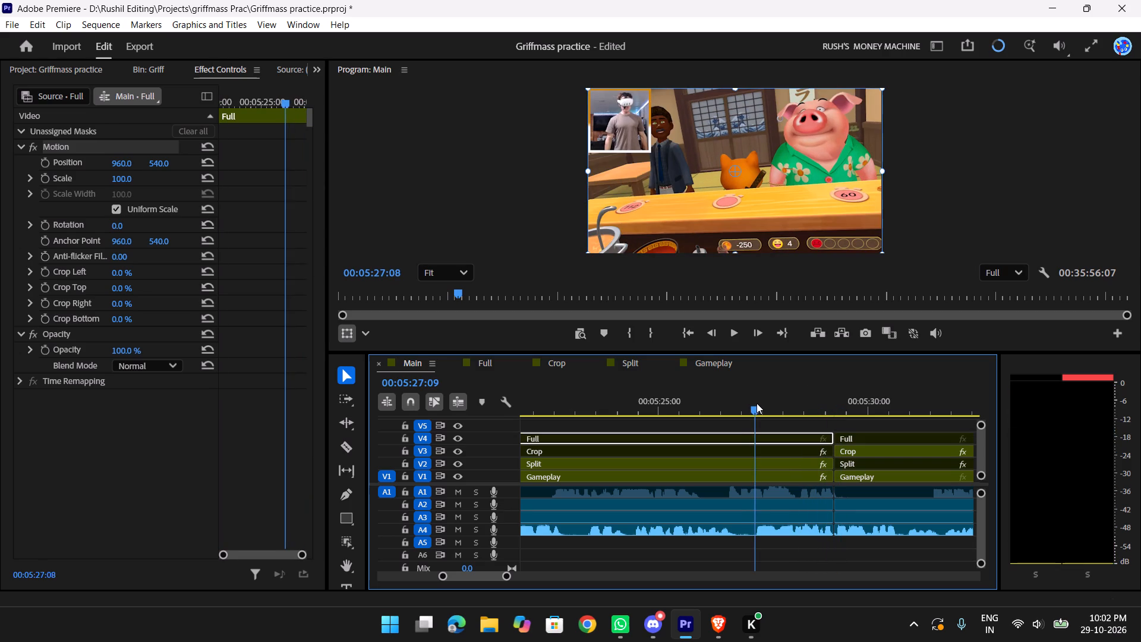
left_click_drag(757, 403, 757, 402)
left_click(776, 540)
left_click(773, 533)
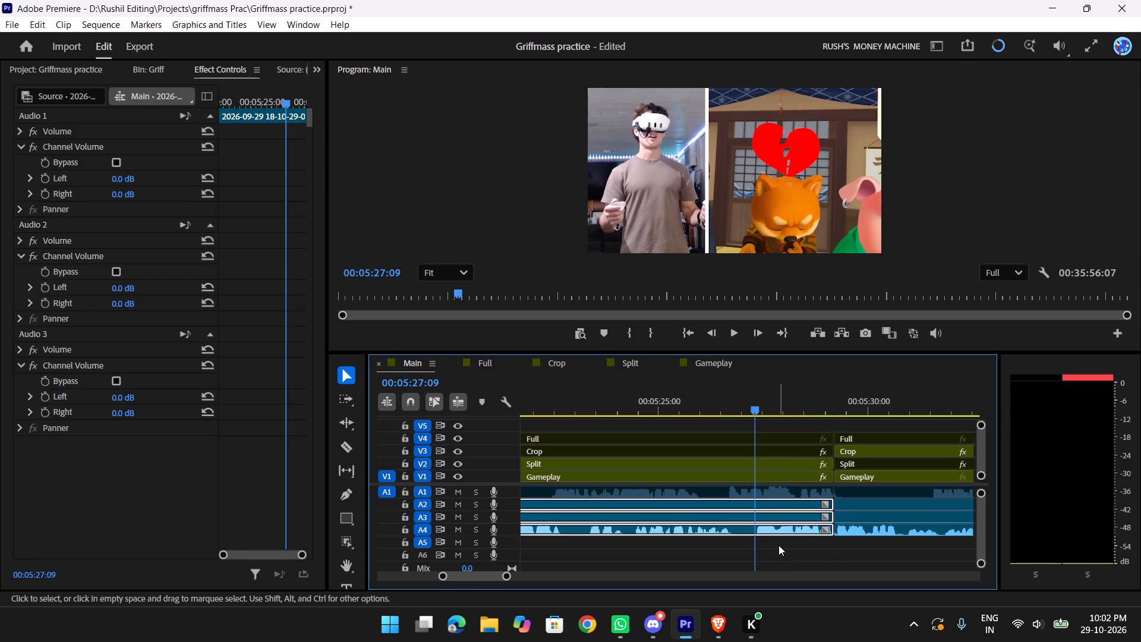
left_click(781, 549)
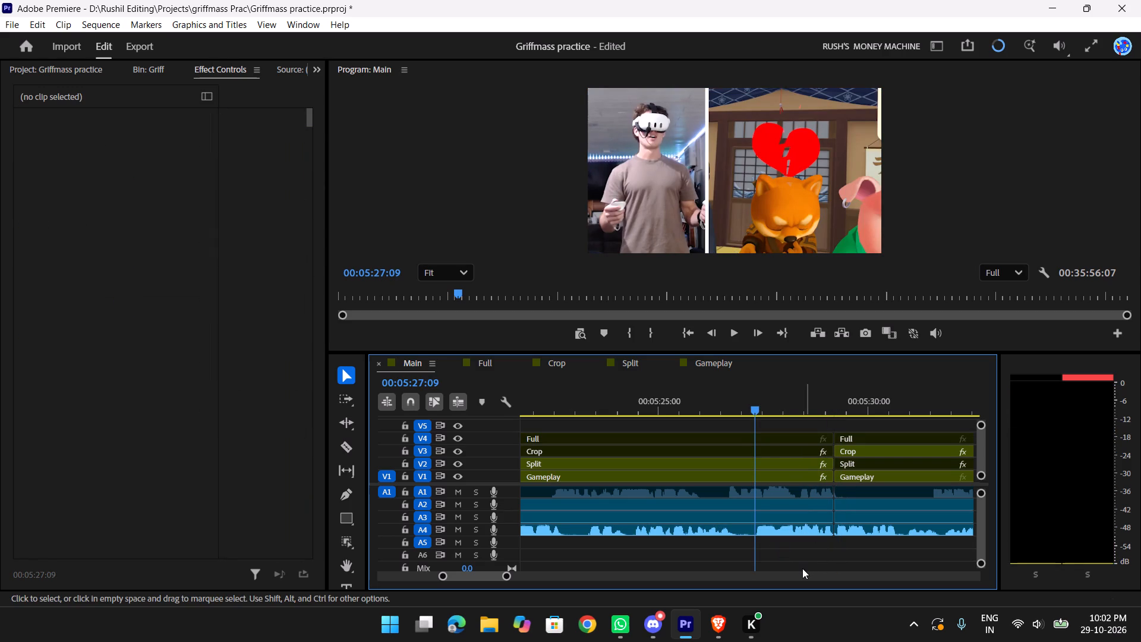
key("w")
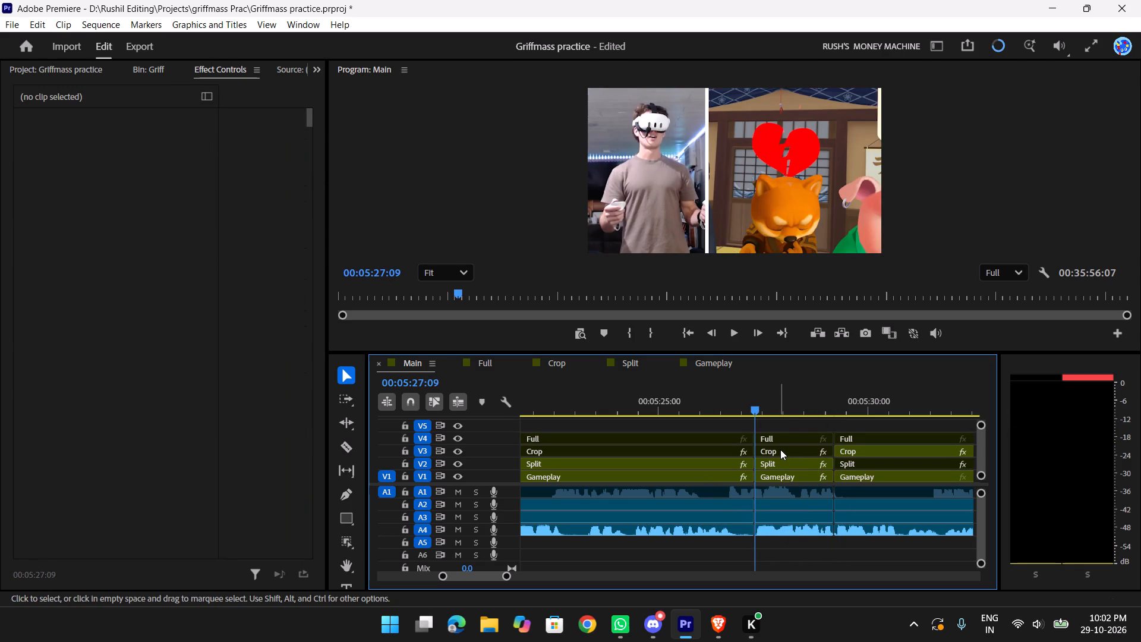
Enable the Crop clip and disable the Split clip in the short segment starting at 00:05:27:09.
left_click(780, 449)
key("r")
left_click(776, 458)
key("r")
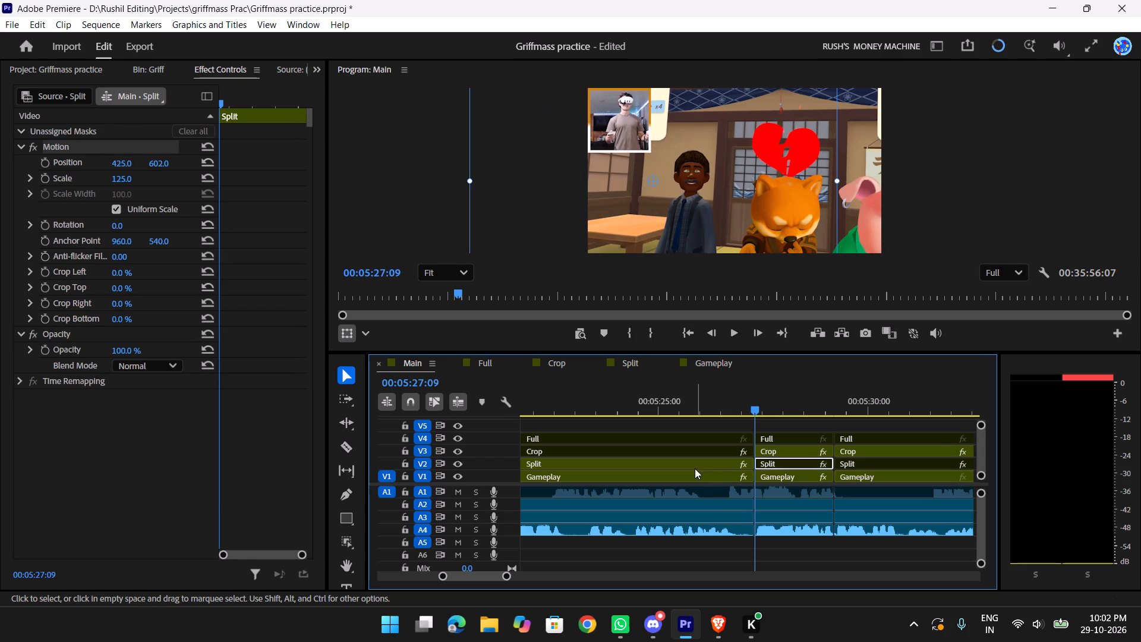
Play back the new segment and reset its Gameplay clip's position to 960, 540 and its scale to default.
scroll(773, 433, "up", 4)
left_click_drag(821, 397, 763, 397)
key("space")
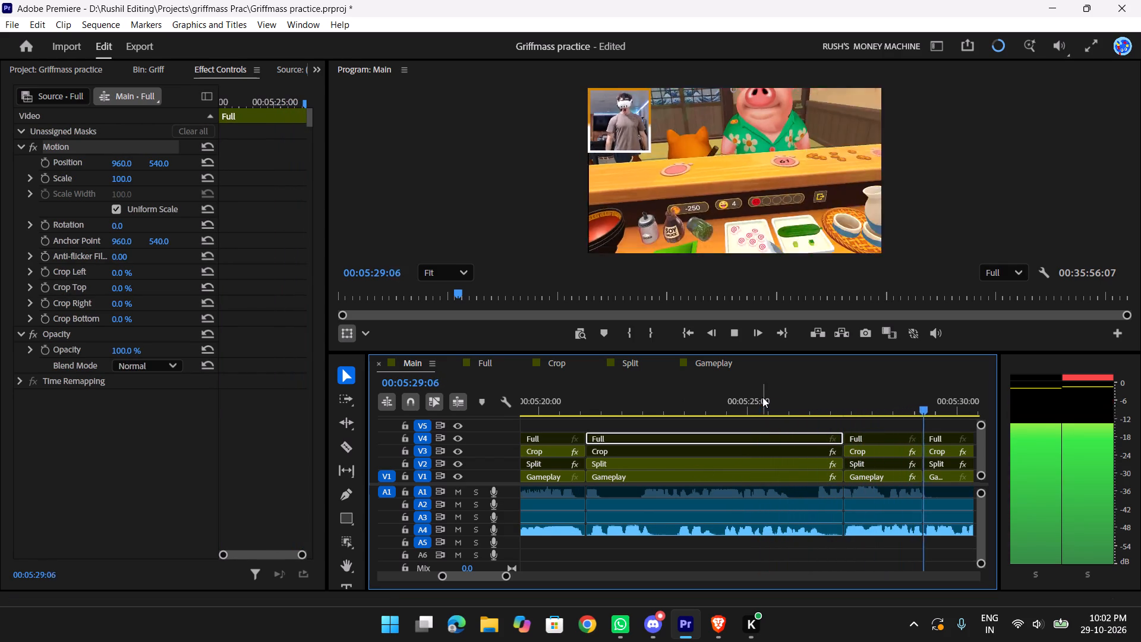
key("space")
scroll(774, 475, "up", 14)
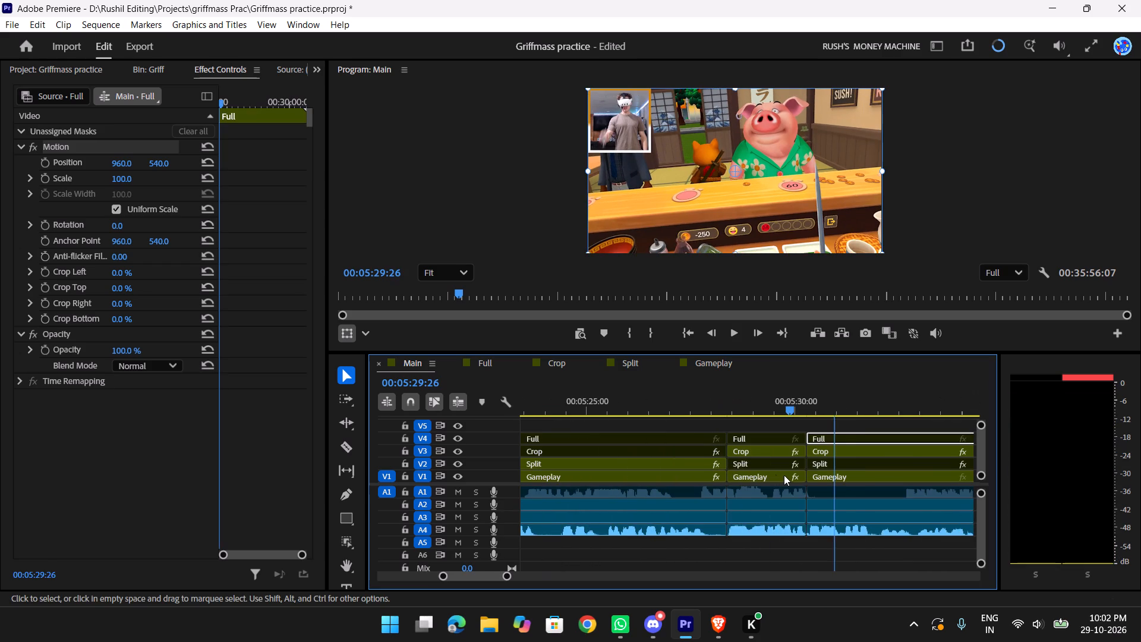
left_click(807, 479)
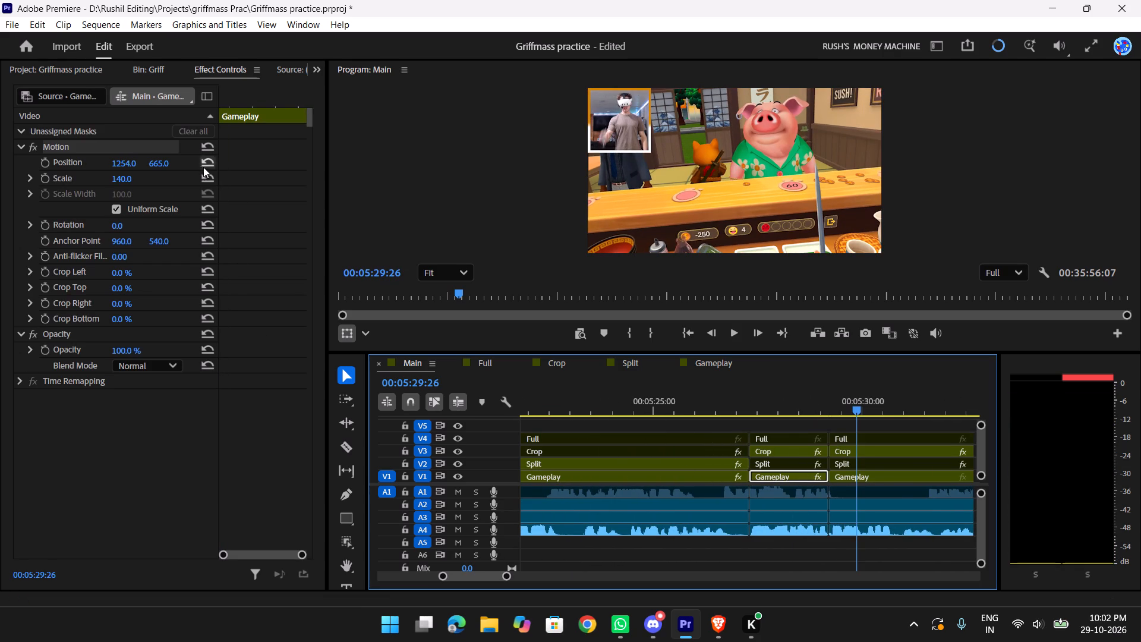
left_click(204, 165)
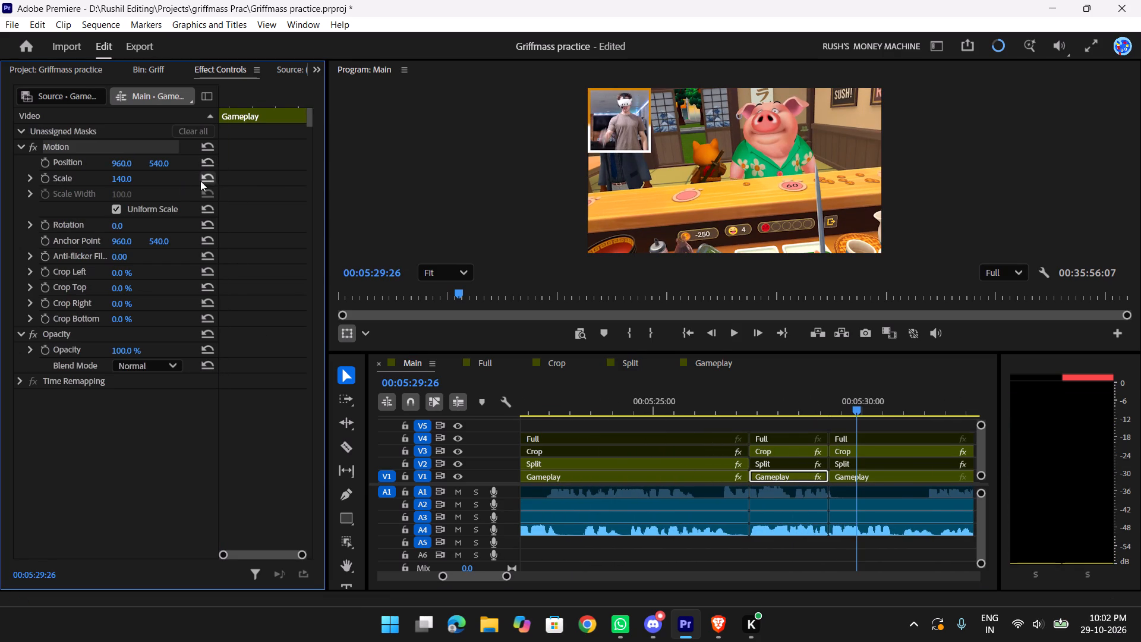
left_click(206, 179)
Play the sequence from about 00:05:26 through 00:06:03 to check the layout change and the gameplay that follows.
left_click_drag(849, 405, 726, 398)
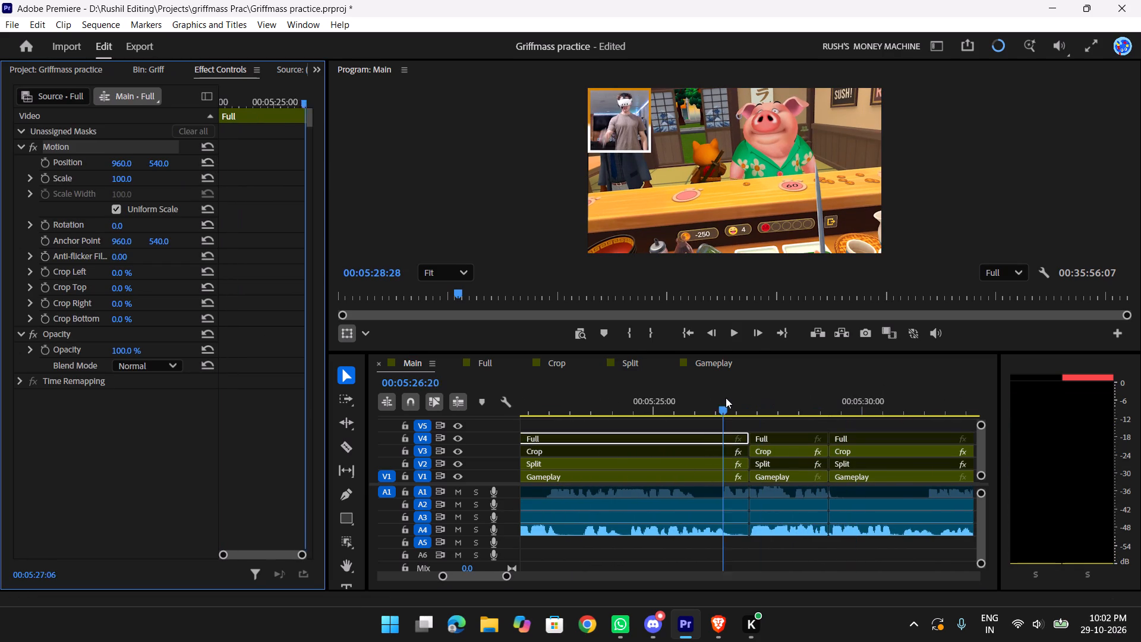
left_click_drag(726, 398, 701, 395)
key("space")
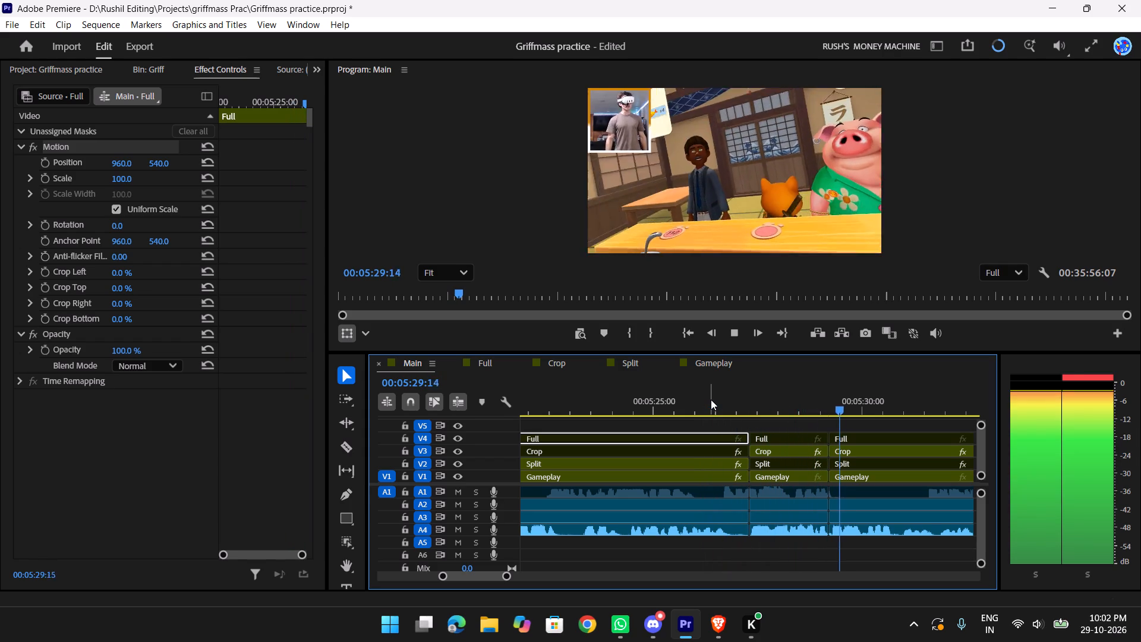
scroll(711, 399, "down", 4)
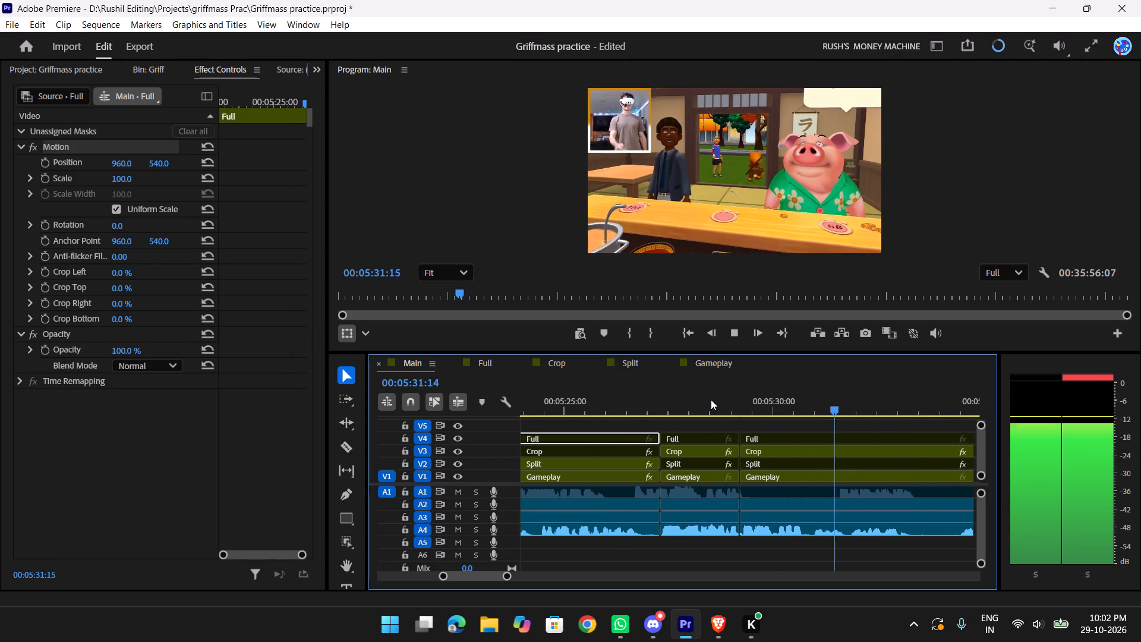
scroll(711, 399, "down", 6)
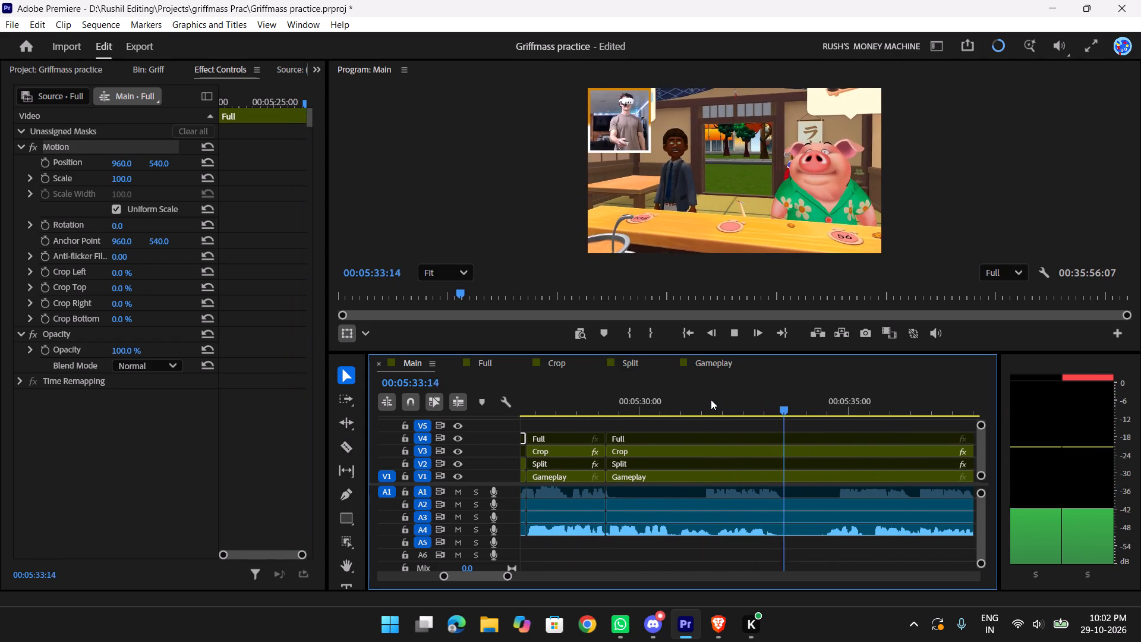
scroll(711, 399, "down", 2)
type("yy")
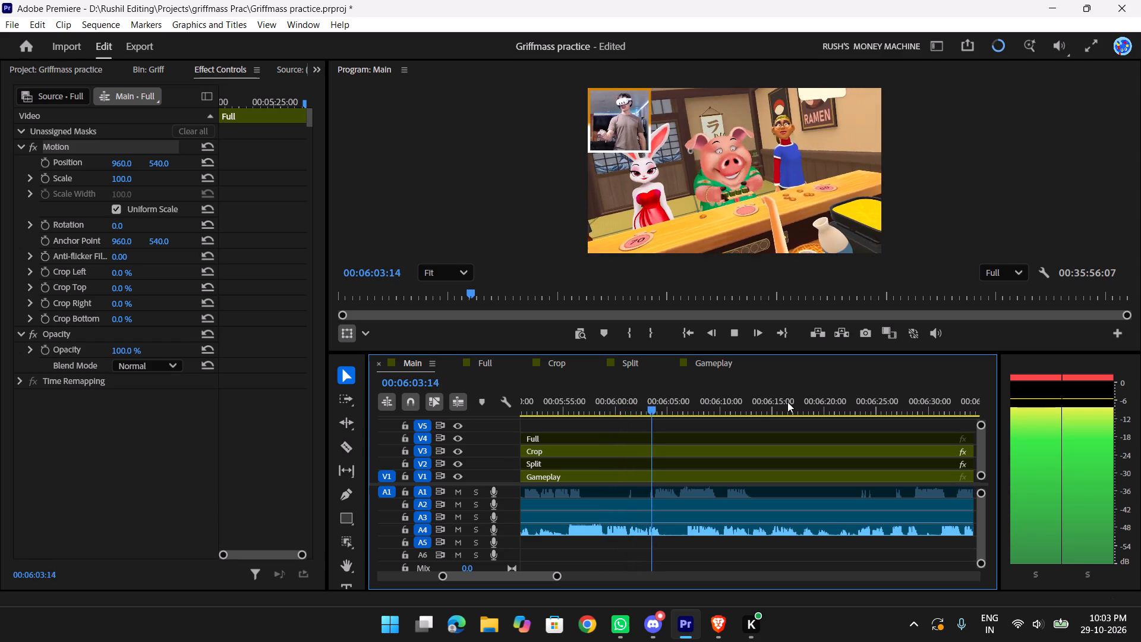
Play through the gameplay after 00:06:05 and cut the clips on all tracks of the Main sequence at 00:06:06:15.
left_click_drag(667, 404, 682, 405)
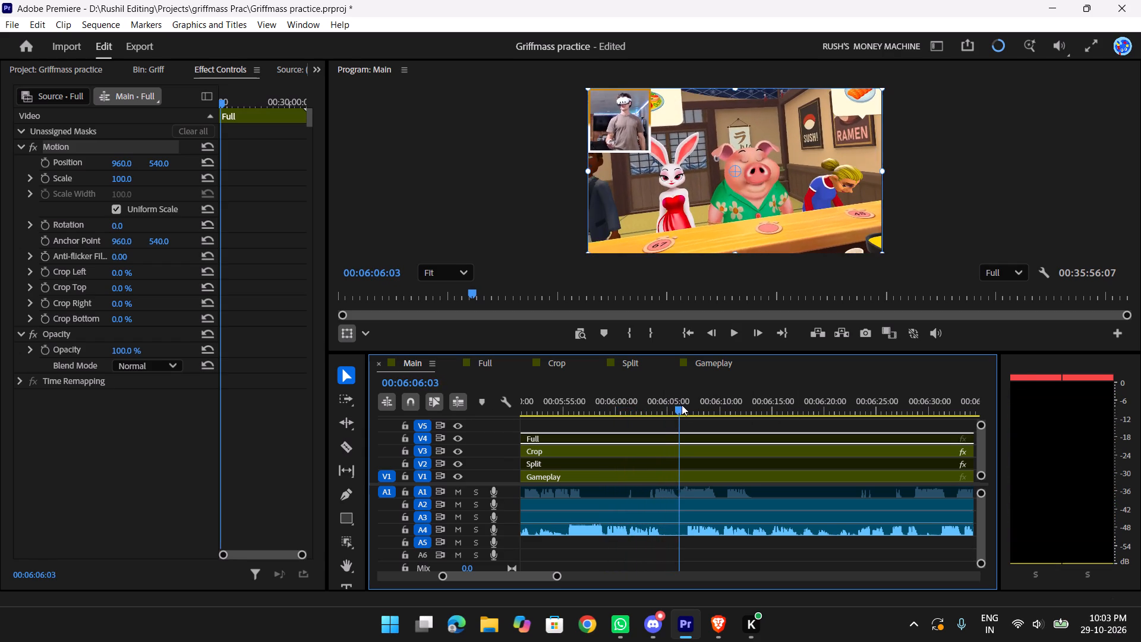
left_click_drag(682, 405, 686, 405)
key("space")
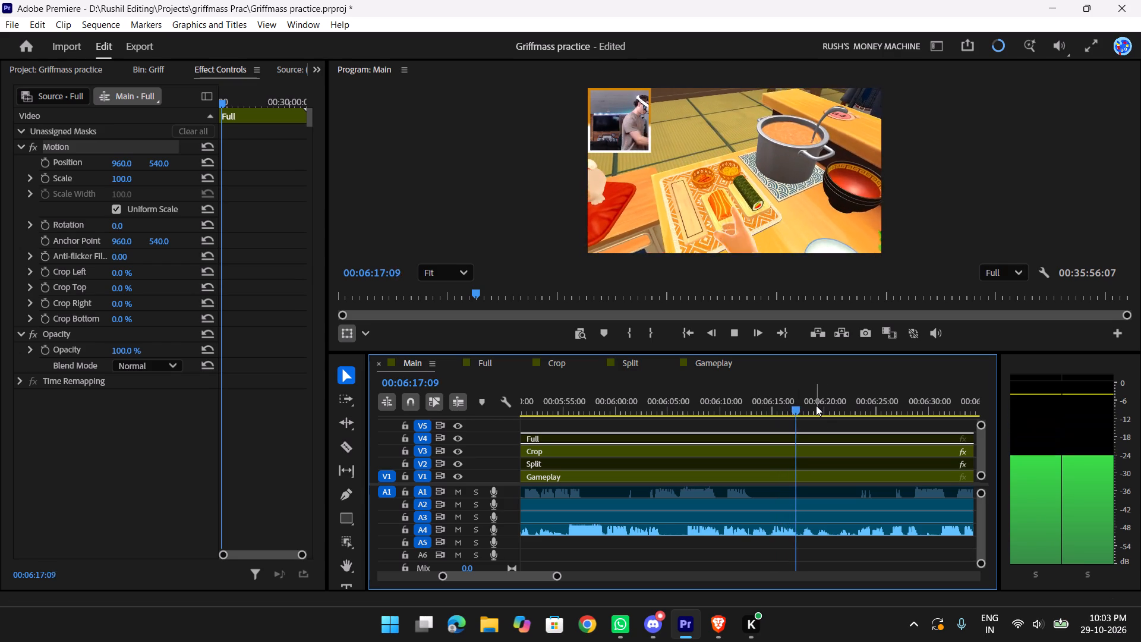
key("space")
left_click_drag(806, 404, 674, 409)
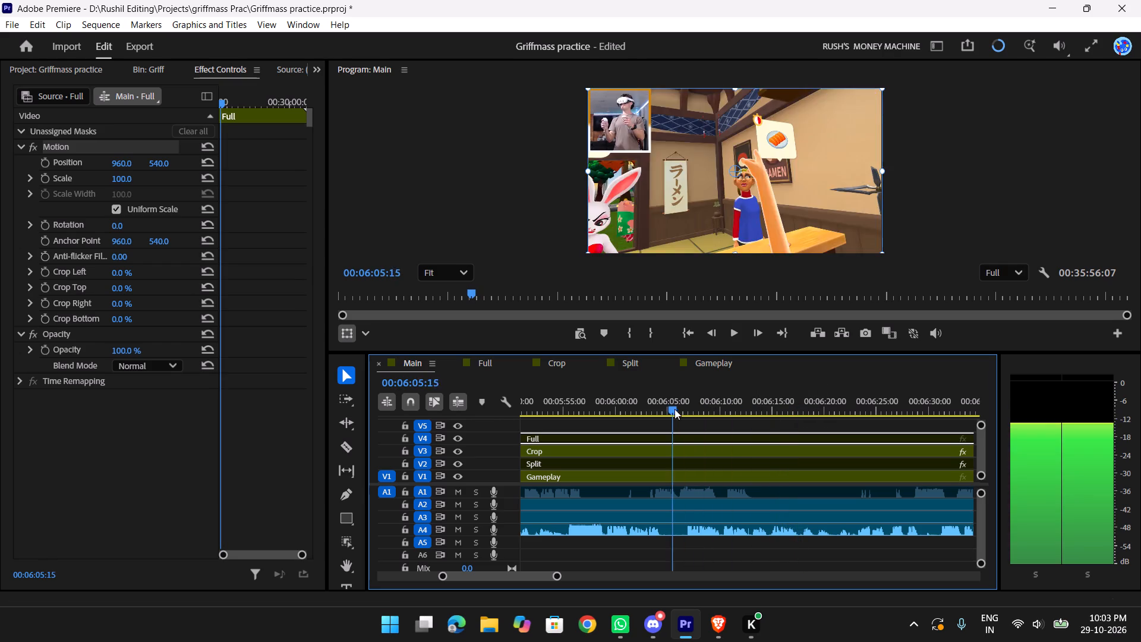
left_click_drag(674, 409, 689, 406)
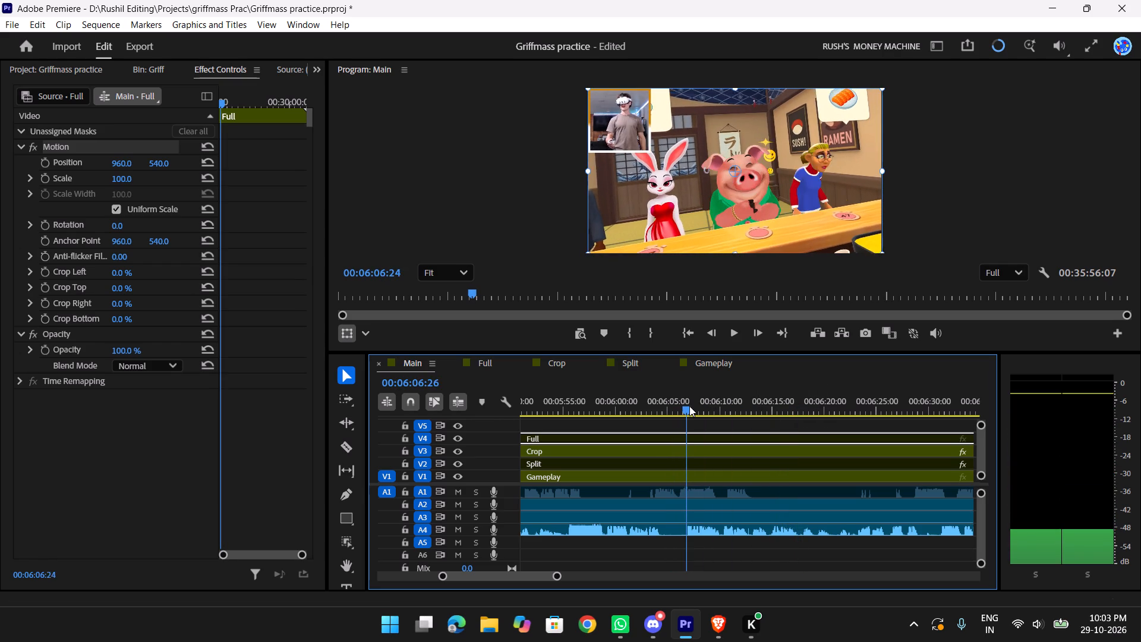
left_click_drag(689, 406, 686, 406)
left_click(718, 548)
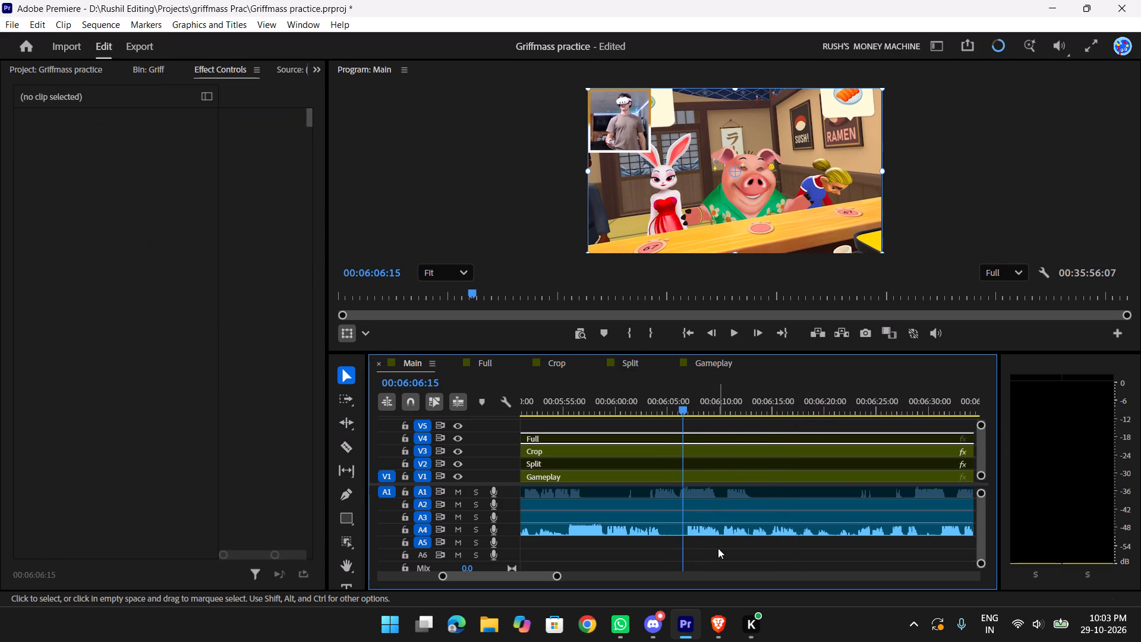
key("w")
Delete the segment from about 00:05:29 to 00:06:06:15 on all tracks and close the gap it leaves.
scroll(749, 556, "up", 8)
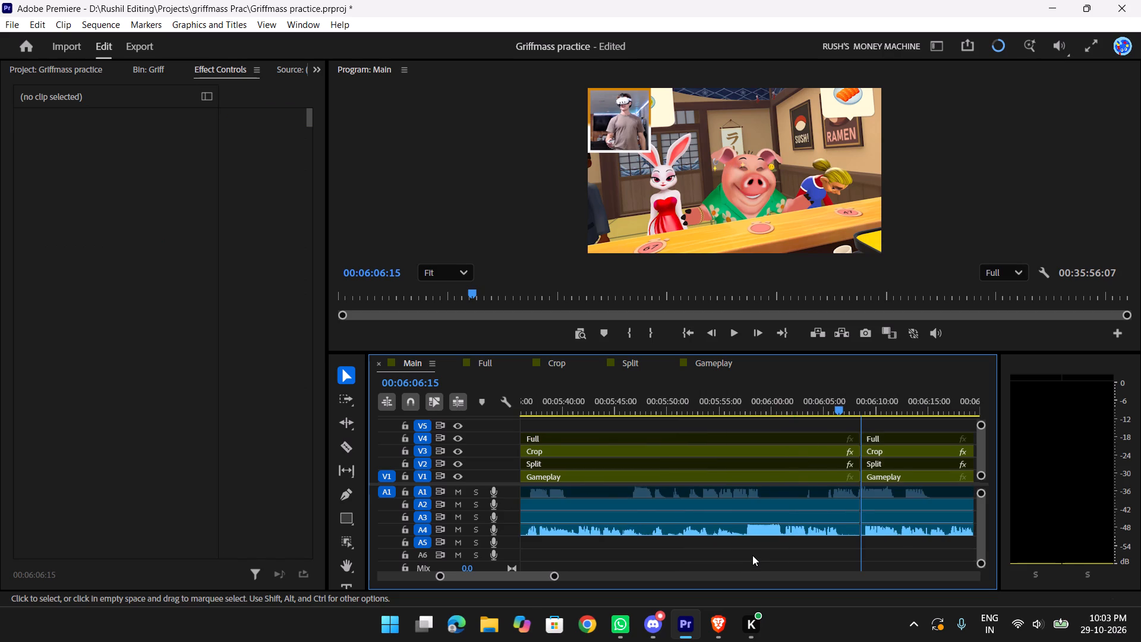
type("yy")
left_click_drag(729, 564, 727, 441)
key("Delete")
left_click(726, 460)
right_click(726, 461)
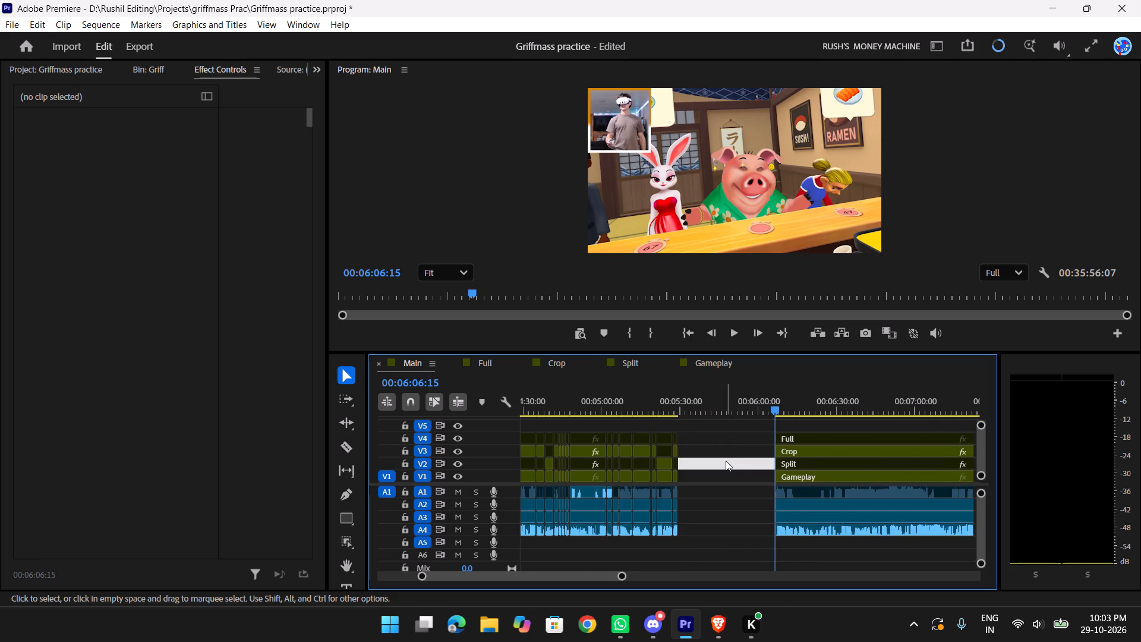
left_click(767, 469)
Play the join at about 00:05:29 full screen through to about 00:05:33.
left_click_drag(749, 401, 680, 406)
type("tt")
key("space")
left_click_drag(757, 402, 735, 401)
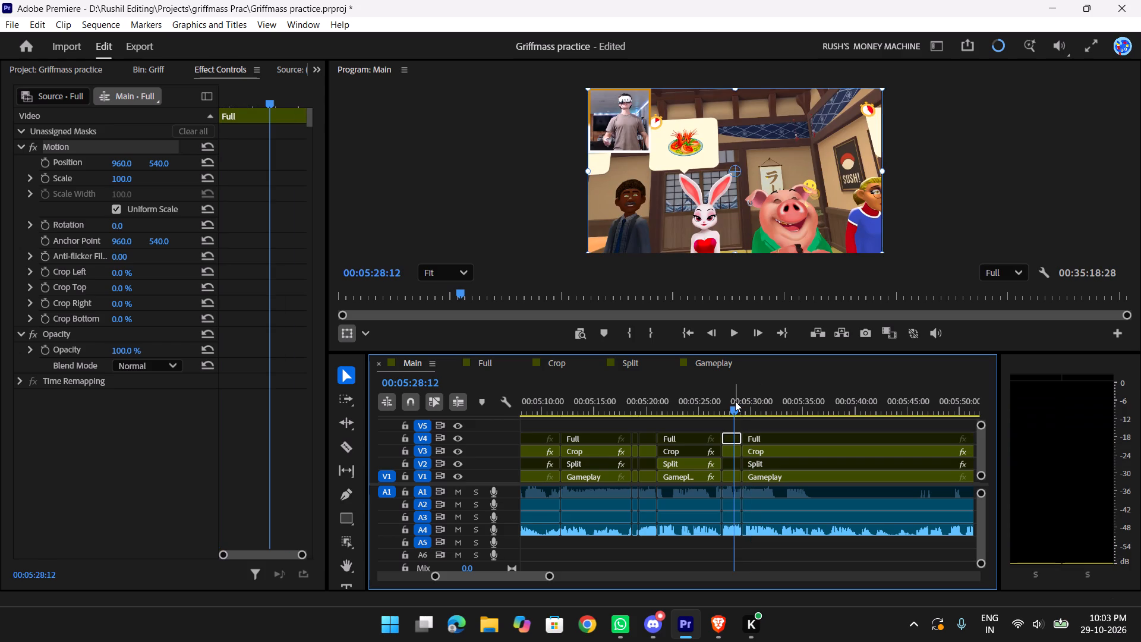
type("f")
key("space")
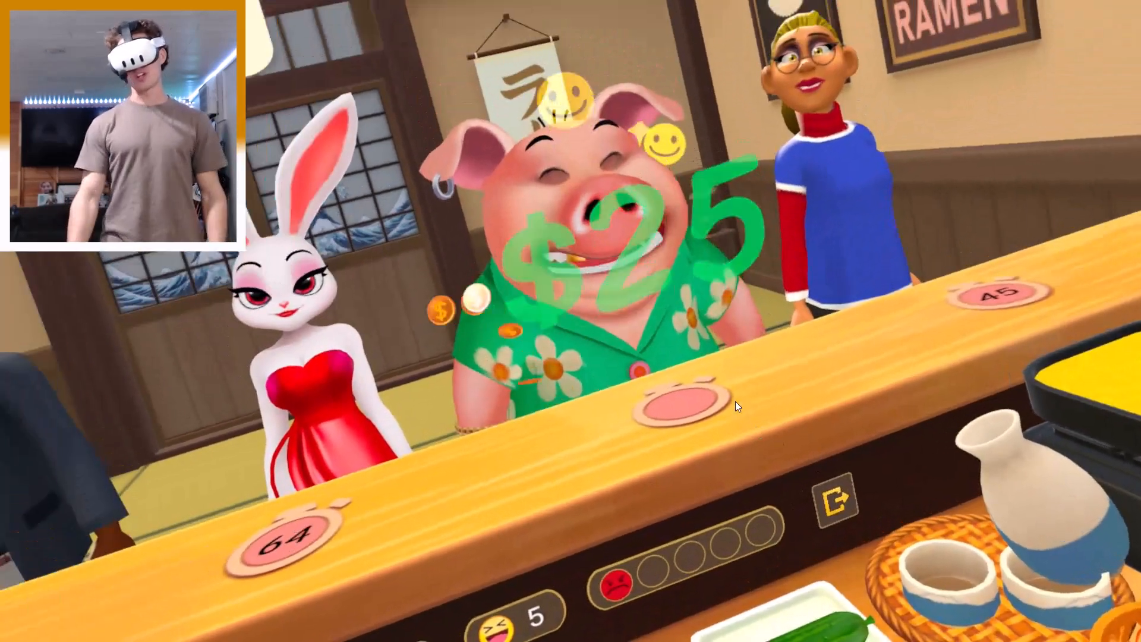
key("space")
type("f")
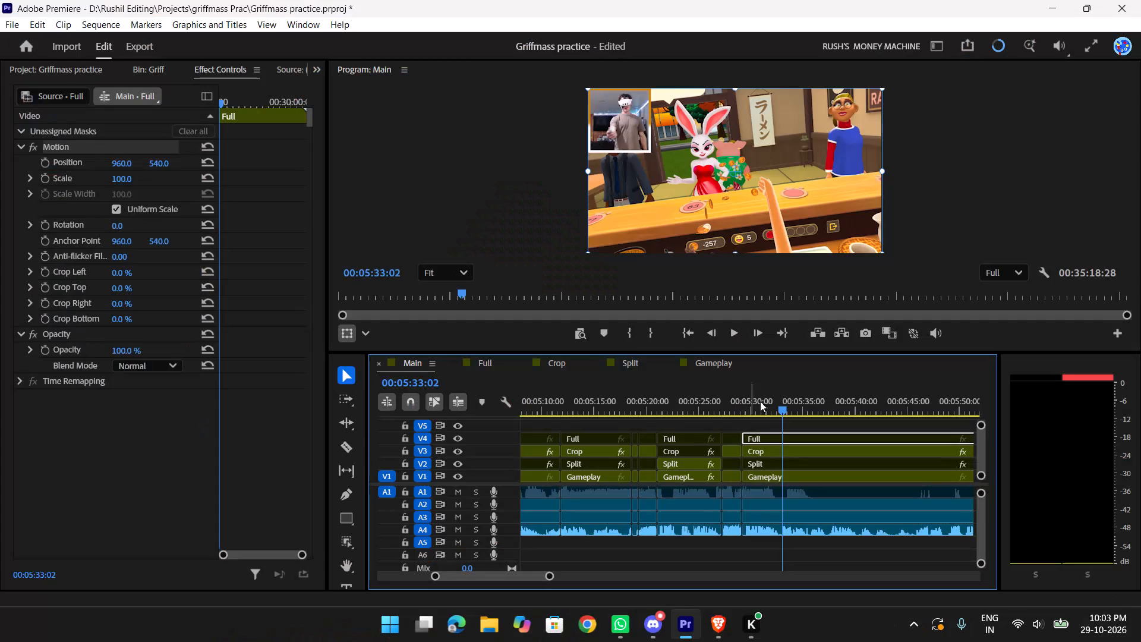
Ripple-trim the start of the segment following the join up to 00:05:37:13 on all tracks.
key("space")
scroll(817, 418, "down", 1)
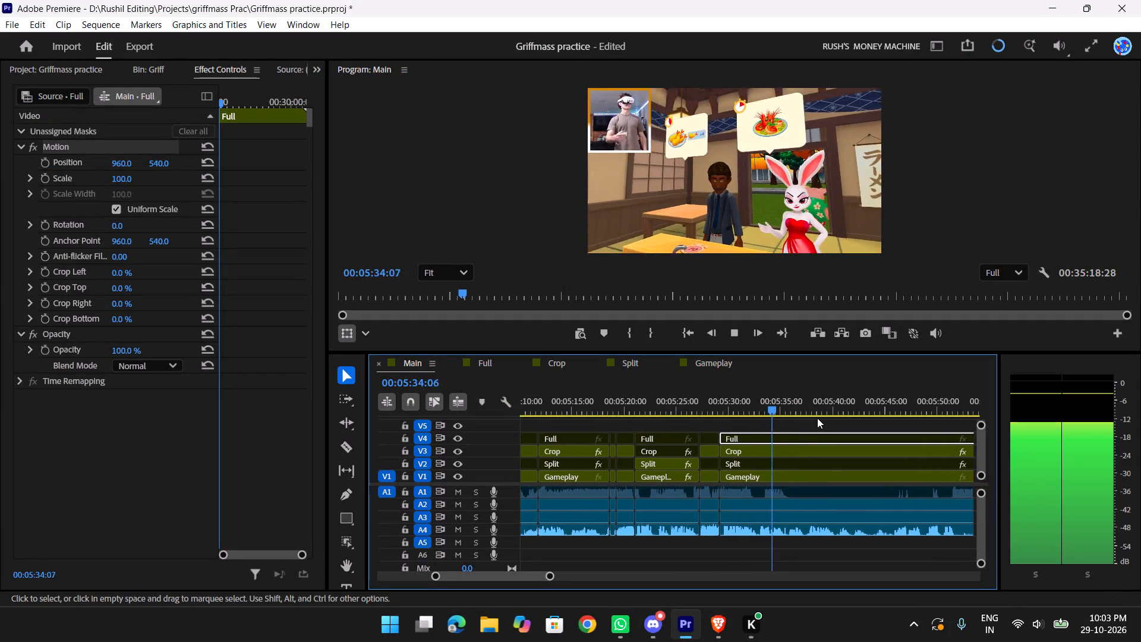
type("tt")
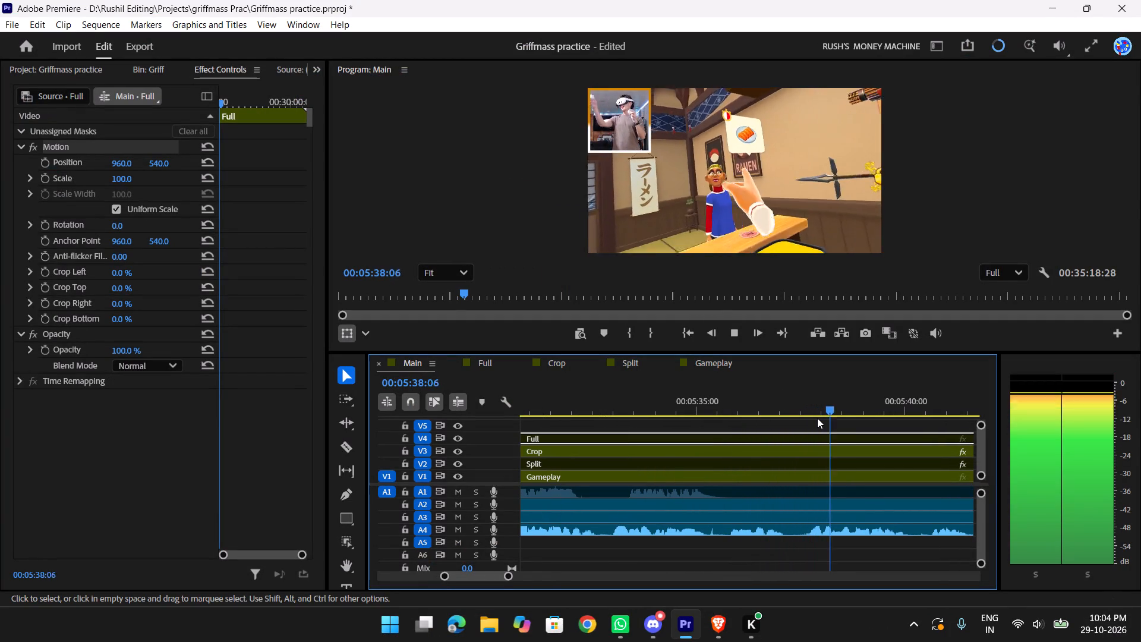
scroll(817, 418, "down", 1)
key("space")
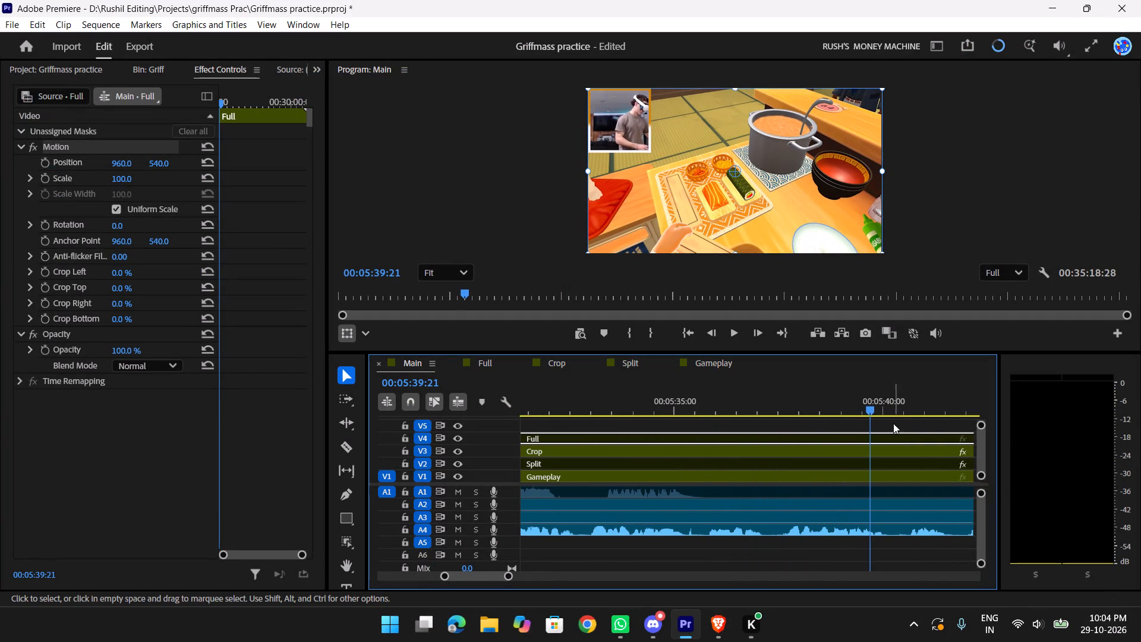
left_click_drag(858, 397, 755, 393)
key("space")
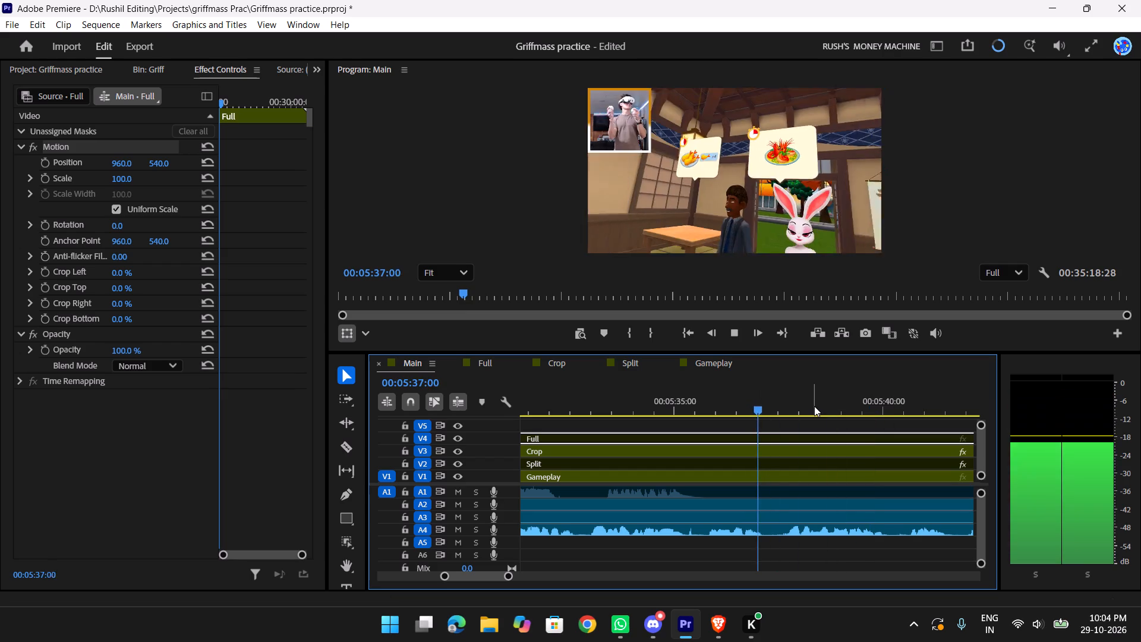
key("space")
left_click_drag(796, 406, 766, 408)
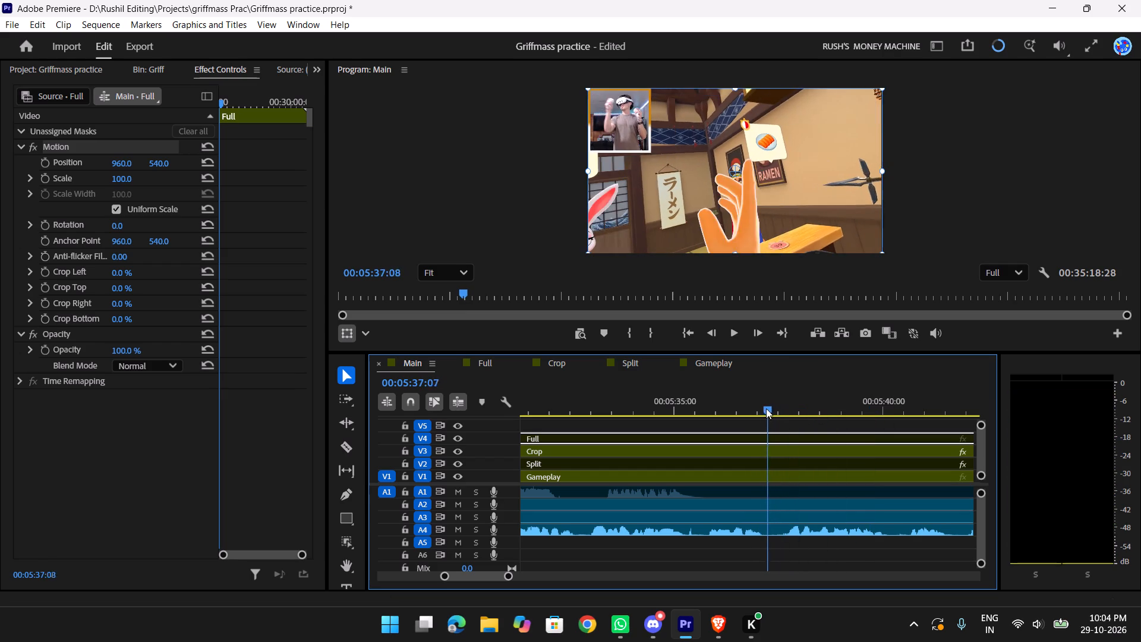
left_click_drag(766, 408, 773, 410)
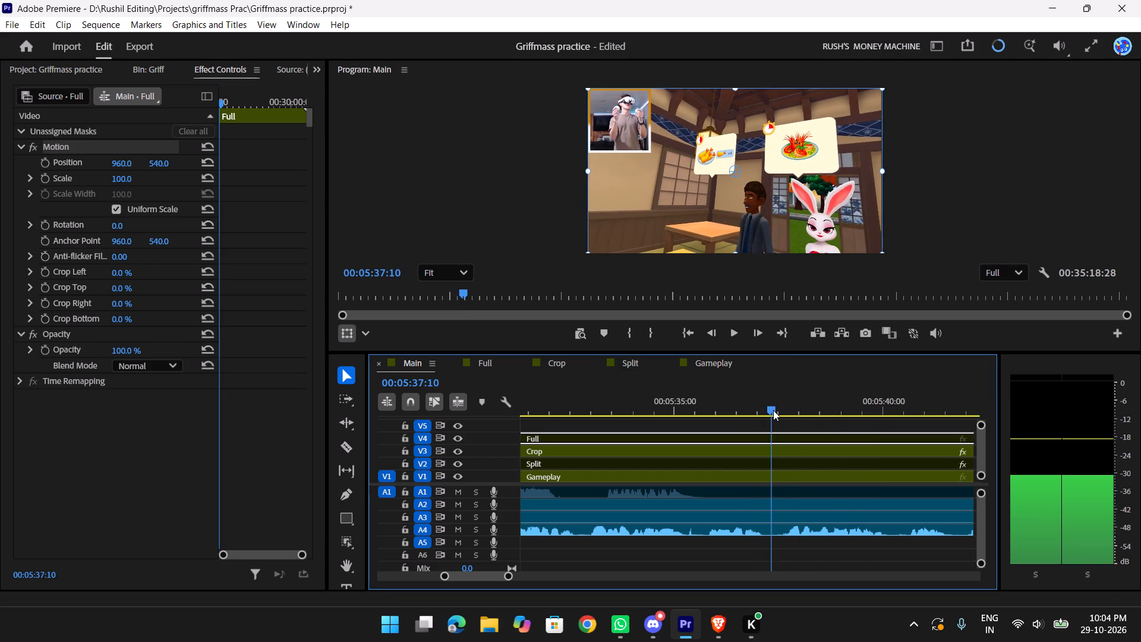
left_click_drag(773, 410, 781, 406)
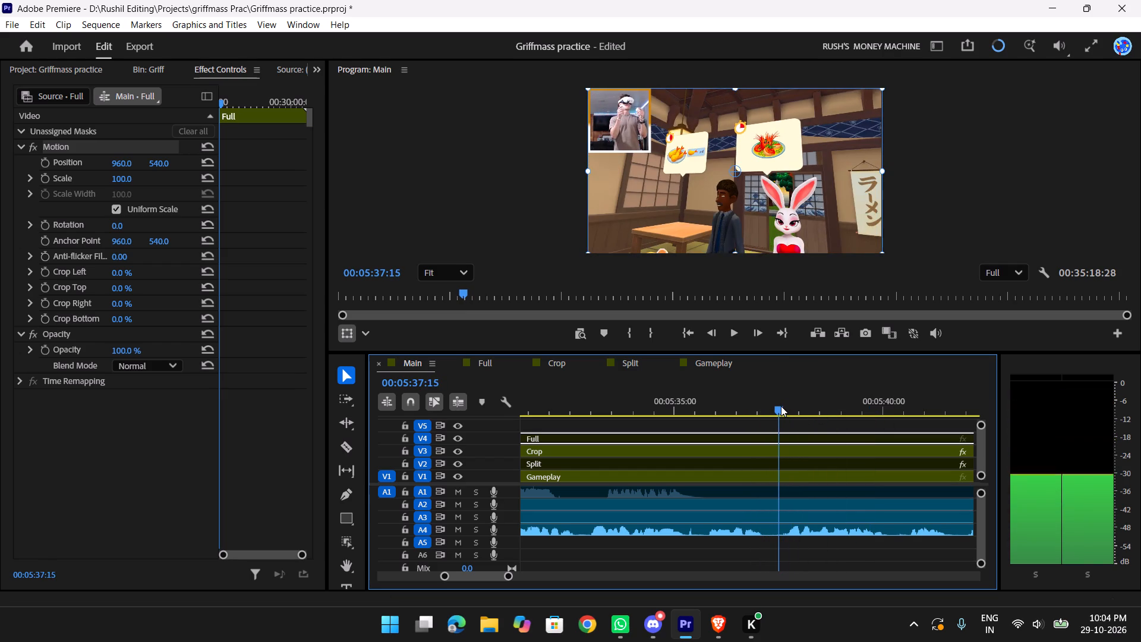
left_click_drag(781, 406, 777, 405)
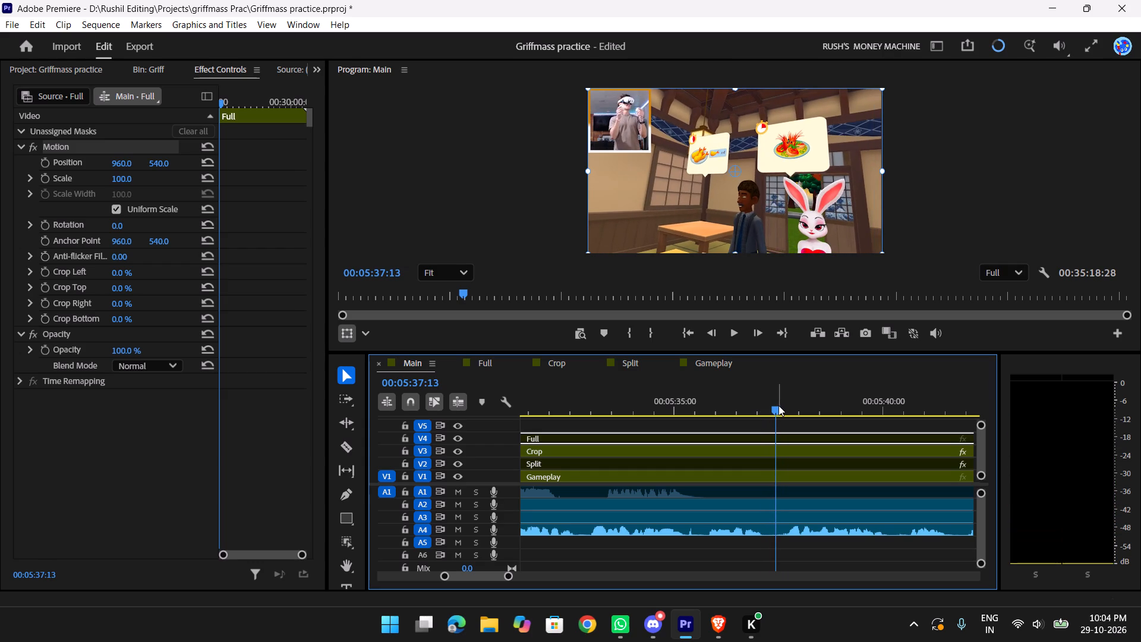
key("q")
Play the trimmed join at 00:05:29:06 full screen twice, starting shortly before the cut each time.
scroll(784, 437, "up", 3)
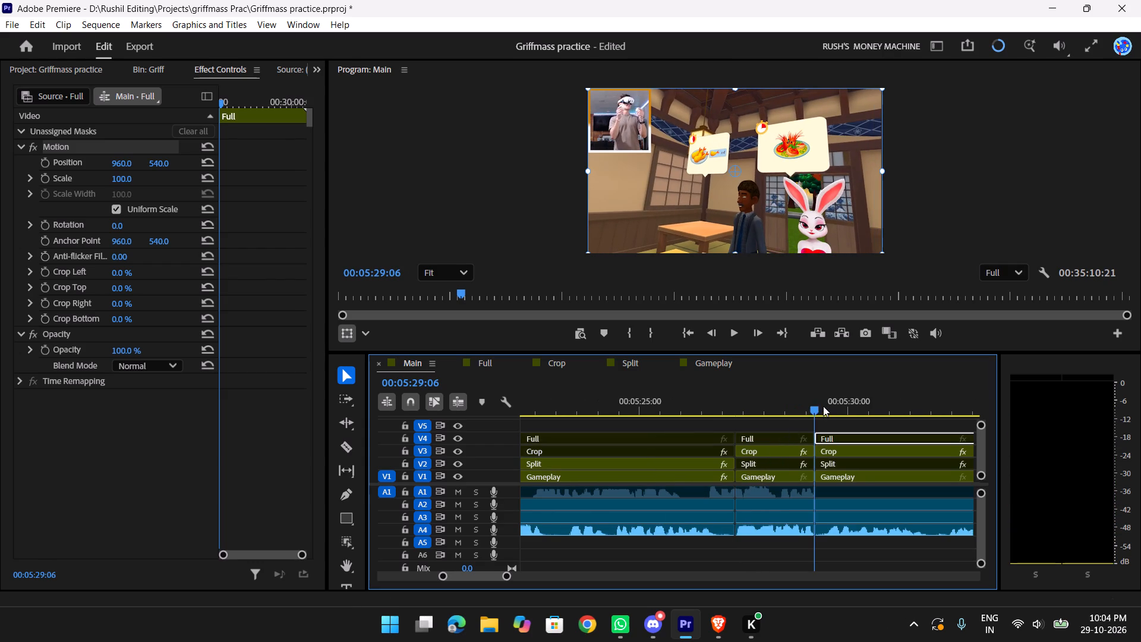
left_click_drag(811, 398, 788, 398)
type("f")
key("space")
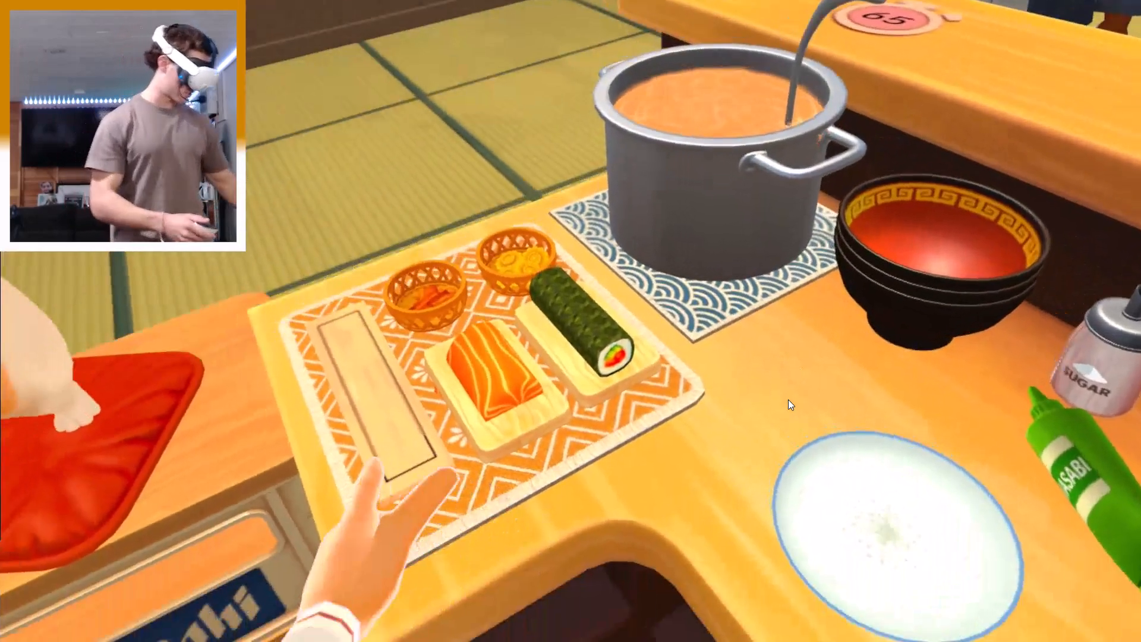
key("space")
type("f")
left_click_drag(833, 390, 774, 392)
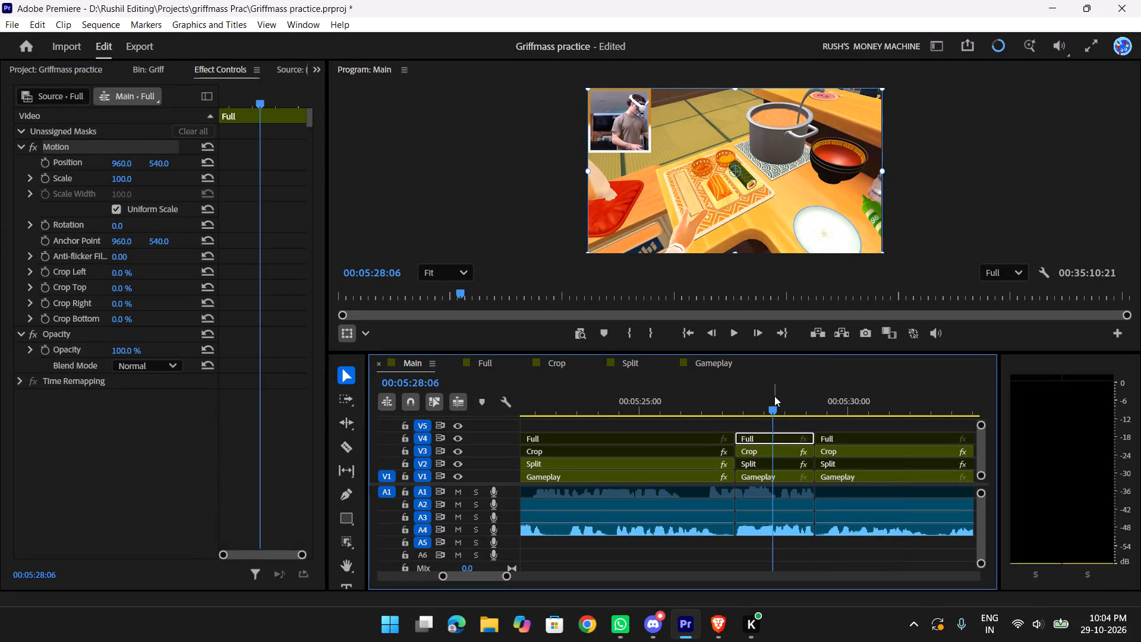
key("f")
key("space")
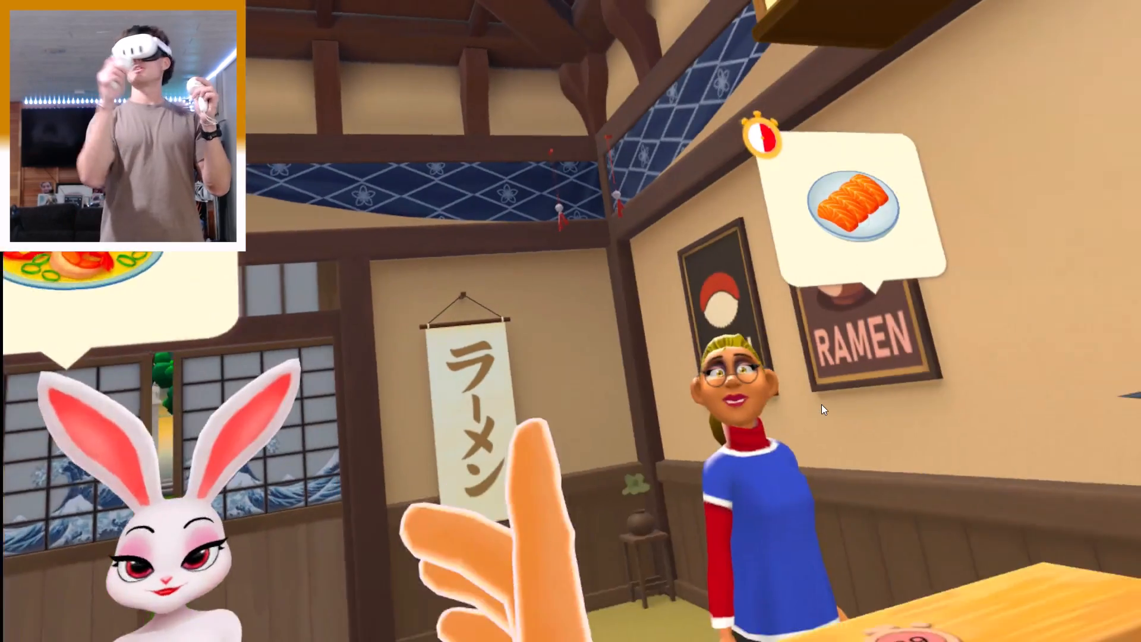
key("space")
type("f")
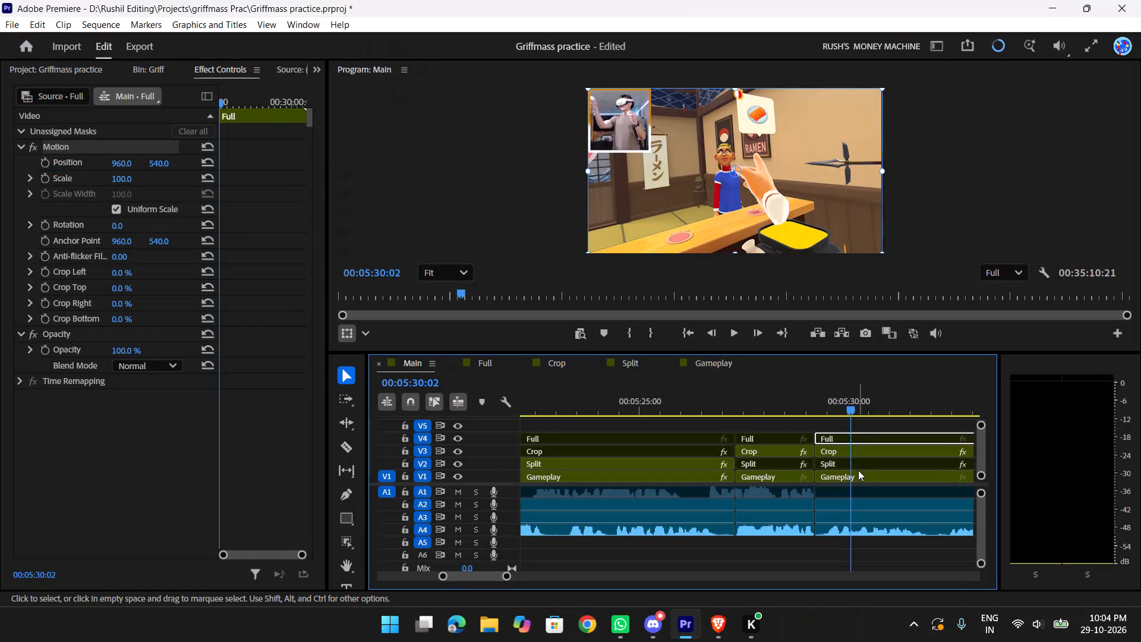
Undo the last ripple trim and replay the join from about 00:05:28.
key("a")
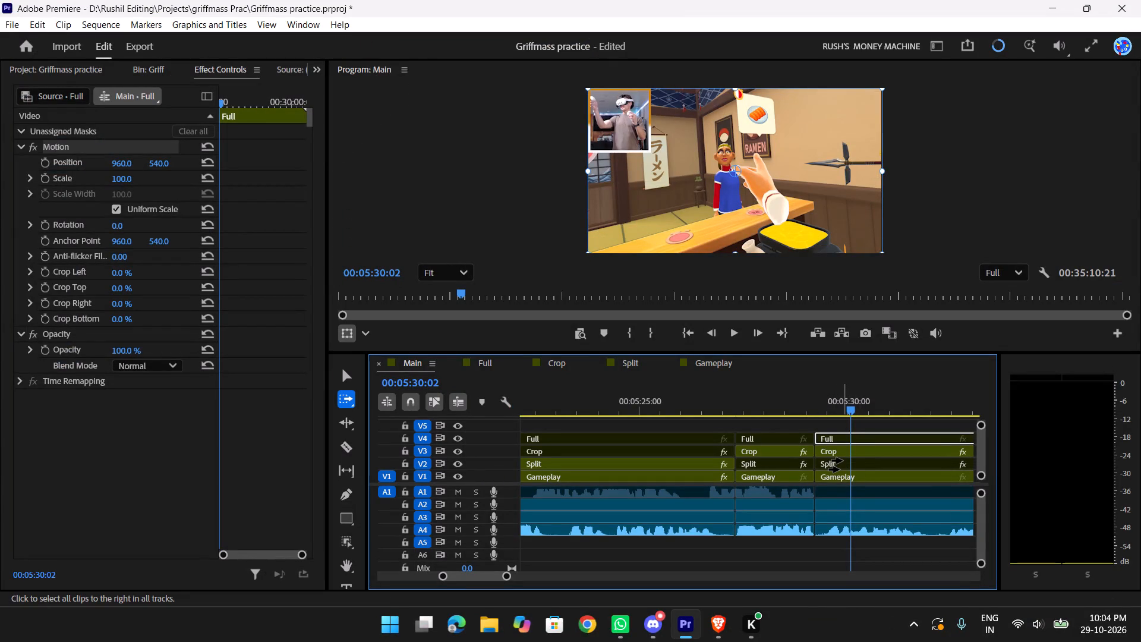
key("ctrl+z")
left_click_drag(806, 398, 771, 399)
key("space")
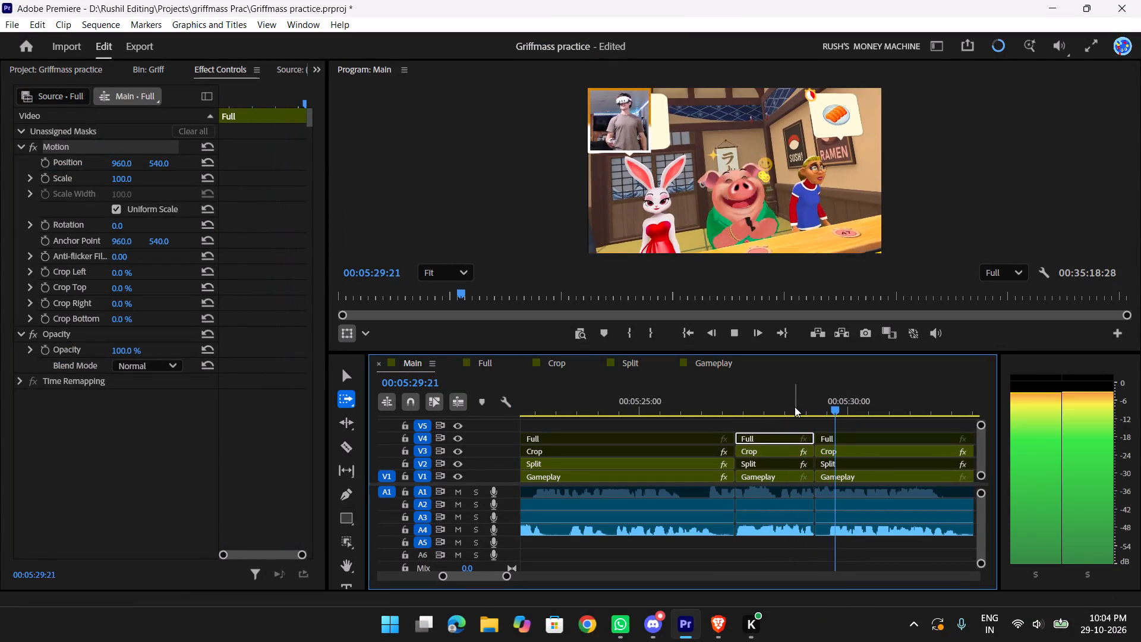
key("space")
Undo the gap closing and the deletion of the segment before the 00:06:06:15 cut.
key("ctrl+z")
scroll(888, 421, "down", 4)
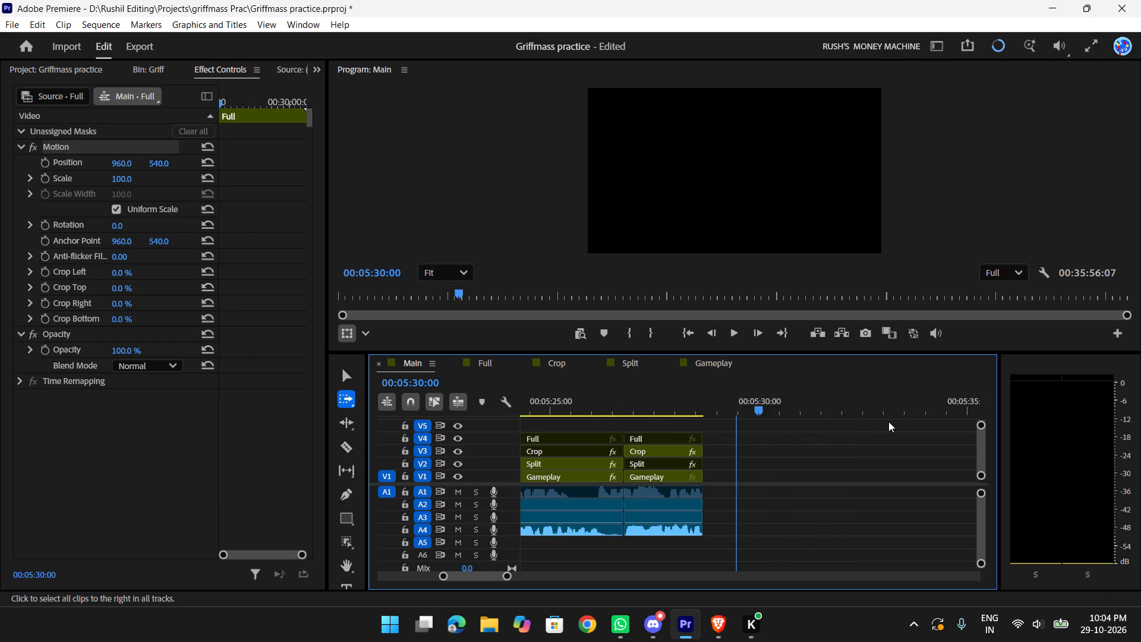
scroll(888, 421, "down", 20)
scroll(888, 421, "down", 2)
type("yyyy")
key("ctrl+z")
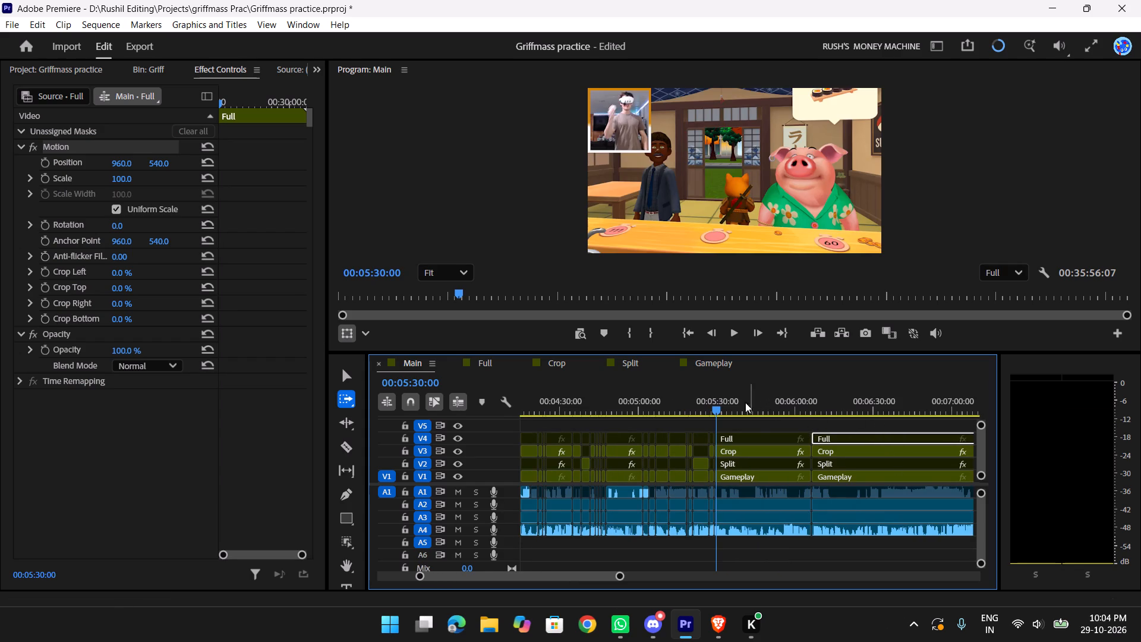
Play the segment following the 00:05:29:06 join from 00:05:30:00 to about 00:05:36 to look for slow footage.
type("tt")
key("space")
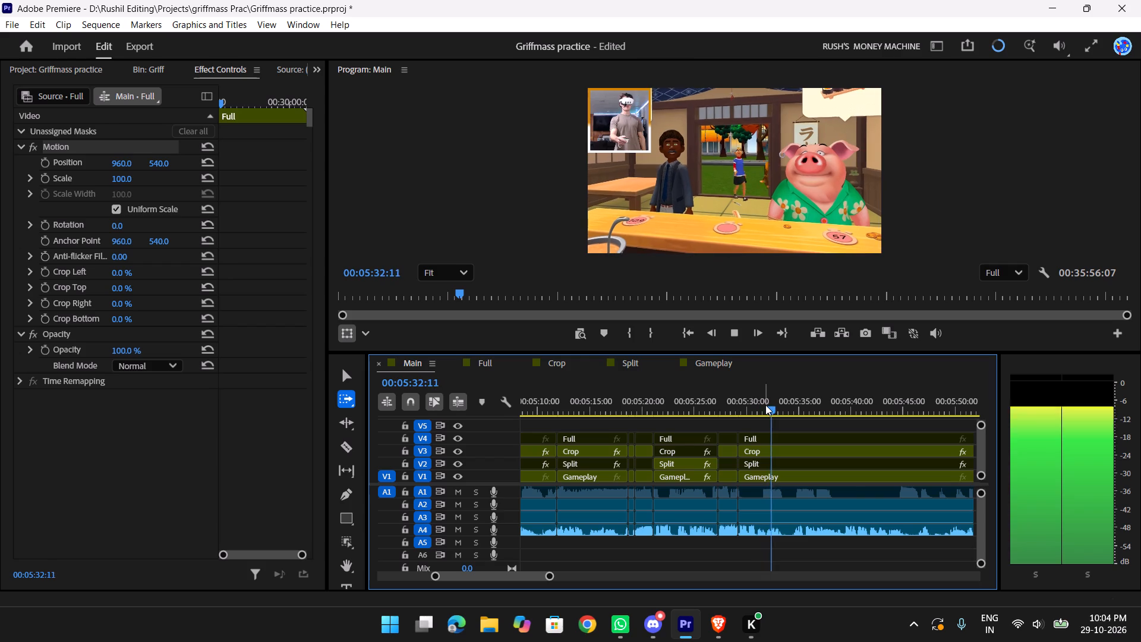
key("space")
type("tt")
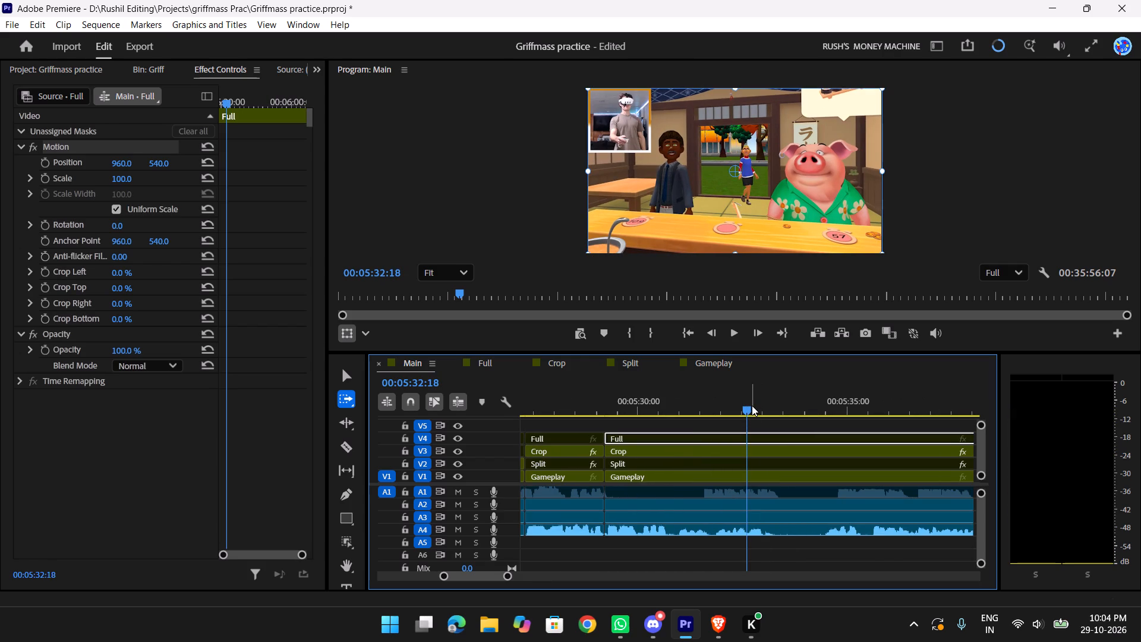
key("space")
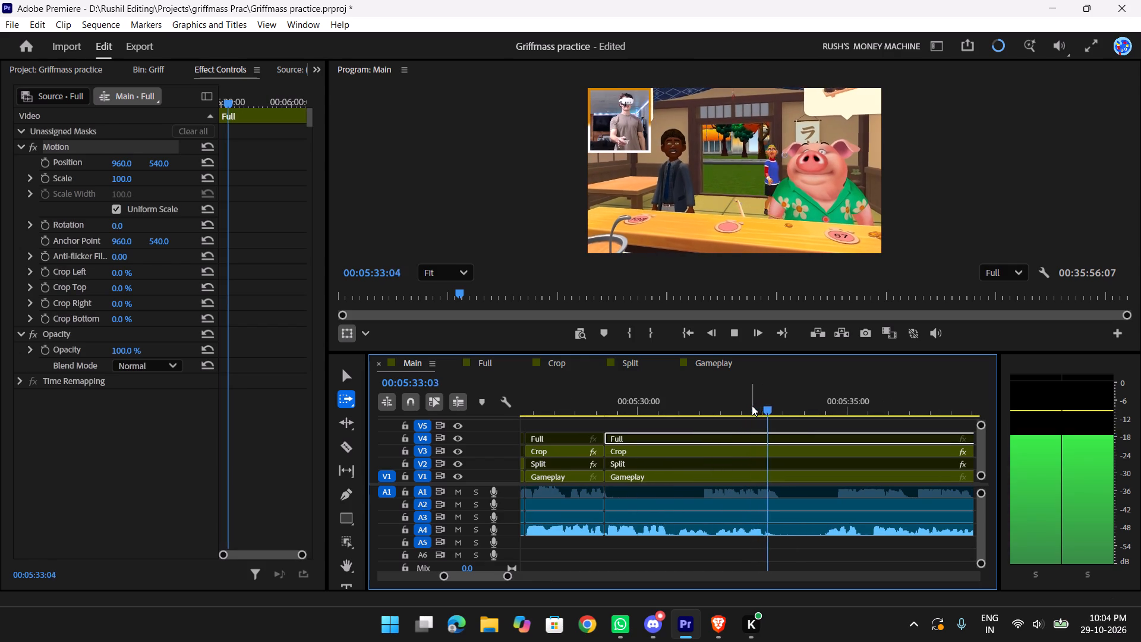
key("space")
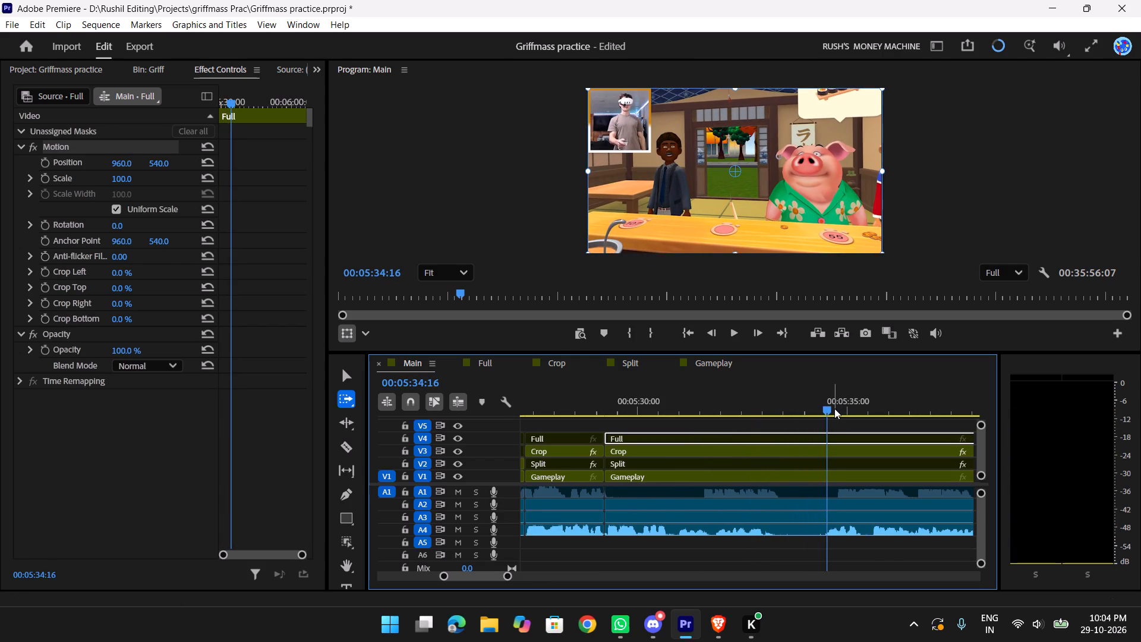
key("space")
scroll(856, 408, "down", 3)
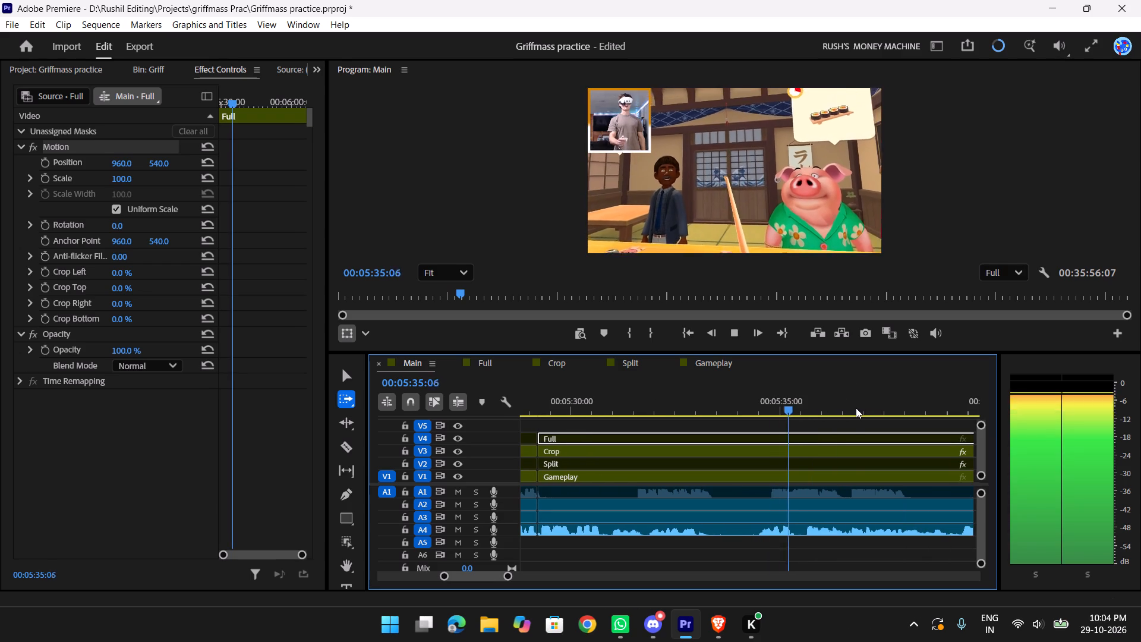
scroll(856, 408, "up", 3)
key("space")
scroll(856, 408, "up", 4)
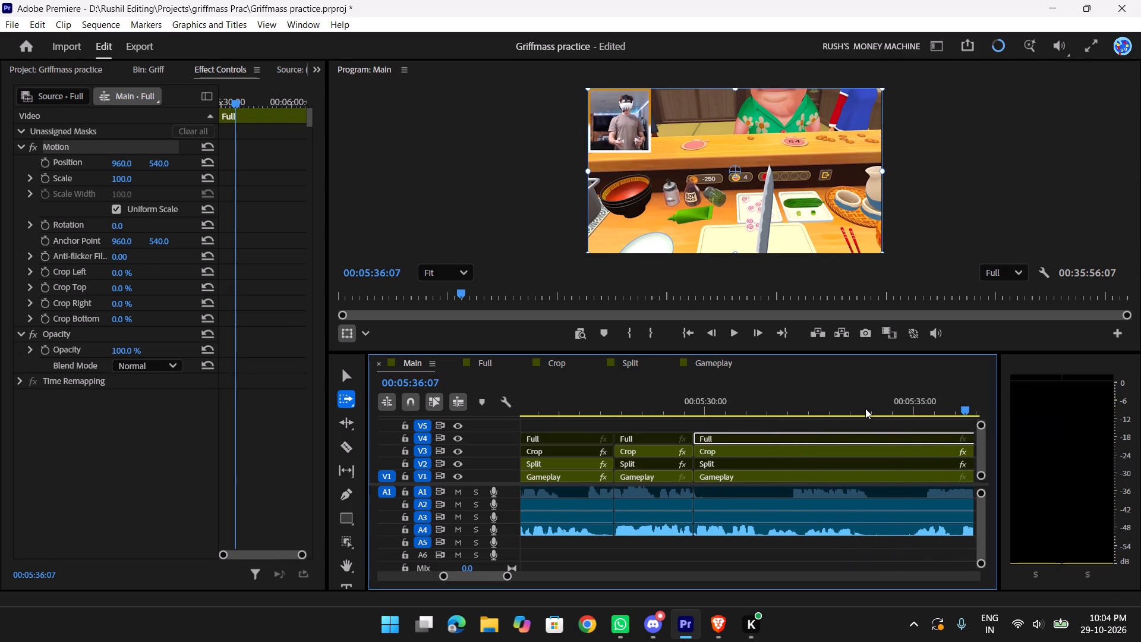
Replay from about 00:05:30 and cut the clips on all tracks at 00:05:31:23.
left_click_drag(852, 402, 734, 403)
key("space")
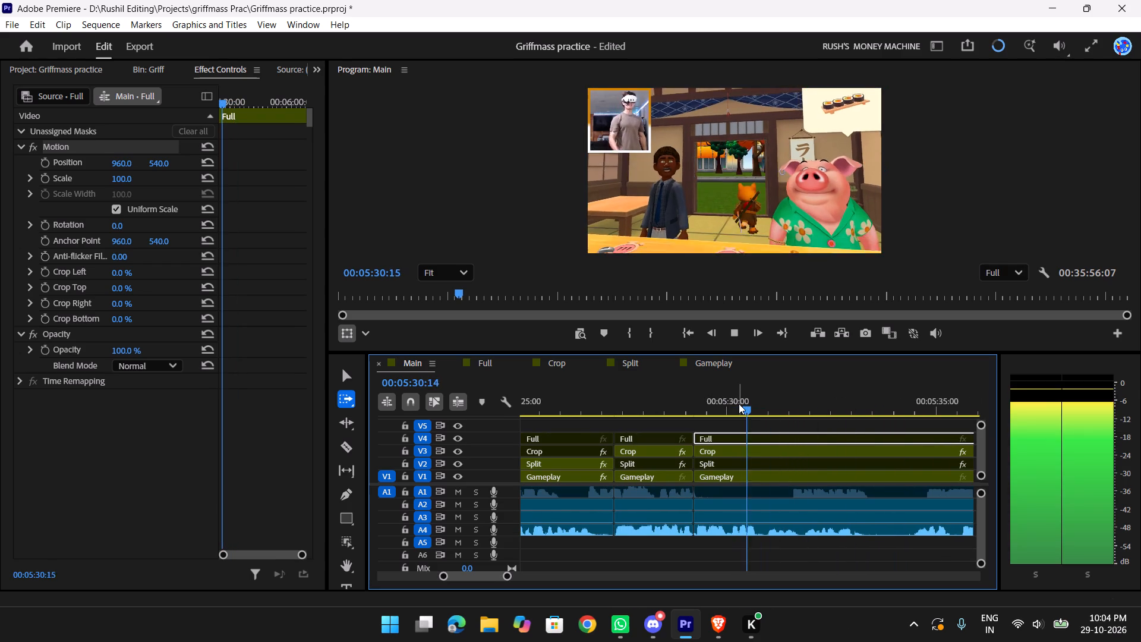
key("space")
key("space")
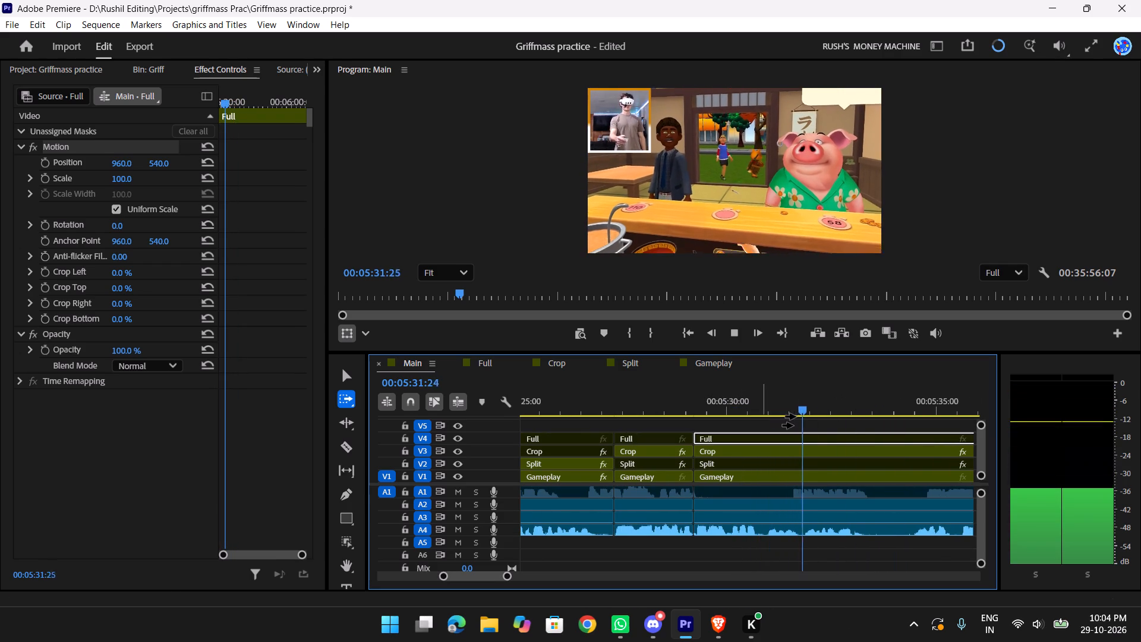
key("space")
left_click_drag(809, 405, 800, 401)
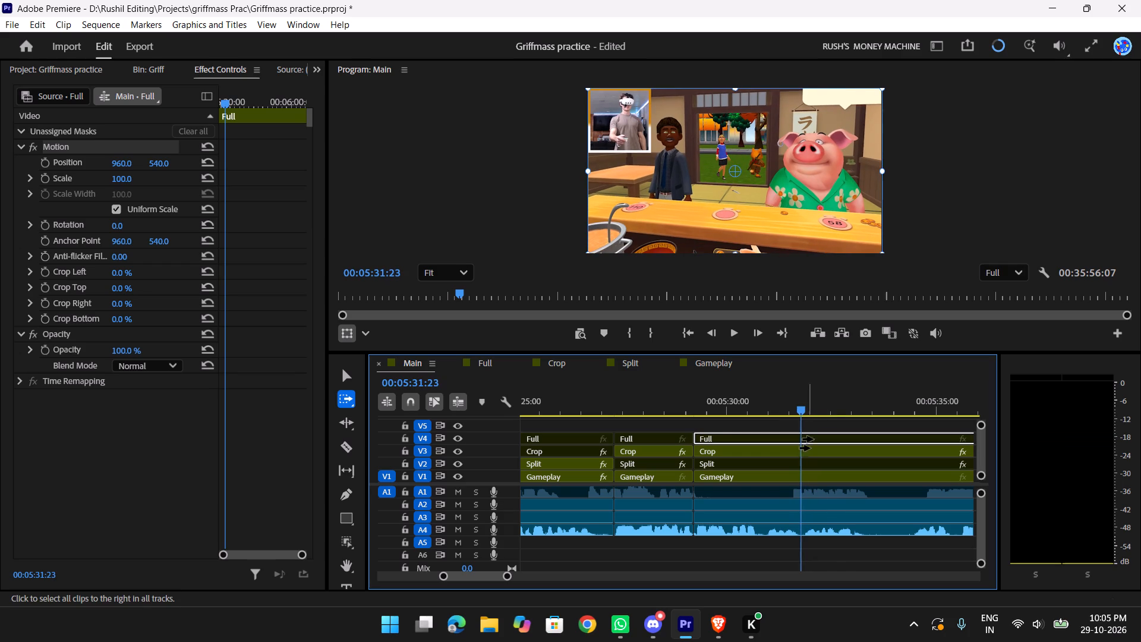
key("w")
left_click(839, 559)
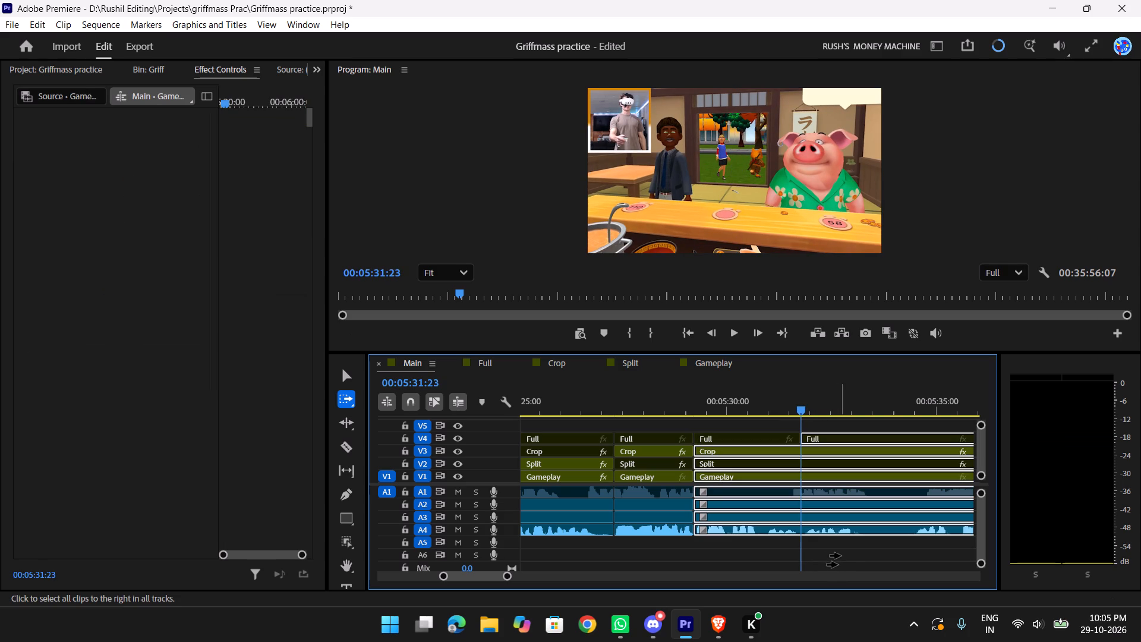
key("ctrl+z")
left_click(846, 556)
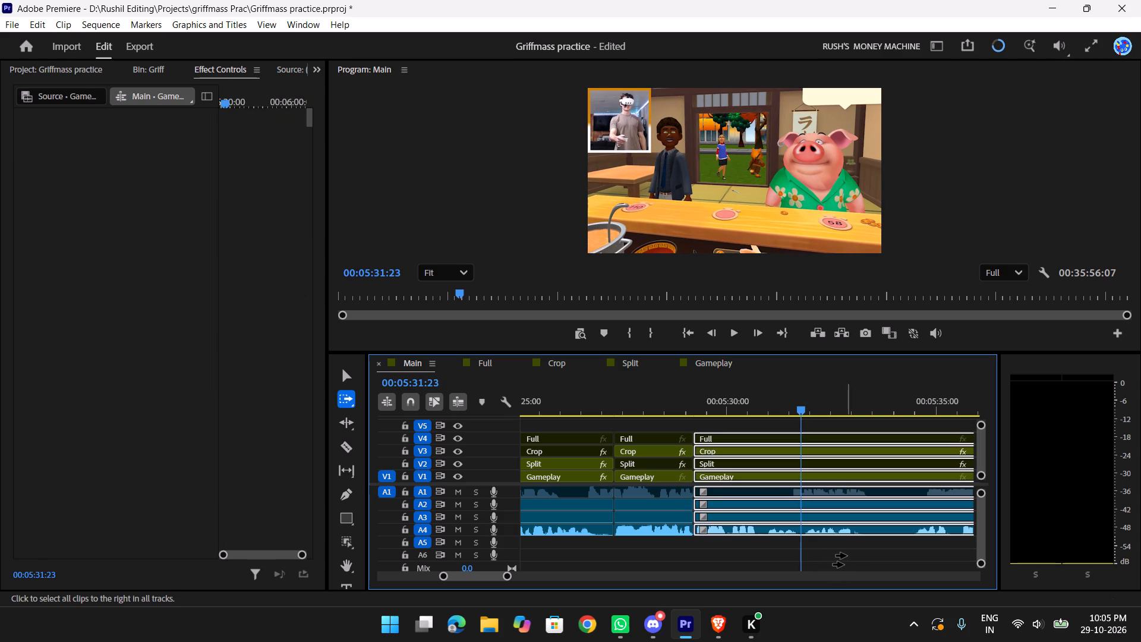
key("v")
key("w")
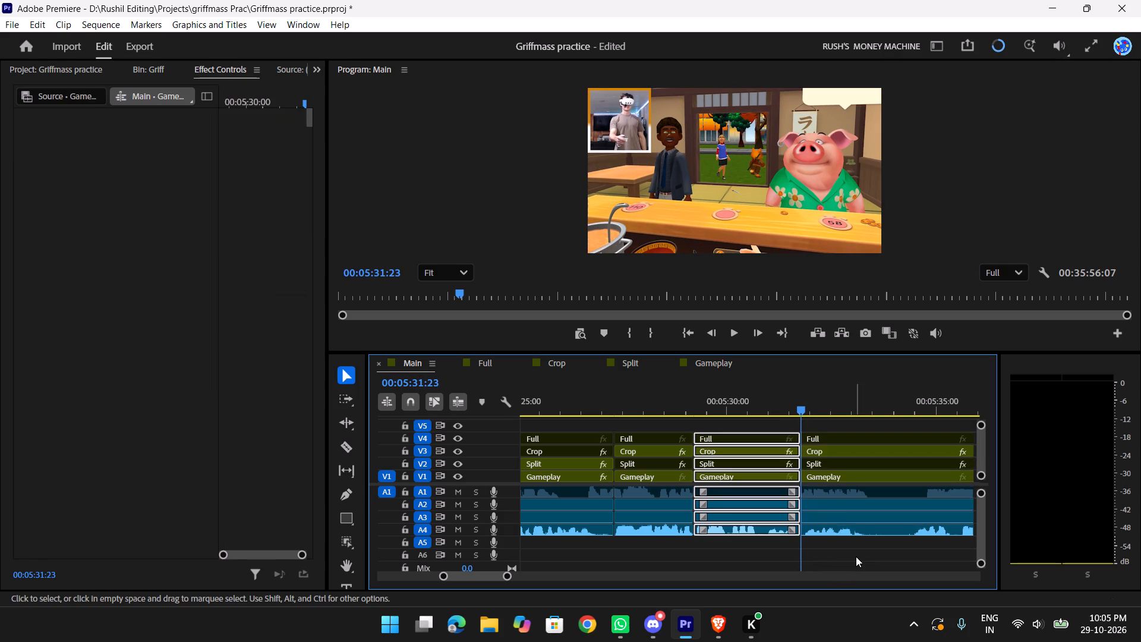
Delete the segment between 00:05:31:23 and the following cut on all tracks and close the gap.
left_click_drag(840, 420, 847, 539)
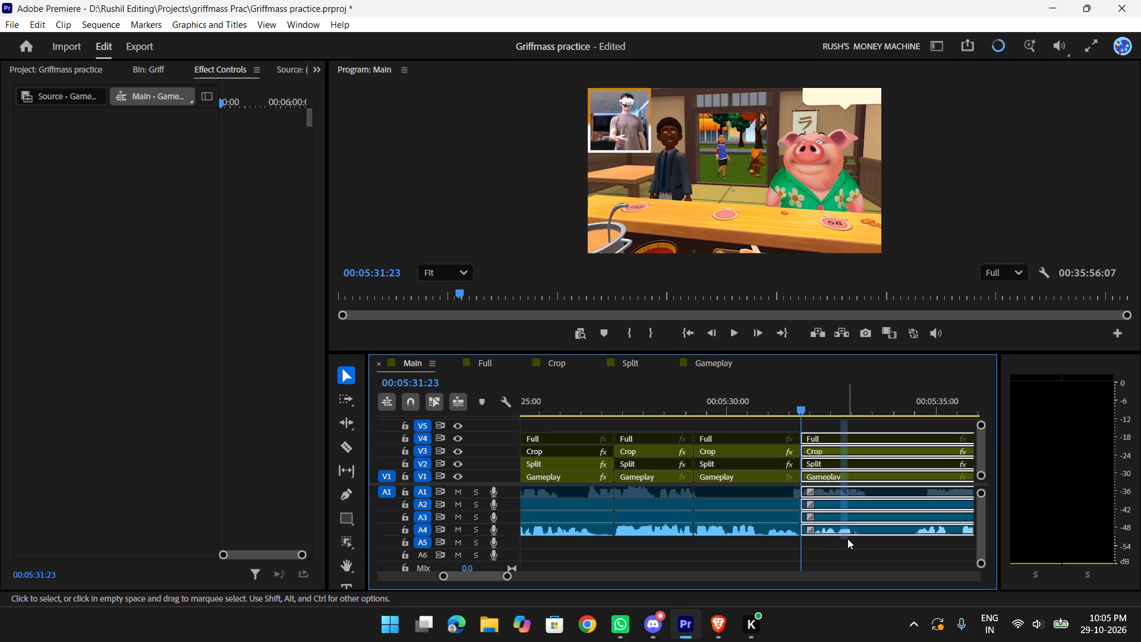
key("Delete")
left_click(849, 517)
right_click(858, 515)
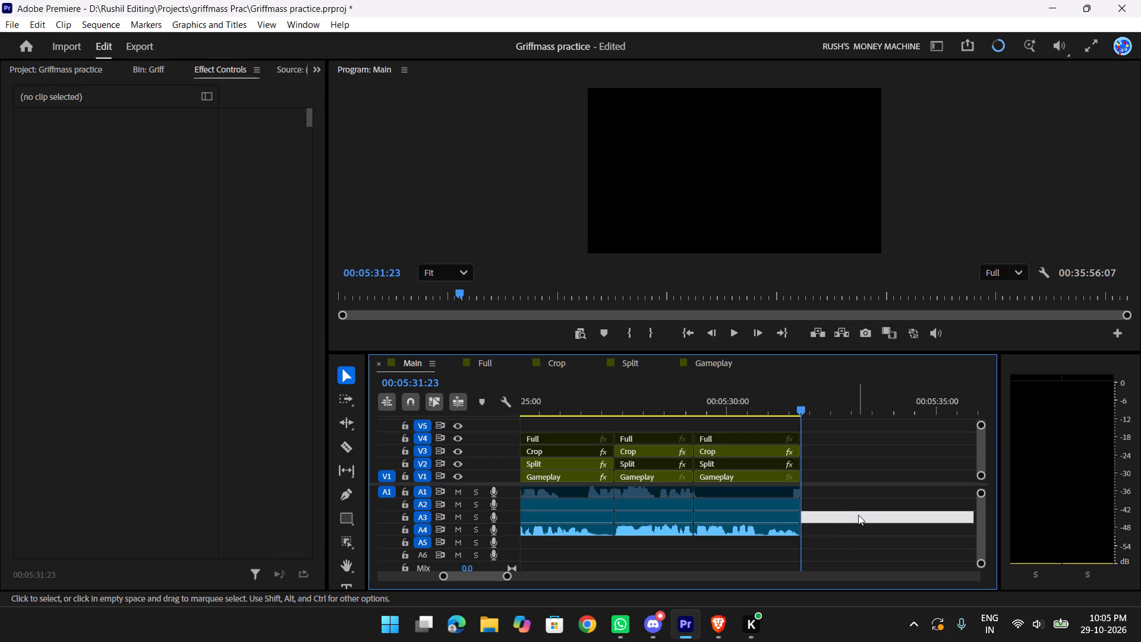
left_click(872, 524)
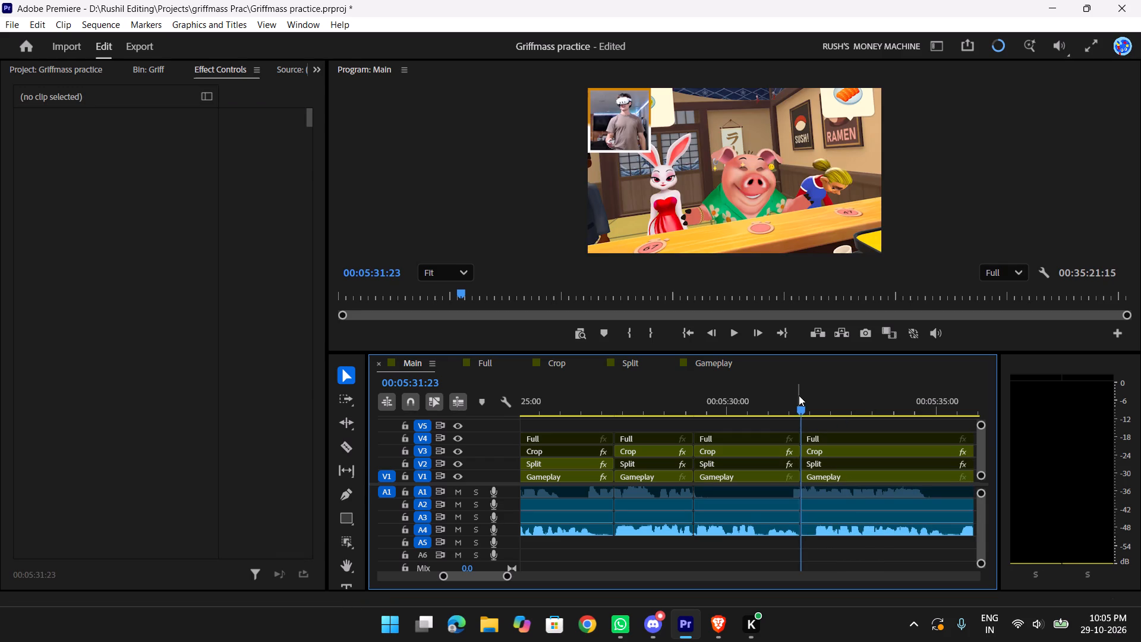
Play the new join at 00:05:31:23 twice from shortly before the cut, watching on to about 00:05:36.
left_click_drag(799, 395, 761, 402)
key("space")
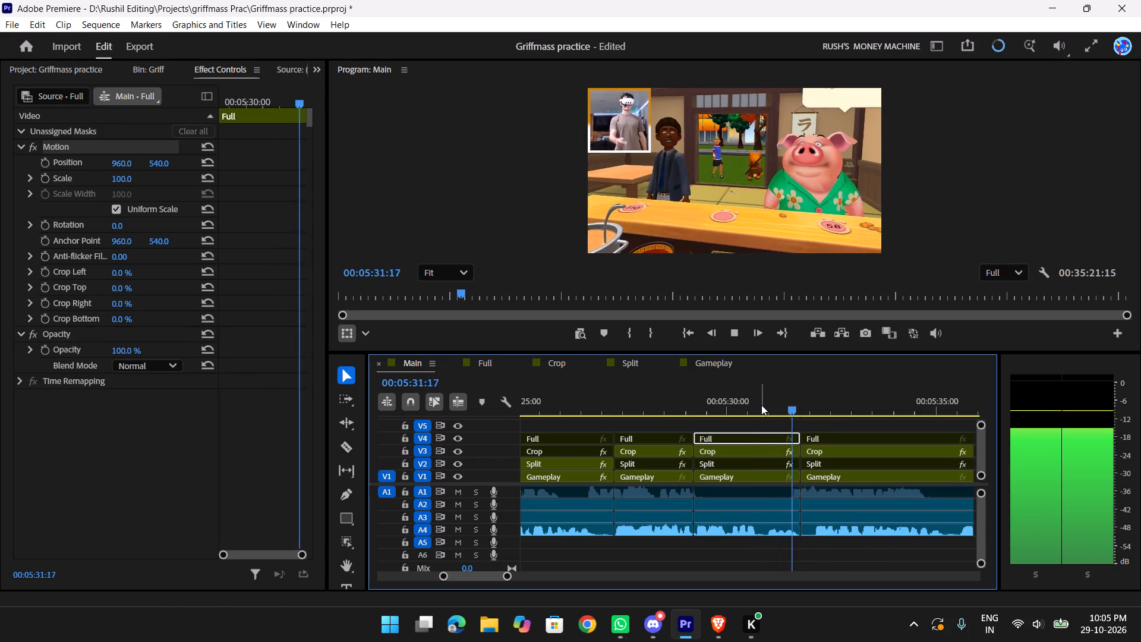
key("space")
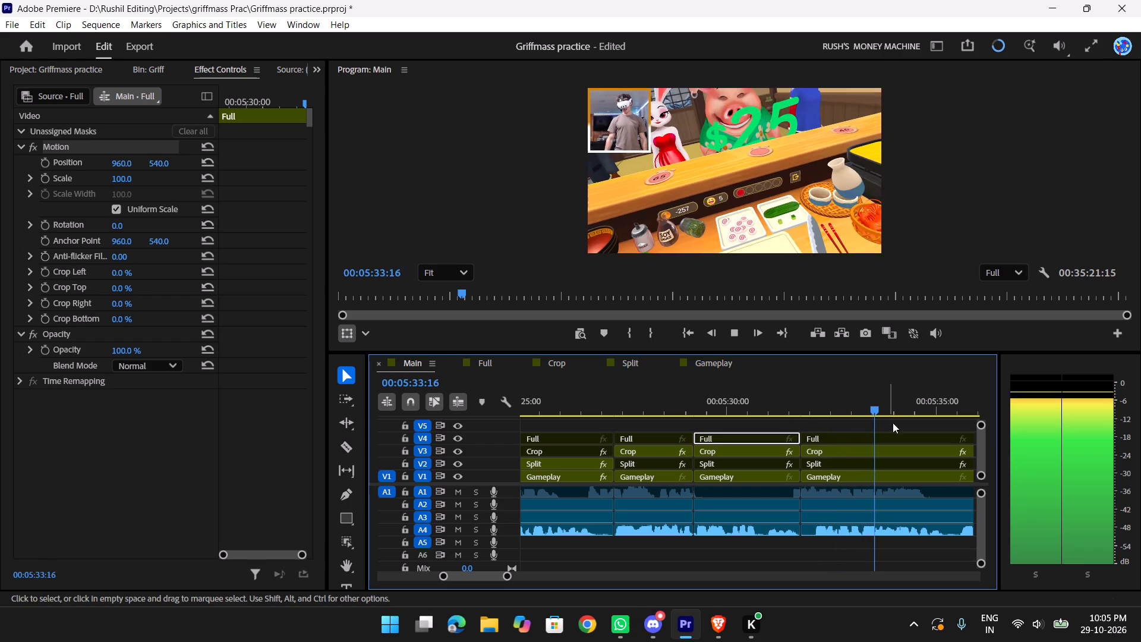
left_click_drag(834, 400, 720, 404)
key("space")
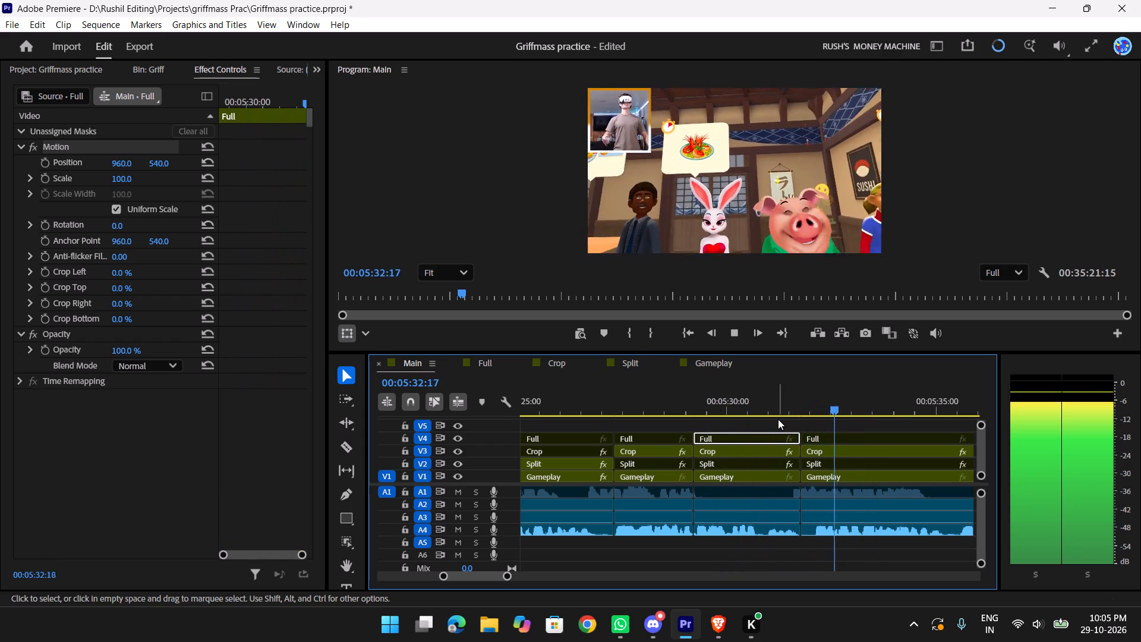
scroll(865, 453, "down", 6)
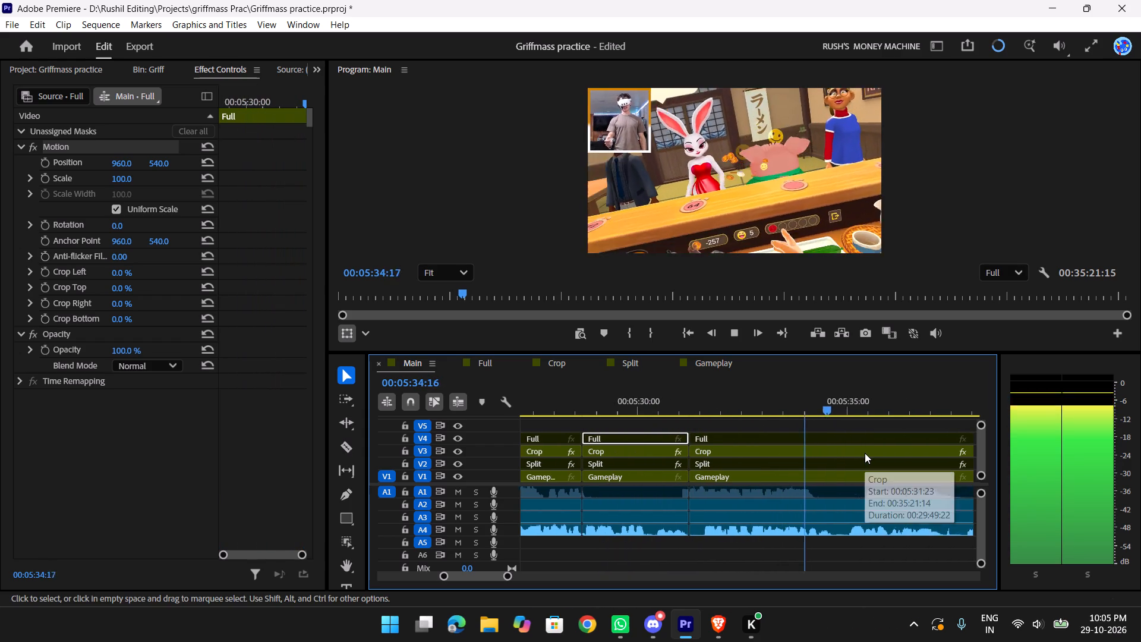
scroll(865, 453, "down", 5)
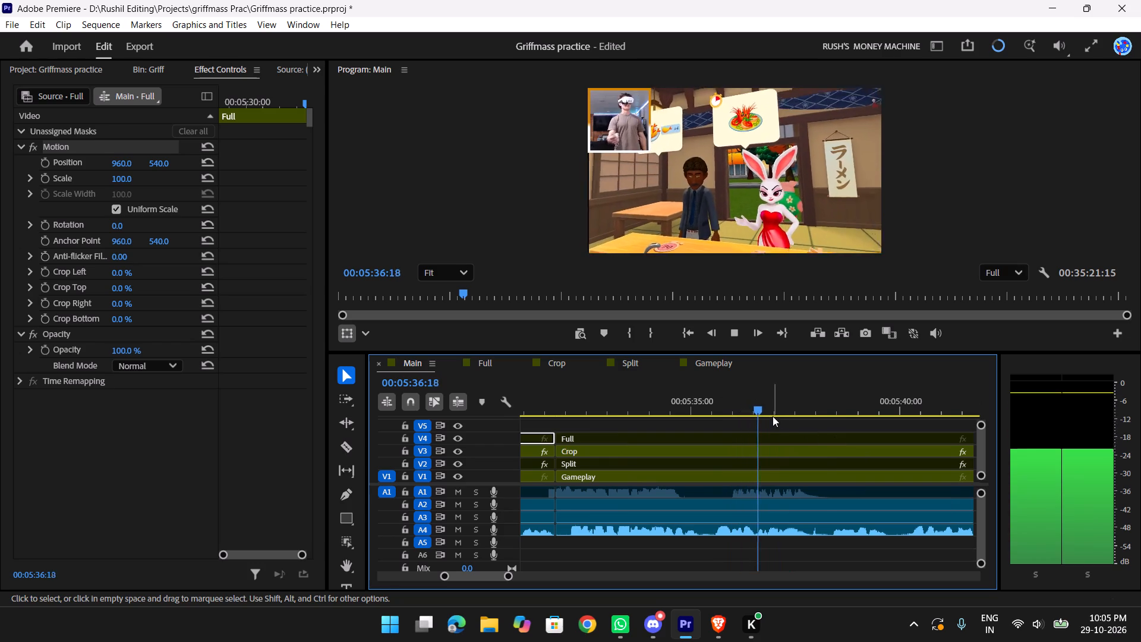
Ripple-trim the start of the segment following the 00:05:31:23 join up to about 00:05:40 on all tracks.
left_click_drag(779, 413, 830, 404)
key("space")
left_click_drag(841, 412, 795, 409)
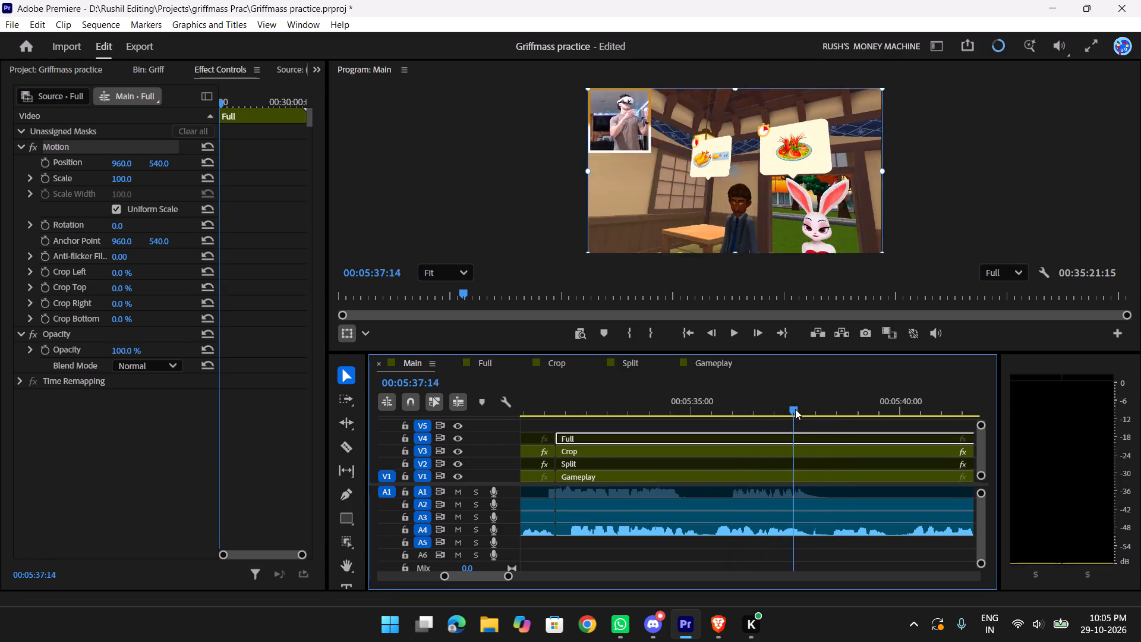
left_click_drag(795, 409, 909, 399)
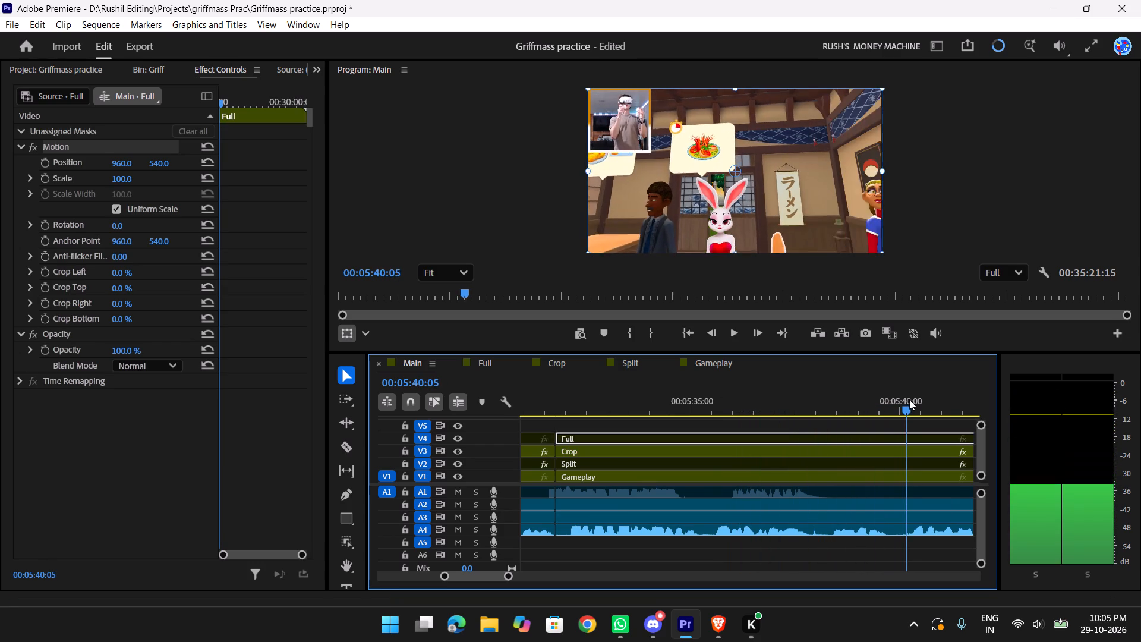
left_click_drag(909, 399, 904, 399)
scroll(923, 426, "down", 7)
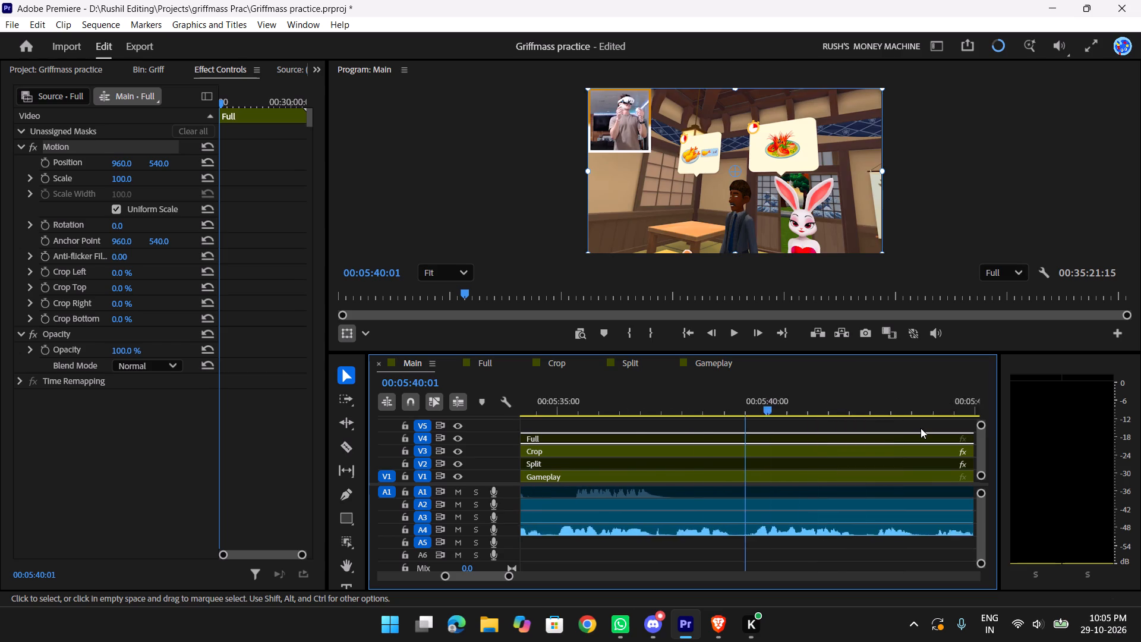
scroll(921, 428, "down", 2)
key("space")
key("space")
left_click_drag(707, 407, 696, 405)
key("q")
scroll(810, 428, "up", 4)
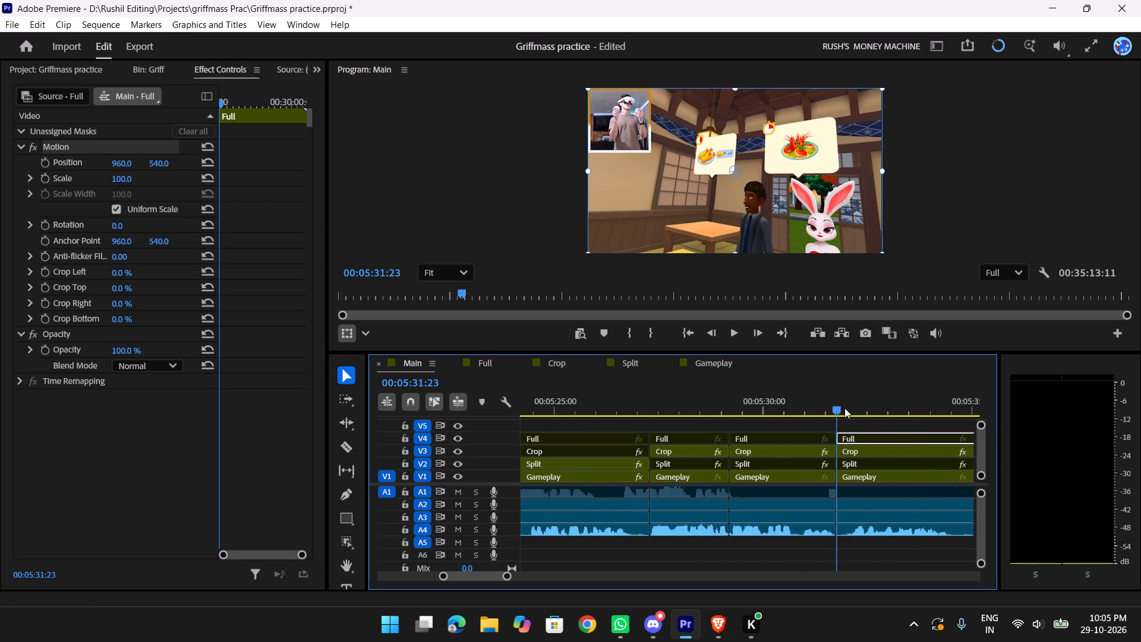
Play the trimmed join at 00:05:31:23 full screen from shortly before the cut.
left_click_drag(824, 407, 796, 406)
key("space")
type("f")
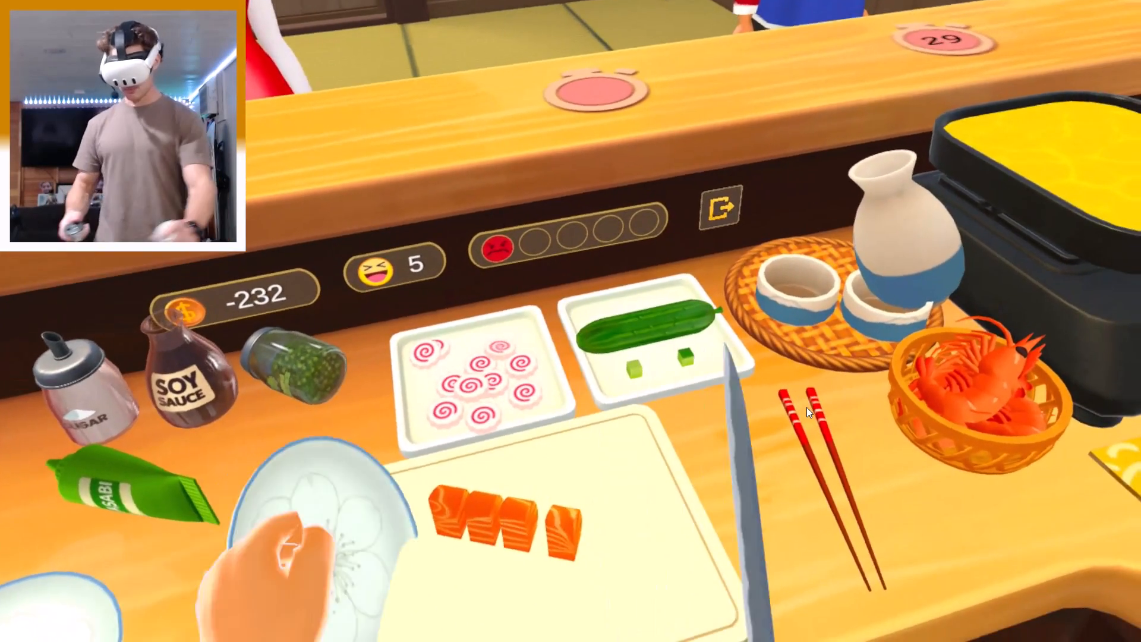
key("space")
type("f")
Replay the footage from about 00:05:38 and scrub to 00:05:40:07 to examine the salmon cutting.
scroll(897, 405, "up", 4)
left_click_drag(890, 398, 829, 406)
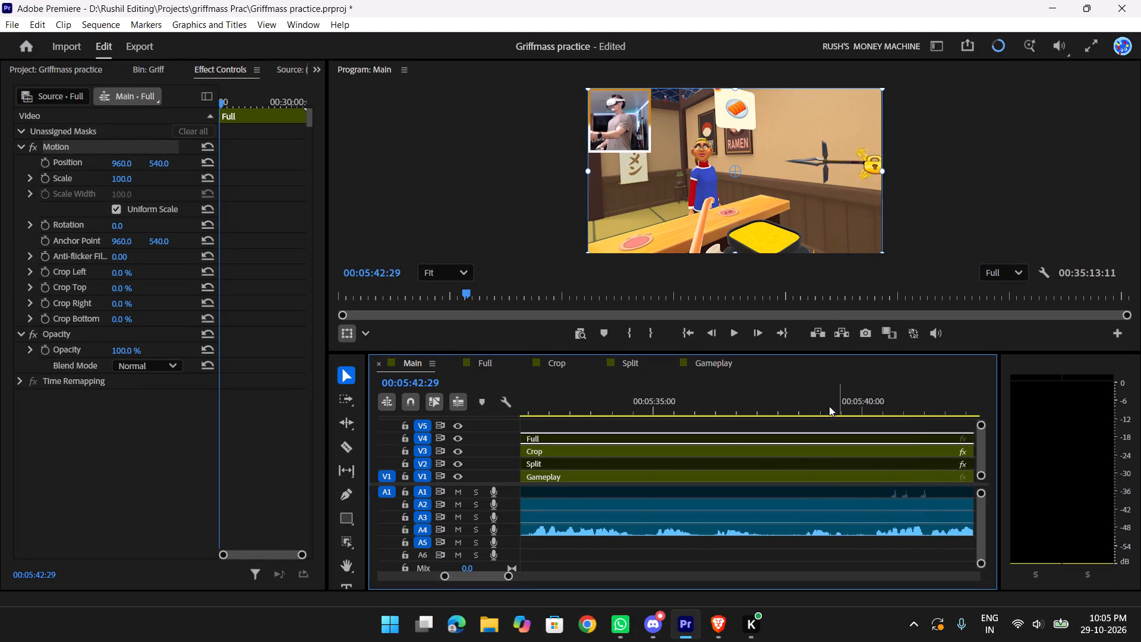
left_click_drag(829, 406, 790, 407)
left_click_drag(803, 405, 786, 405)
key("space")
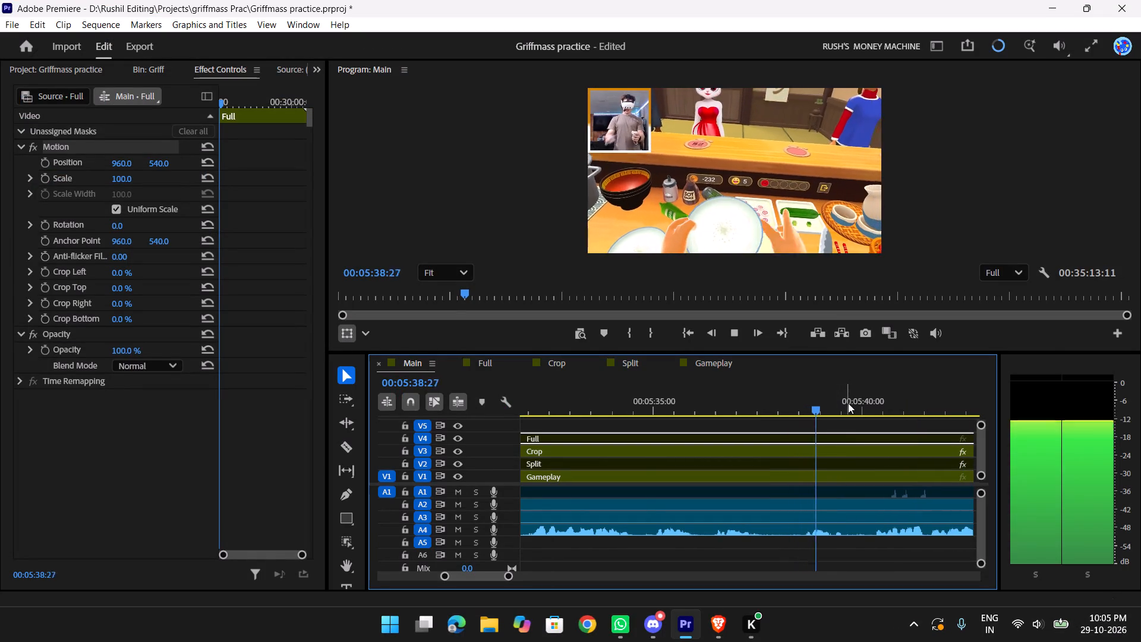
key("space")
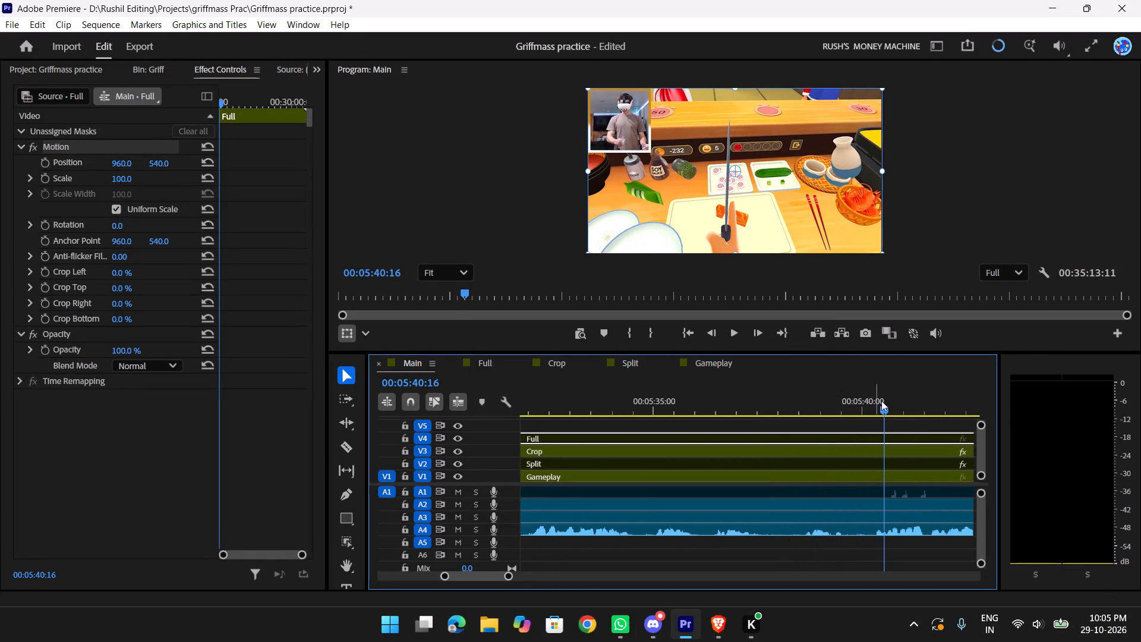
left_click_drag(882, 402, 872, 399)
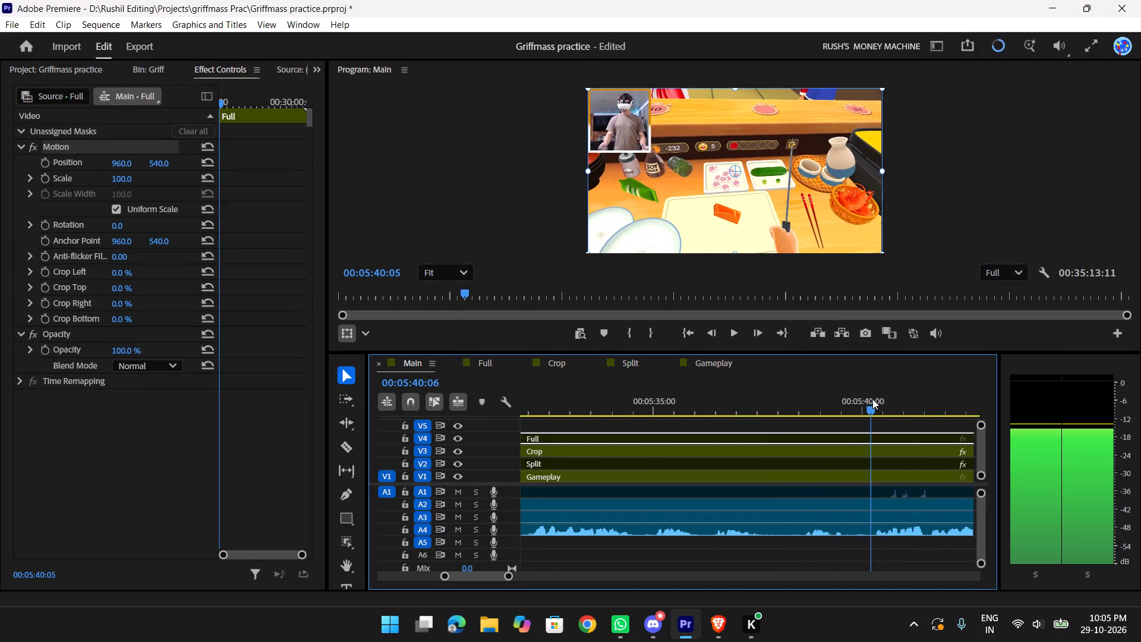
left_click_drag(872, 399, 874, 398)
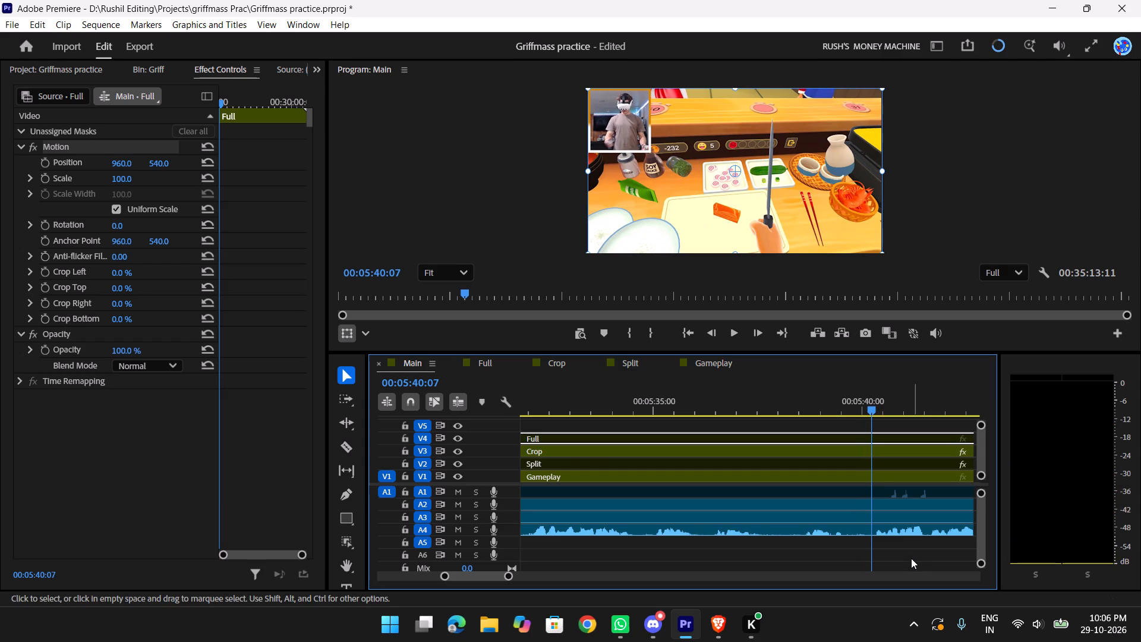
Replay the soup and sushi tray footage around 00:05:34, including once from the 00:05:31:23 join, to find a cut point.
type("yy")
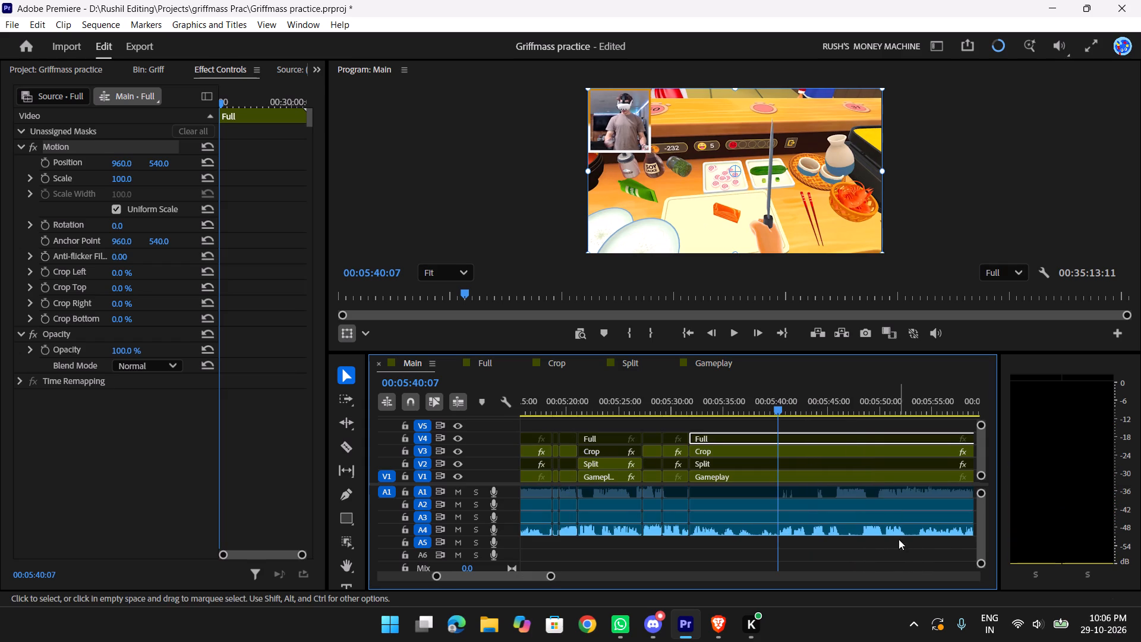
left_click_drag(768, 407, 714, 406)
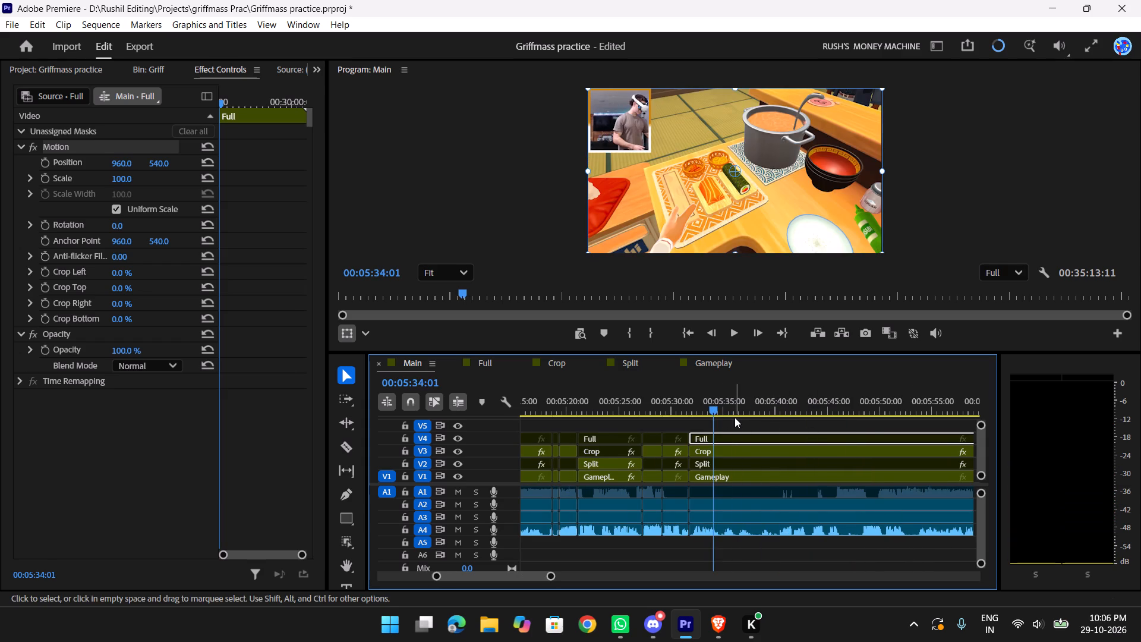
type("tt")
key("space")
scroll(780, 420, "down", 3)
key("space")
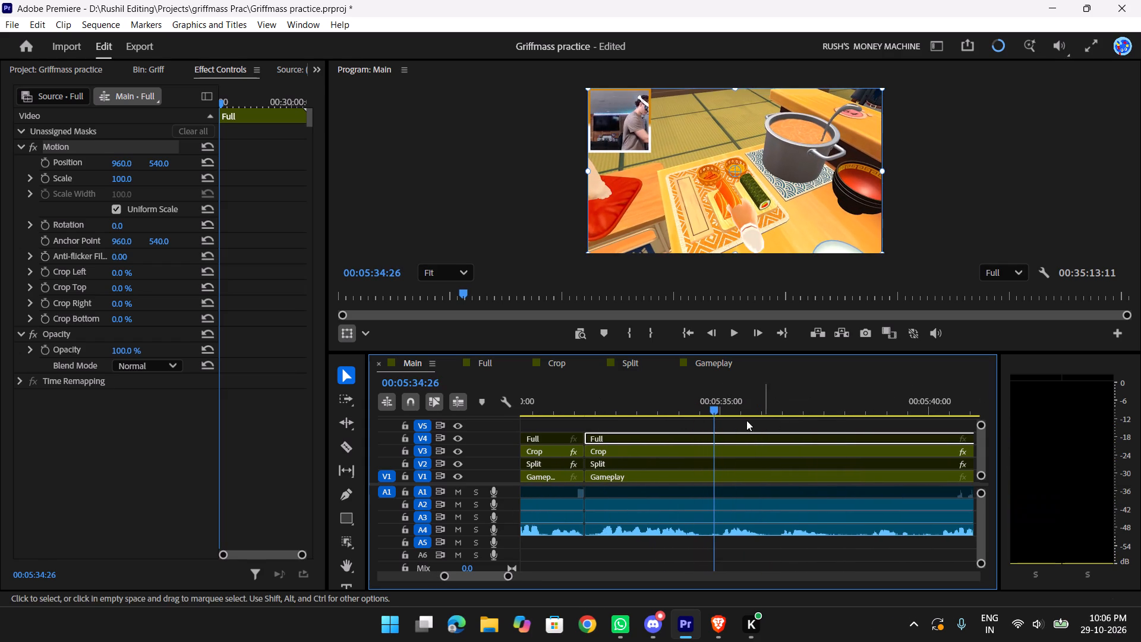
left_click_drag(691, 402, 668, 401)
key("space")
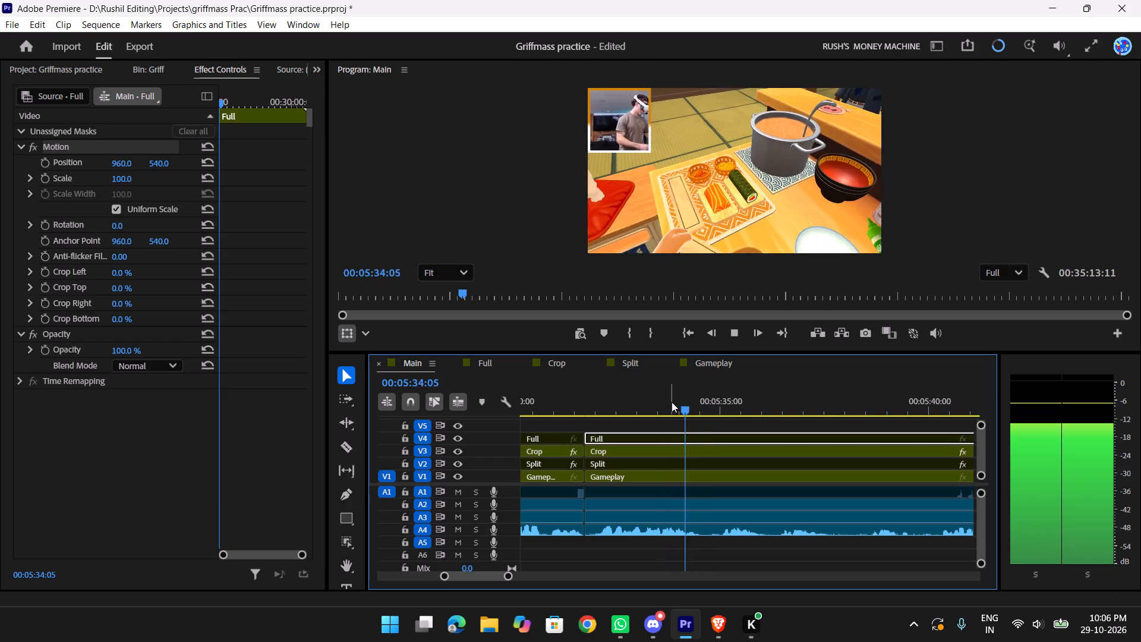
left_click_drag(669, 402, 583, 401)
key("space")
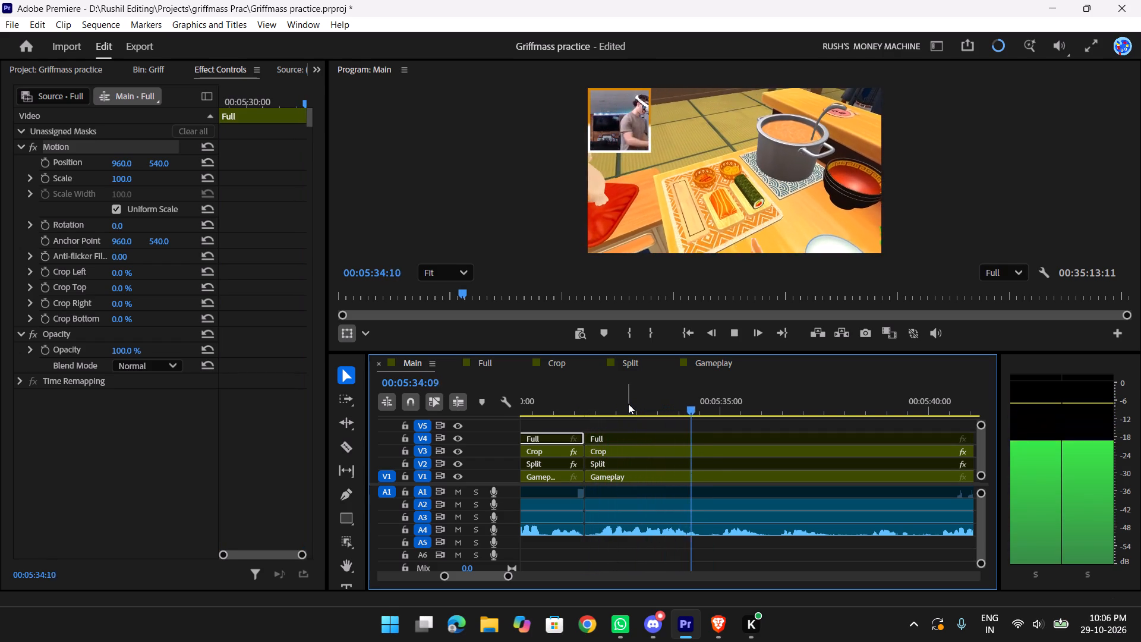
key("space")
Cut all tracks of the Main sequence at 00:05:34:18 with no clip selected.
left_click(705, 410)
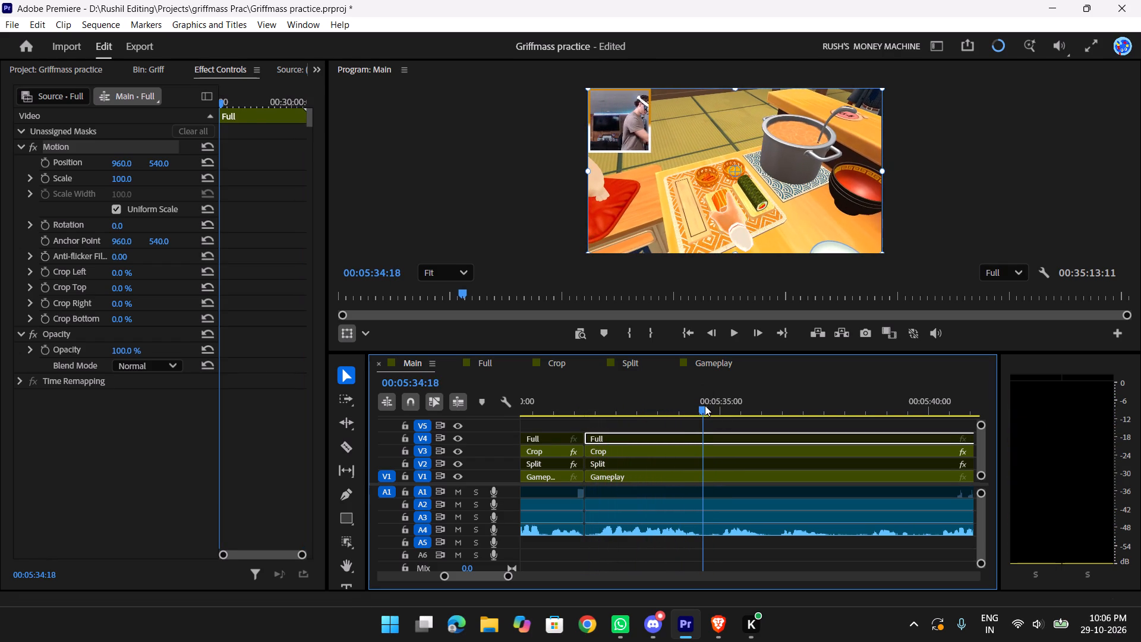
key("w")
key("ctrl+z")
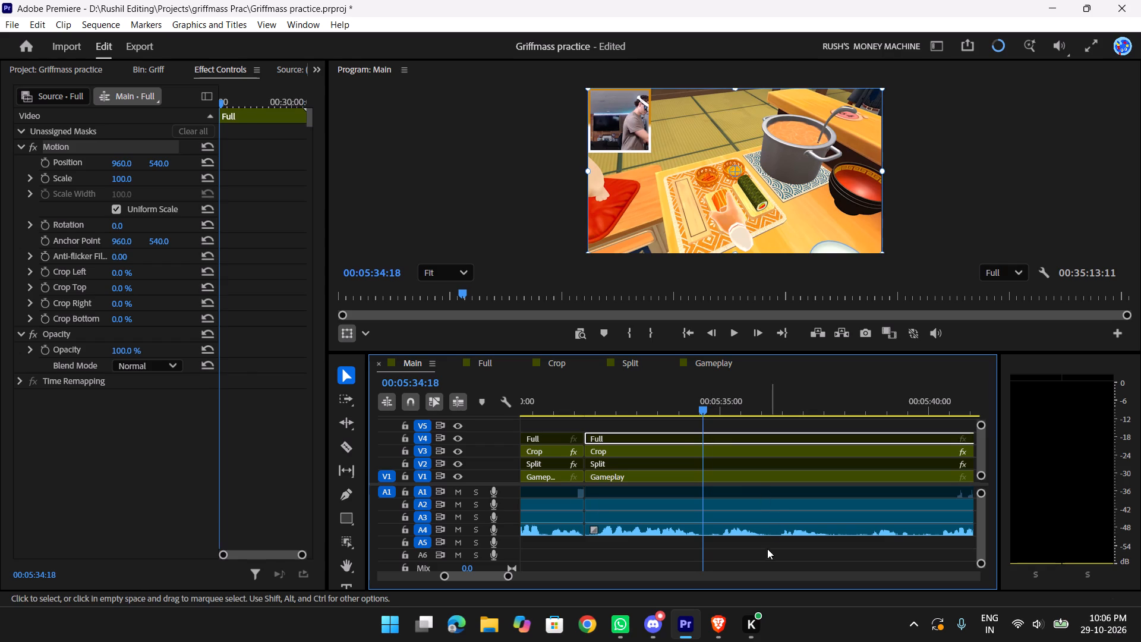
left_click(767, 551)
key("w")
Play the footage from 00:05:38:25 to 00:05:40:27 to examine the start of the salmon cutting.
type("yy")
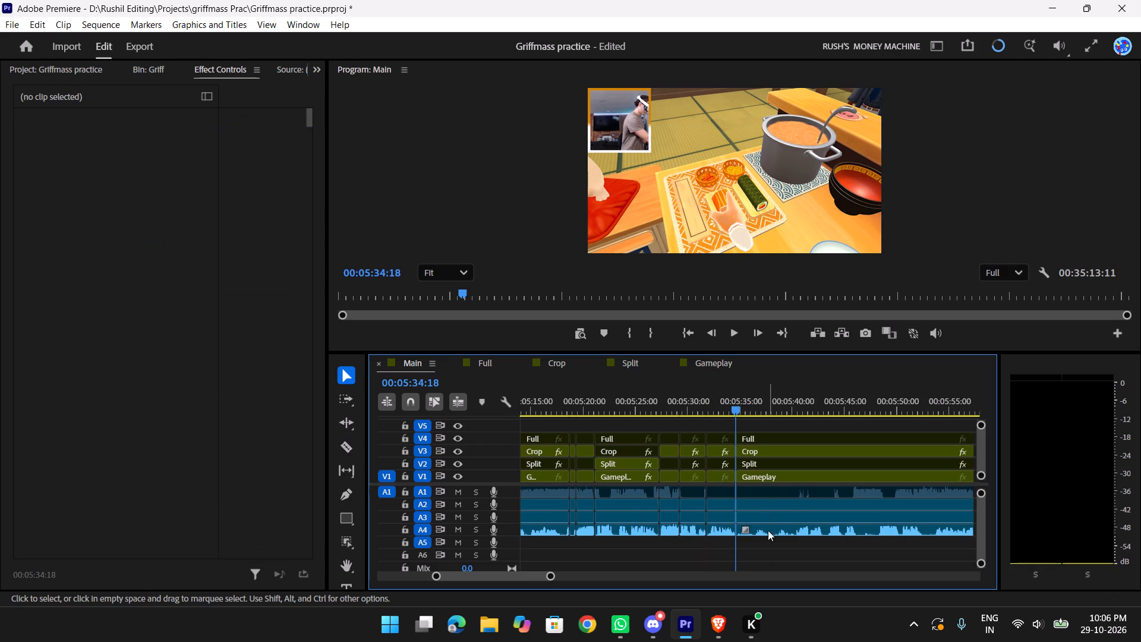
left_click_drag(749, 408, 782, 408)
type("tt")
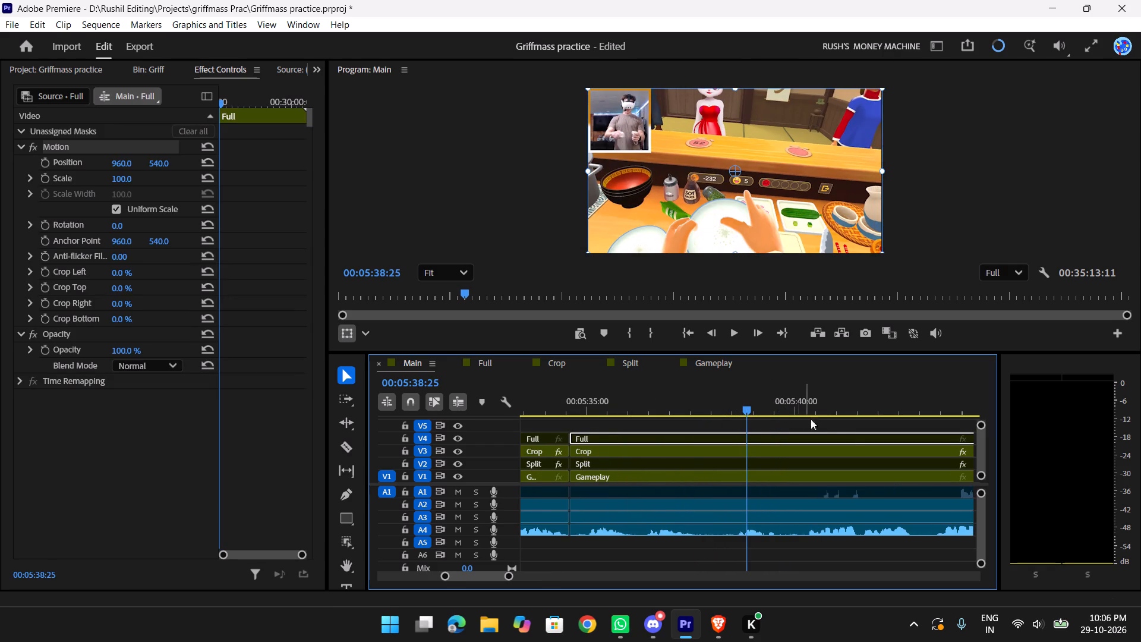
key("space")
scroll(853, 443, "down", 4)
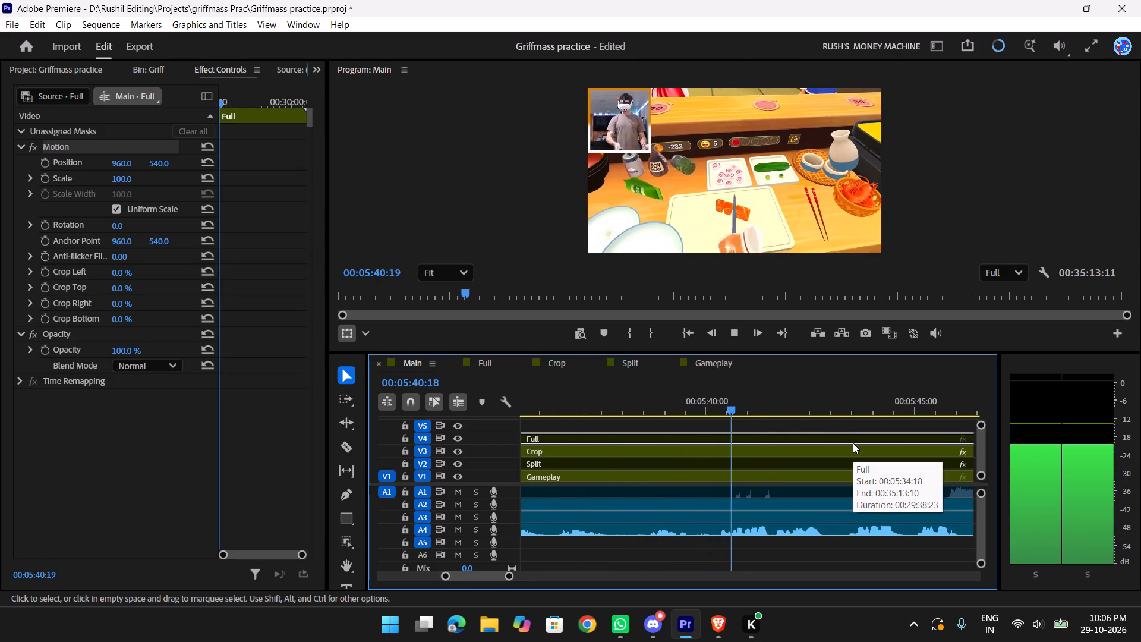
key("space")
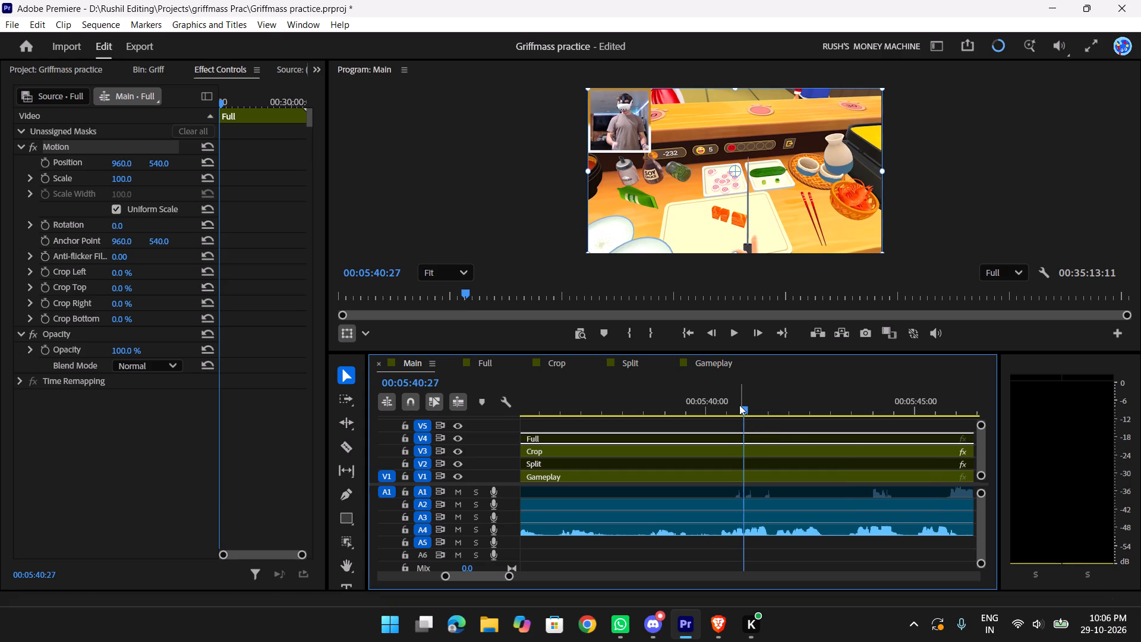